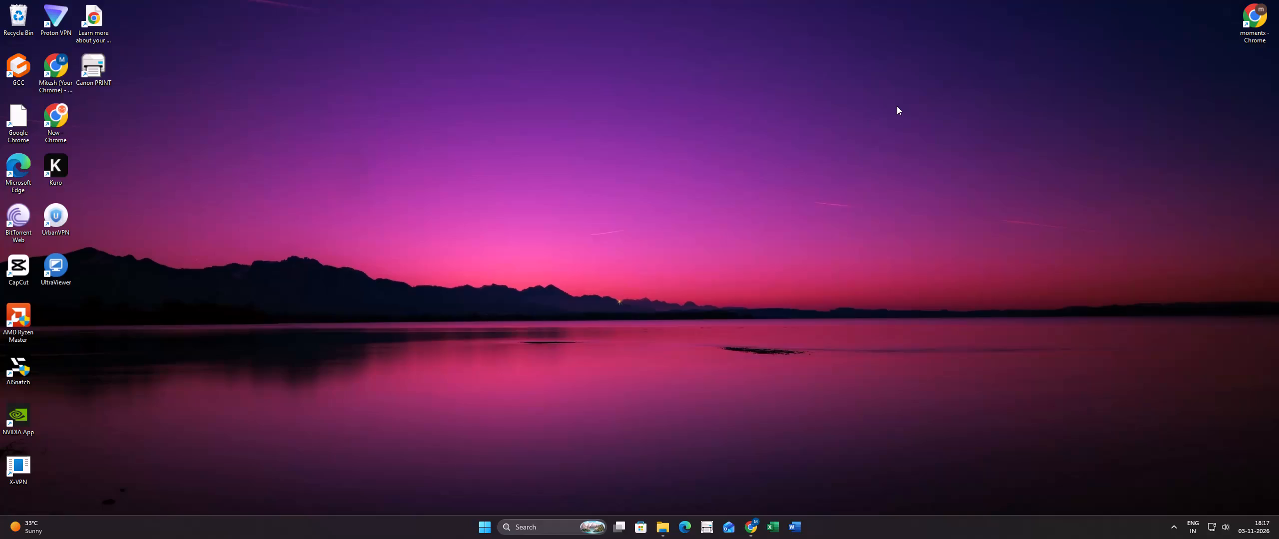
Switch to File Explorer and rename the video VID_20261103_172757_HDR10PLUS in the Downloads folder as 1.
click(749, 533)
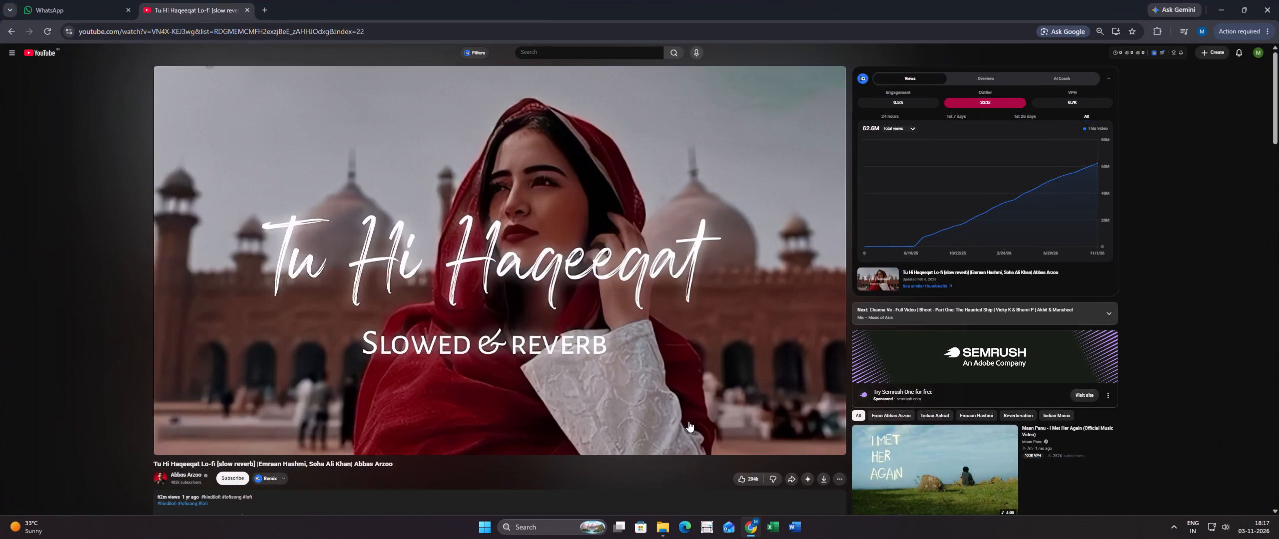
click(667, 535)
click(510, 177)
click(403, 146)
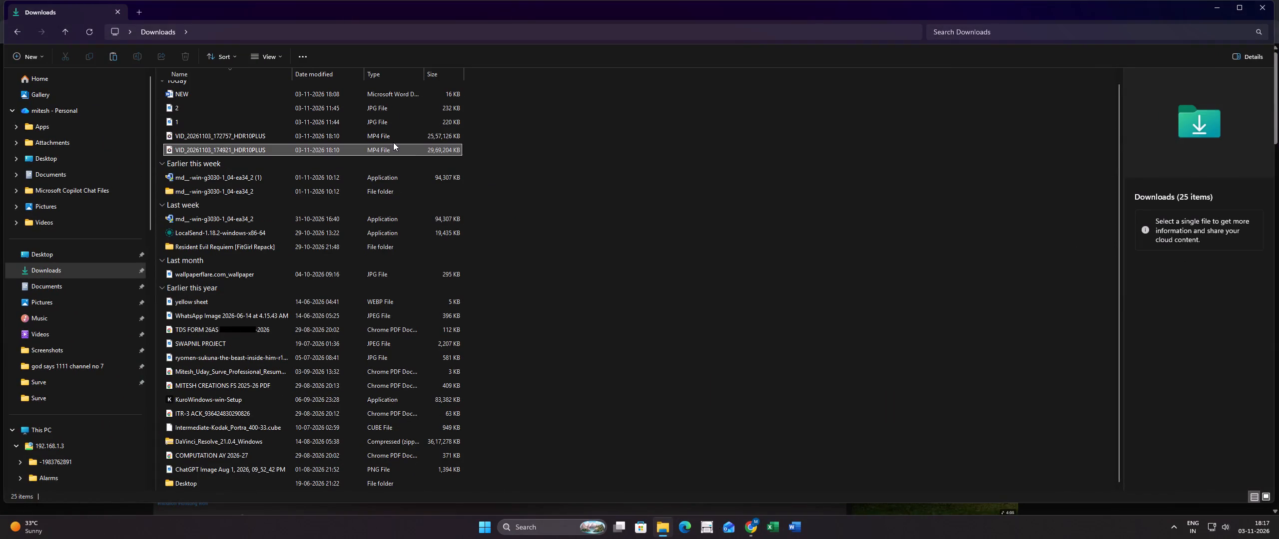
click(393, 142)
click(385, 137)
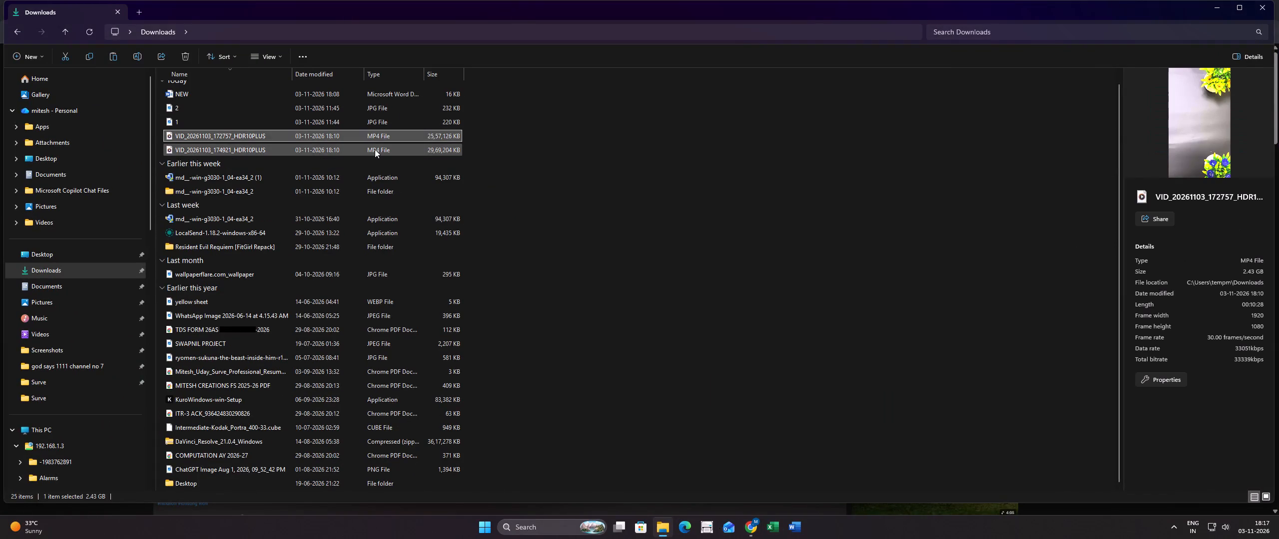
click(375, 149)
click(357, 135)
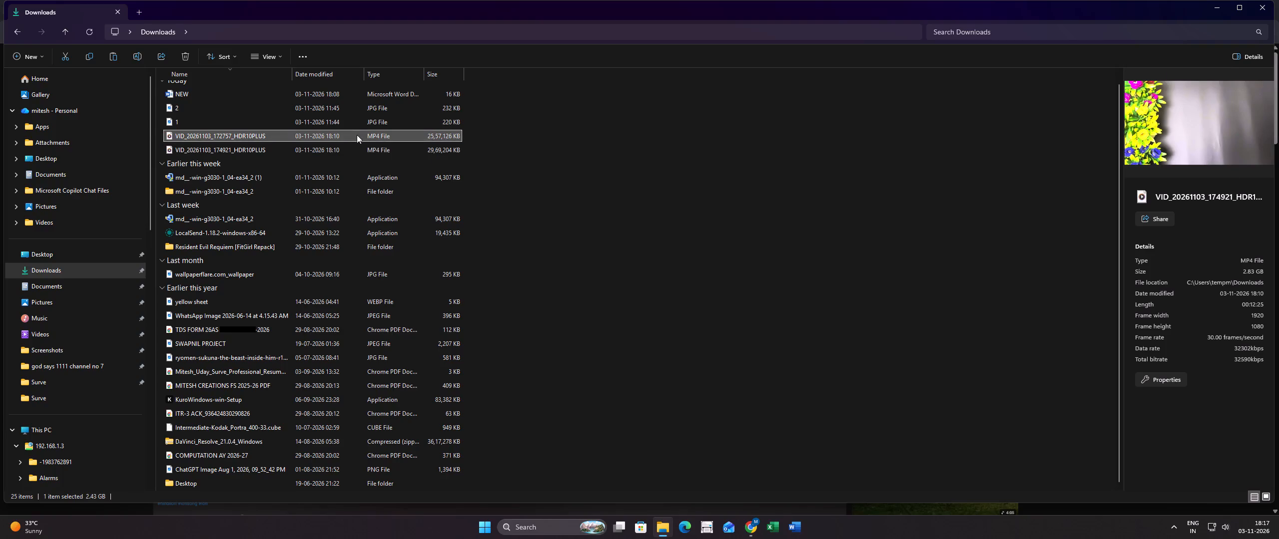
right_click(357, 135)
right_click(357, 135)
click(432, 152)
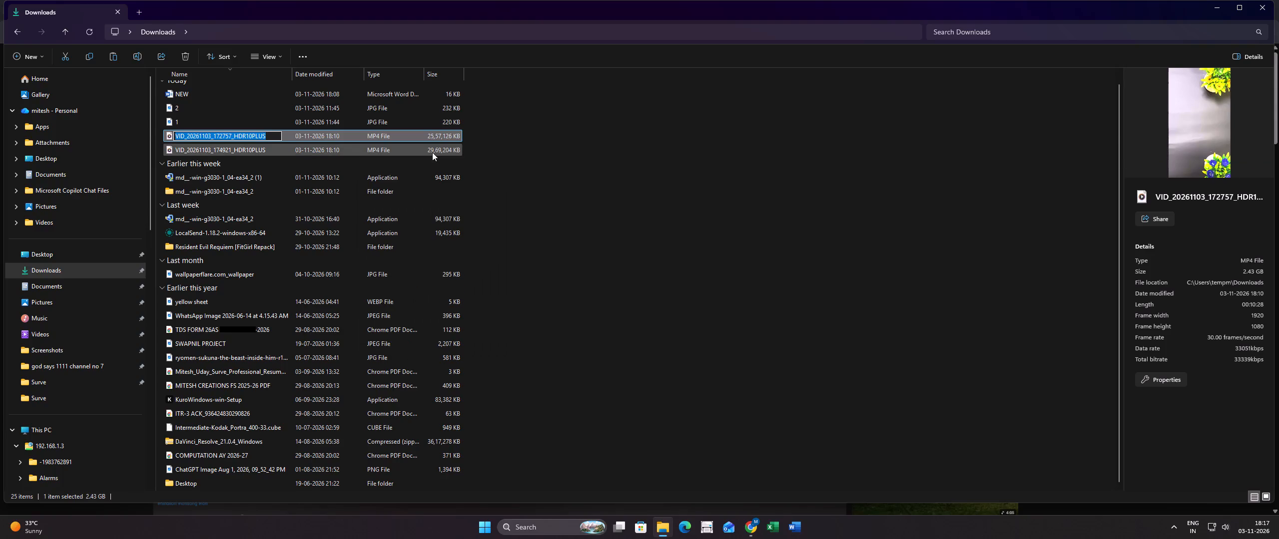
key(1)
click(511, 141)
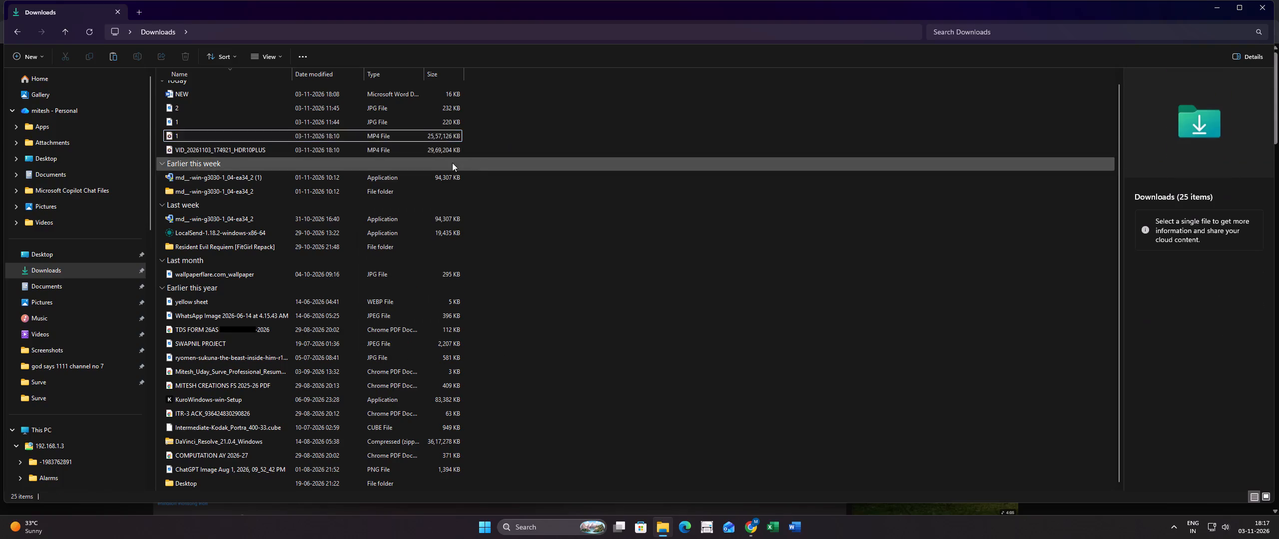
Rename the video VID_20261103_174921_HDR10PLUS in the Downloads folder as 2.
click(401, 144)
right_click(401, 144)
click(473, 160)
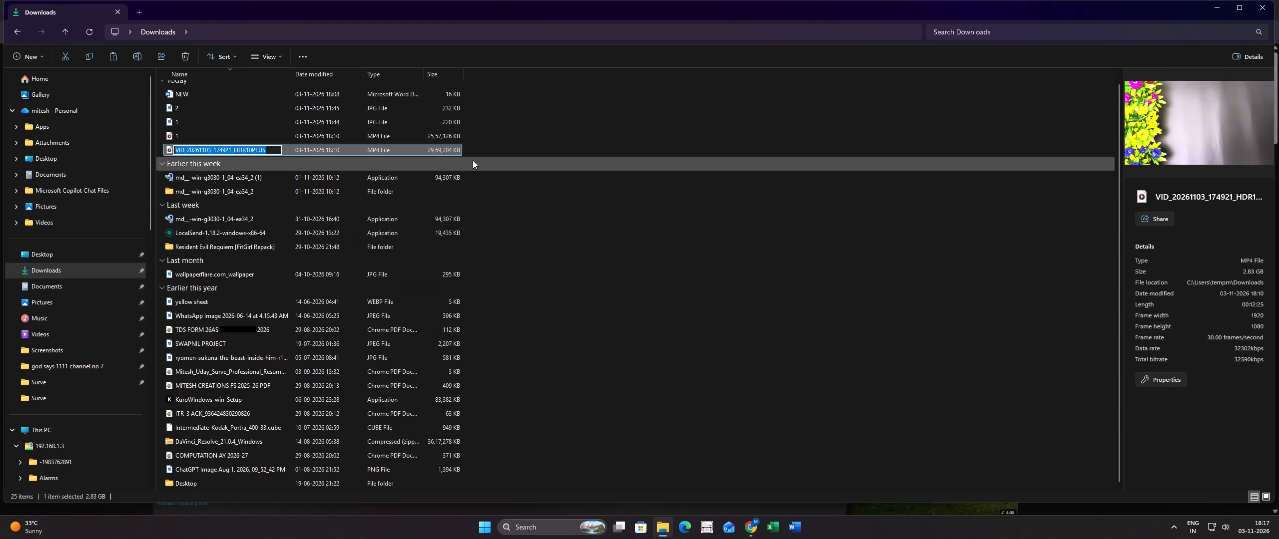
key(2)
click(513, 128)
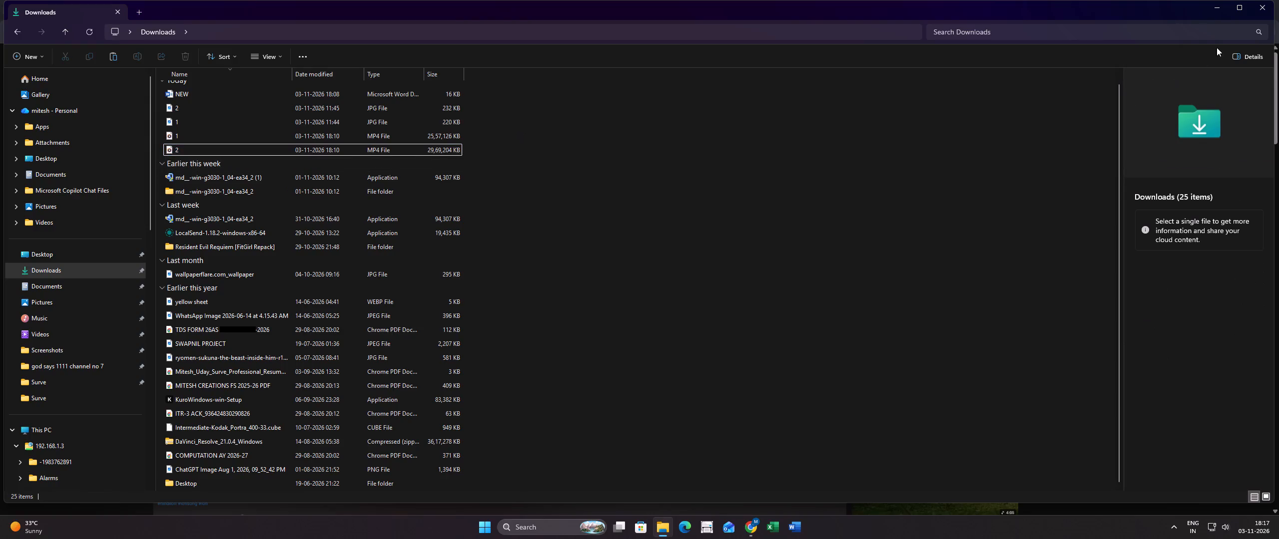
Minimise the File Explorer and Chrome windows to get back to the desktop.
click(1209, 13)
click(1222, 0)
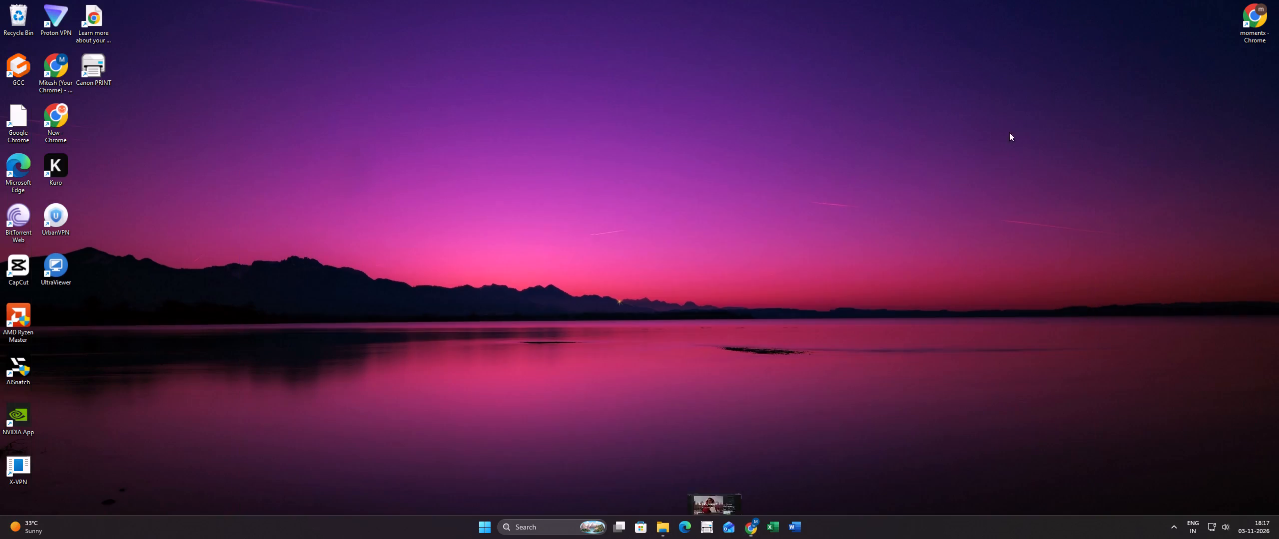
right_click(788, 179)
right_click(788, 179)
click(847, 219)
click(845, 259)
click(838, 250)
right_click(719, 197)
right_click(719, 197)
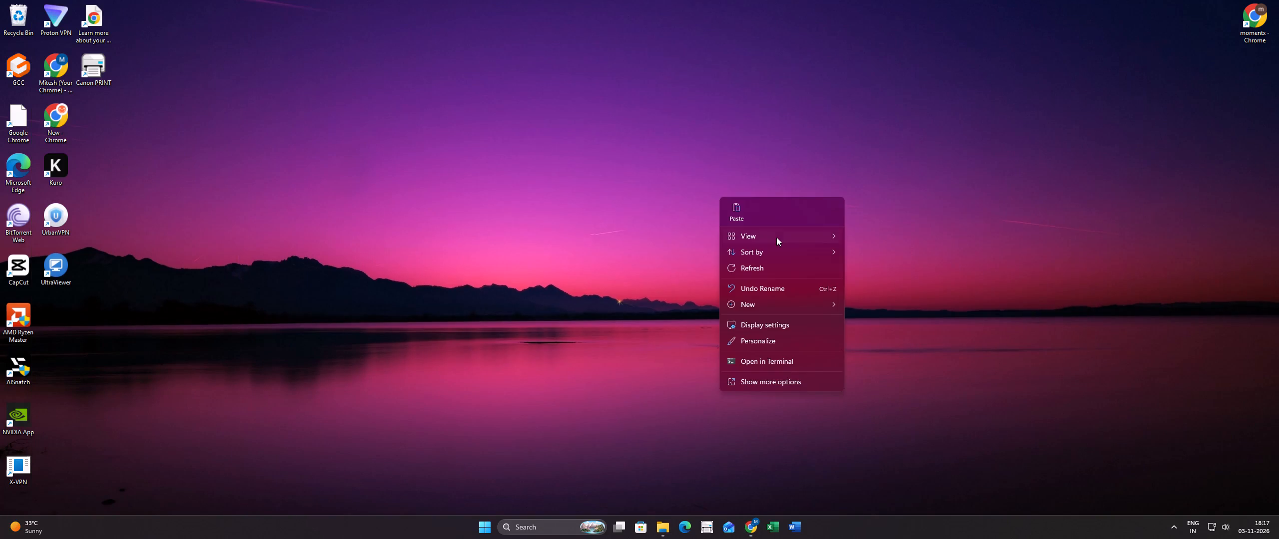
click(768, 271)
Launch CapCut from the desktop and create a new video project.
double_click(17, 264)
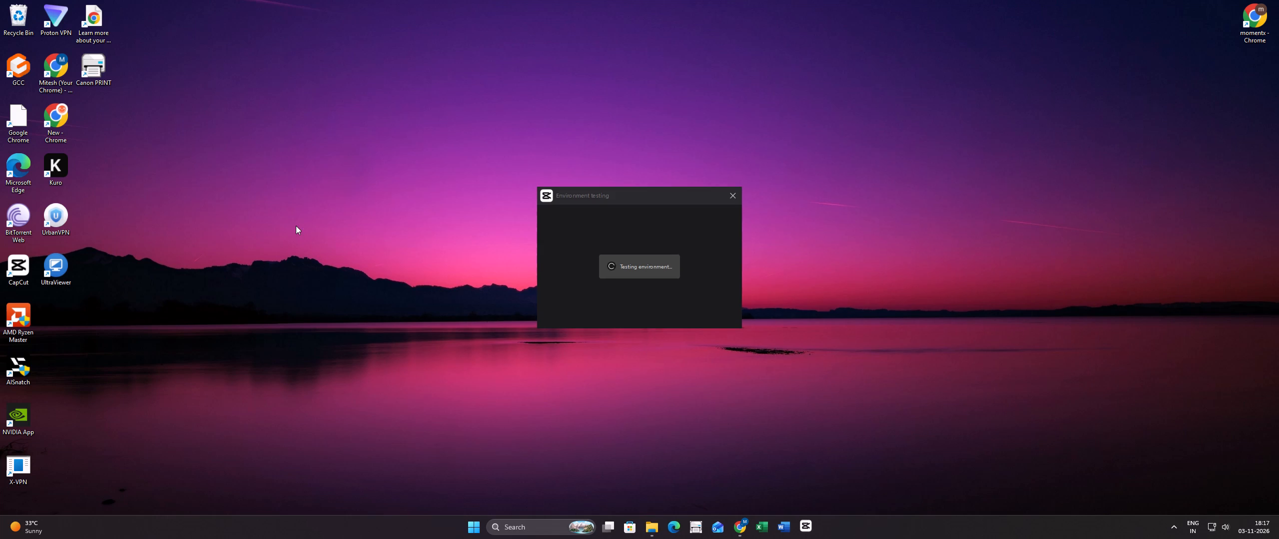
click(727, 194)
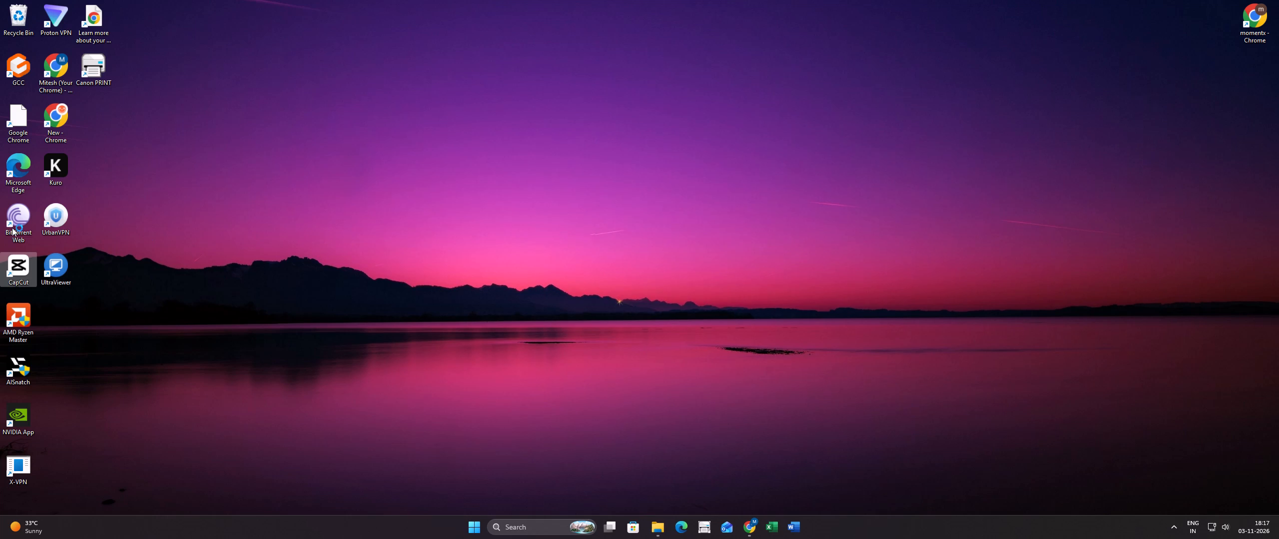
double_click(5, 264)
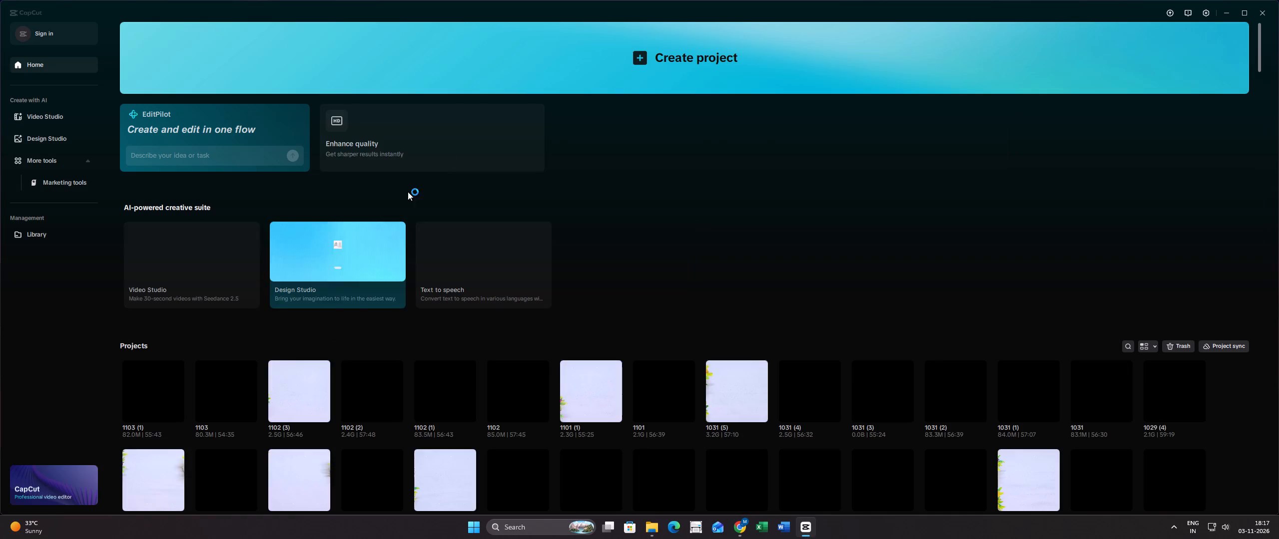
click(630, 60)
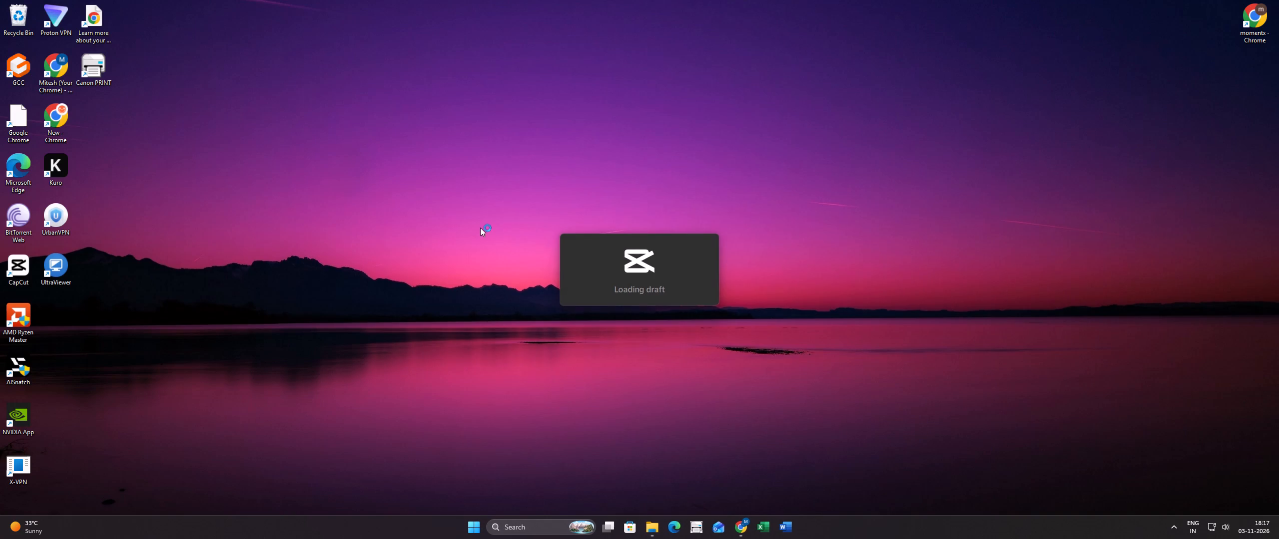
Import the a1 video from the D: drive into the project's media.
click(132, 172)
click(216, 182)
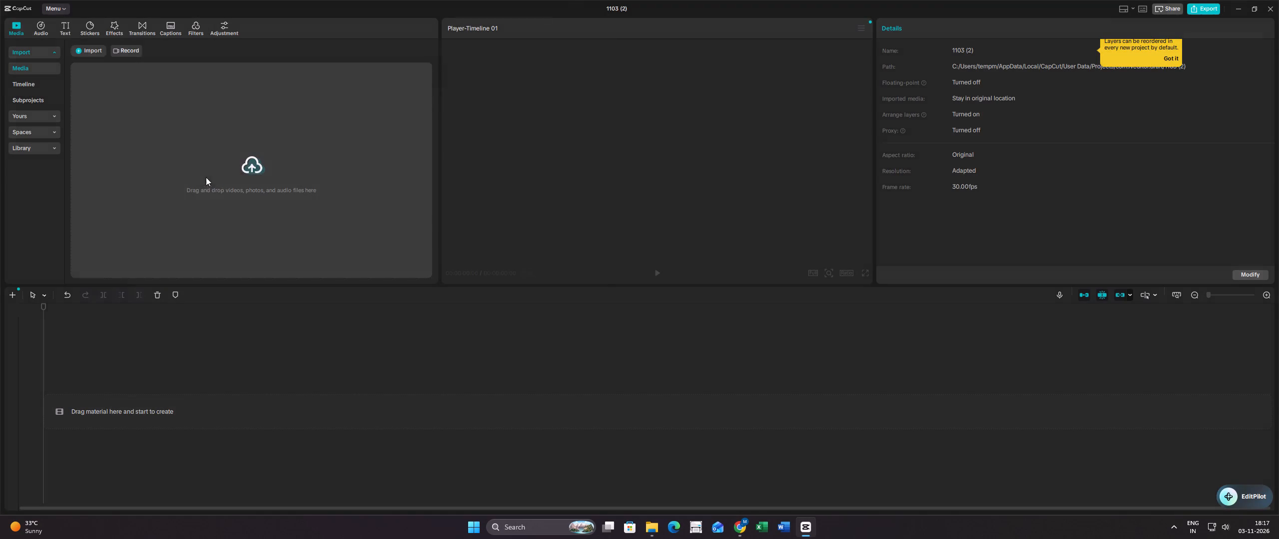
double_click(172, 158)
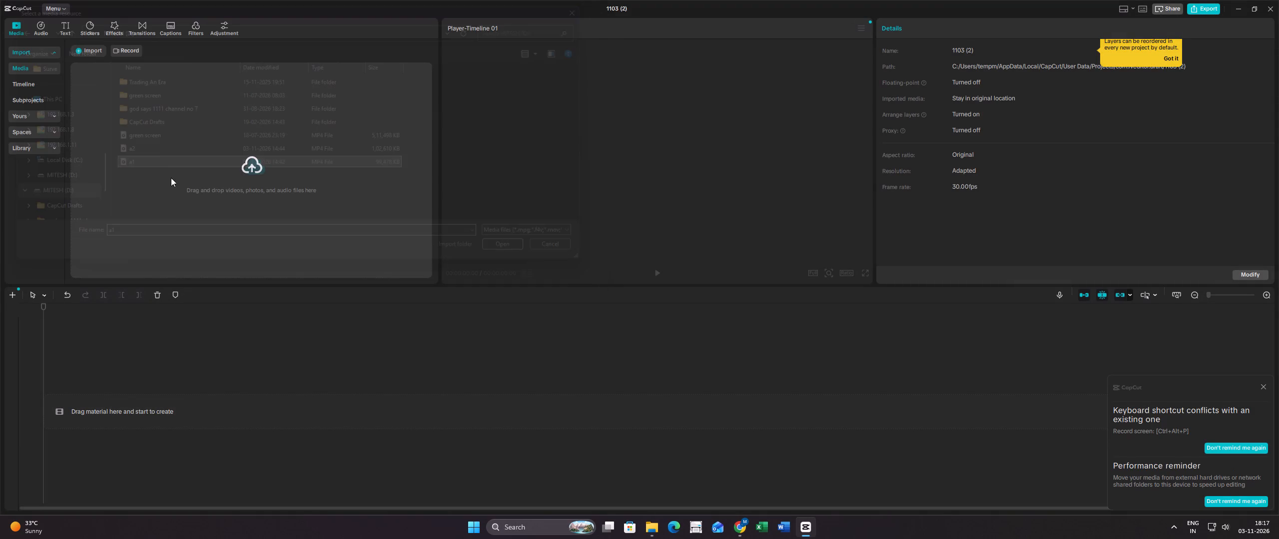
click(158, 182)
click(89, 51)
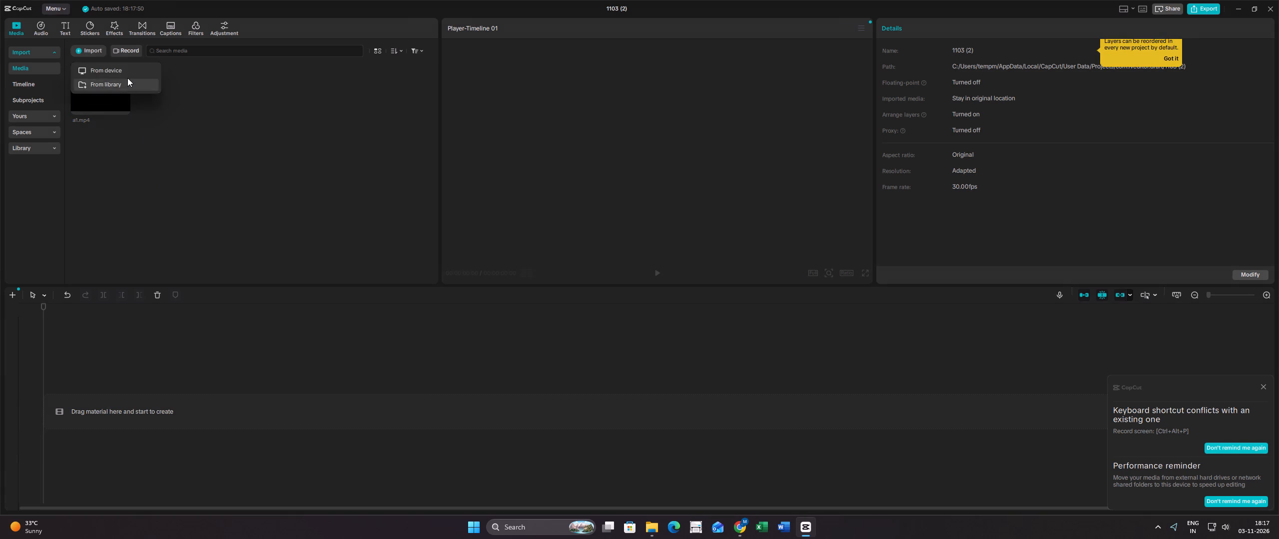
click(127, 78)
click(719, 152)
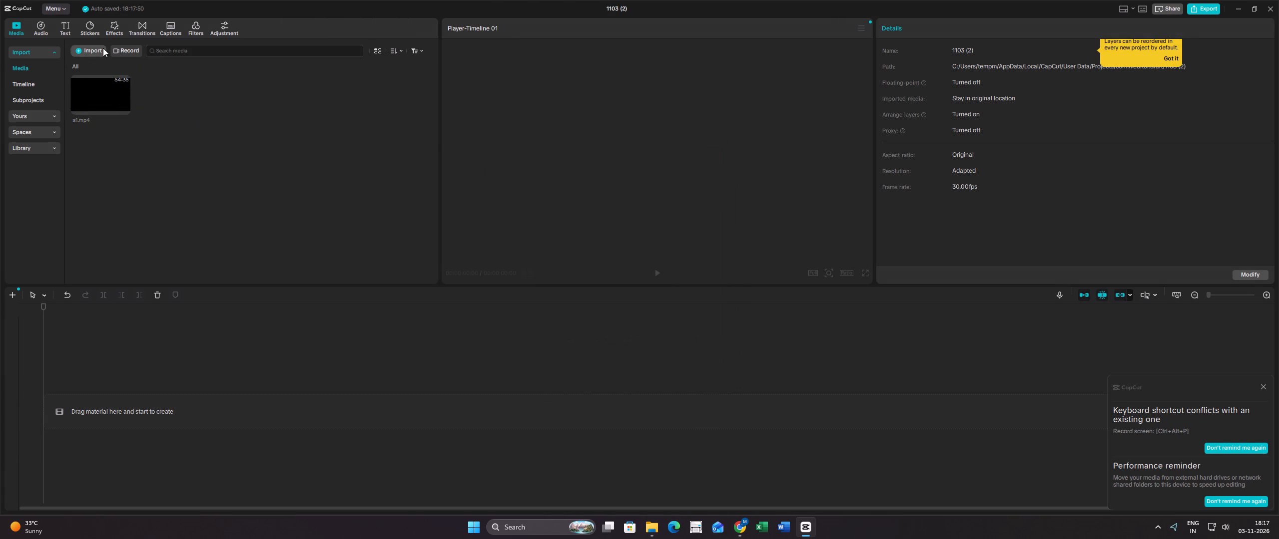
Import the video 1.mp4 from the device's Downloads folder into the project's media.
click(103, 48)
click(95, 65)
scroll(55, 149, down, 1)
scroll(55, 149, up, 4)
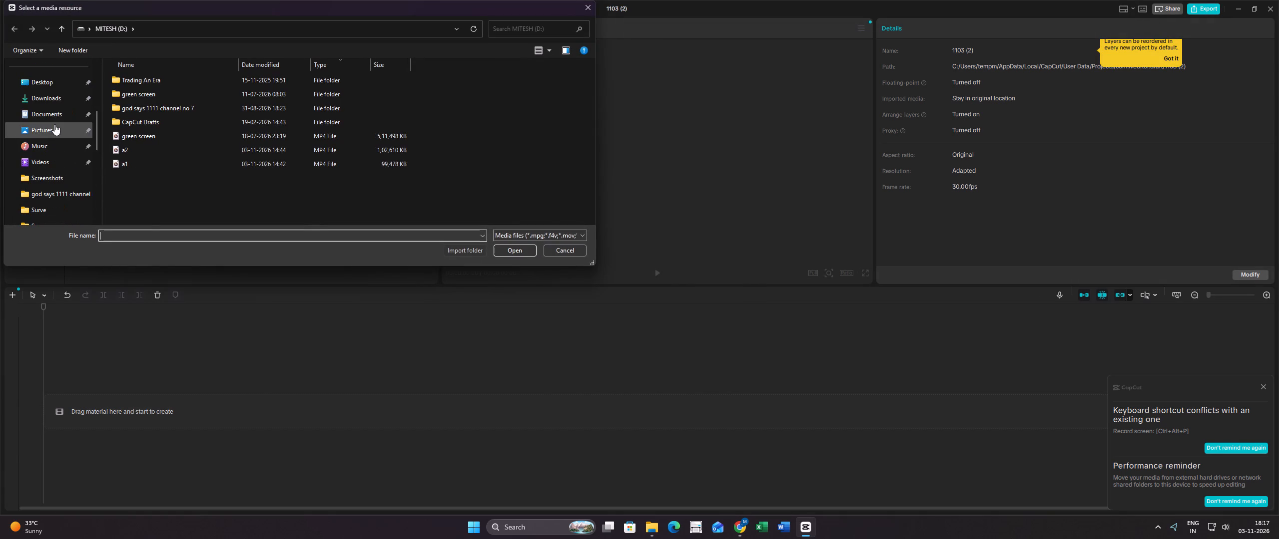
click(58, 104)
double_click(157, 96)
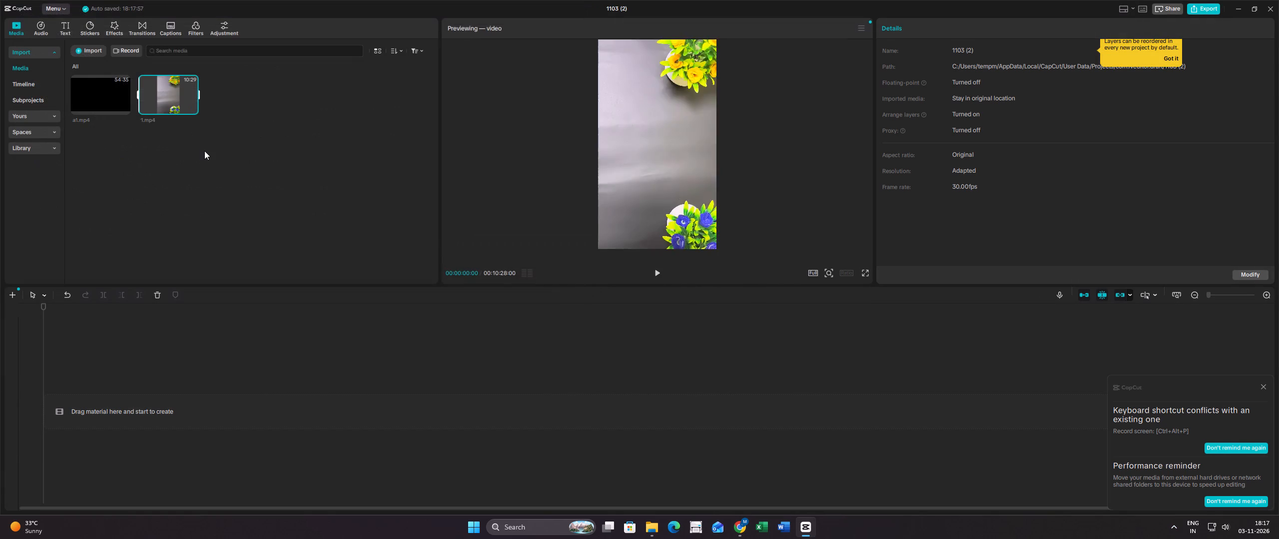
click(204, 151)
Place the a1.mp4 clip on the main track at the start of the timeline.
drag(107, 85, 103, 422)
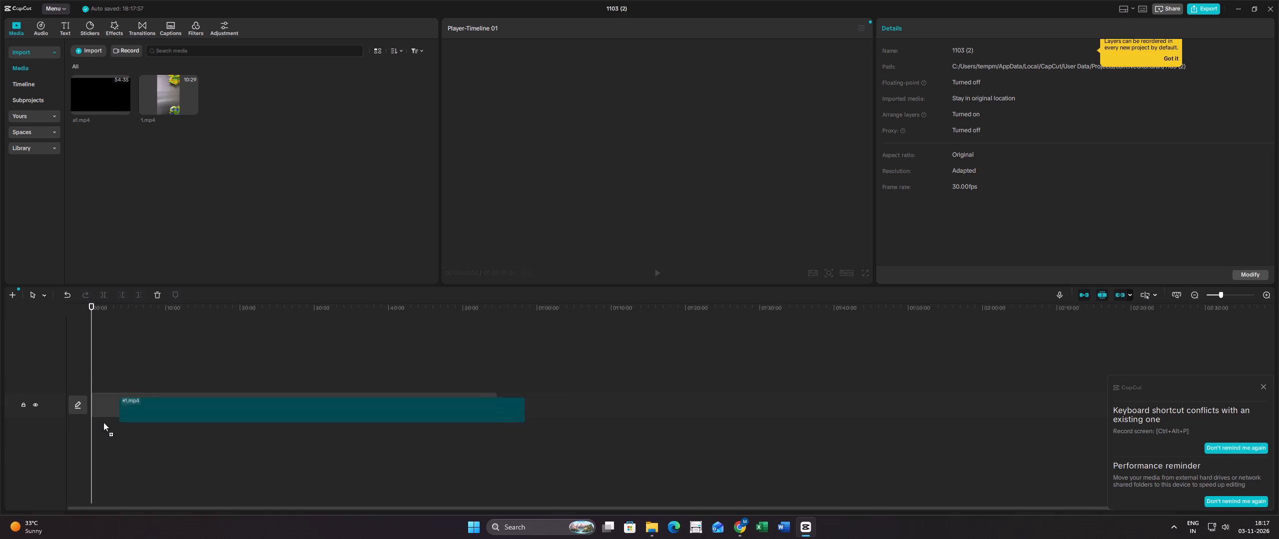
drag(103, 422, 99, 425)
Extract the audio from the a1.mp4 clip and delete its black video clip, keeping only the audio track.
right_click(199, 414)
right_click(199, 414)
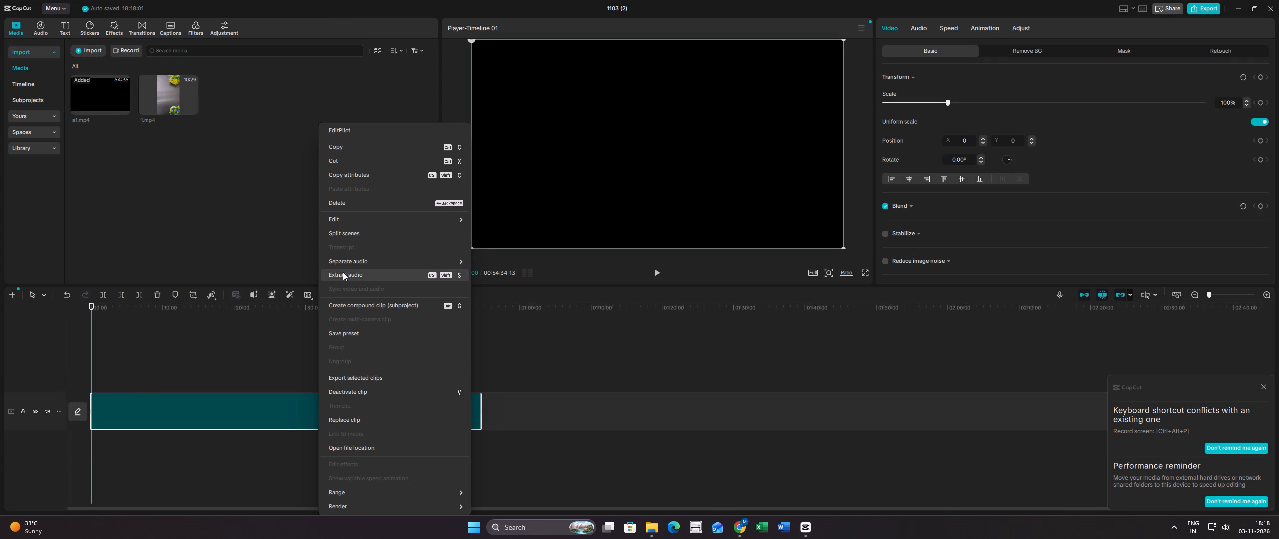
click(342, 272)
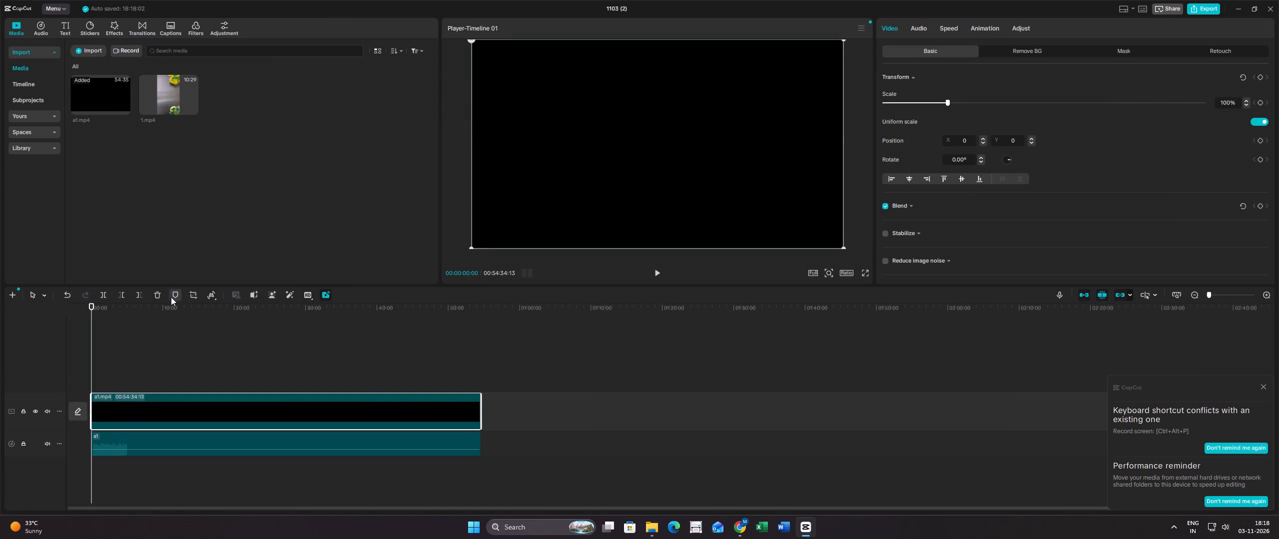
click(156, 297)
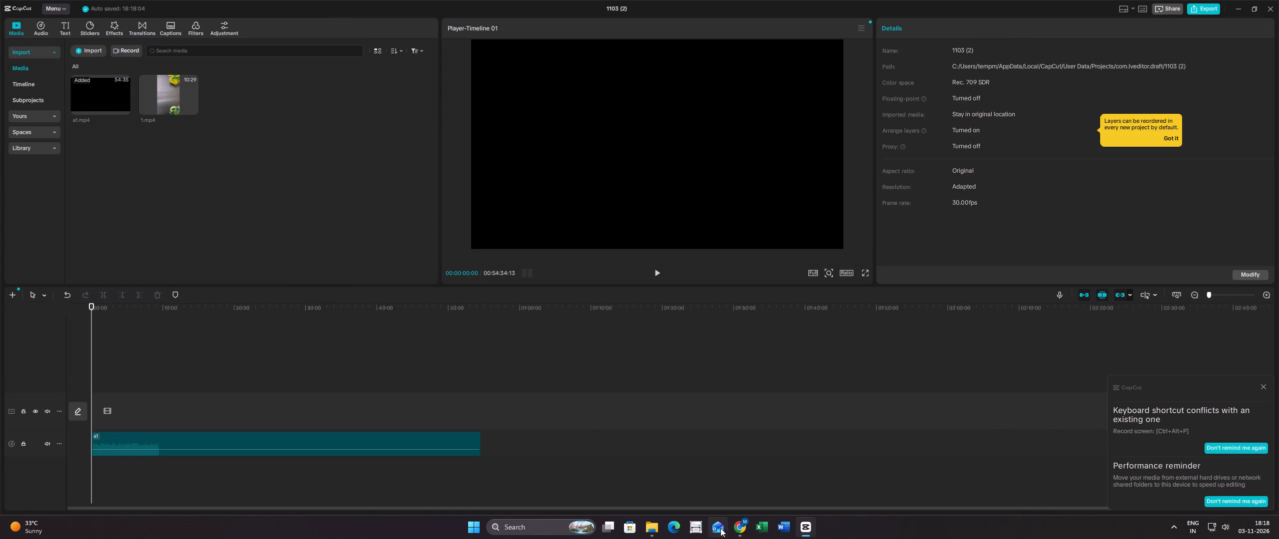
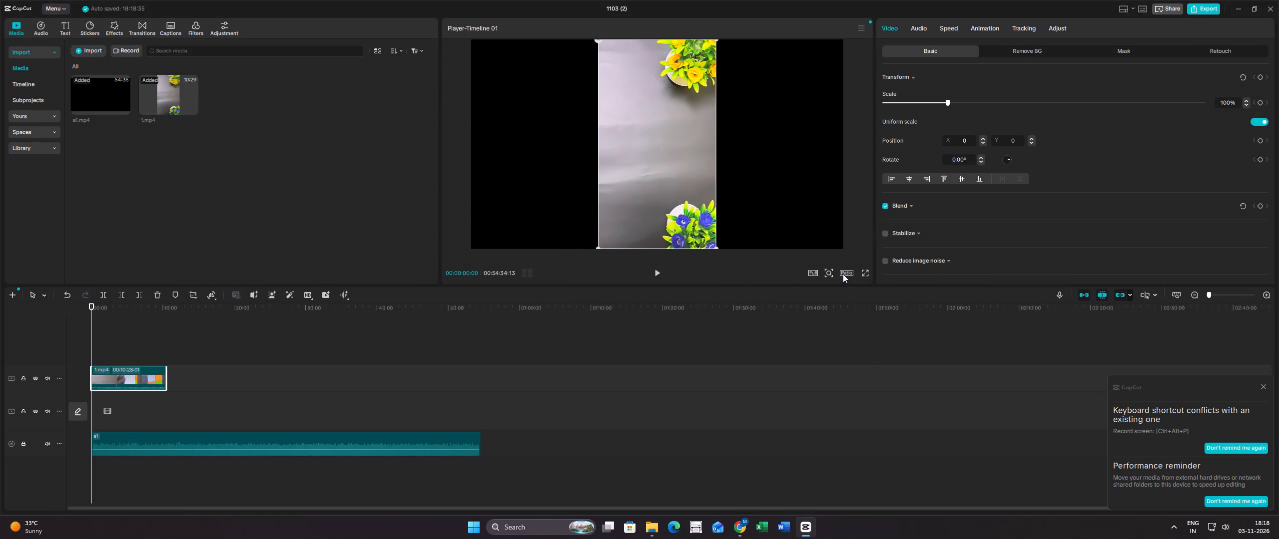
Set the project's aspect ratio to 16:9.
click(863, 310)
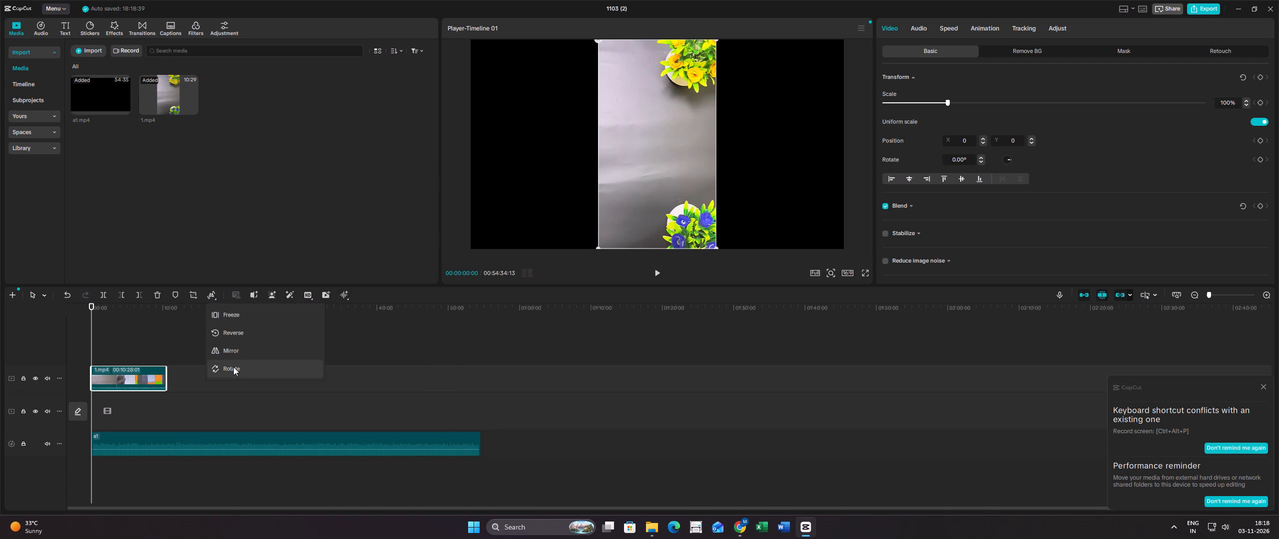
Rotate the 1.mp4 clip to 270° and enlarge it to about 177% to fill the frame.
click(233, 367)
click(233, 367)
click(233, 367)
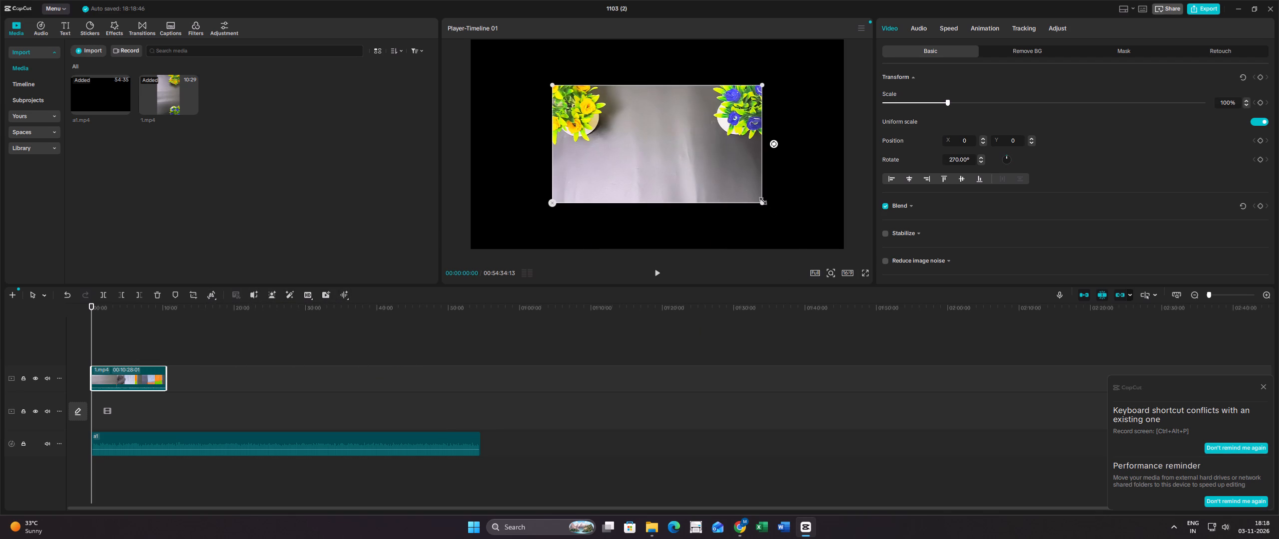
drag(761, 203, 869, 269)
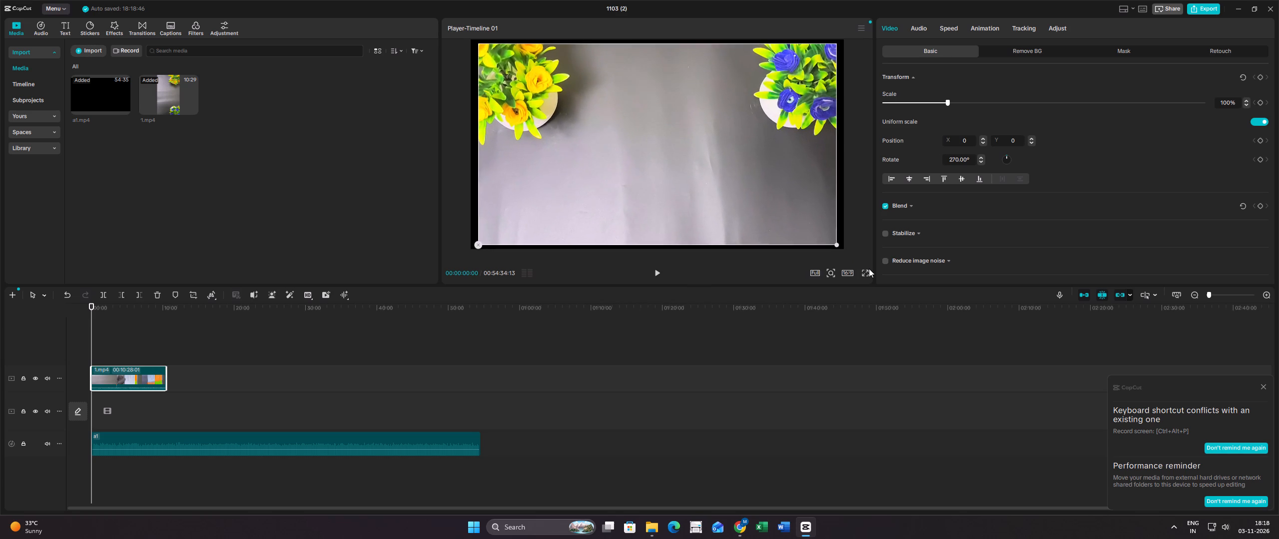
drag(869, 269, 874, 270)
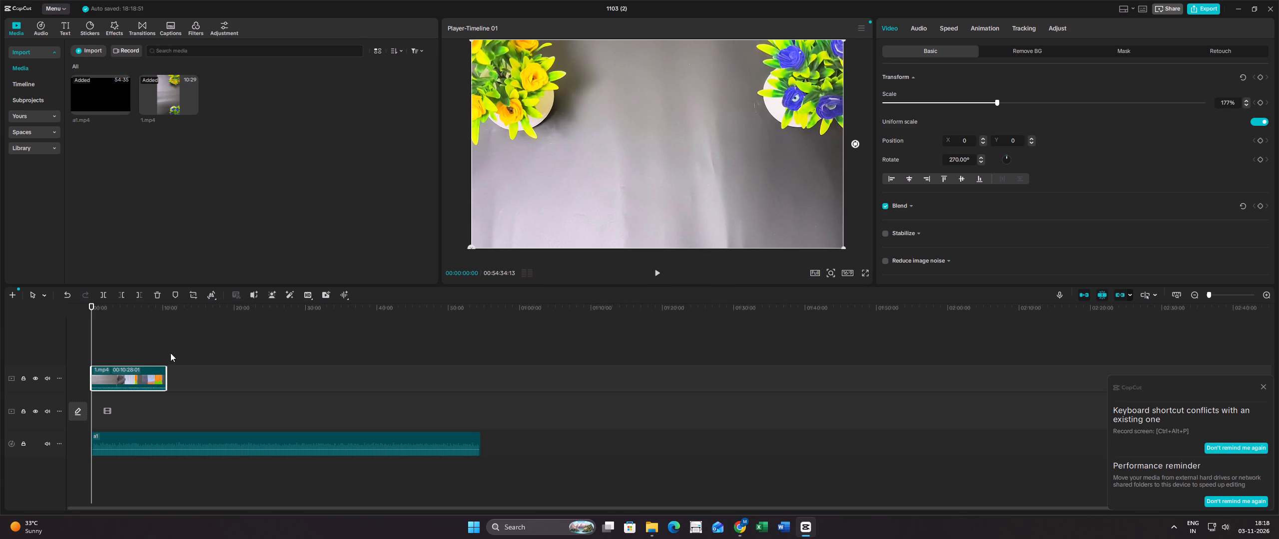
Mute the 1.mp4 clip by lowering its volume to −∞ dB.
click(910, 28)
drag(927, 99, 857, 114)
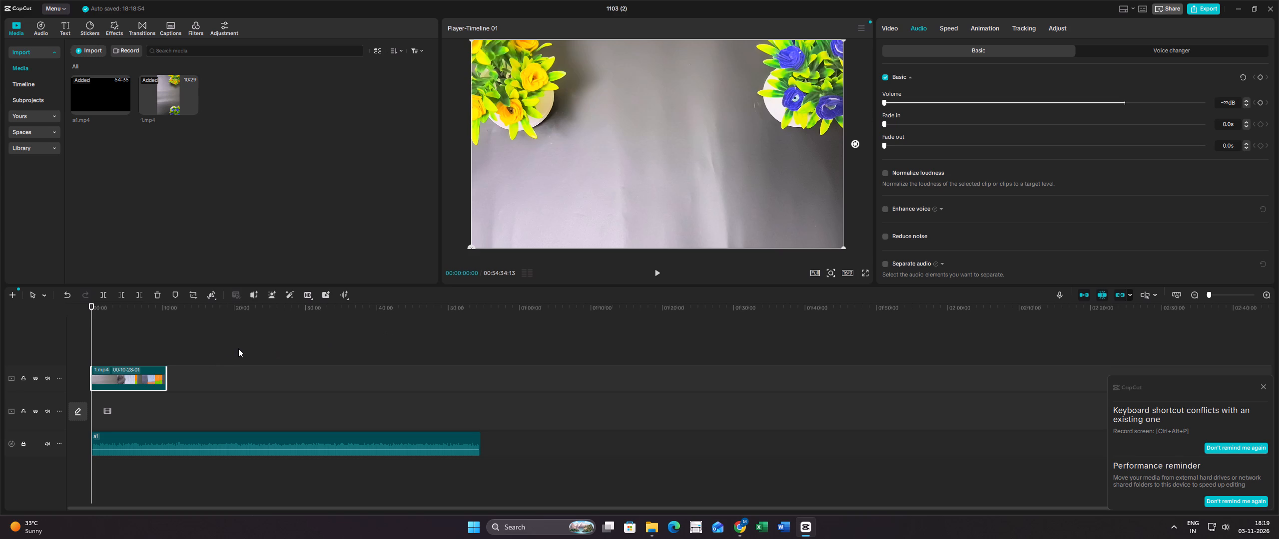
Check the framing in the opening part of the 1.mp4 clip and fine-tune its scale to 179%.
ctrl+scroll(238, 348, up, 17)
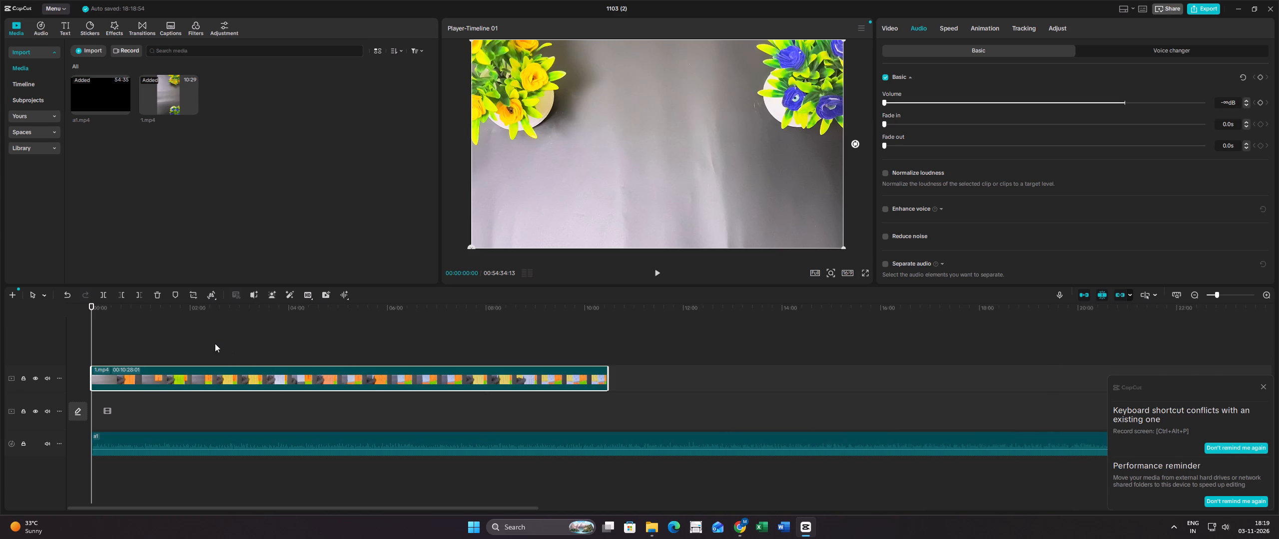
ctrl+scroll(215, 343, up, 7)
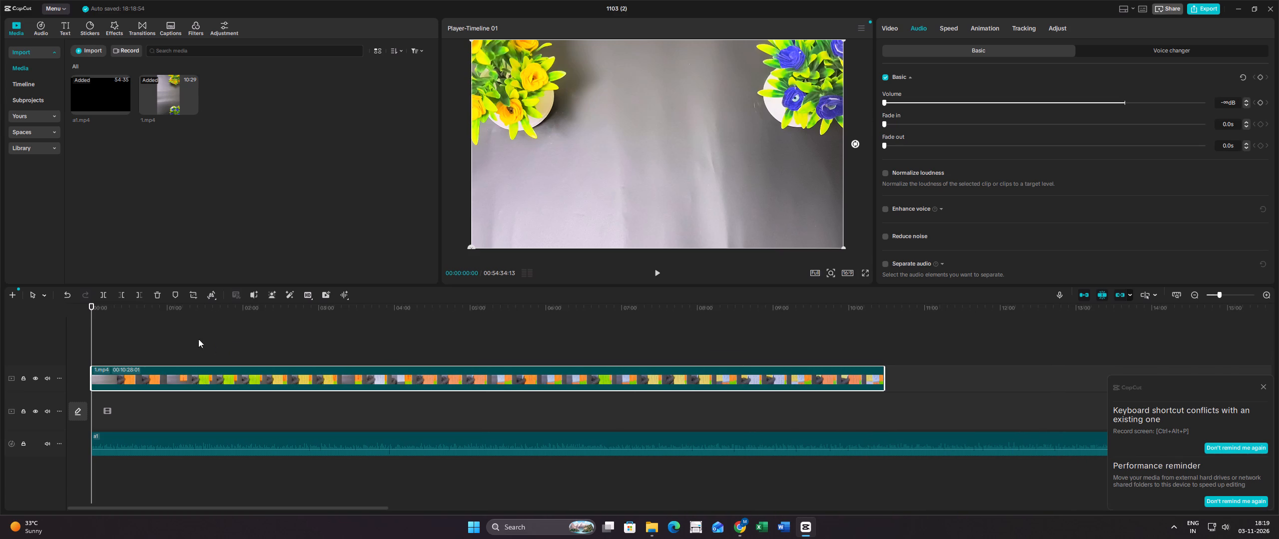
click(101, 341)
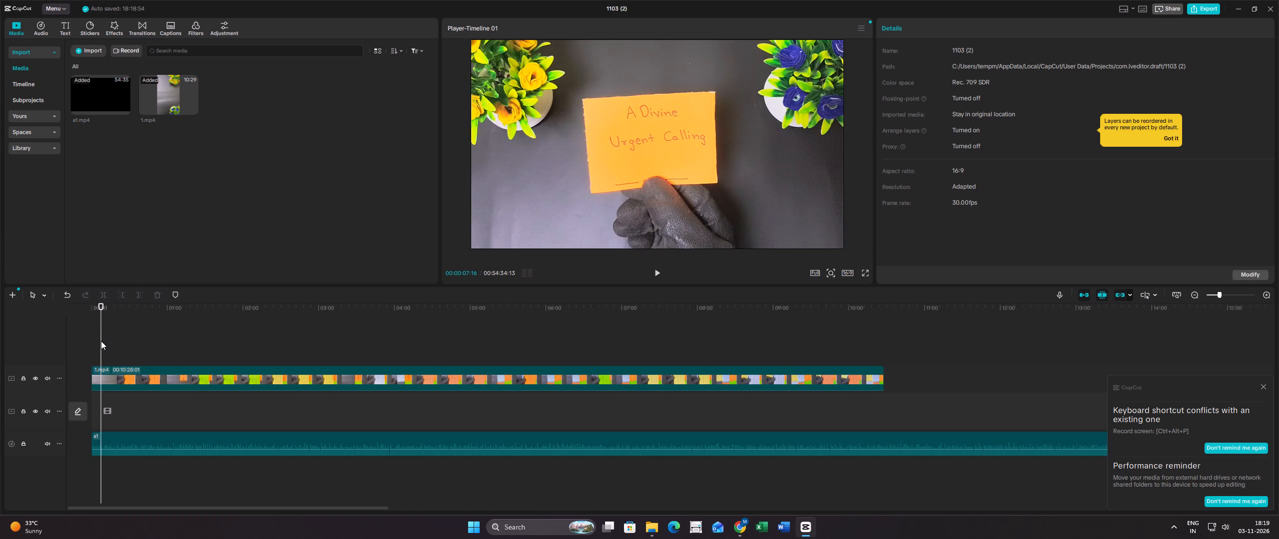
drag(101, 341, 93, 343)
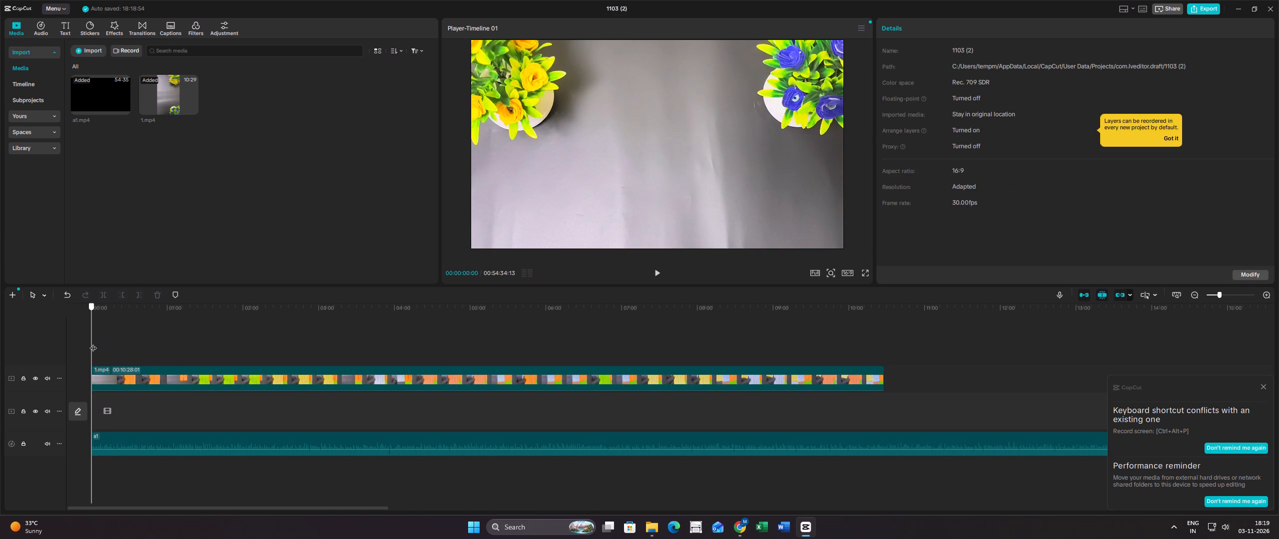
drag(93, 343, 128, 337)
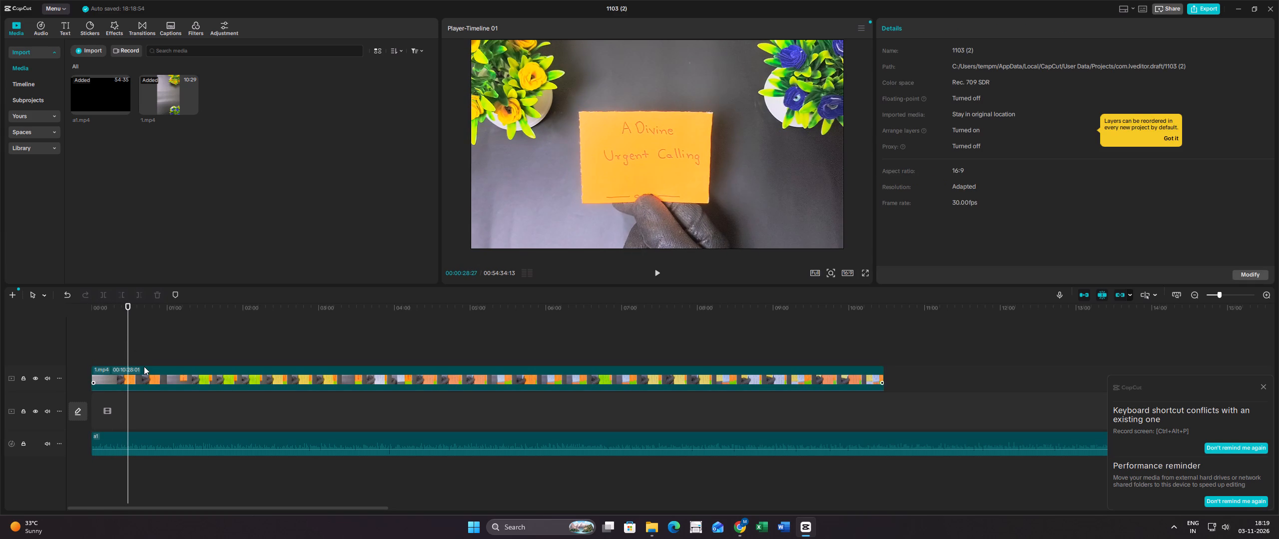
click(144, 372)
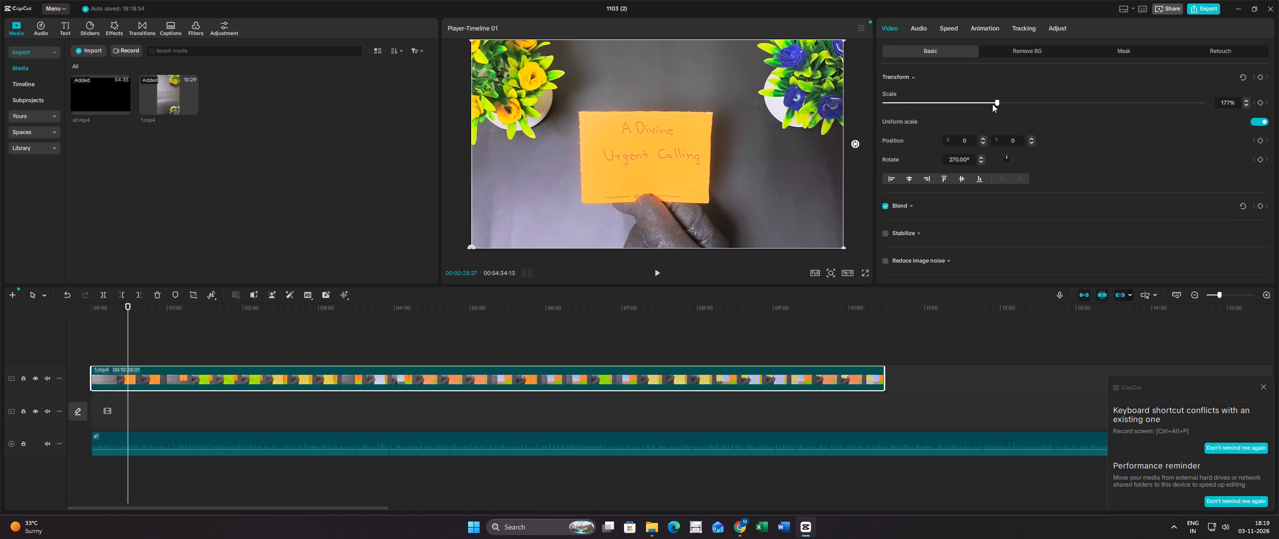
drag(992, 103, 989, 105)
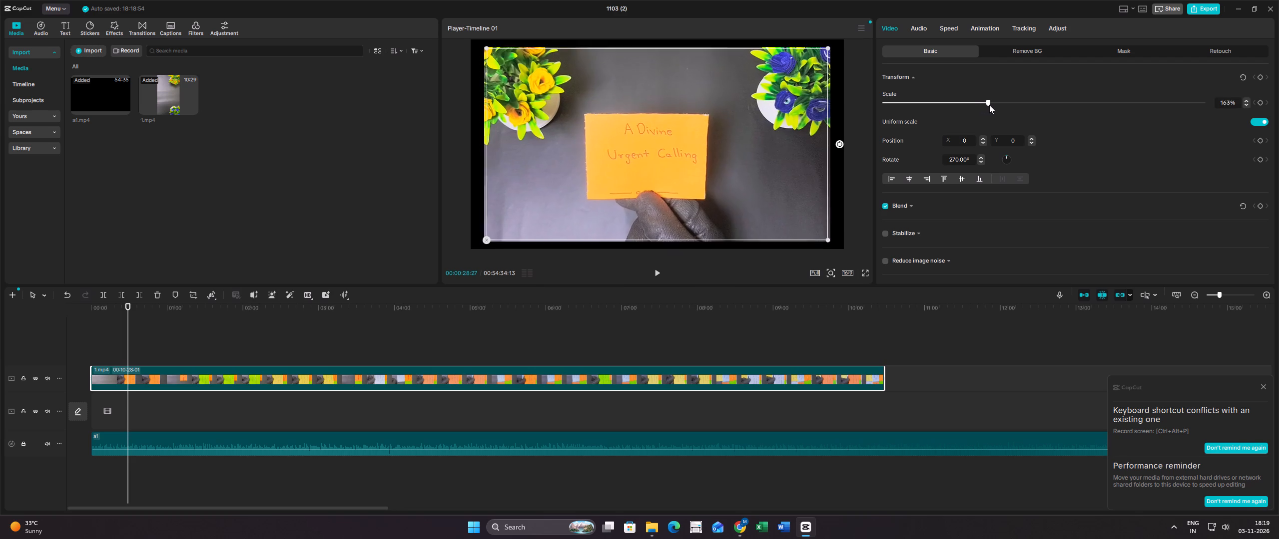
drag(989, 105, 998, 105)
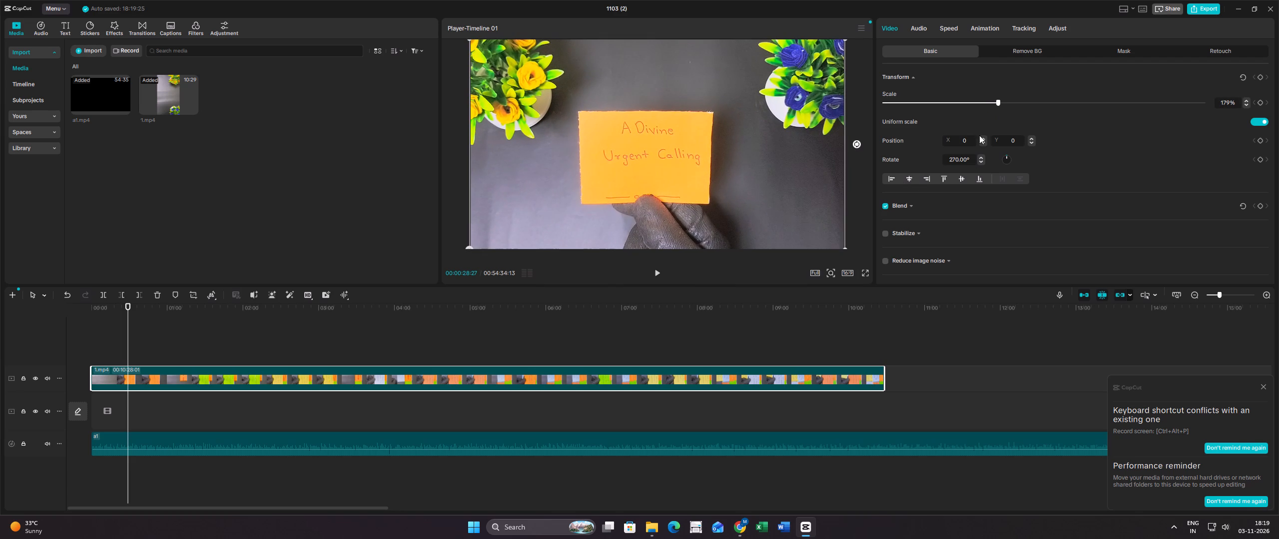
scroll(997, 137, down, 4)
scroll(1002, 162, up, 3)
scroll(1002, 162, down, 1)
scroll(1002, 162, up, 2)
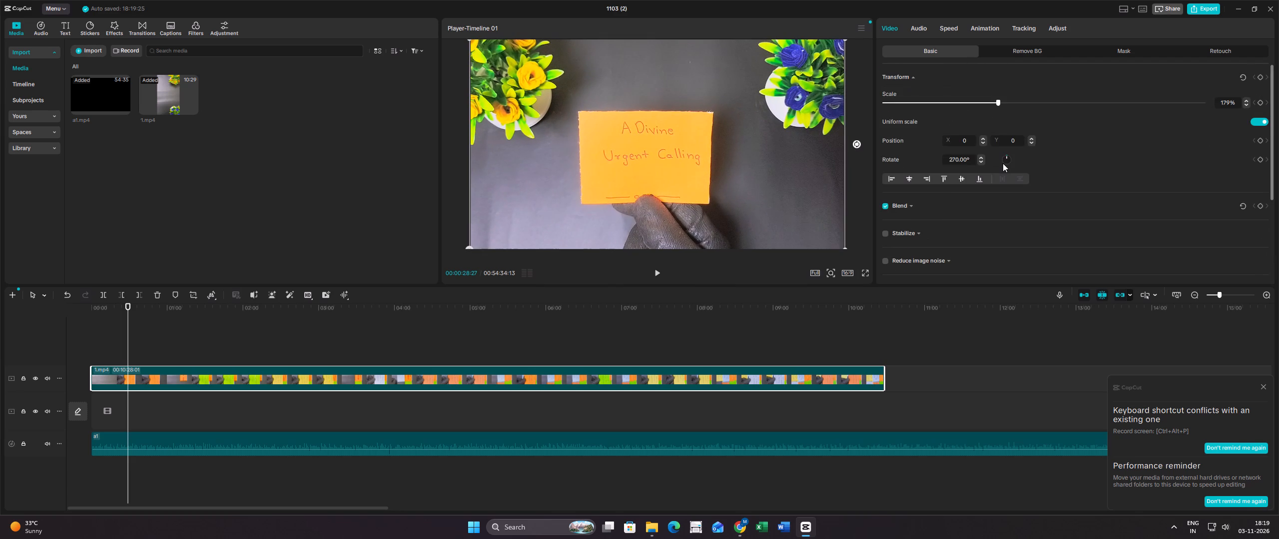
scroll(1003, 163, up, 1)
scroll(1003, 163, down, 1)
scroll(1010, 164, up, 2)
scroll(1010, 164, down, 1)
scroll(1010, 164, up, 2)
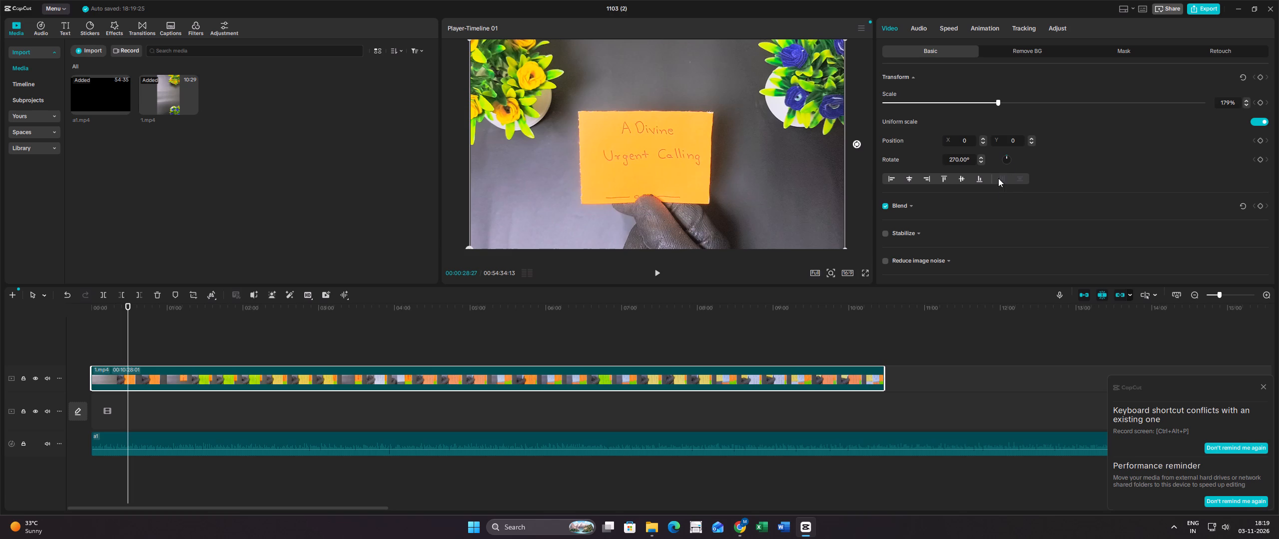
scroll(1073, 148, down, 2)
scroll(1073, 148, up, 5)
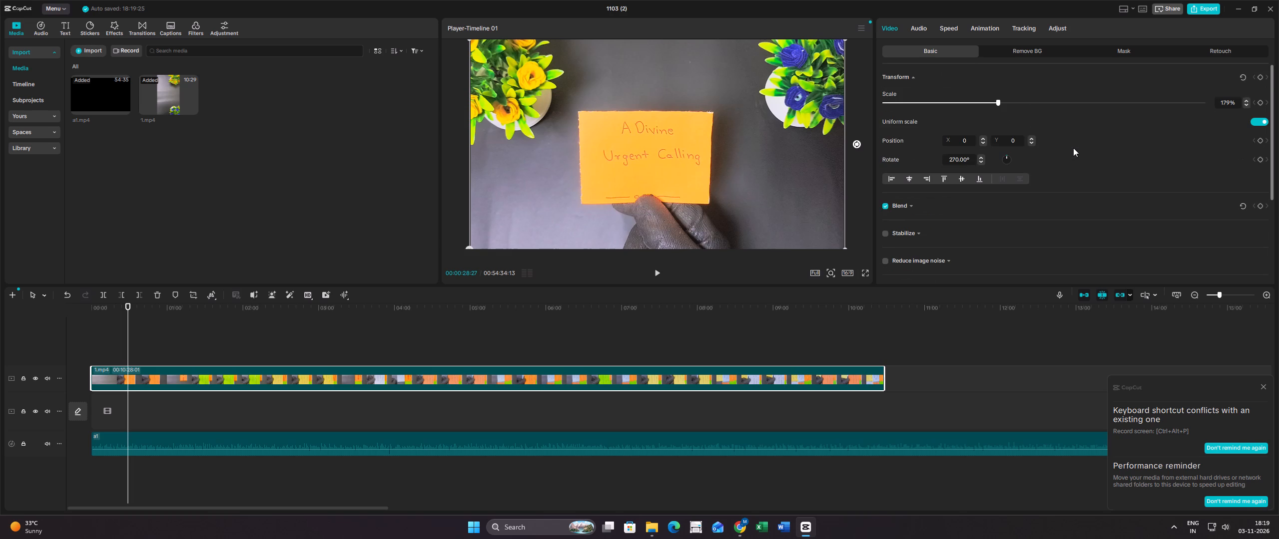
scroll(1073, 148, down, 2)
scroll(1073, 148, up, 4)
Reduce the 1.mp4 clip's blend opacity to 80%.
click(909, 205)
scroll(1010, 214, down, 1)
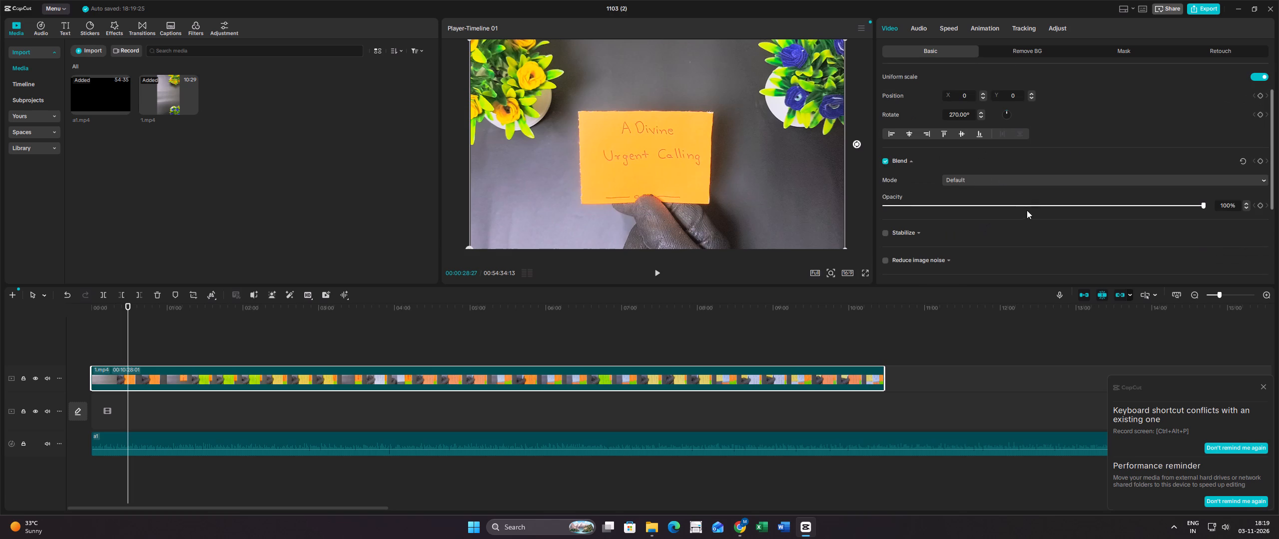
drag(1152, 207, 1125, 205)
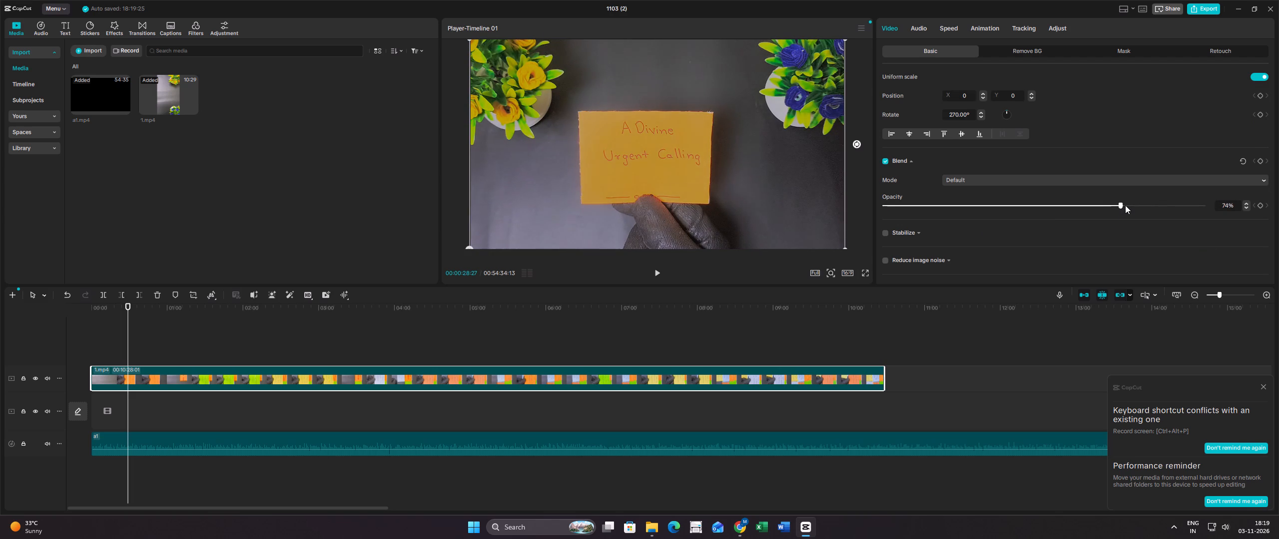
drag(1125, 205, 1141, 205)
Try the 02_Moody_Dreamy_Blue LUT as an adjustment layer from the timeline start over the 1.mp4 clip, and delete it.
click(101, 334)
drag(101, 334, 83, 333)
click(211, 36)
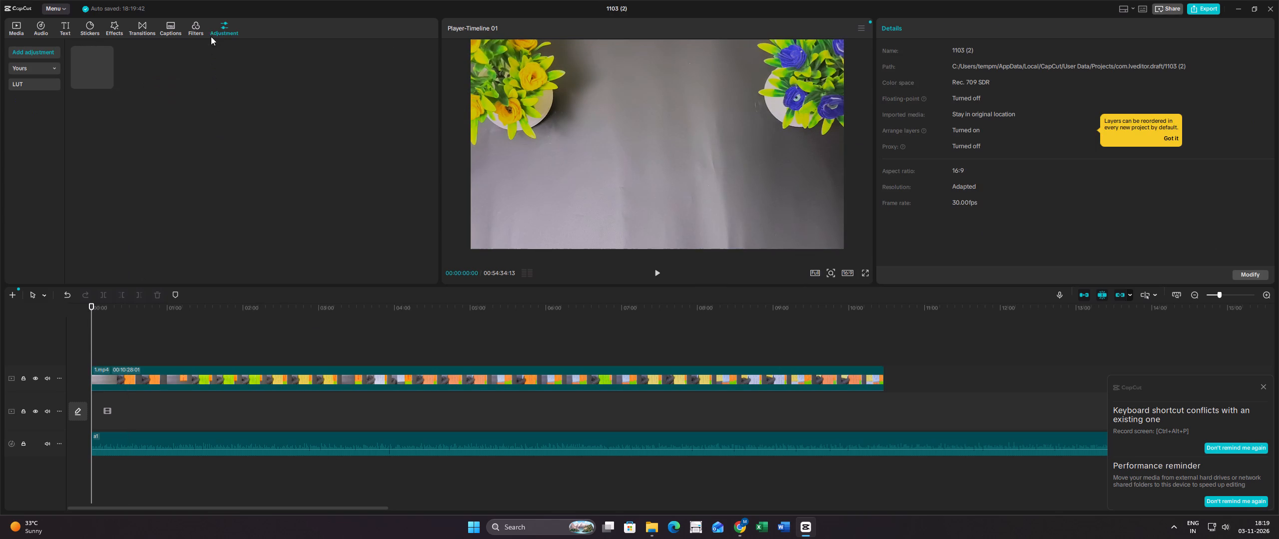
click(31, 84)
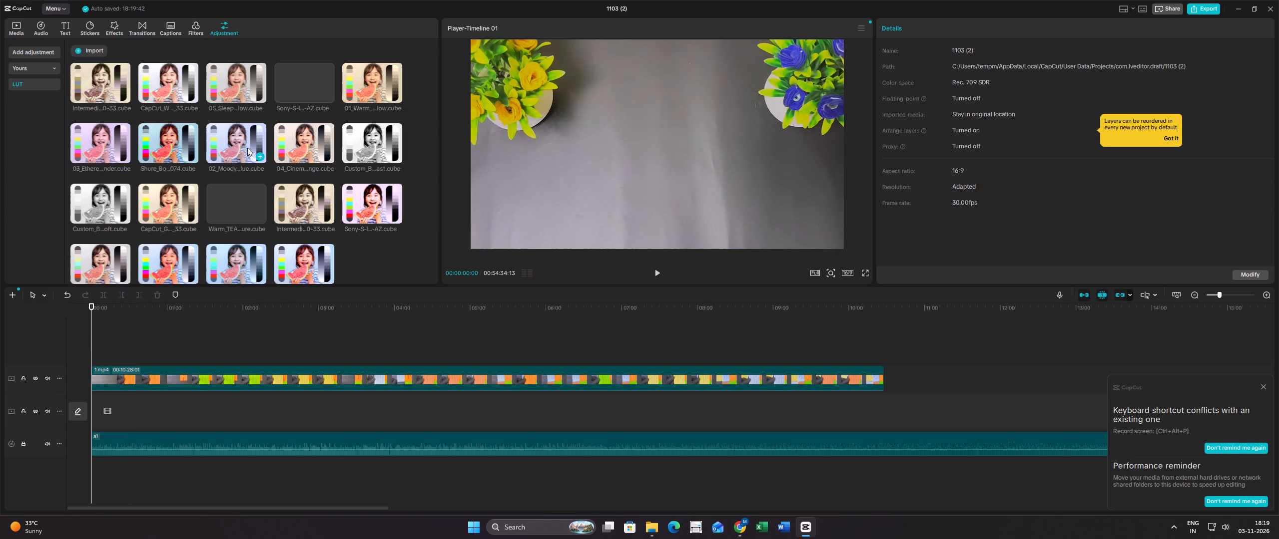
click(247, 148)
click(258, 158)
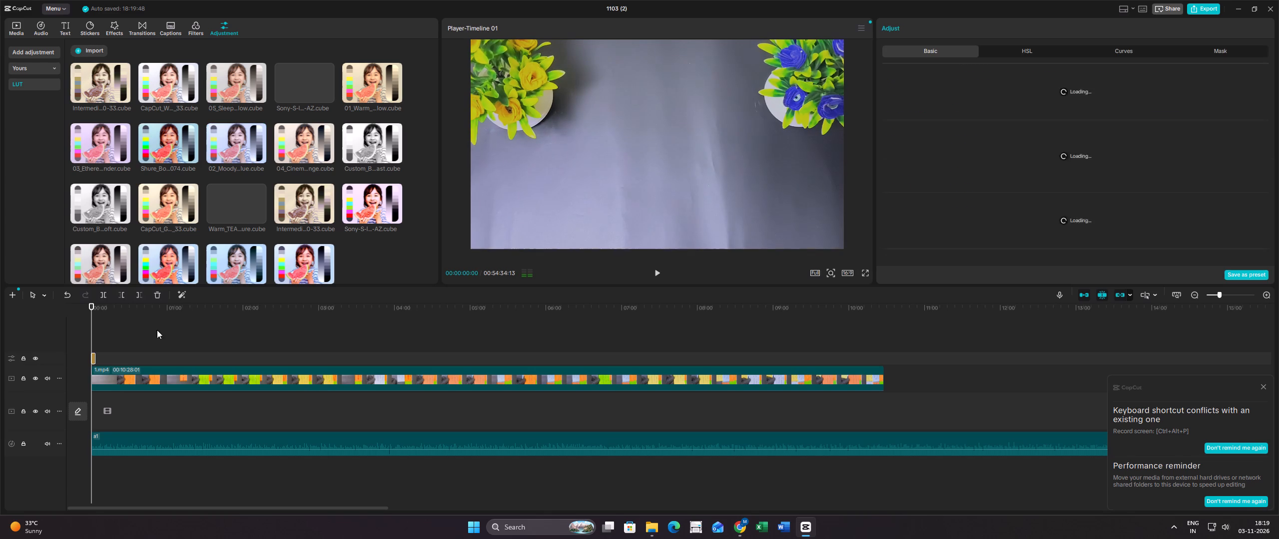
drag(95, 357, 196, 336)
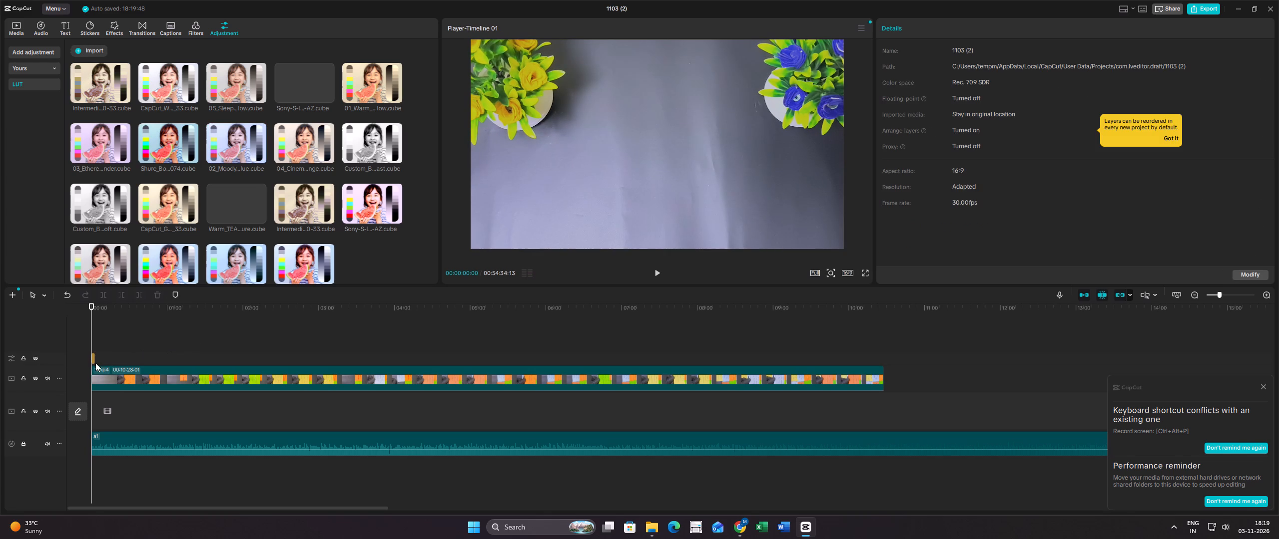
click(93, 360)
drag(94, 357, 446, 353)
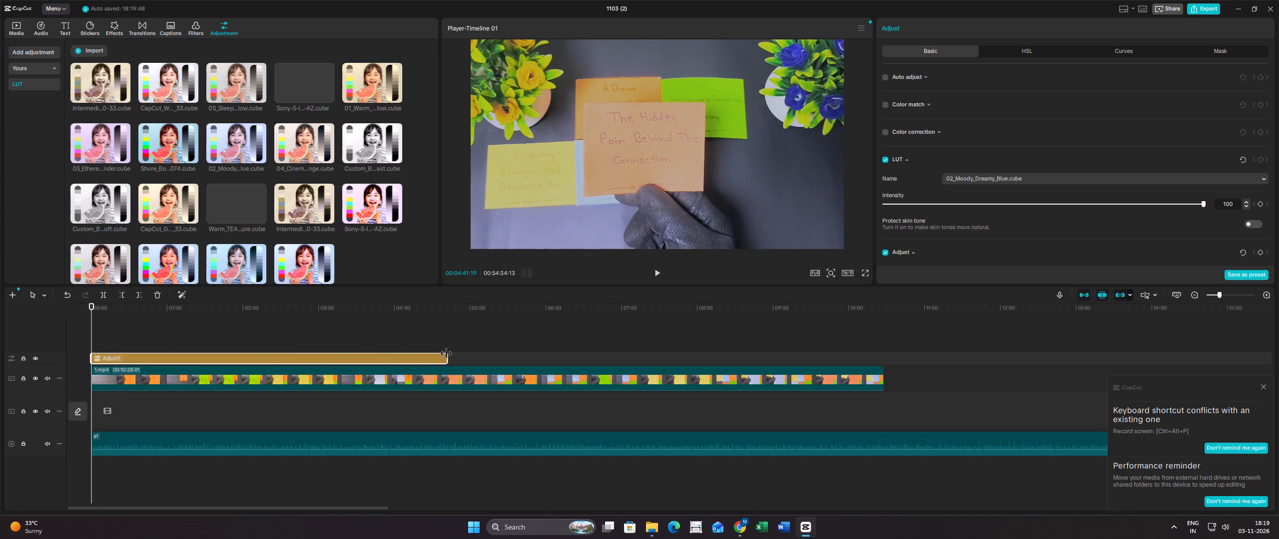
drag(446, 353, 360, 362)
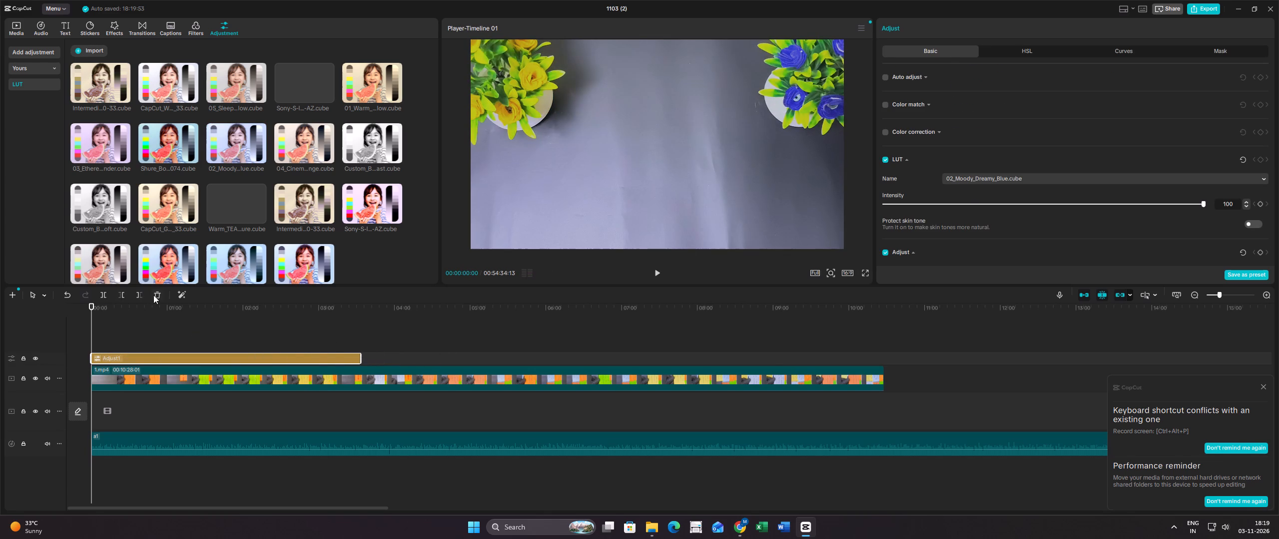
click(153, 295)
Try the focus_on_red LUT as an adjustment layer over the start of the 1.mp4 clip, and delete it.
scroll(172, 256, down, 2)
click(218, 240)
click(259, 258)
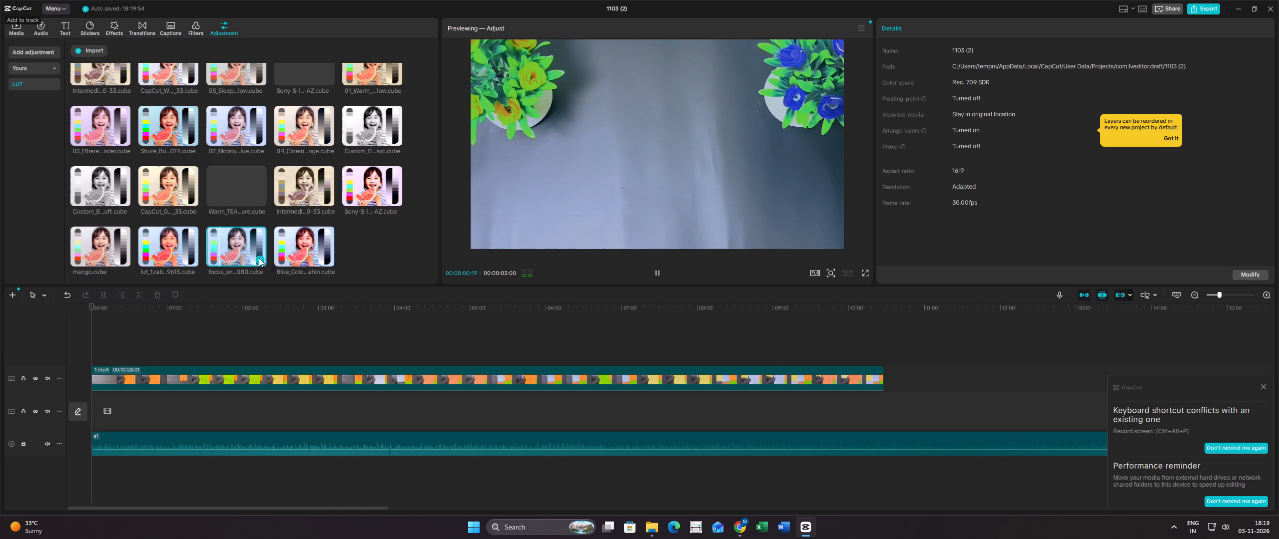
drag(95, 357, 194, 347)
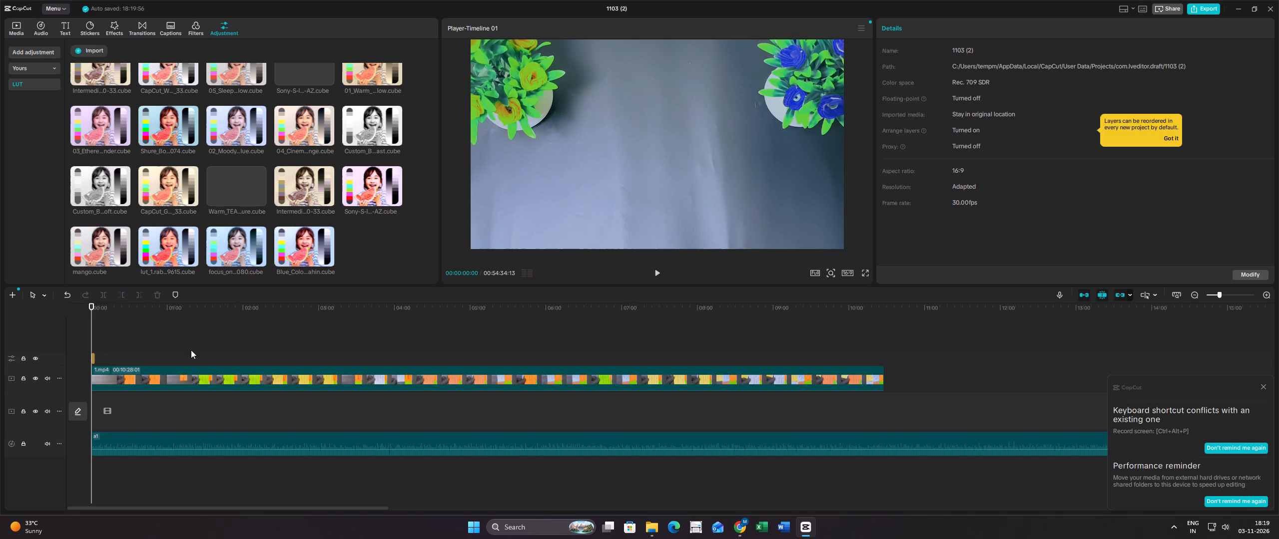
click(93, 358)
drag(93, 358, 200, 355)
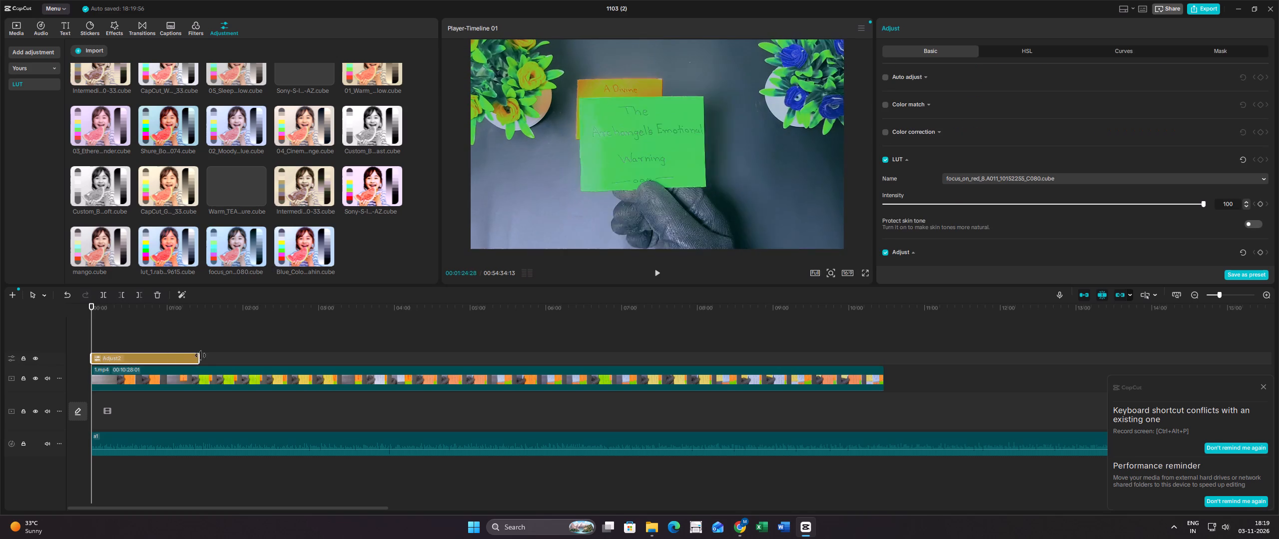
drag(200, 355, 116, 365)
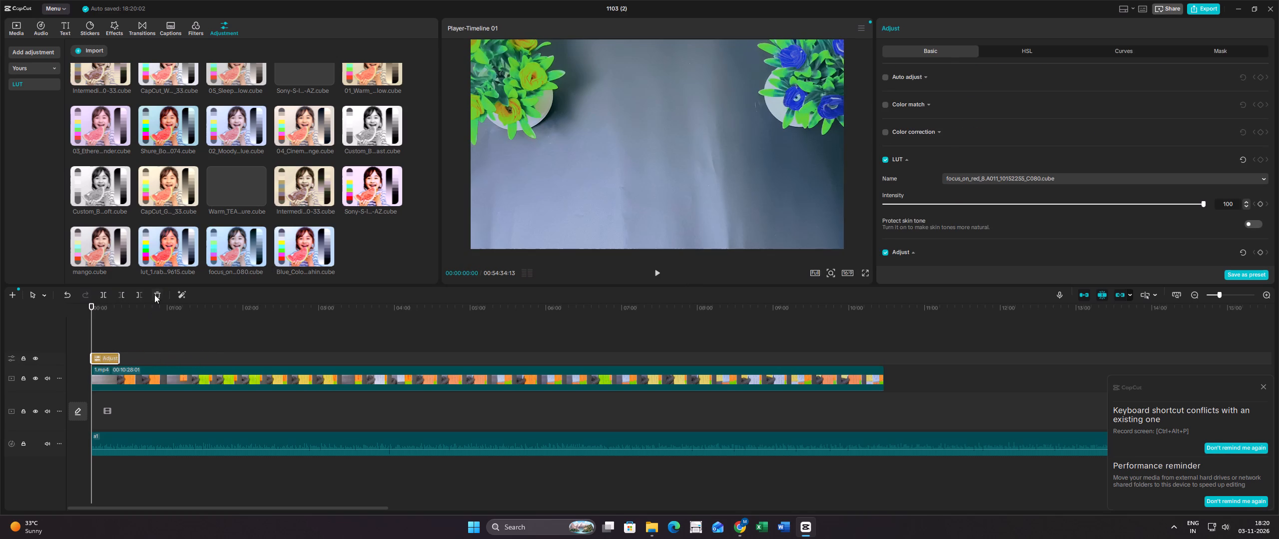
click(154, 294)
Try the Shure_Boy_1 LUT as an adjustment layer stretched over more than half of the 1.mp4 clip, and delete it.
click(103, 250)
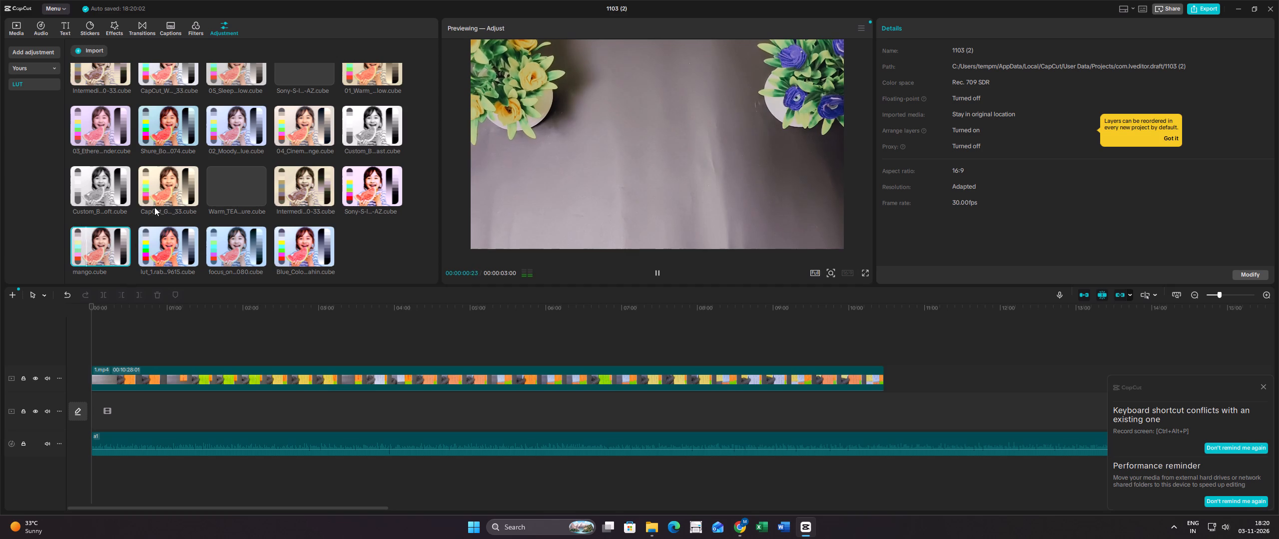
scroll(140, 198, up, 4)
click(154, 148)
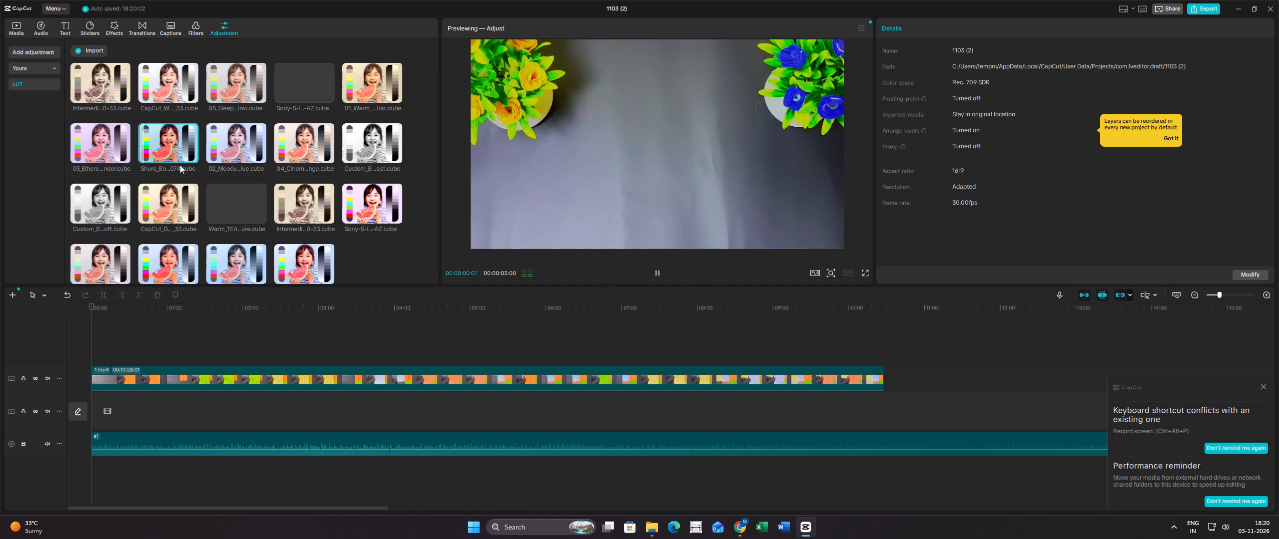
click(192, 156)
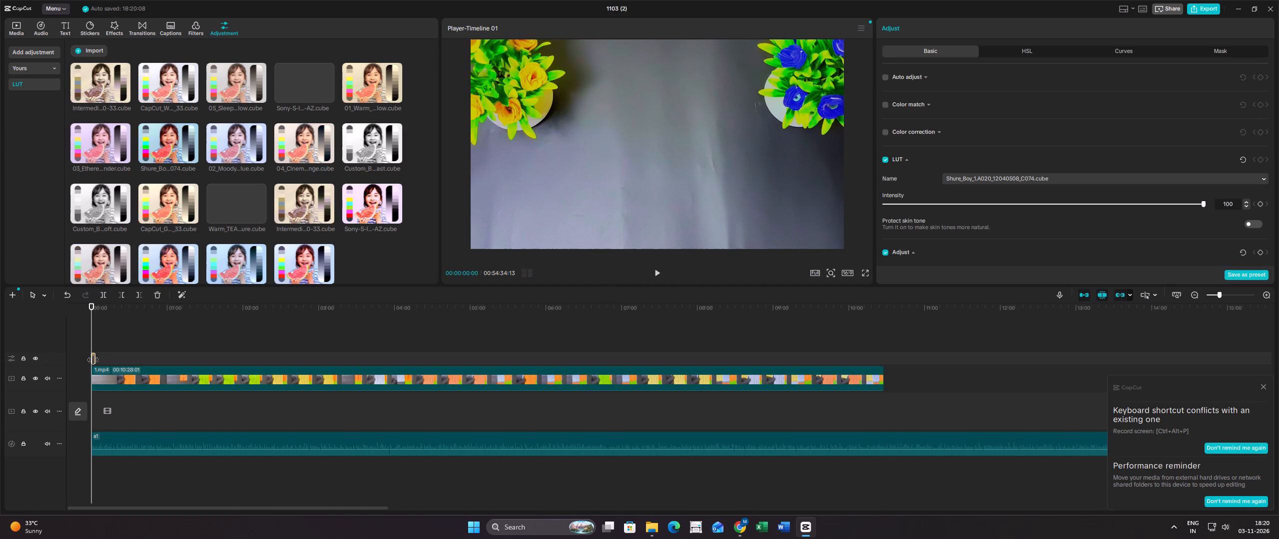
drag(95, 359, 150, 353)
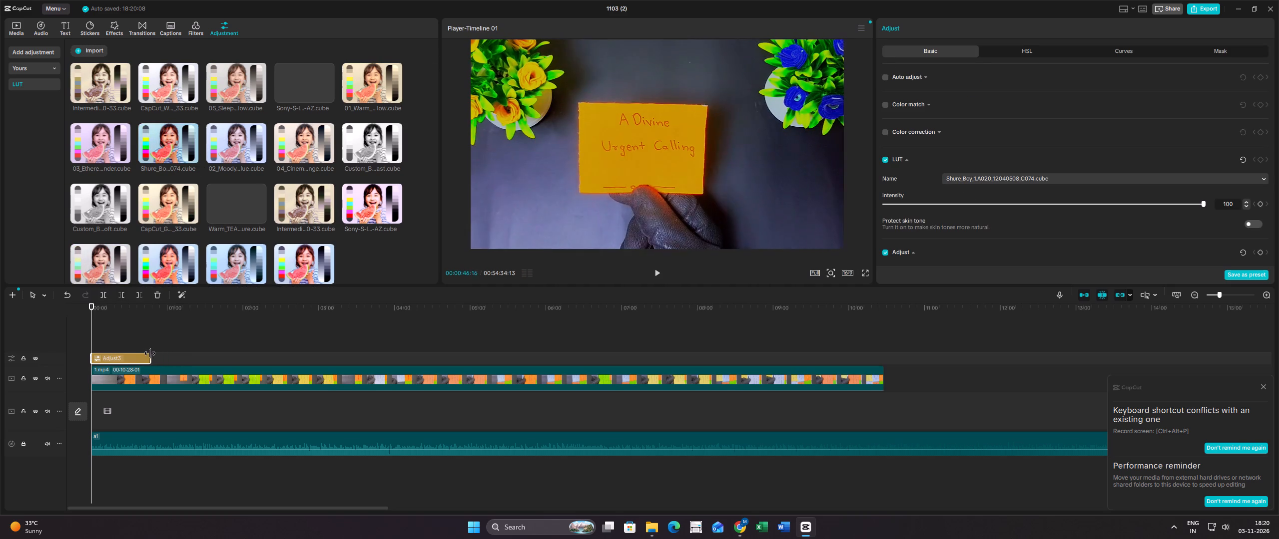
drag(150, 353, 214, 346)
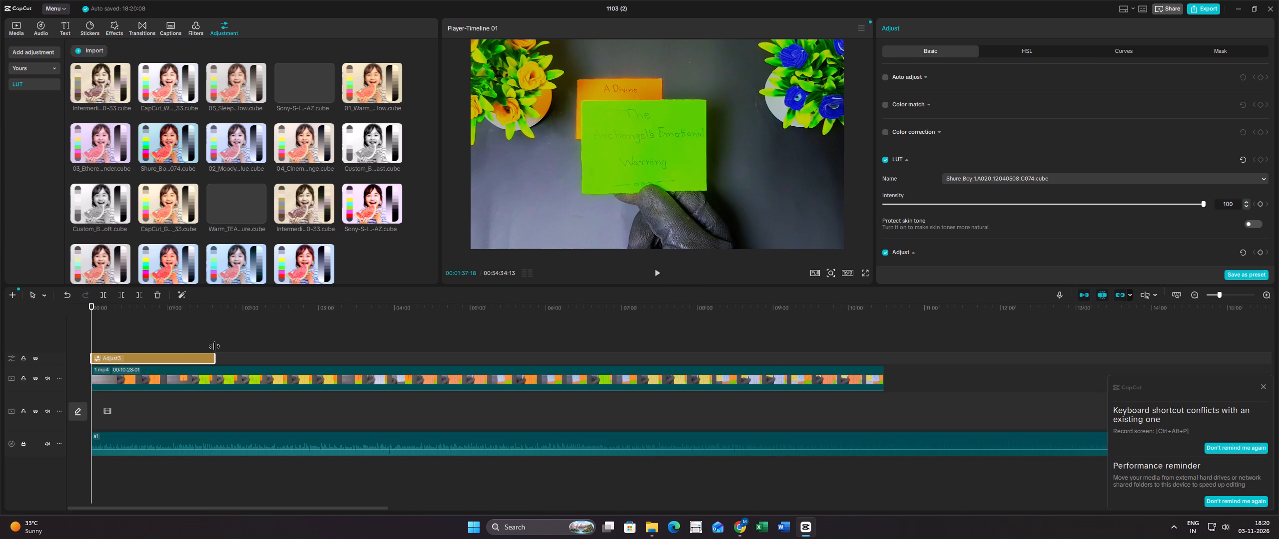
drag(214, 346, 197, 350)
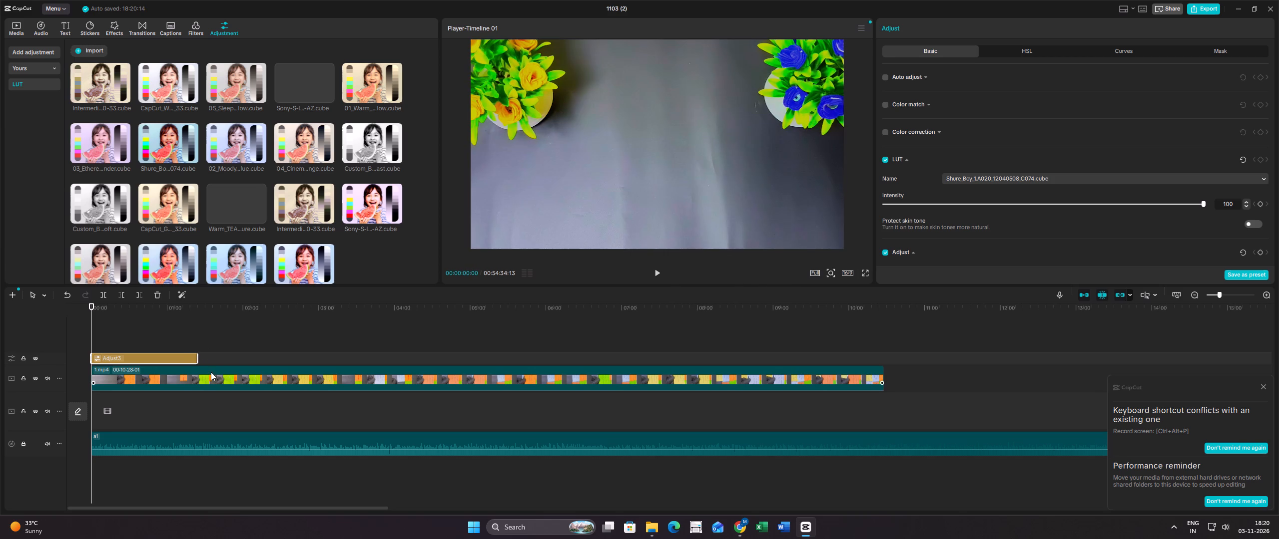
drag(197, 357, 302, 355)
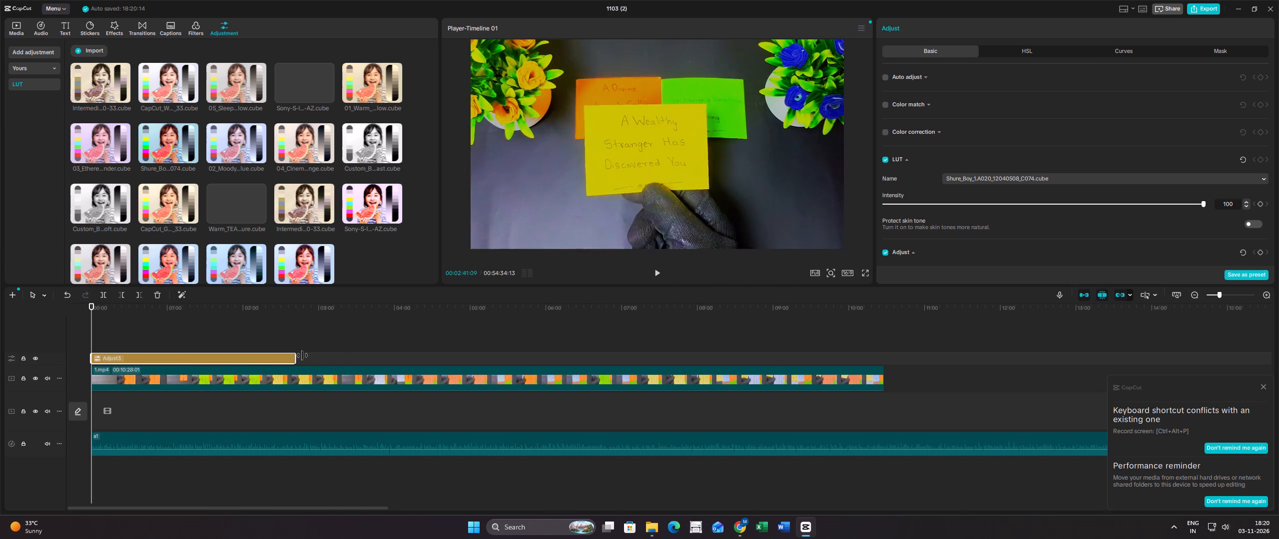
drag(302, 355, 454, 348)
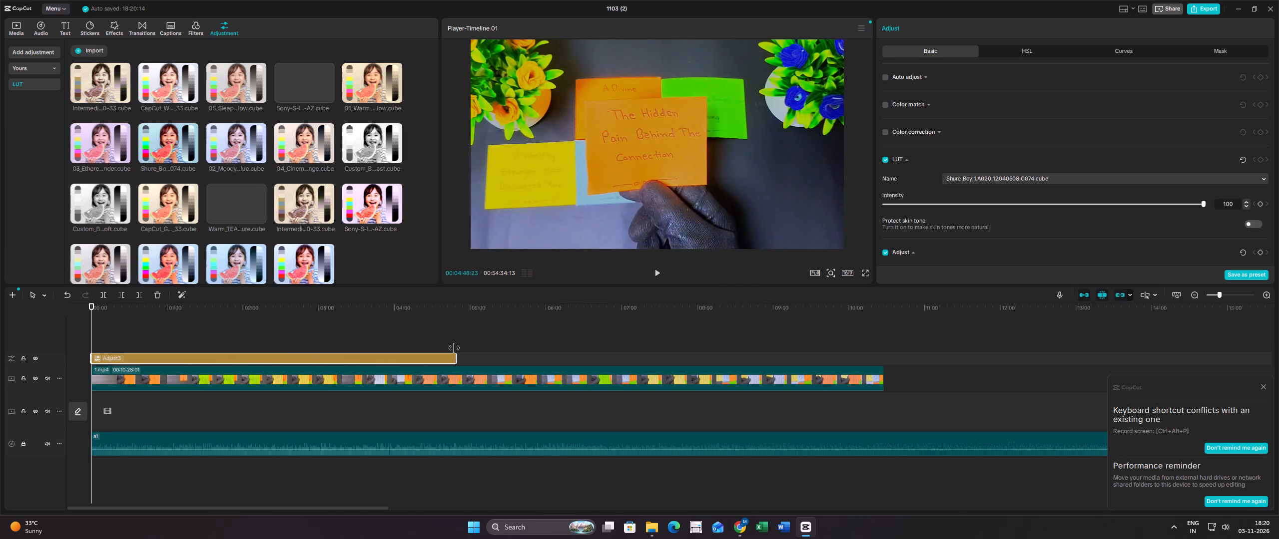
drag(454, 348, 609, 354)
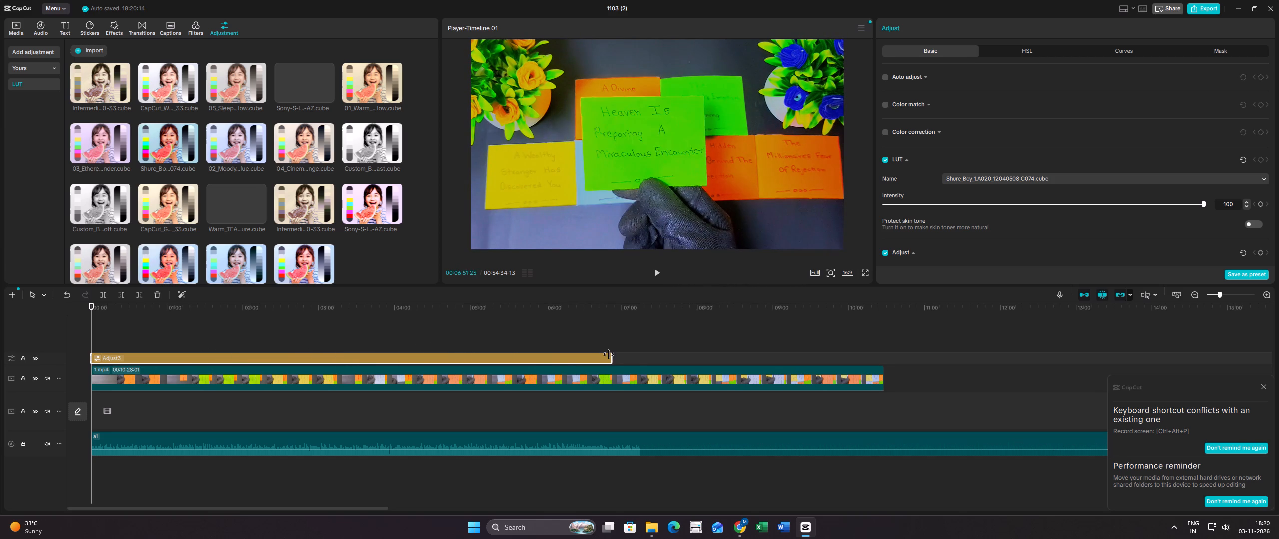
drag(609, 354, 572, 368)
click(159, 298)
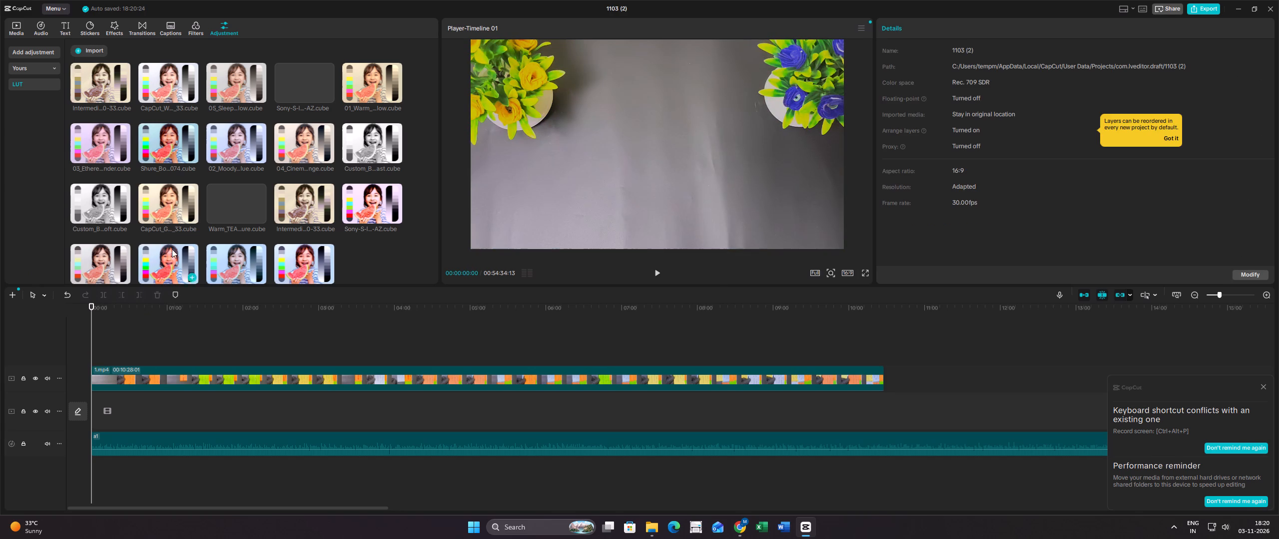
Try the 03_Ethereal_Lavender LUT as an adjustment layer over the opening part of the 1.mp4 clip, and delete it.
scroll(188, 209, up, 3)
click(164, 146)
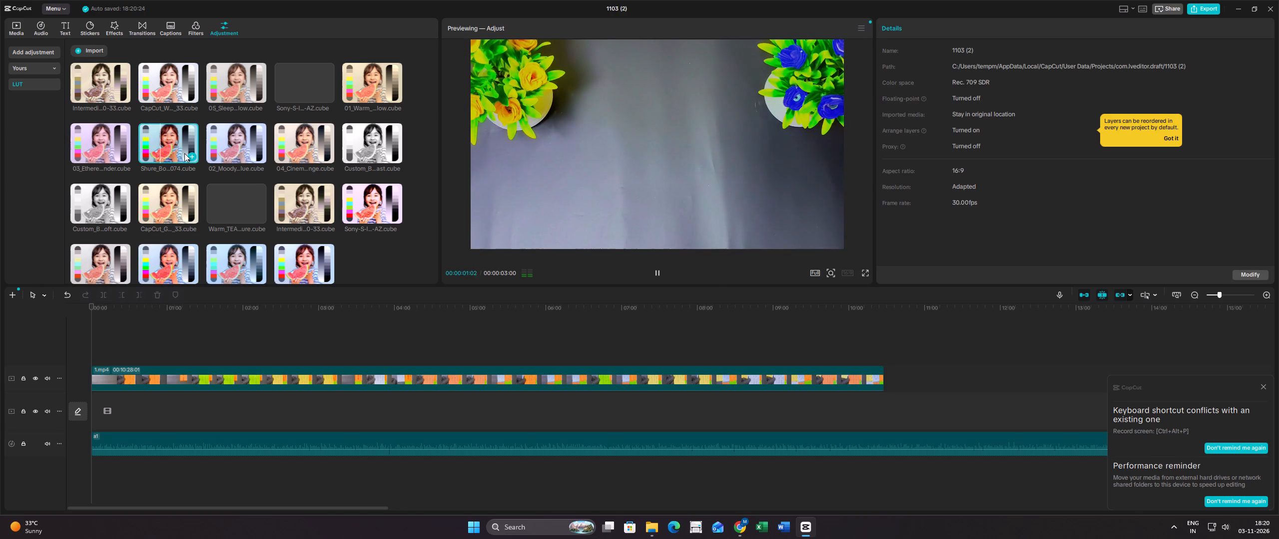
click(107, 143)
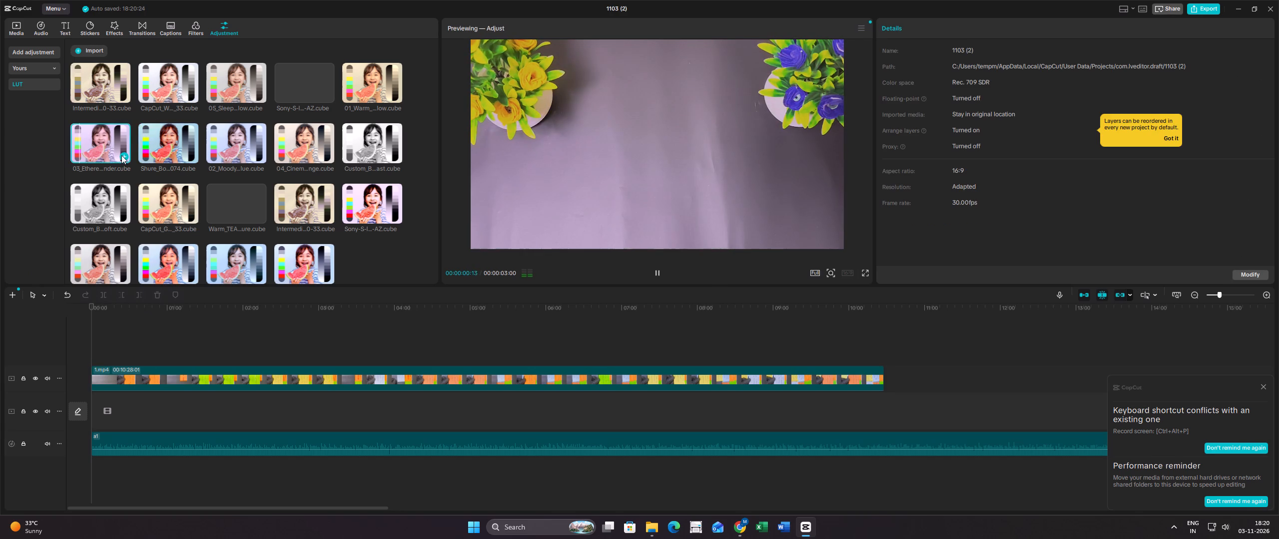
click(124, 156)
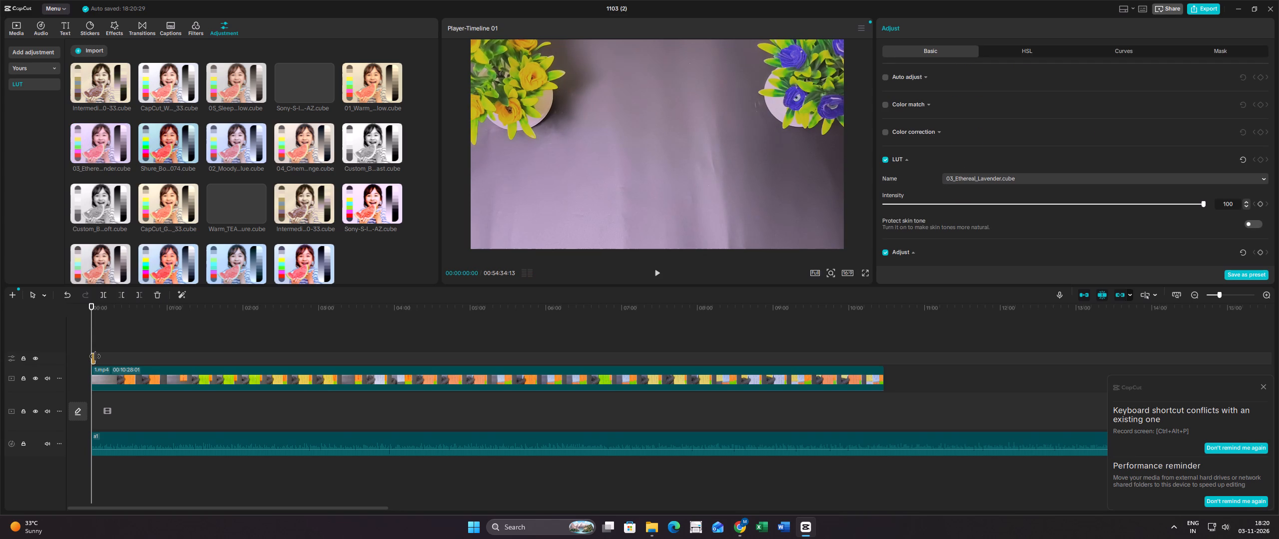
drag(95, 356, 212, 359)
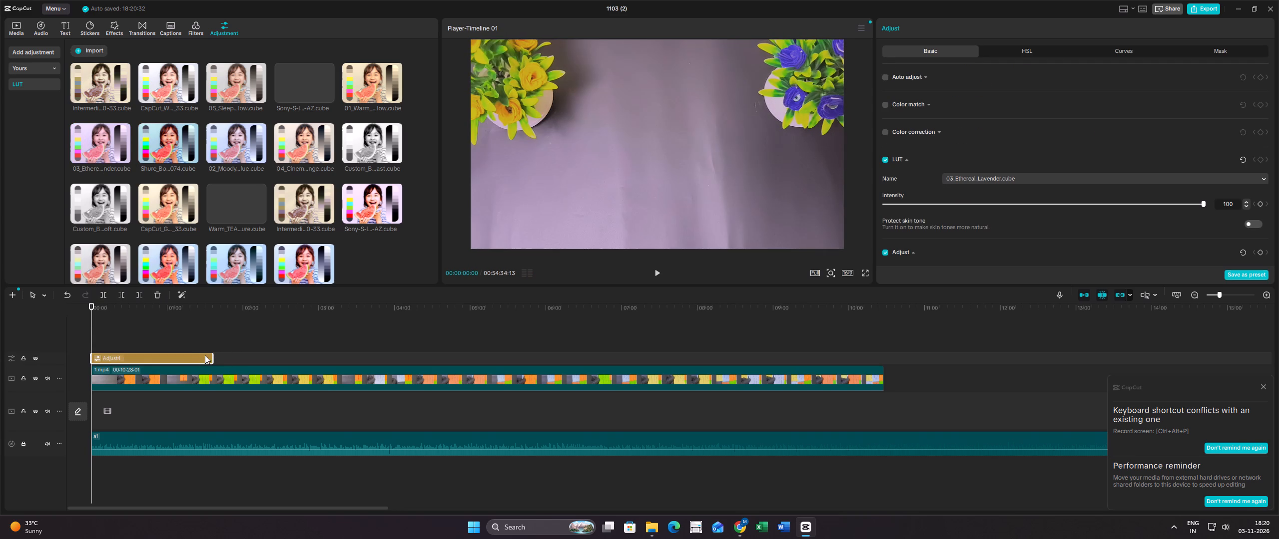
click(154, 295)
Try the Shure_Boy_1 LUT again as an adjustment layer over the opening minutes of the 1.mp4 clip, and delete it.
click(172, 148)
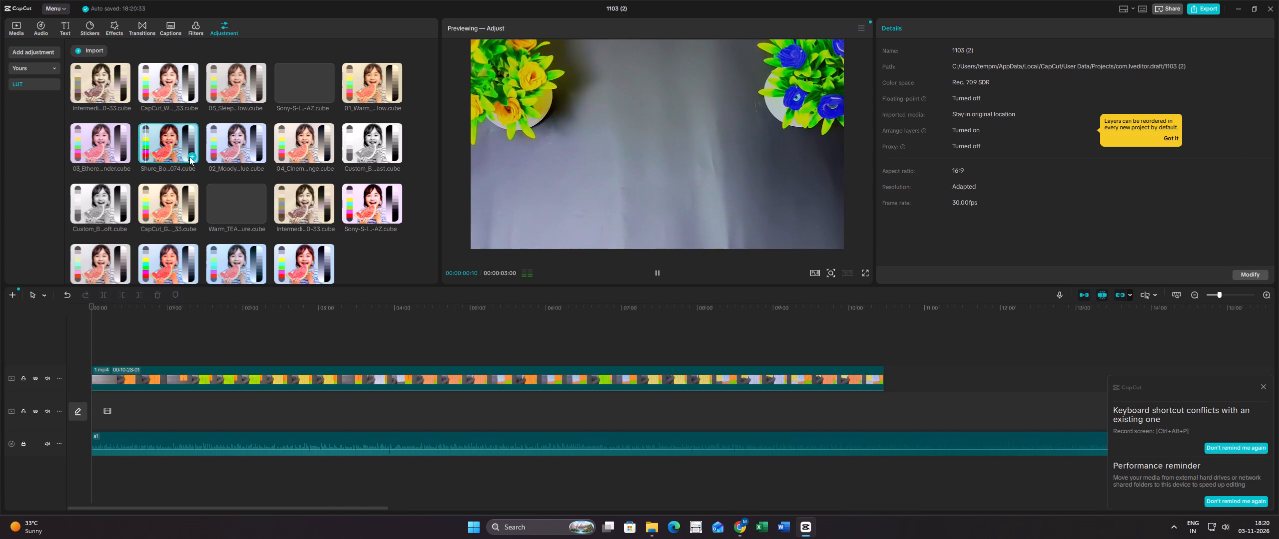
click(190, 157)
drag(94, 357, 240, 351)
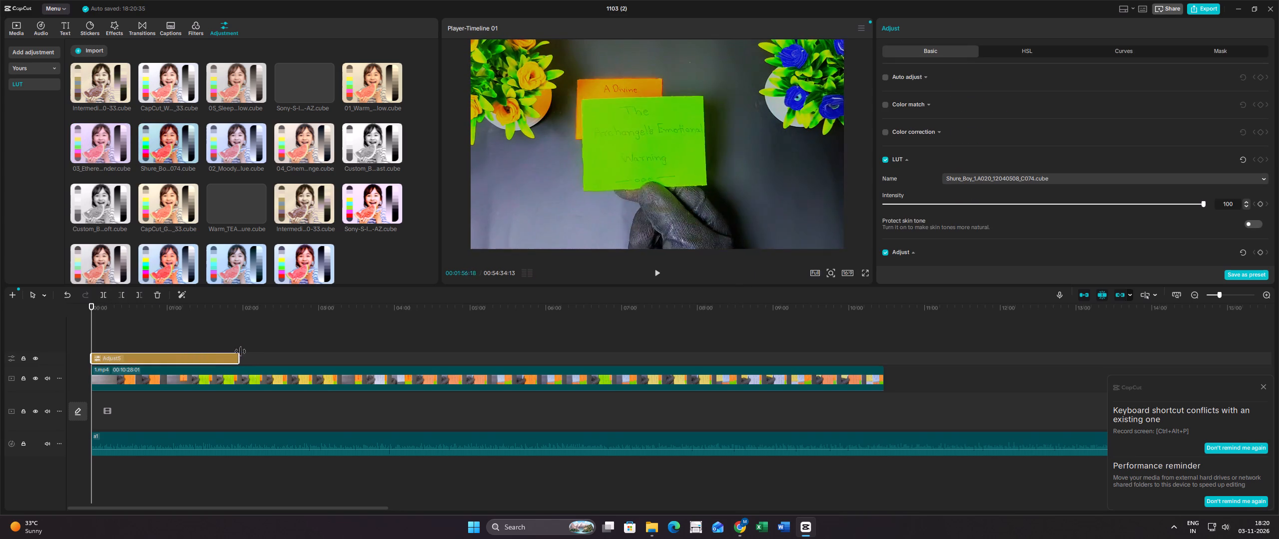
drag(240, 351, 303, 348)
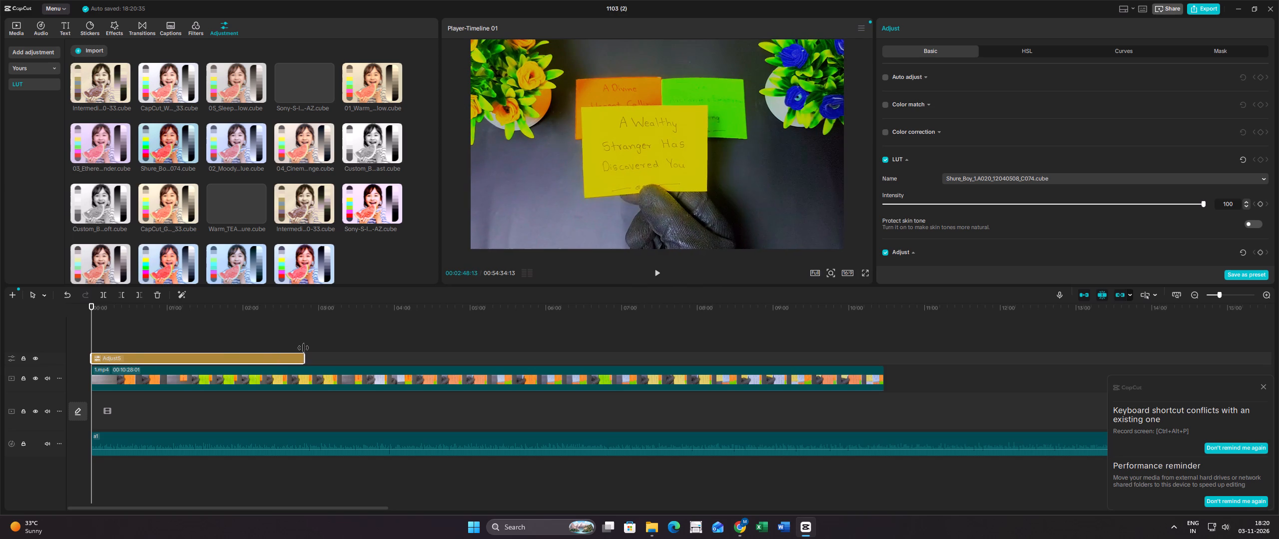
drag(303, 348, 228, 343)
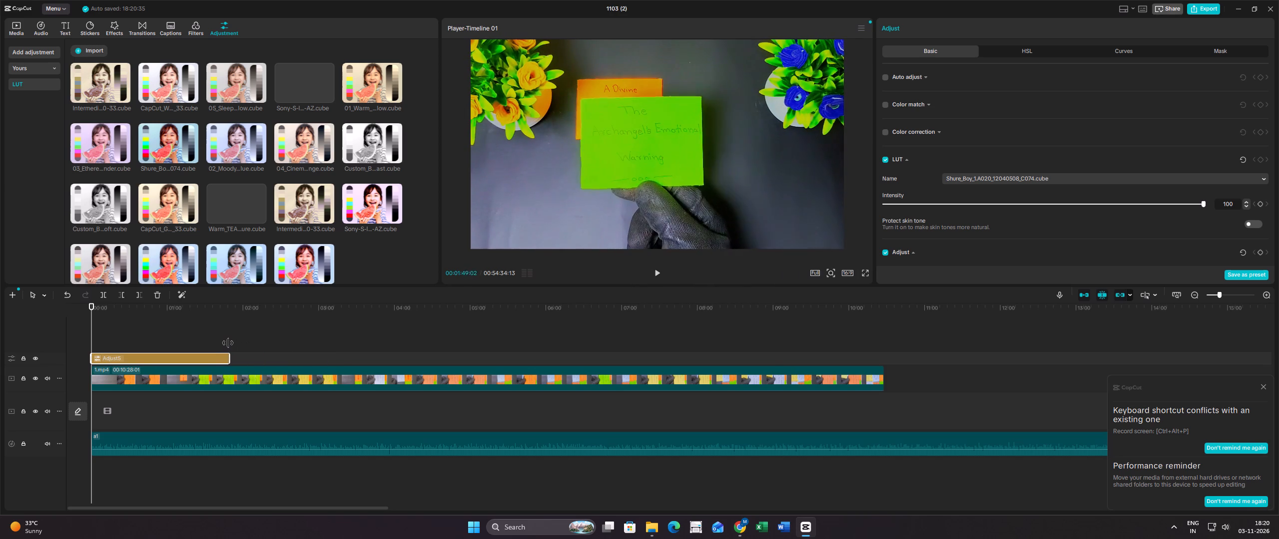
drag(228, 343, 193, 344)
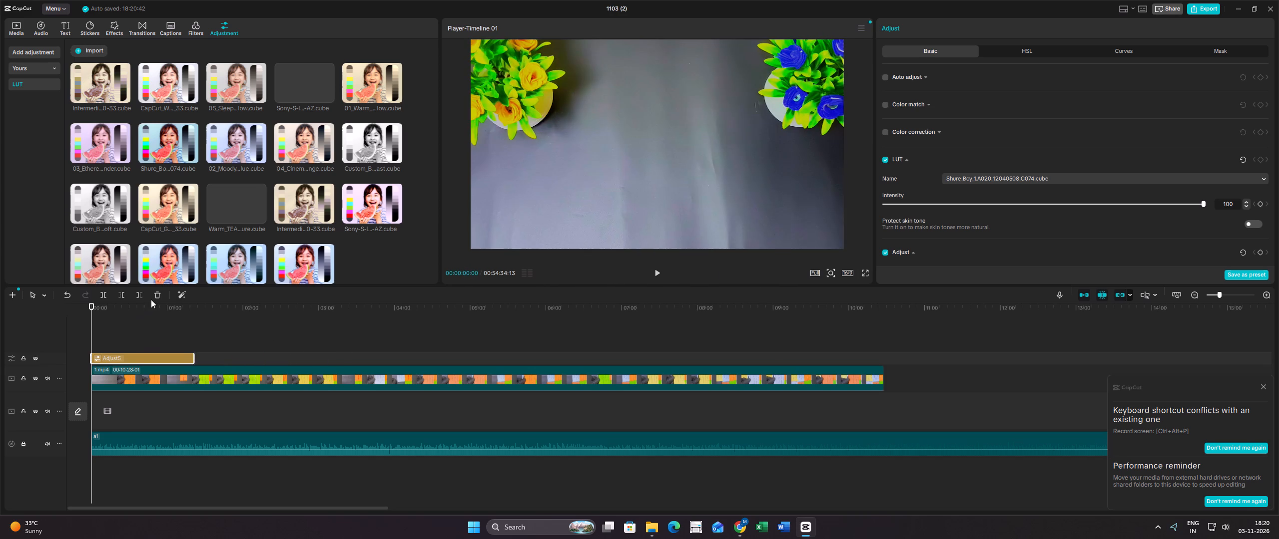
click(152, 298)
Trim off the 1.mp4 clip's beginning up to 00:00:05:16, before the first card, and align the clip with the timeline start.
click(100, 346)
drag(100, 345, 93, 346)
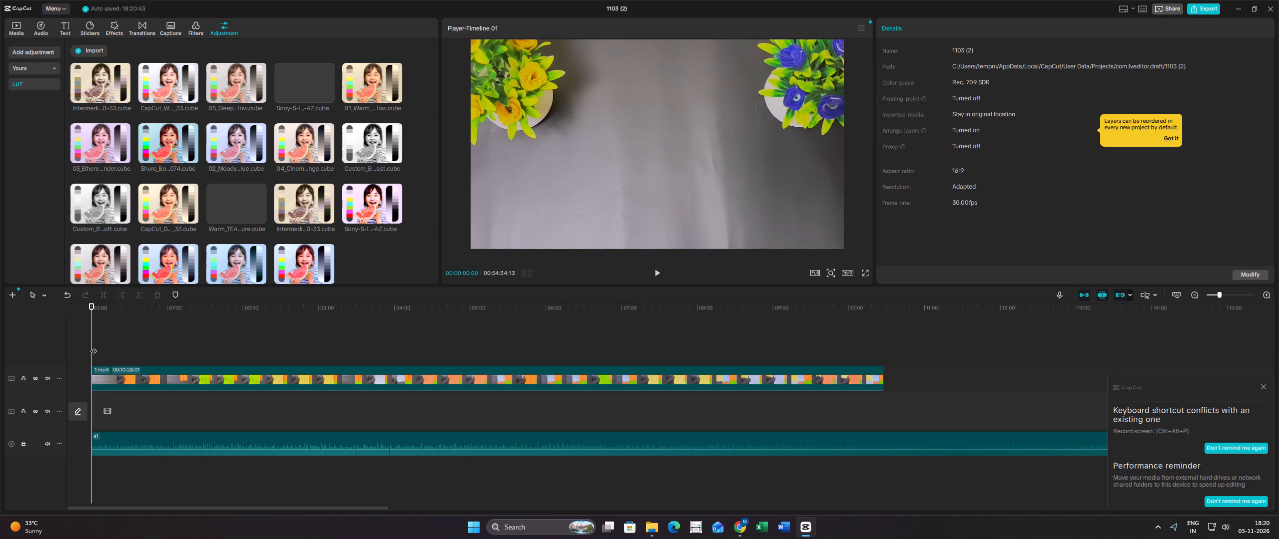
drag(93, 344, 98, 330)
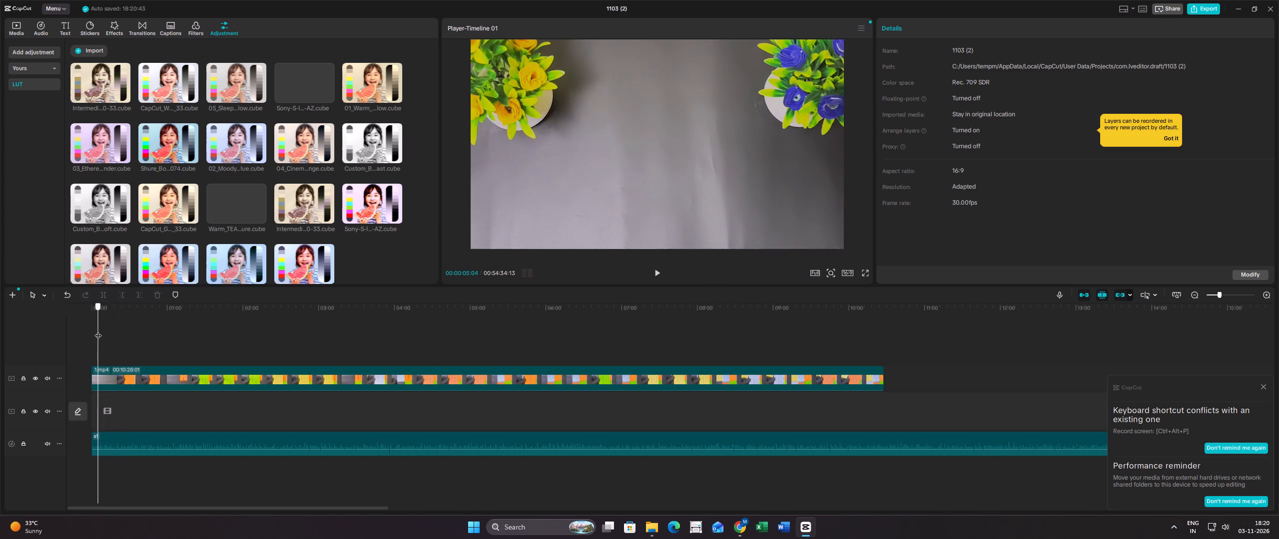
drag(98, 330, 103, 329)
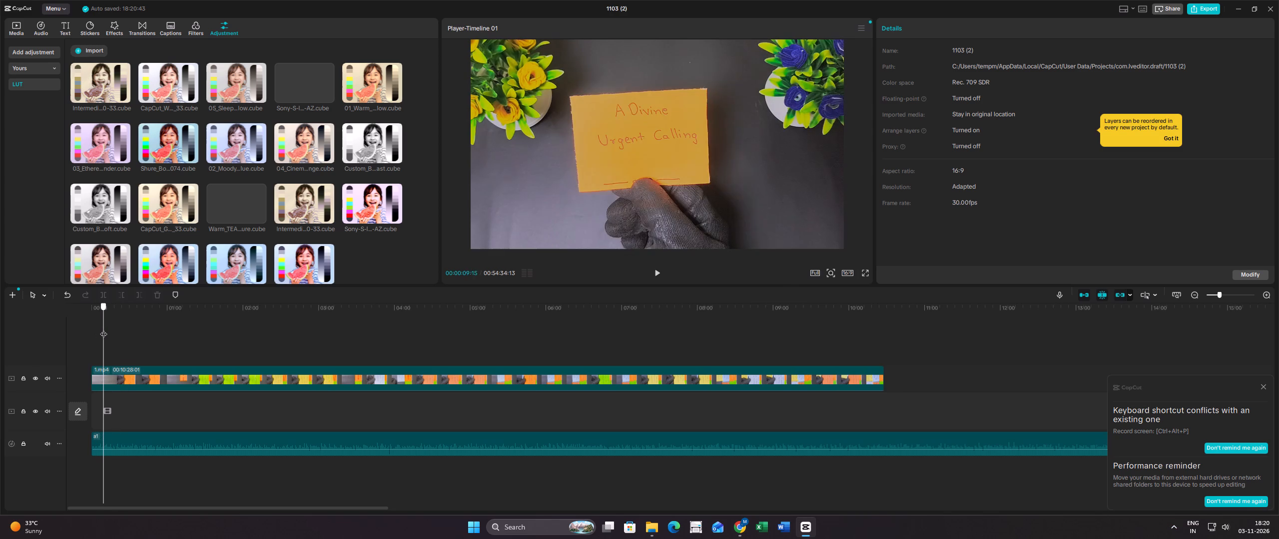
drag(103, 329, 98, 328)
click(117, 374)
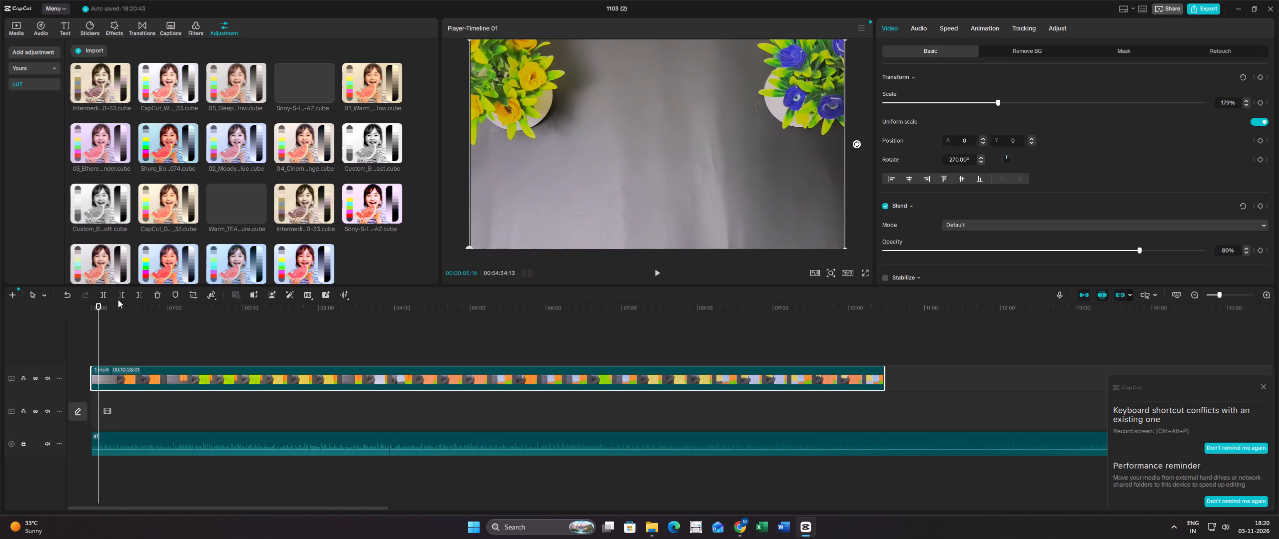
click(121, 297)
drag(117, 366, 94, 362)
drag(118, 378, 95, 376)
Split the 1.mp4 clip at 00:01:10:14, while the first orange card lies on the cloth.
click(90, 346)
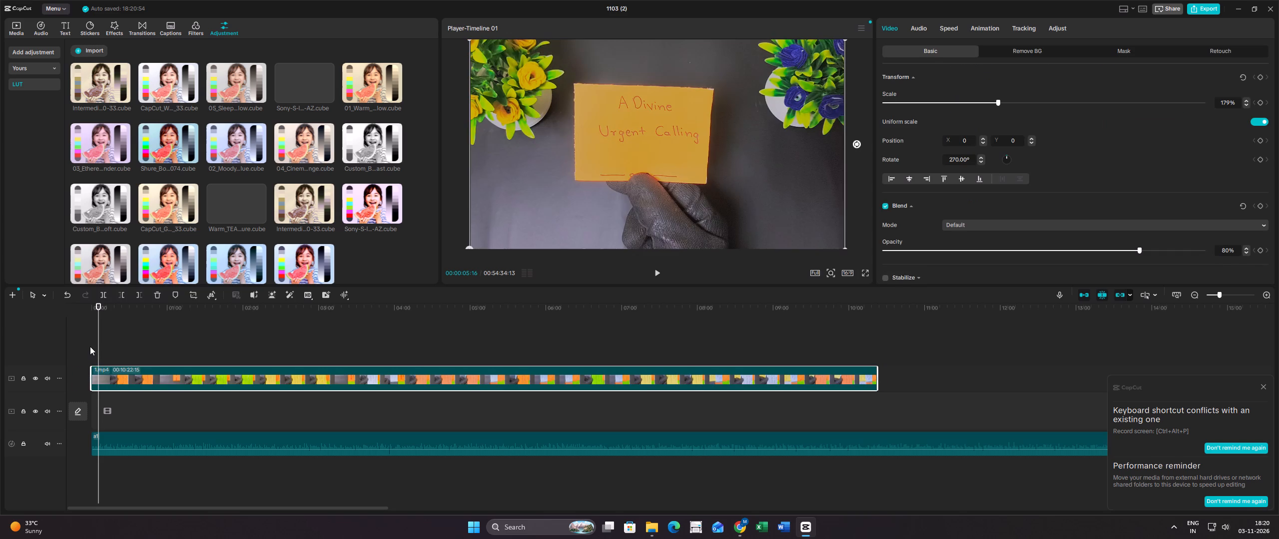
click(93, 341)
drag(91, 339, 111, 336)
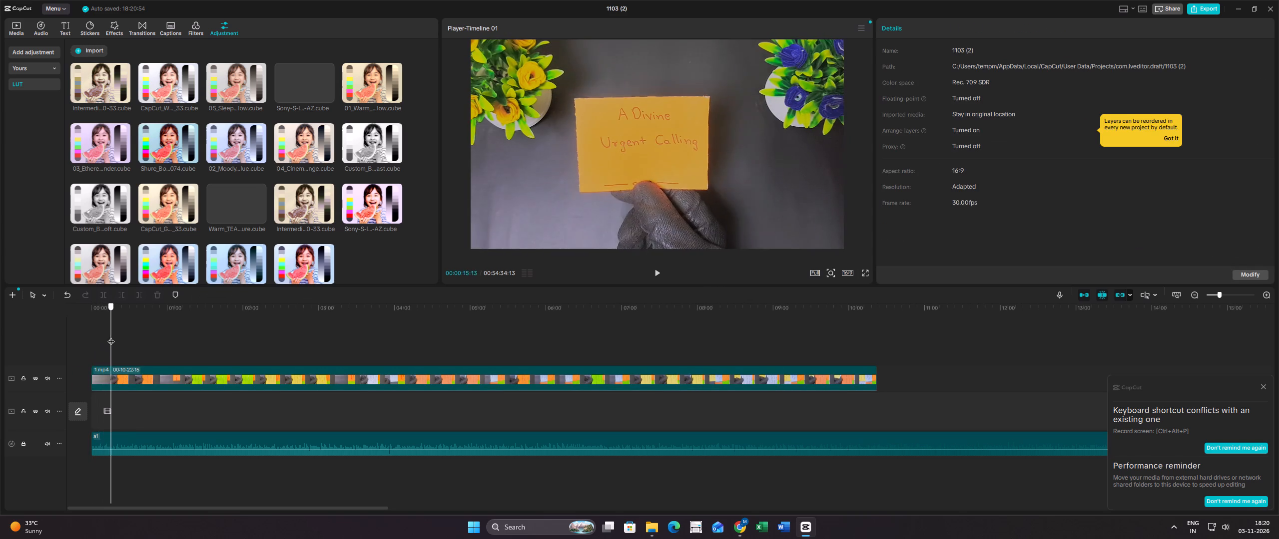
drag(111, 336, 162, 336)
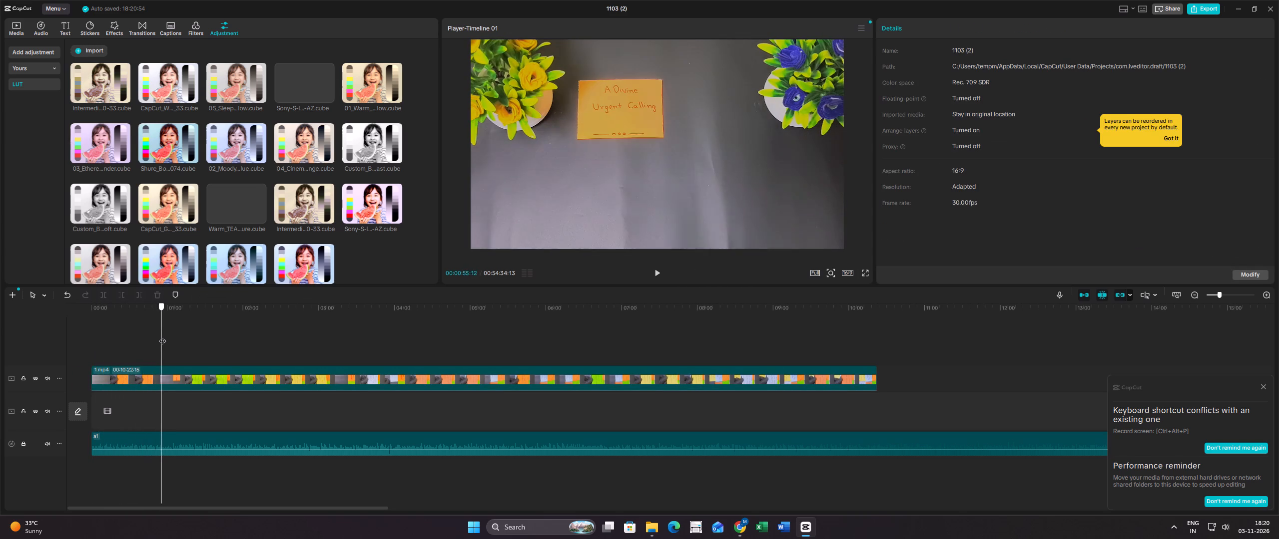
drag(162, 336, 180, 336)
click(184, 375)
click(104, 298)
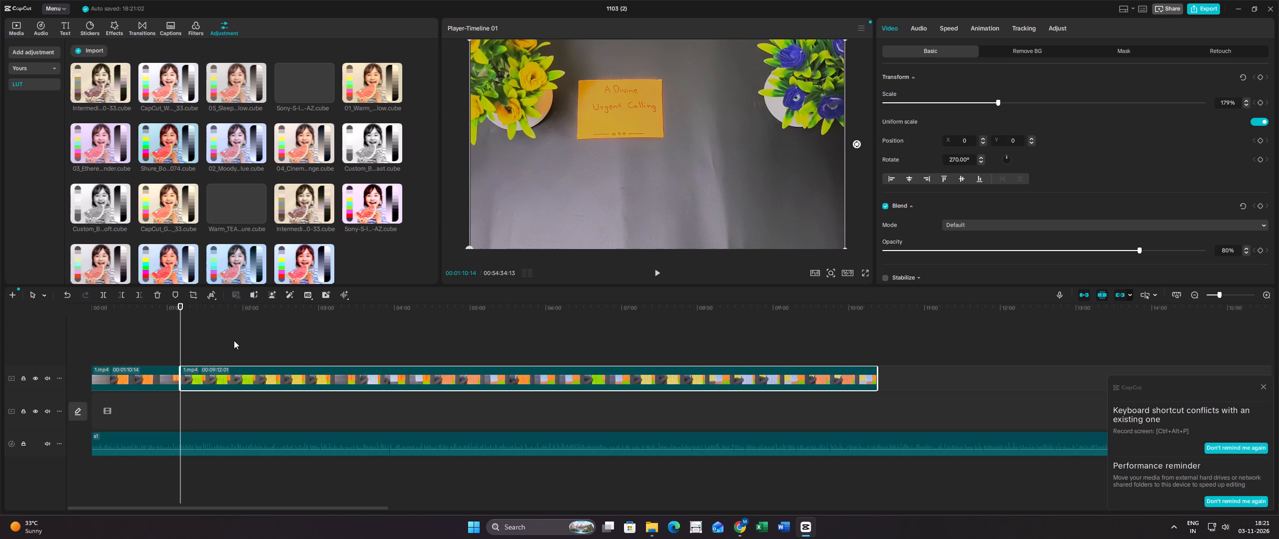
Move the longer second piece of 1.mp4 onto a separate track above, starting at about 3:45.
ctrl+scroll(234, 340, down, 4)
drag(186, 372, 208, 364)
drag(220, 359, 346, 336)
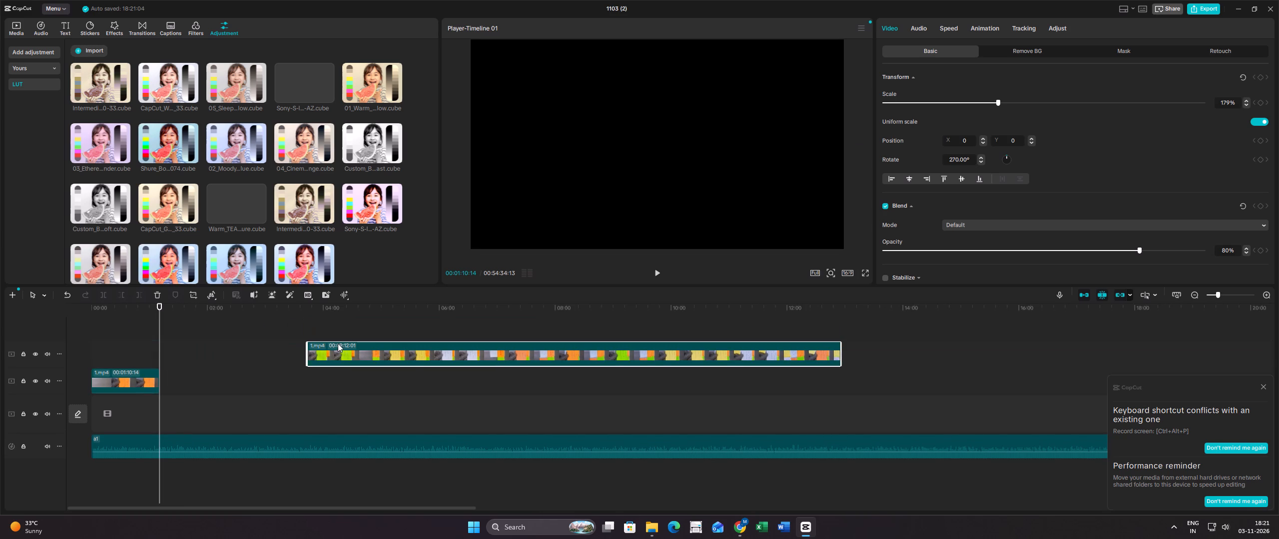
Lower the opening 1.mp4 piece's blend opacity to 76% and nudge it slightly back up.
double_click(144, 343)
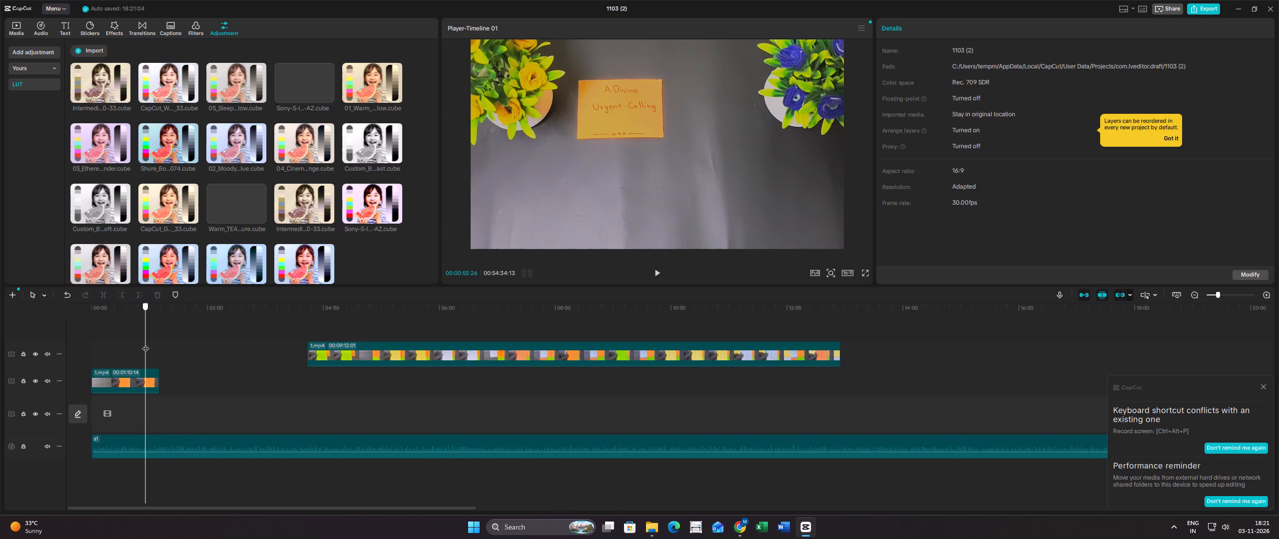
click(139, 375)
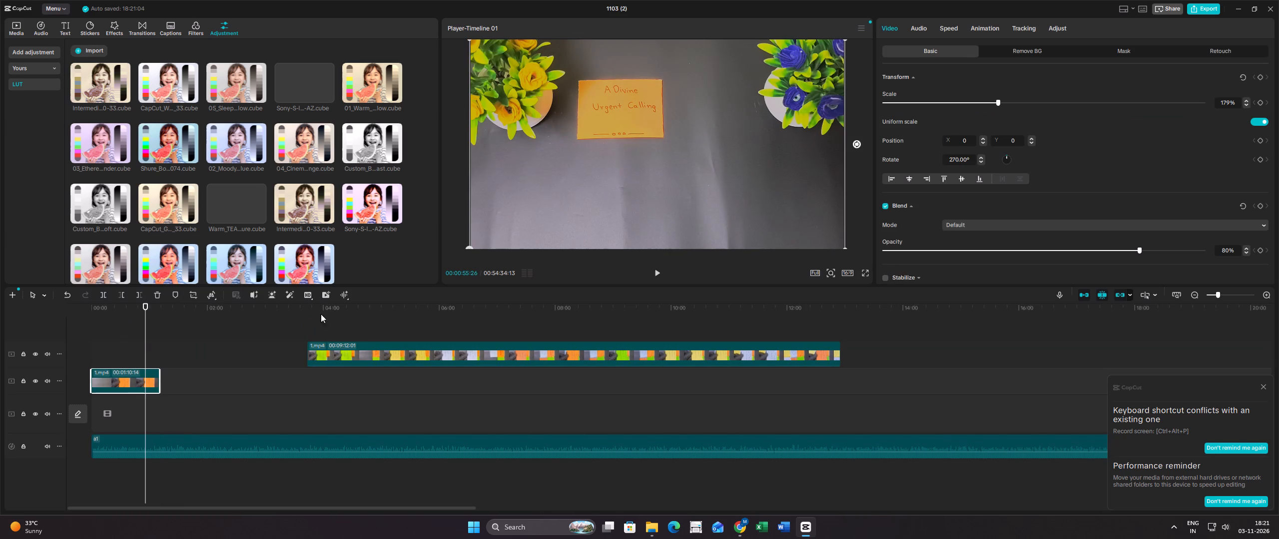
scroll(1017, 168, down, 1)
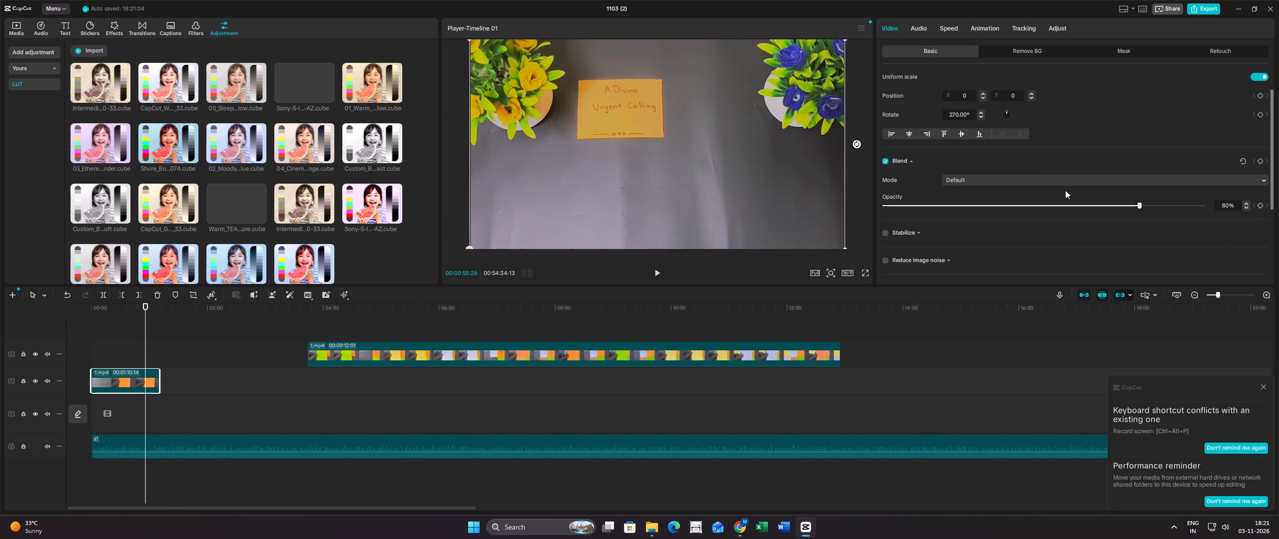
drag(1139, 205, 1125, 207)
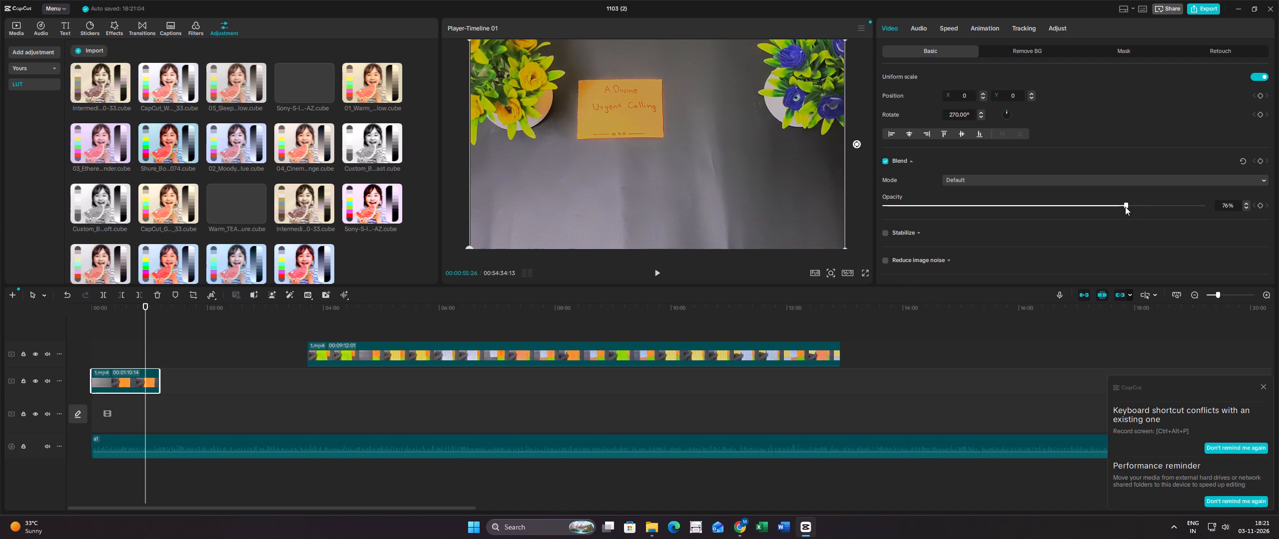
drag(1125, 207, 1130, 206)
Preview the imported LUTs one after another on the shot of the hand holding the first orange card.
click(105, 348)
drag(105, 348, 112, 346)
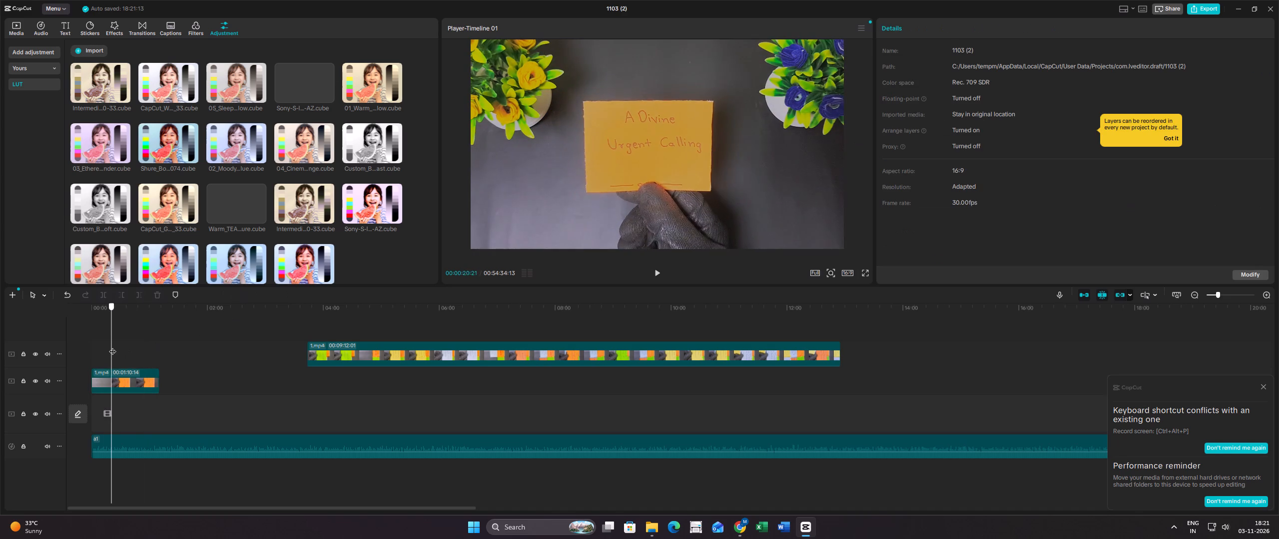
drag(112, 346, 123, 346)
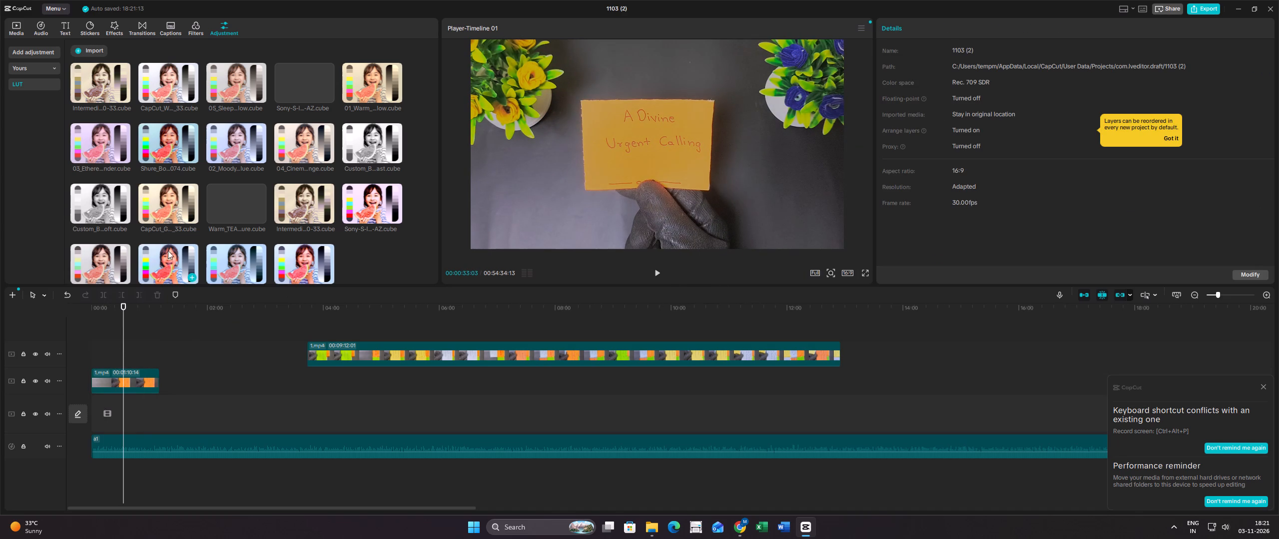
click(169, 254)
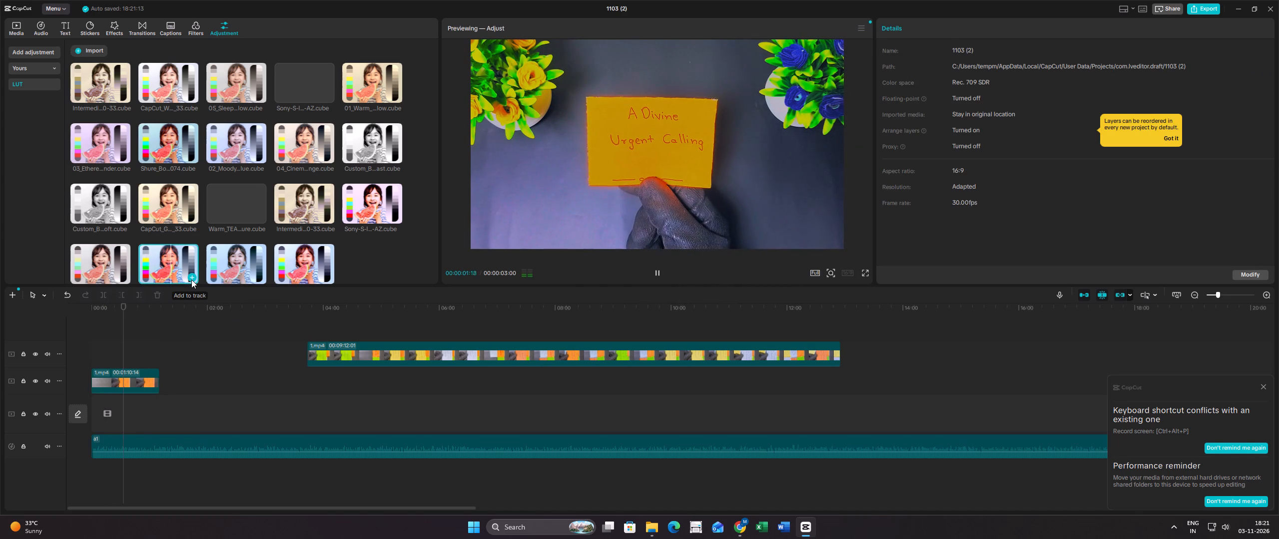
click(300, 263)
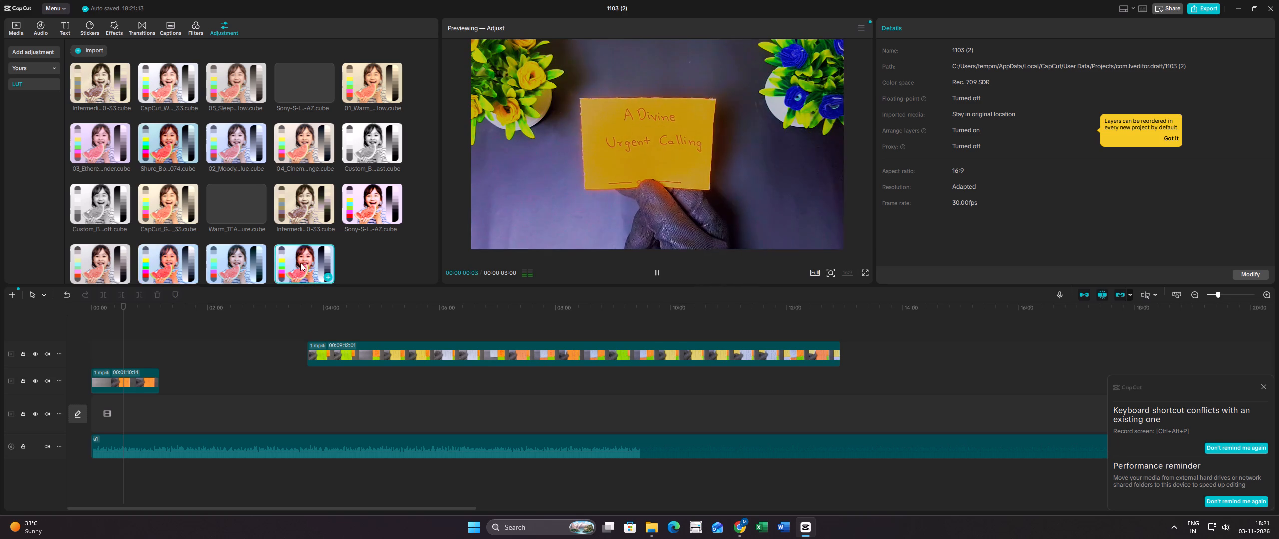
click(130, 351)
drag(130, 351, 123, 350)
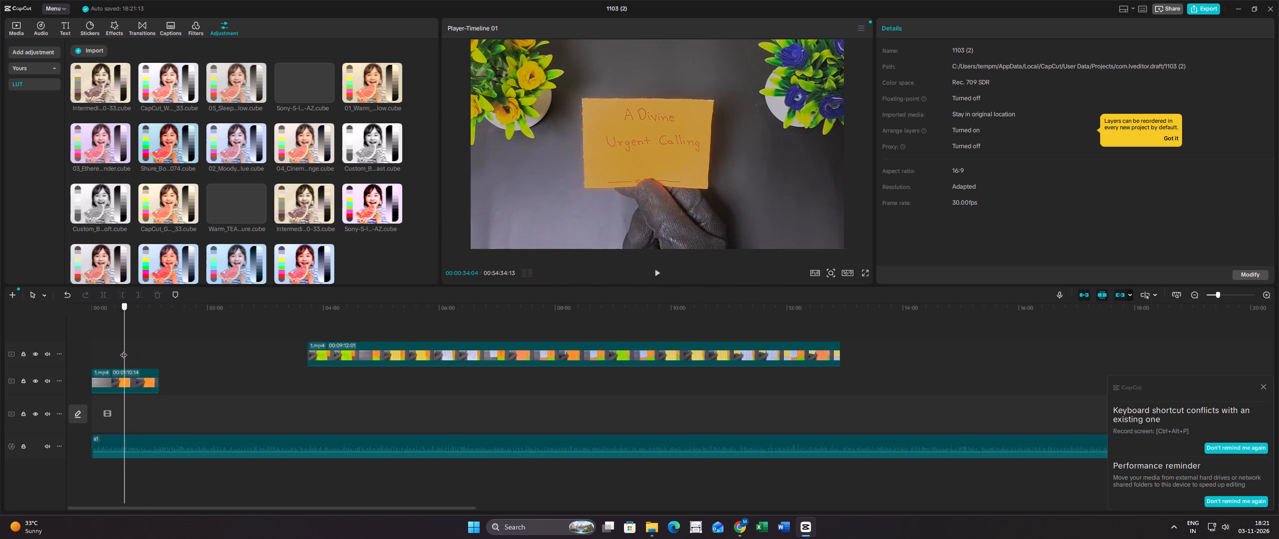
drag(123, 350, 119, 349)
click(281, 268)
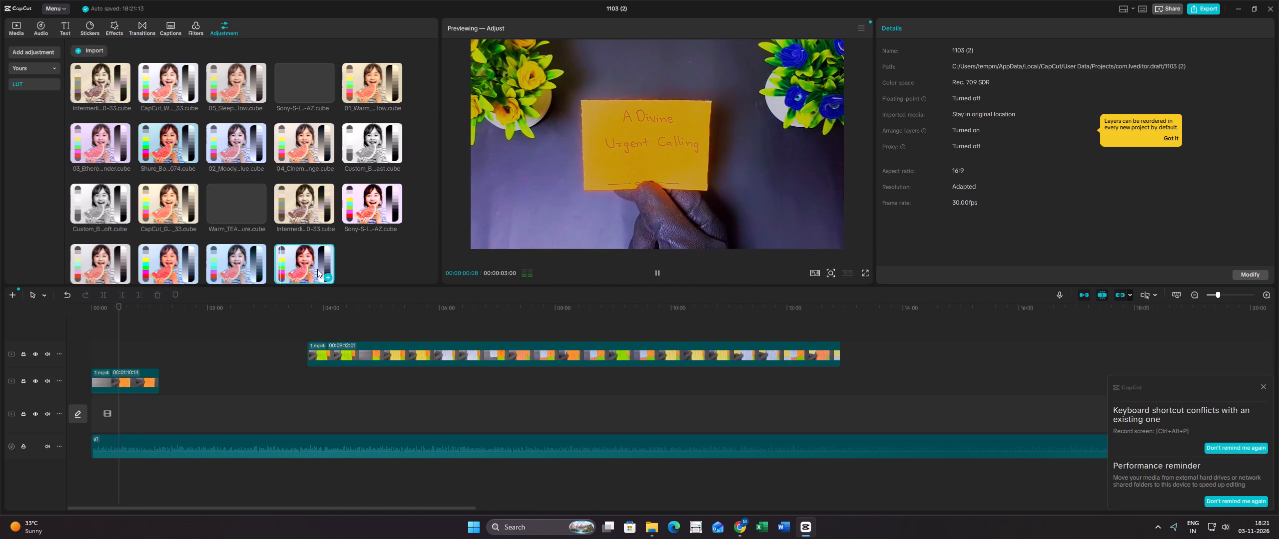
click(386, 203)
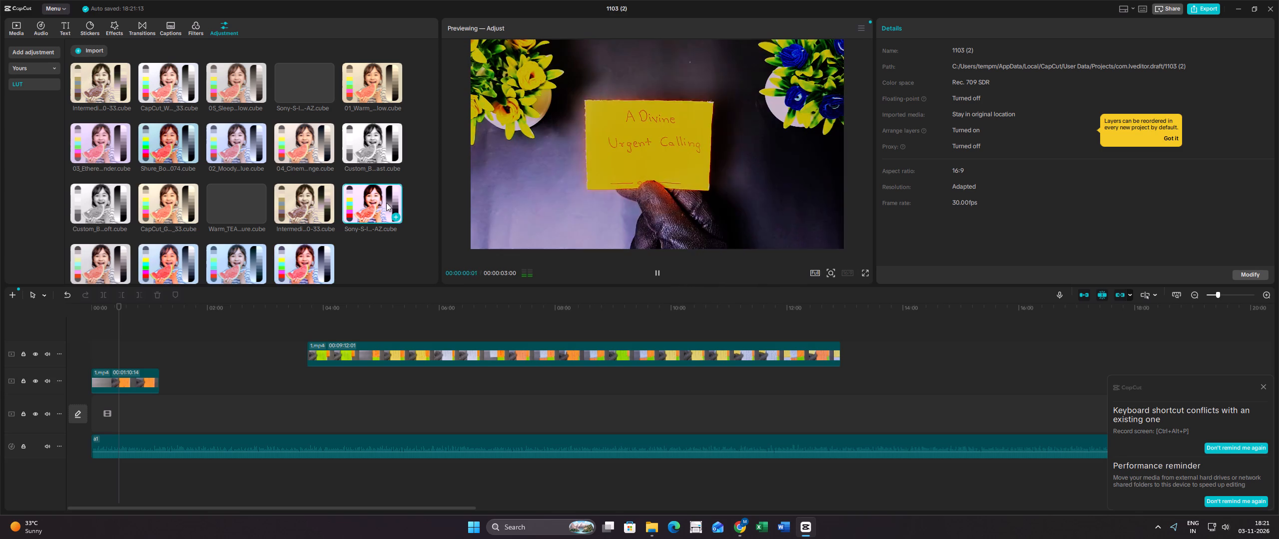
click(316, 142)
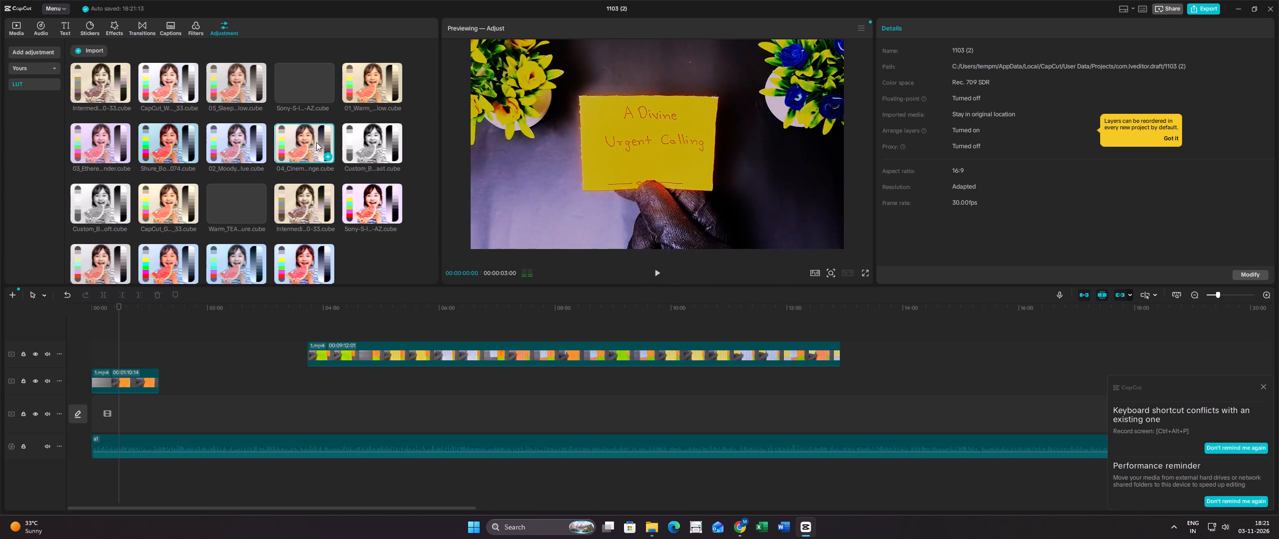
click(244, 140)
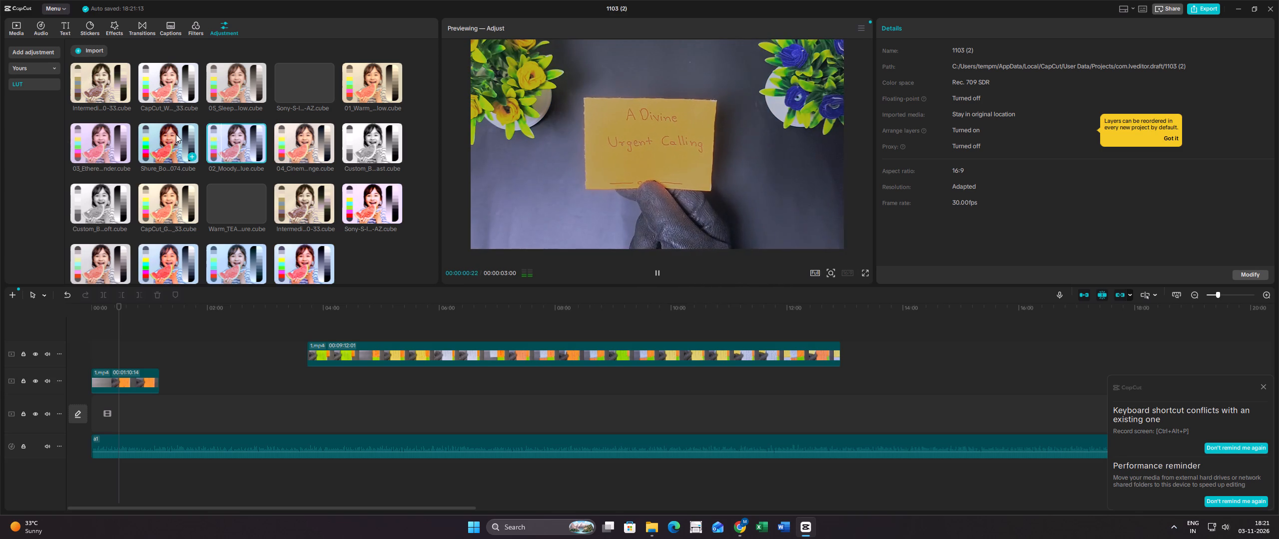
click(174, 134)
click(220, 86)
click(175, 85)
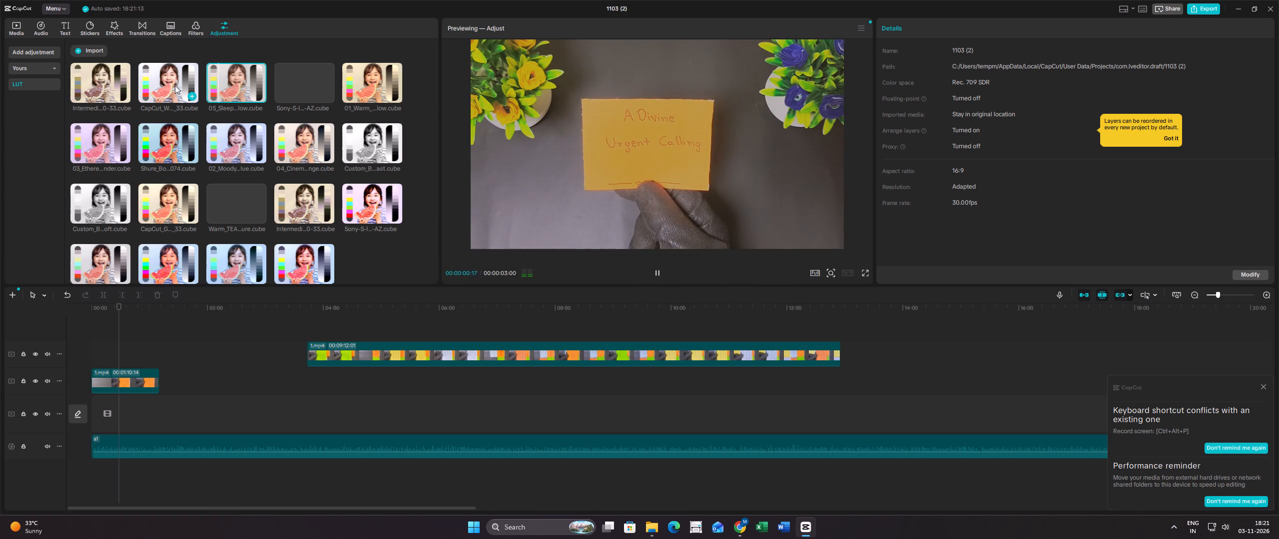
click(110, 82)
click(103, 135)
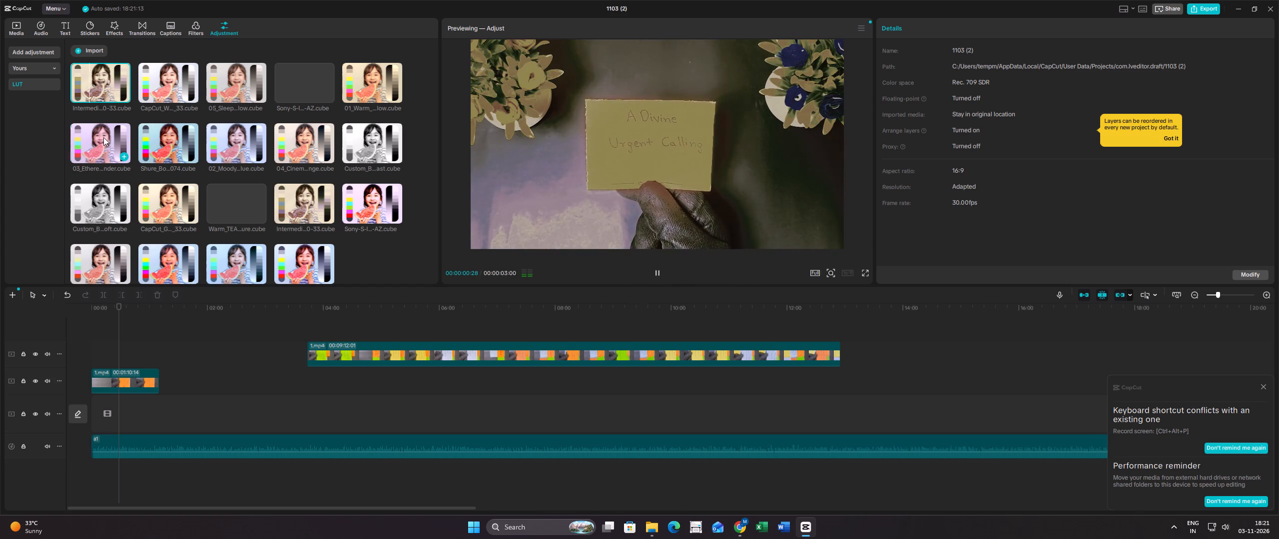
click(106, 186)
scroll(107, 188, down, 2)
click(91, 236)
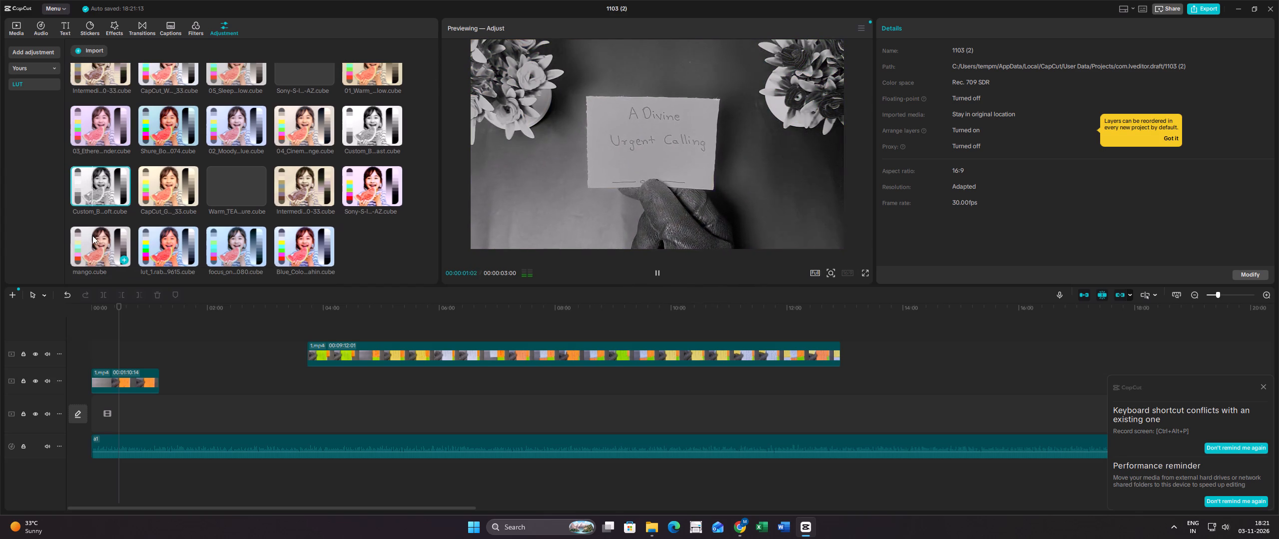
Add the lut_1.rabbit LUT as an adjustment layer and stretch it over the full length of the opening 1.mp4 piece.
click(167, 237)
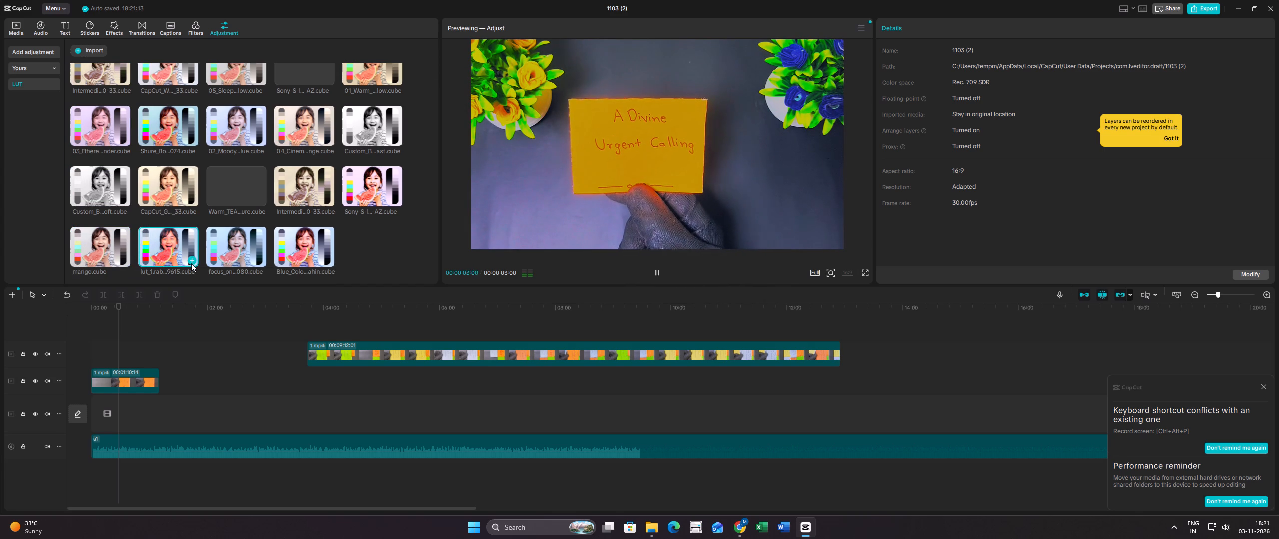
click(191, 263)
drag(122, 346, 147, 343)
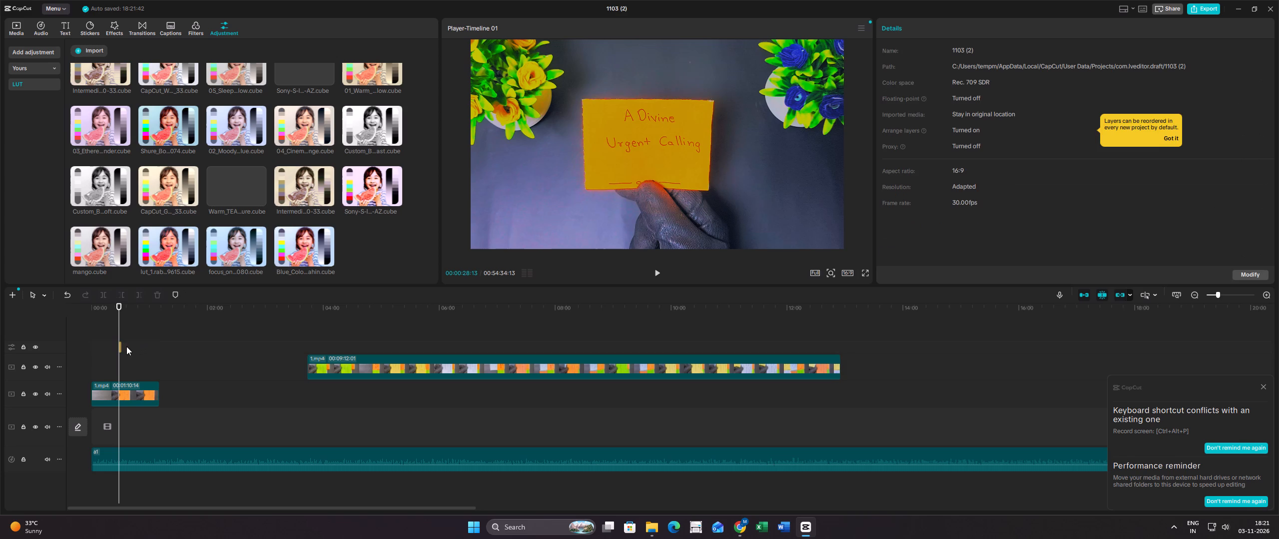
click(120, 346)
drag(120, 346, 156, 342)
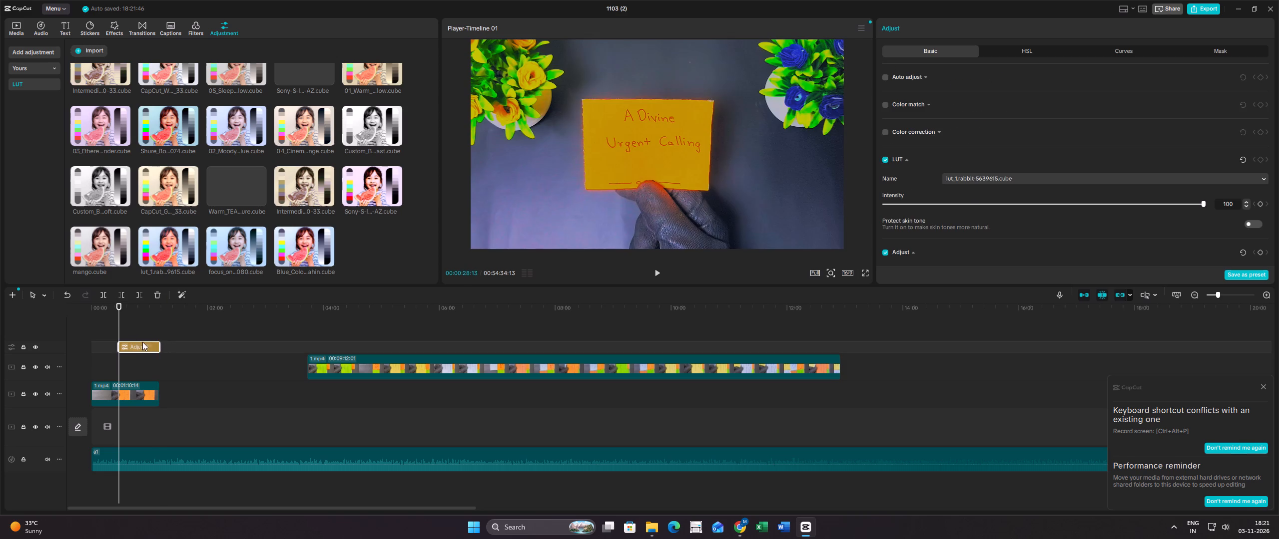
drag(118, 343, 84, 340)
Check the graded opening at several points and set the adjustment layer's LUT intensity to 48.
click(103, 321)
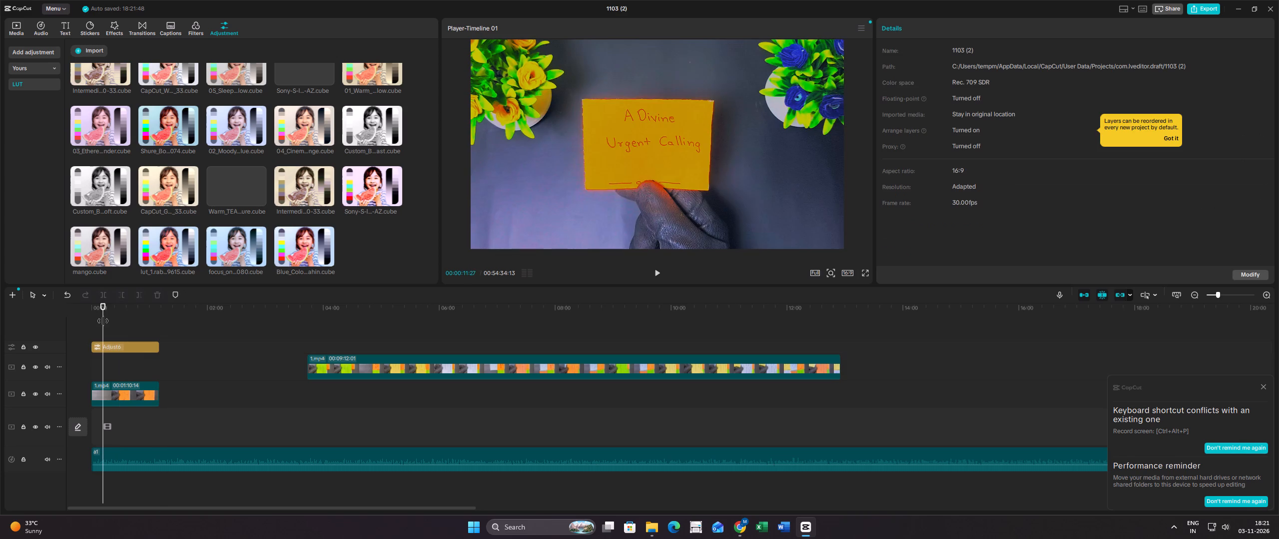
drag(103, 321, 89, 321)
click(135, 325)
drag(135, 325, 121, 321)
click(136, 346)
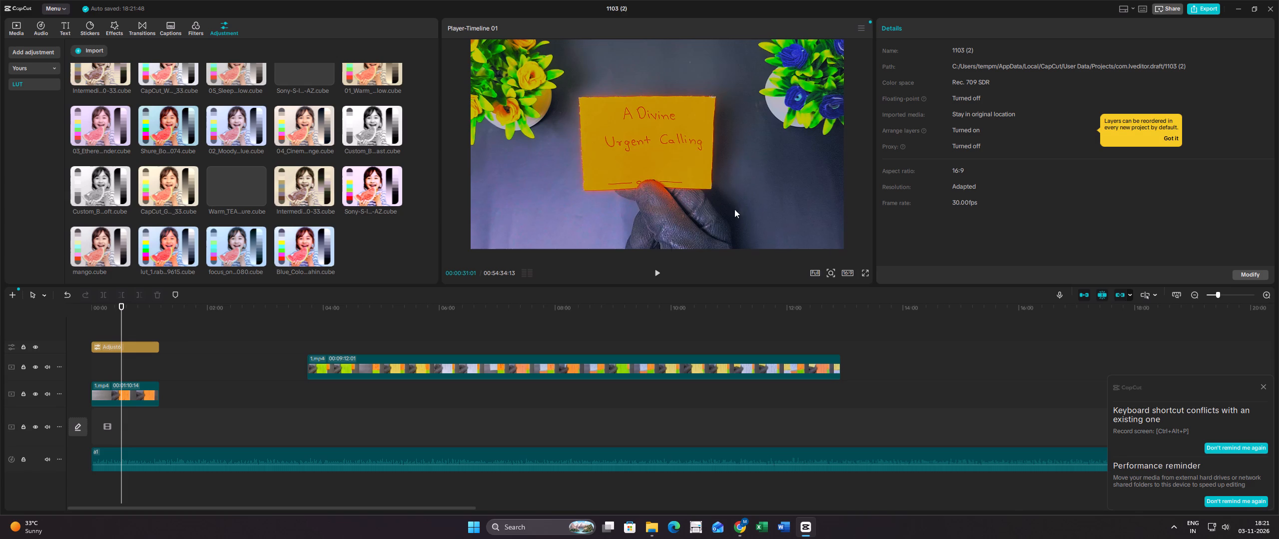
click(152, 348)
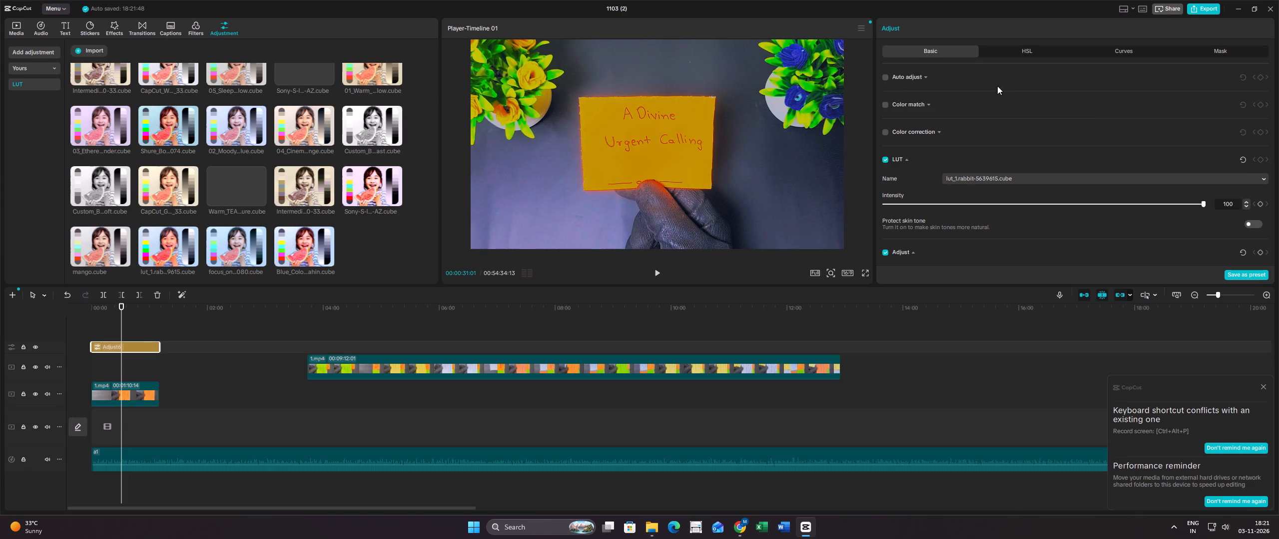
scroll(997, 90, down, 2)
drag(1138, 110, 1048, 110)
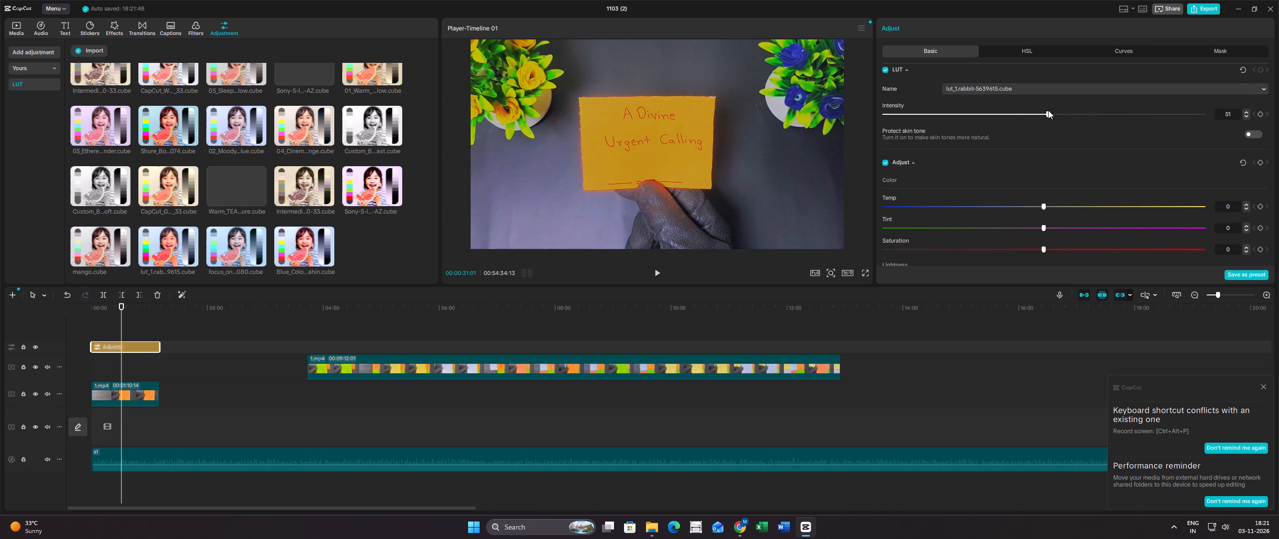
drag(1048, 110, 1038, 112)
Play back the graded opening section from several points to examine the look of the card shots.
click(657, 273)
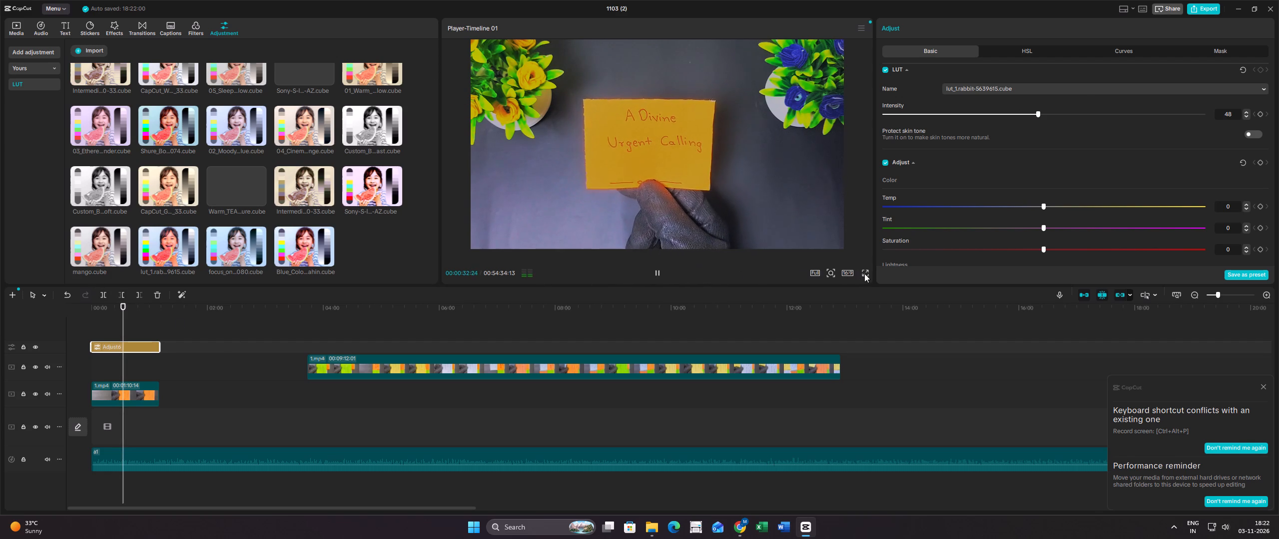
click(864, 273)
click(772, 493)
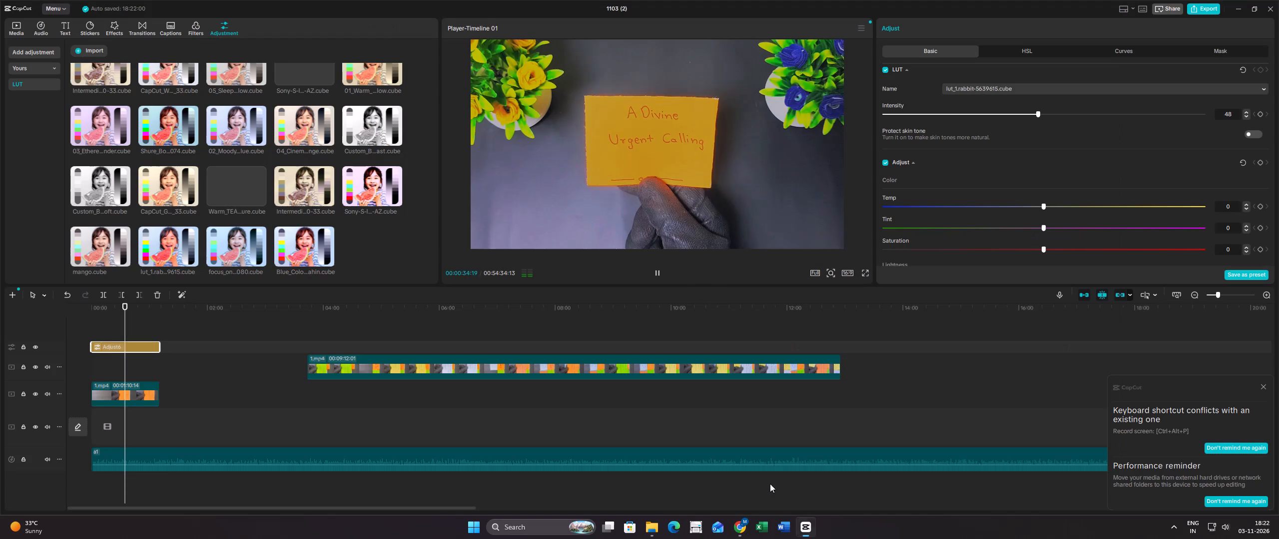
double_click(144, 328)
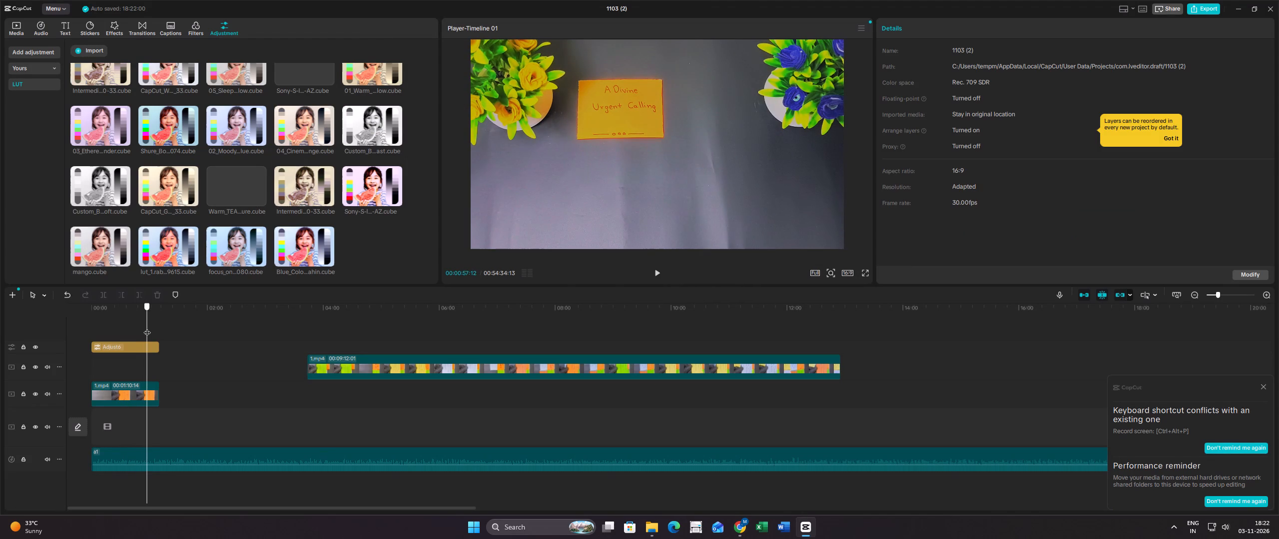
double_click(659, 272)
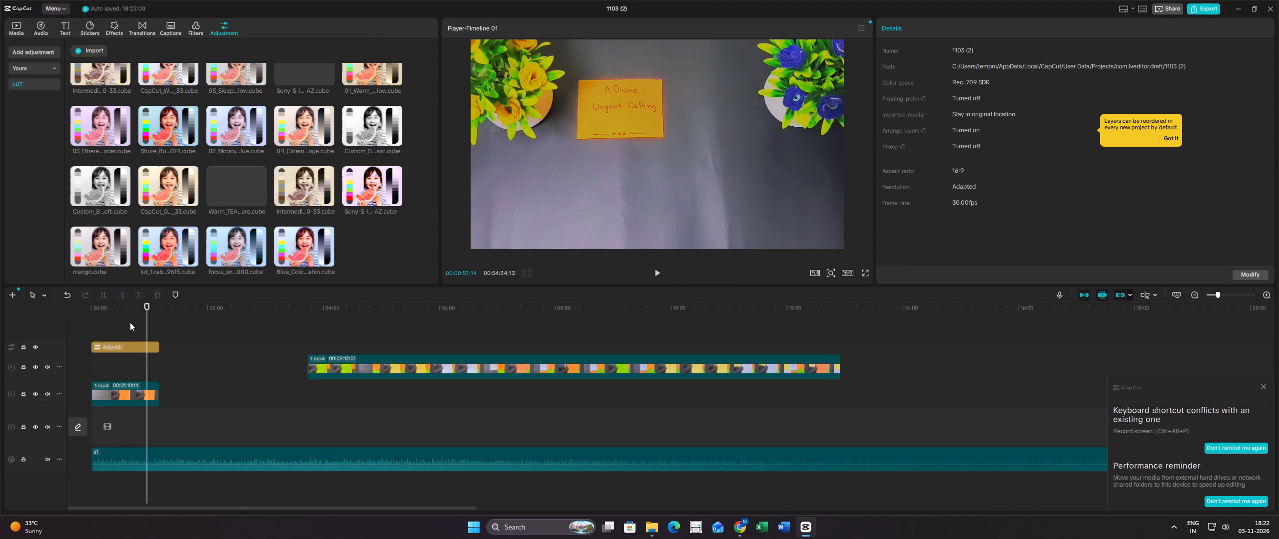
click(130, 322)
click(656, 269)
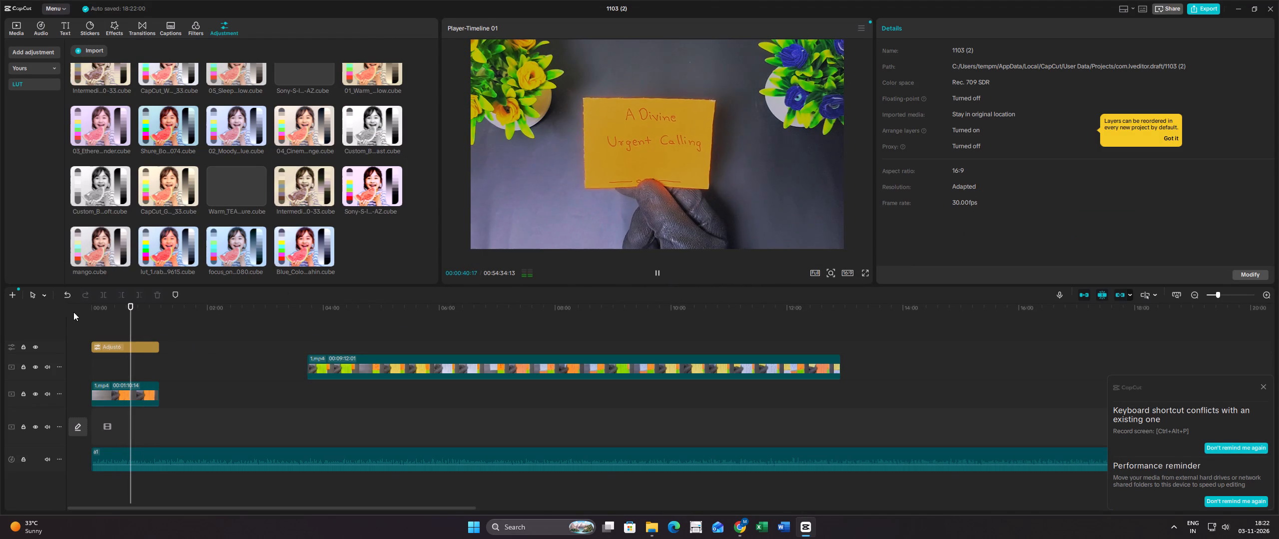
click(140, 328)
click(658, 272)
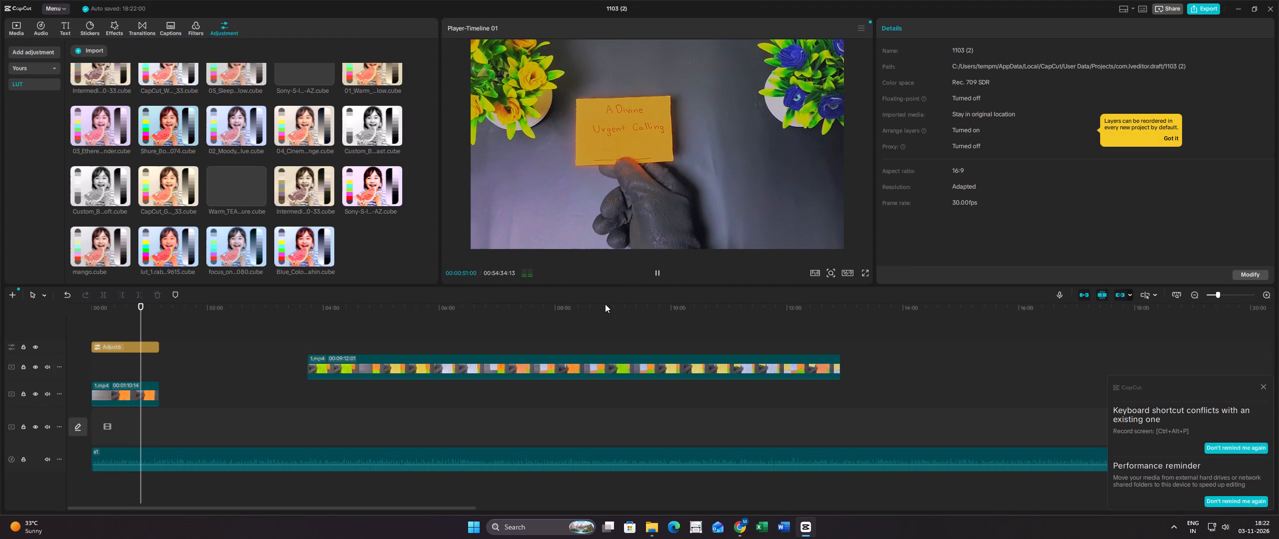
Split the opening 1.mp4 piece at 00:01:00:00, where the card lies on the empty cloth.
click(147, 329)
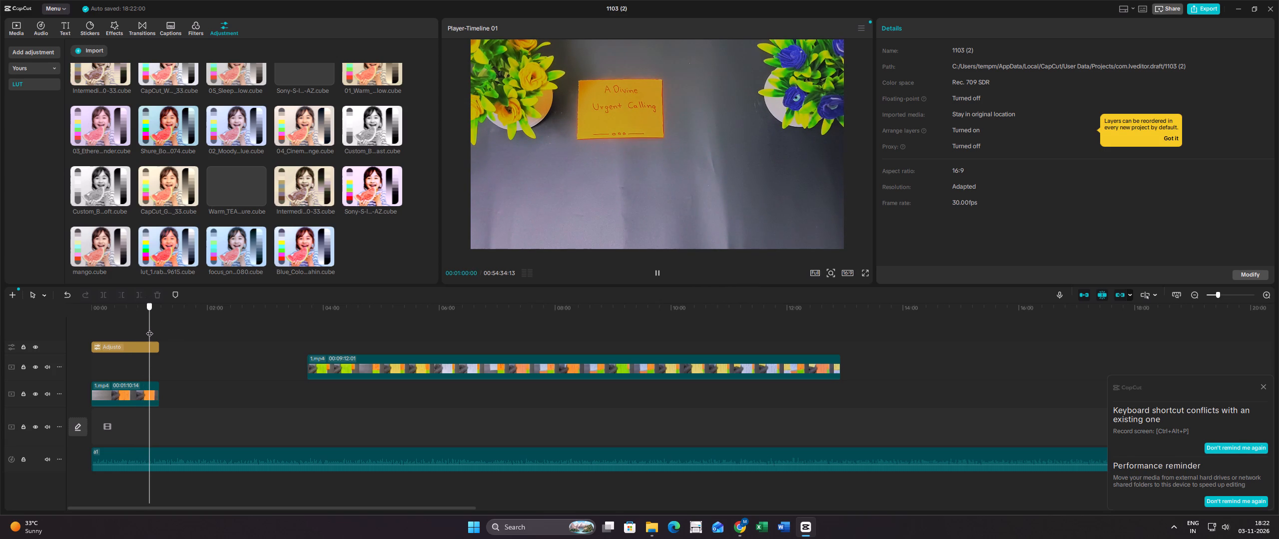
click(133, 398)
click(102, 296)
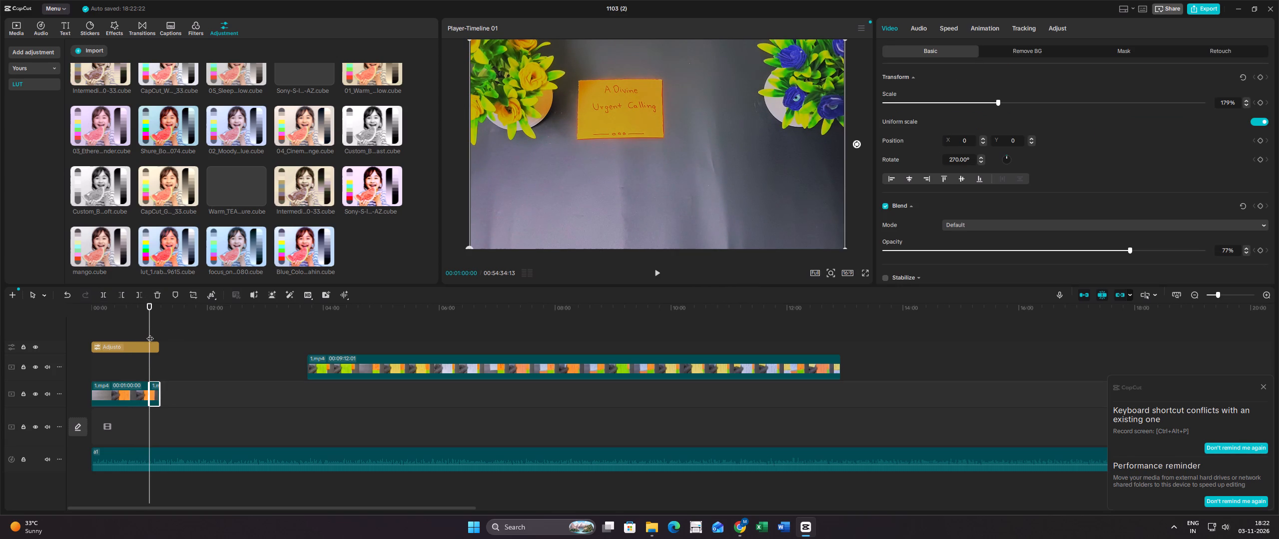
Copy the short end piece of the opening and place three copies after it, closing the gap so they run end to end.
drag(148, 327, 157, 328)
right_click(157, 393)
right_click(157, 393)
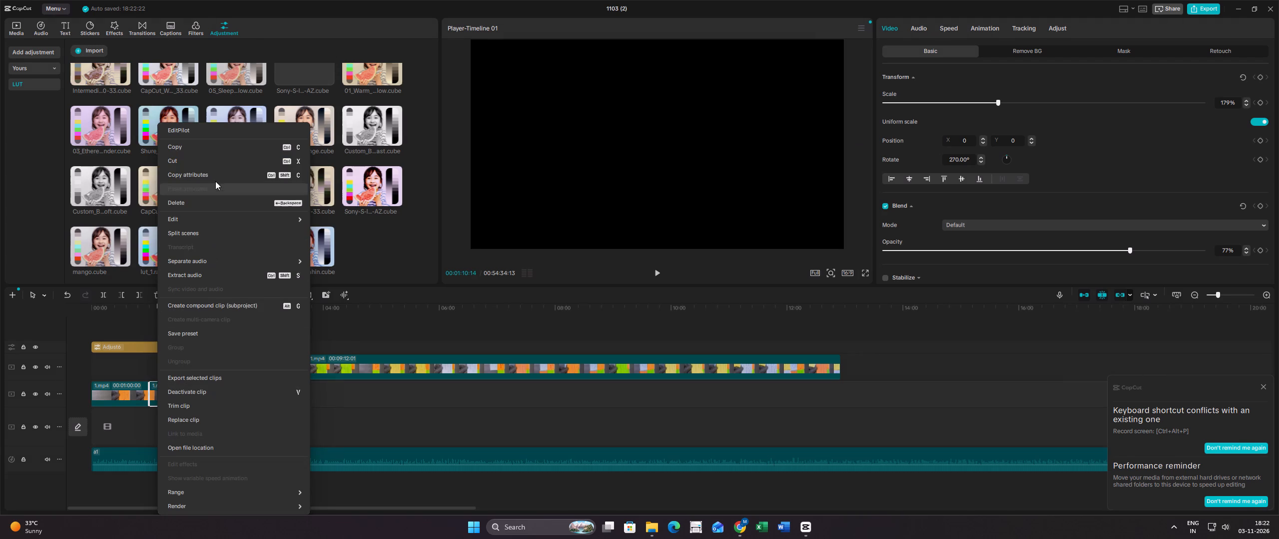
click(221, 144)
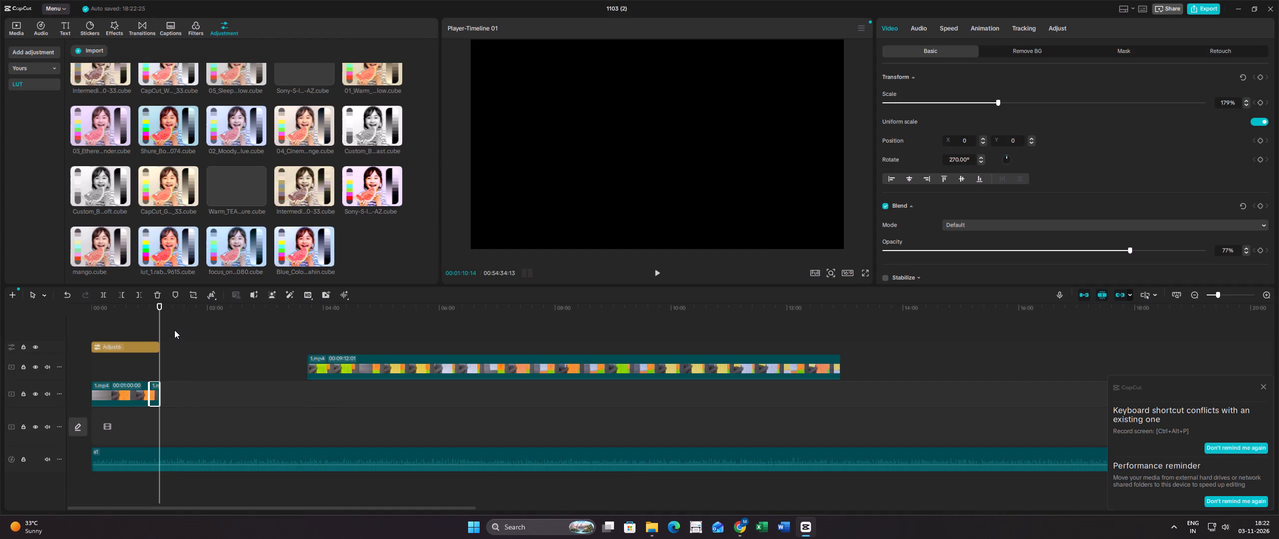
key(ctrl+v)
ctrl+click(174, 330)
key(ctrl+v)
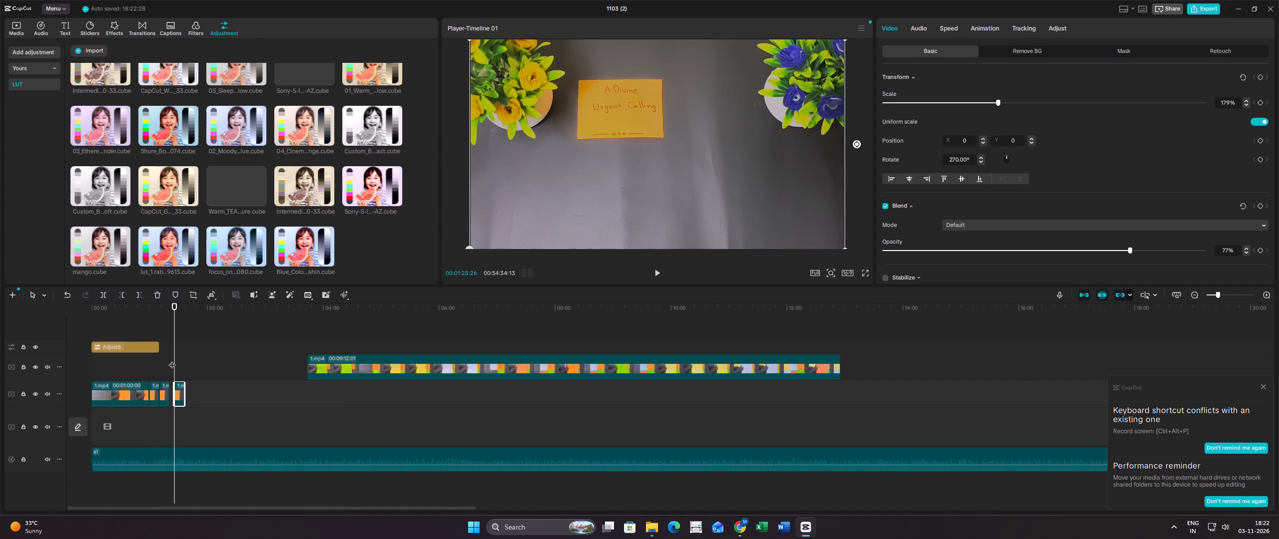
right_click(170, 387)
click(215, 399)
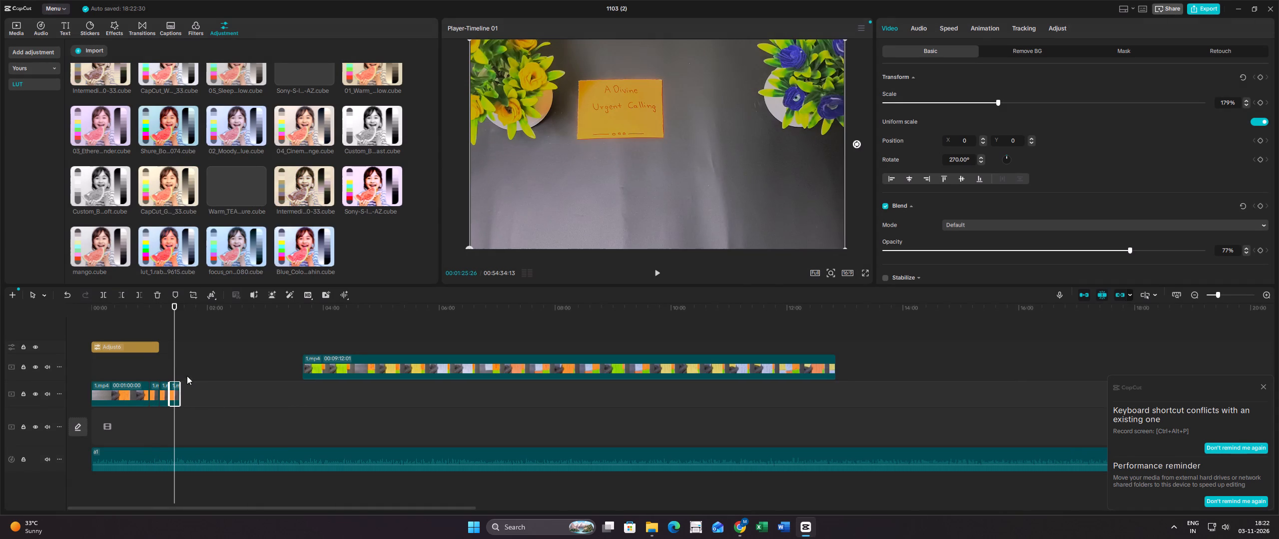
click(182, 371)
key(ctrl+v)
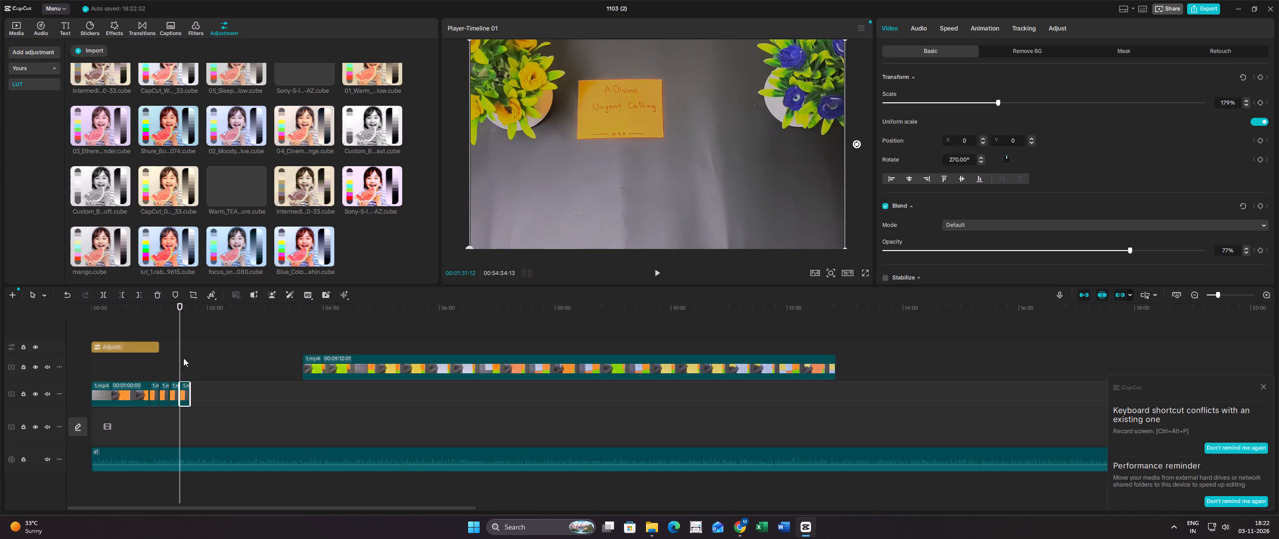
Move the opening 1.mp4 piece and all the short pieces after it together onto the main video track, starting at 0.
drag(214, 394, 127, 392)
drag(126, 392, 129, 429)
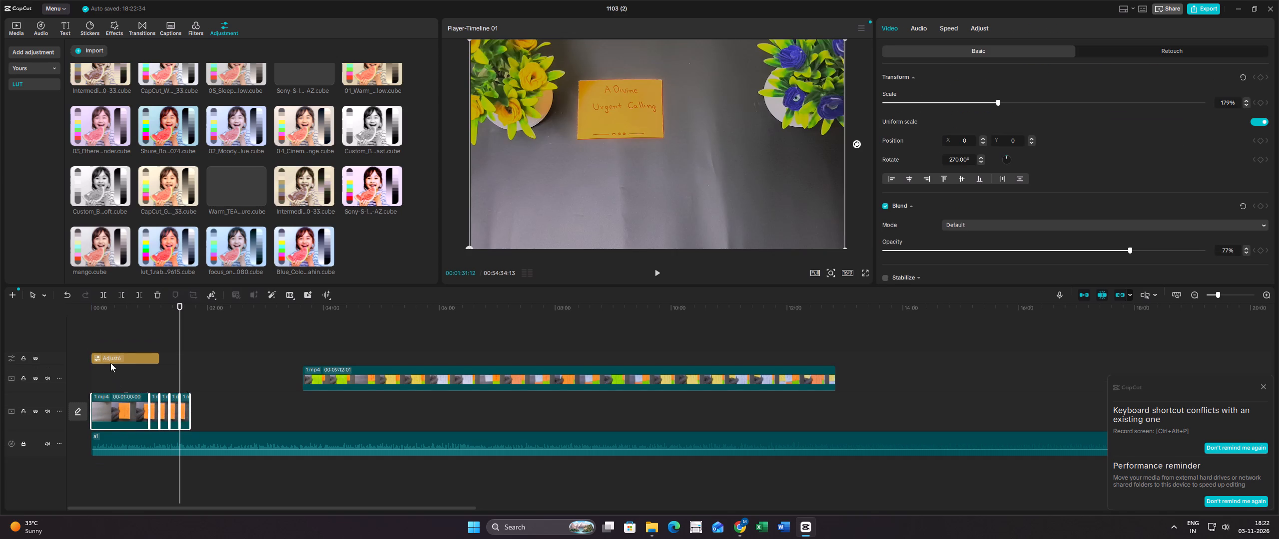
Move the adjustment layer to the track directly above the main video and extend it to the end of the opening pieces.
drag(115, 355, 108, 383)
drag(125, 360, 126, 373)
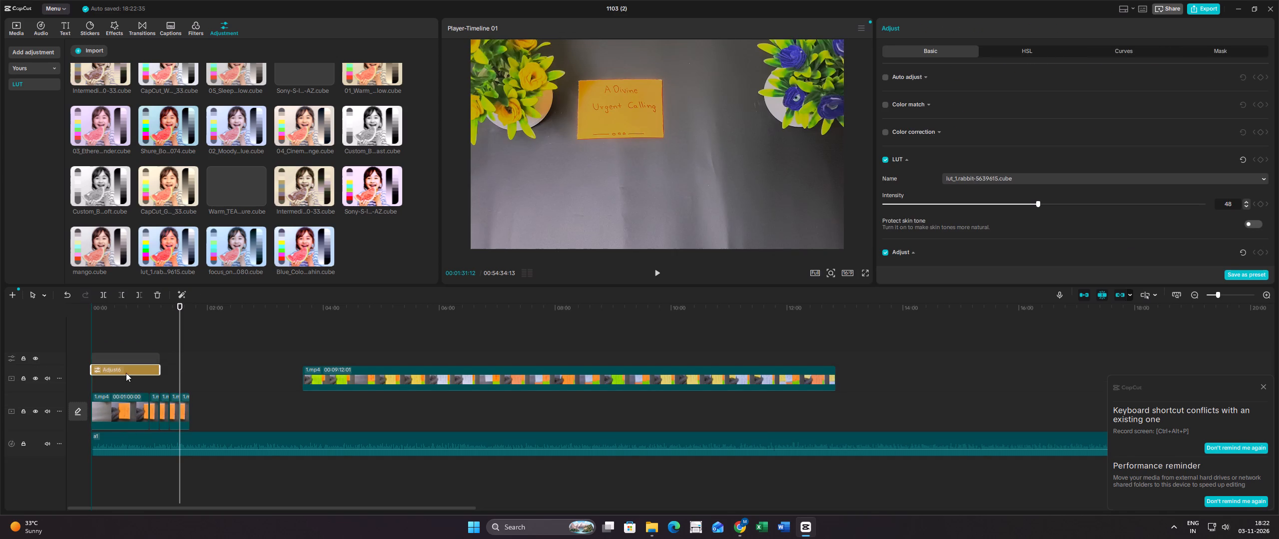
drag(126, 373, 126, 391)
drag(158, 387, 158, 387)
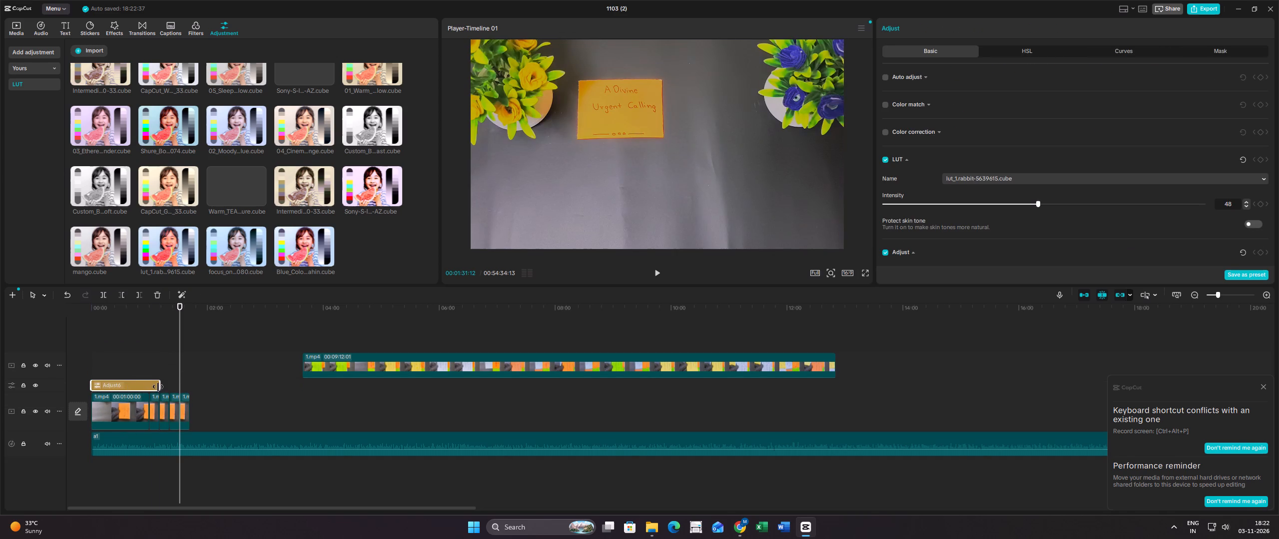
drag(158, 387, 187, 387)
click(186, 363)
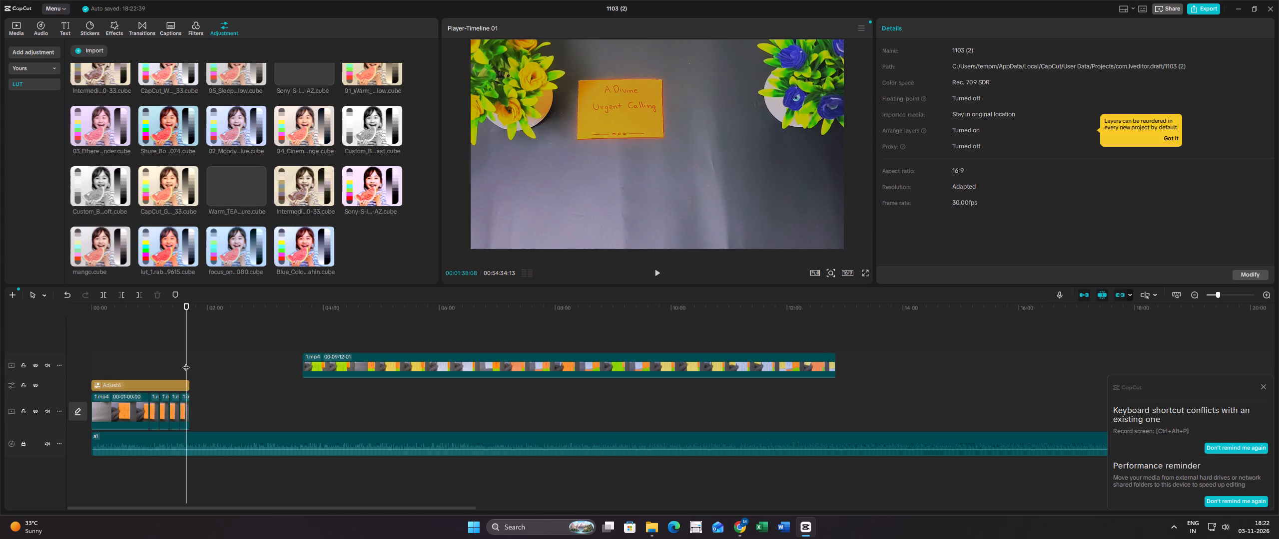
click(186, 362)
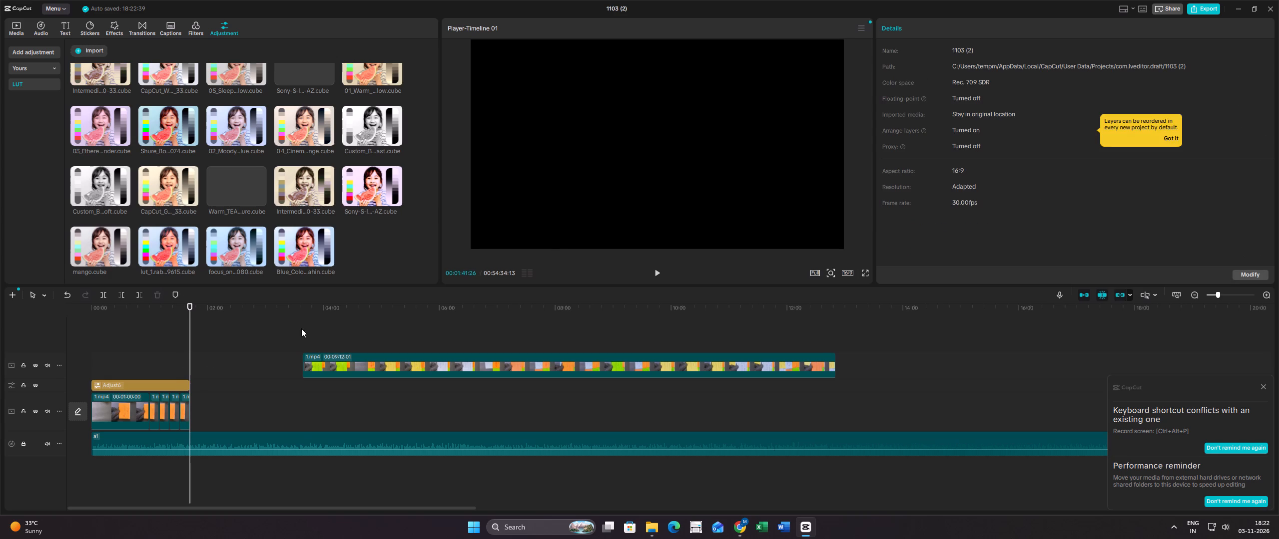
Split the remaining 1.mp4 clip on the upper track at 00:04:44:13, where the orange and green cards lie side by side.
click(301, 328)
drag(301, 328, 346, 330)
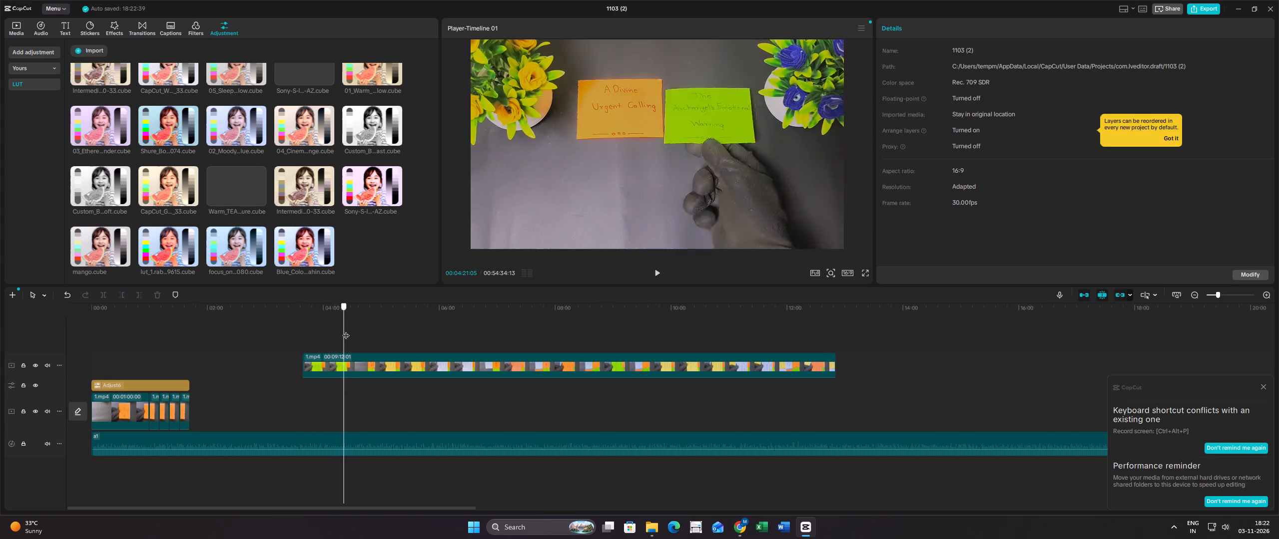
drag(346, 330, 364, 333)
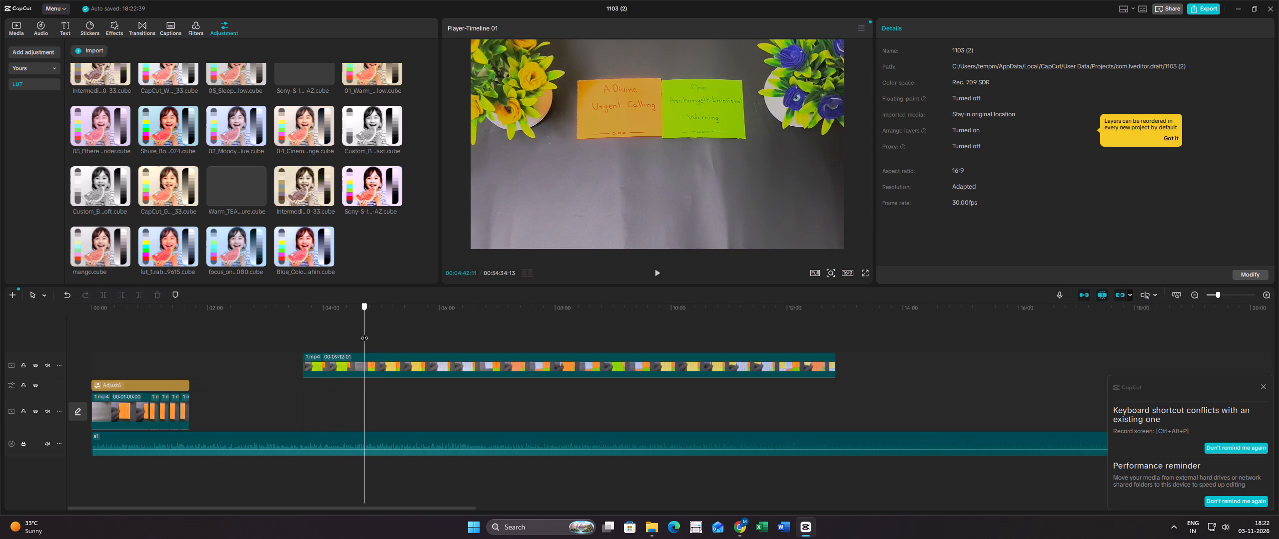
drag(364, 333, 366, 334)
click(361, 356)
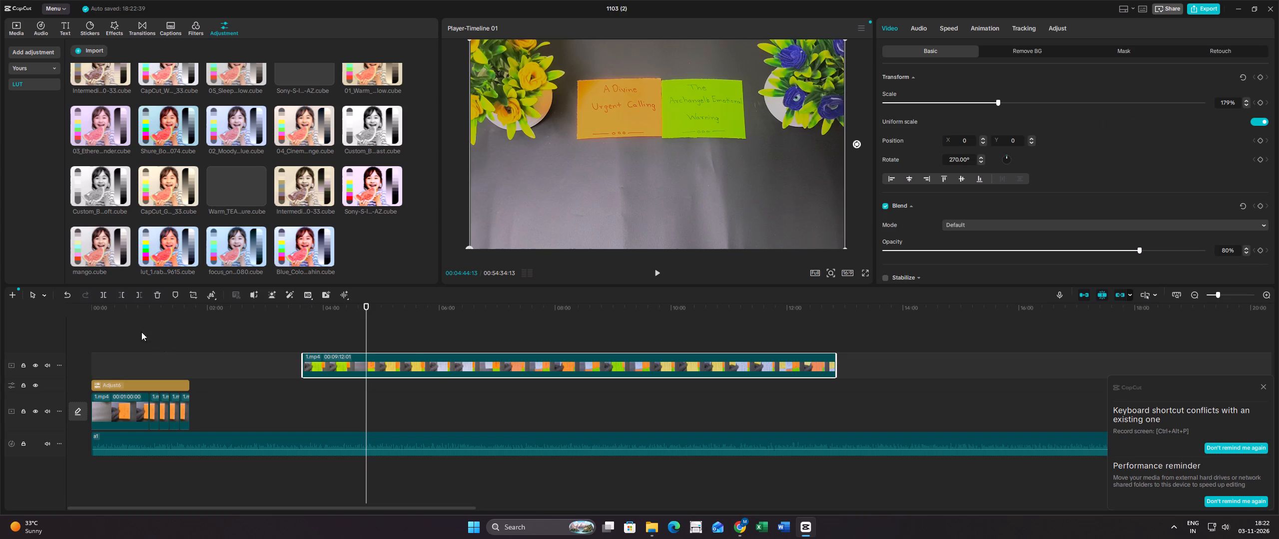
click(105, 297)
Move the split-off green card piece earlier on its upper track so it starts where the opening pieces end.
drag(326, 361, 215, 359)
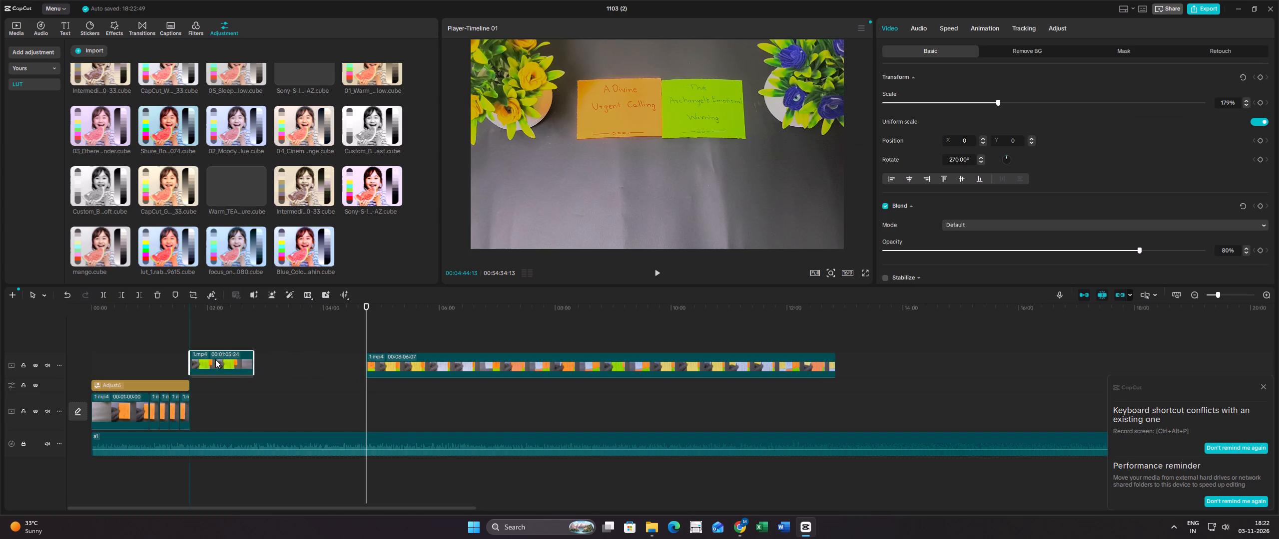
drag(215, 359, 214, 360)
click(212, 339)
Check the opening piece's blend settings and set the green card piece's opacity to 75%.
click(237, 358)
click(136, 353)
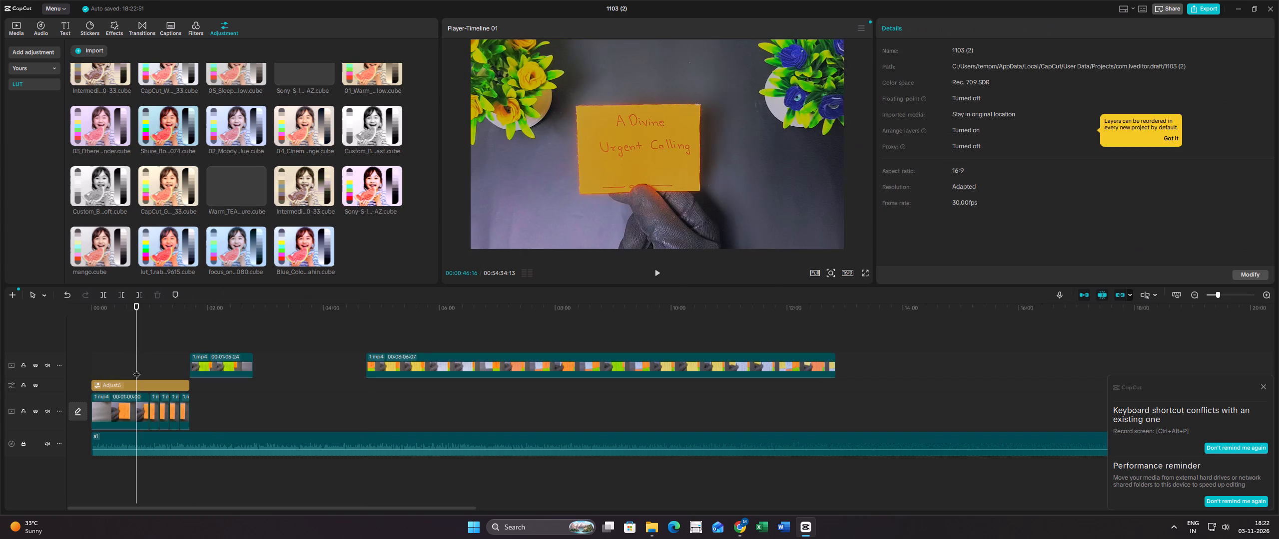
click(138, 399)
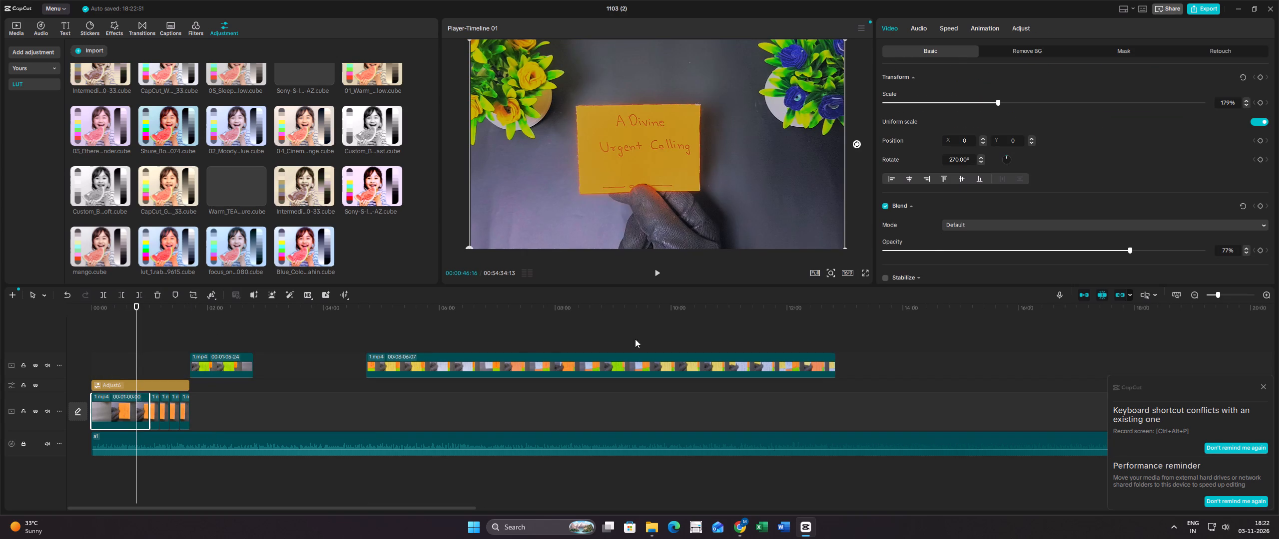
click(200, 341)
click(217, 357)
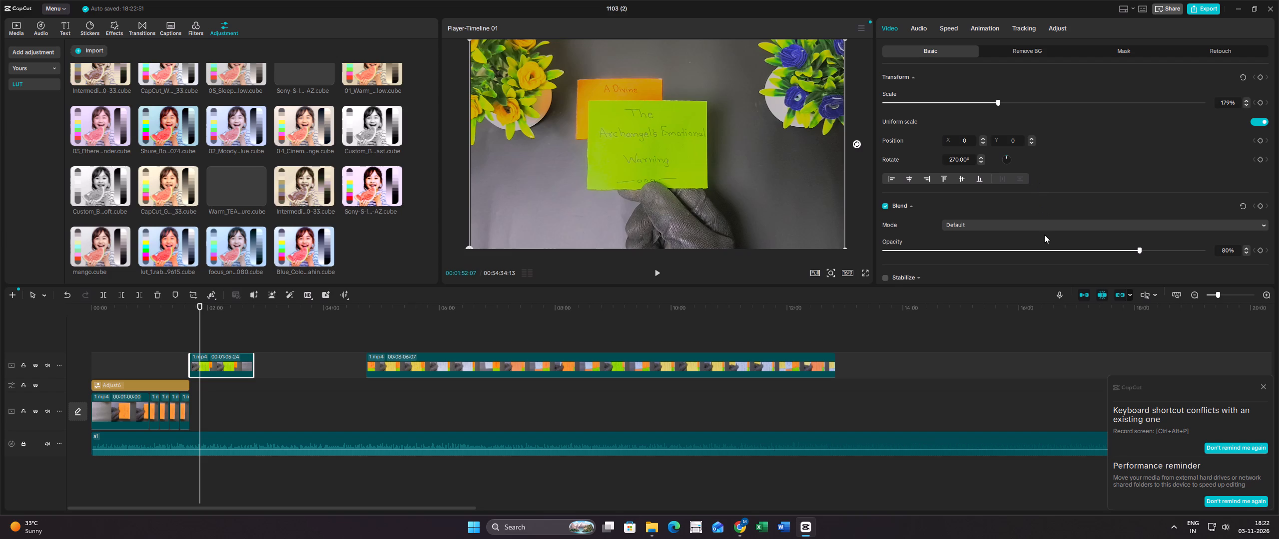
click(1108, 246)
drag(1107, 249, 1124, 251)
drag(1124, 251, 1124, 252)
Split the green card piece at 00:02:32:17, where both cards lie on the cloth without the hand.
click(210, 342)
drag(213, 338, 224, 336)
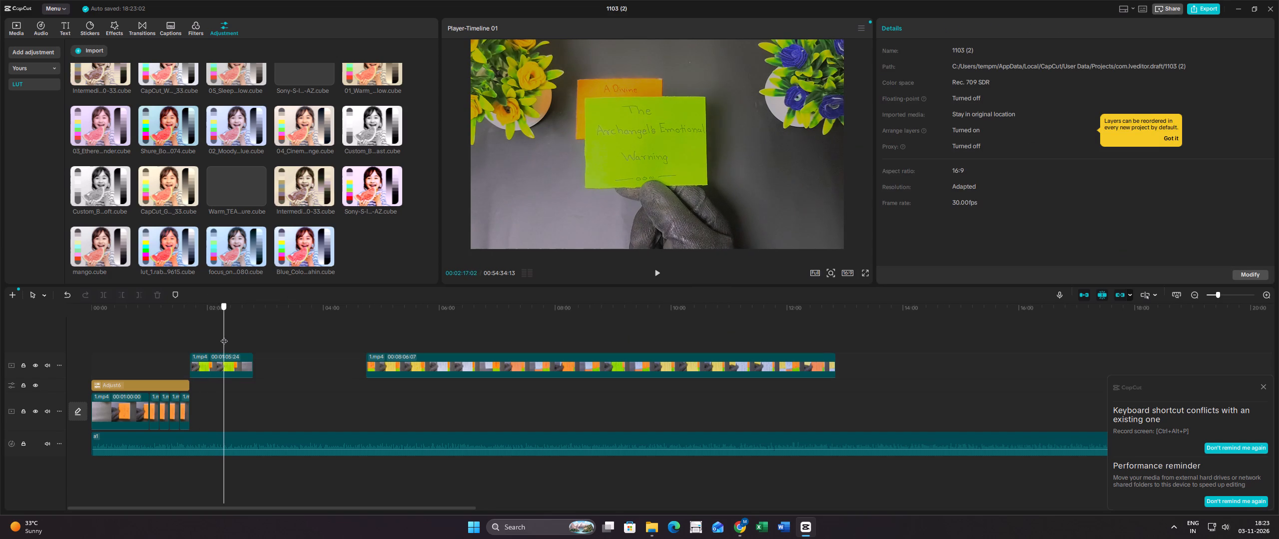
drag(224, 336, 231, 335)
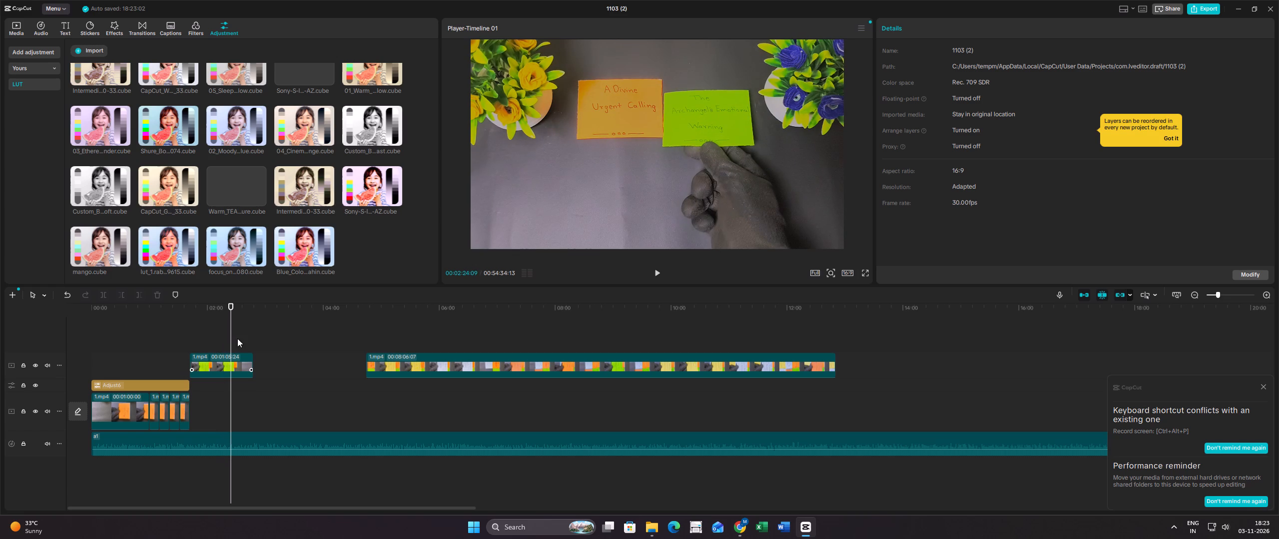
drag(232, 337, 239, 337)
click(234, 361)
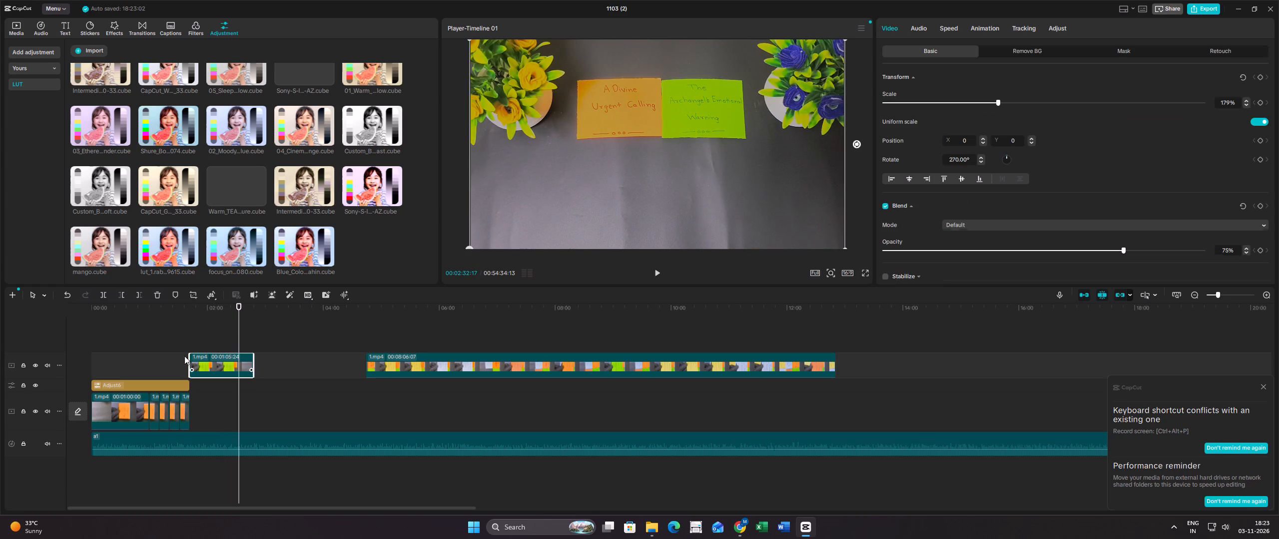
click(107, 292)
Copy the short end piece of the green card section and place three copies after it, running end to end.
click(242, 337)
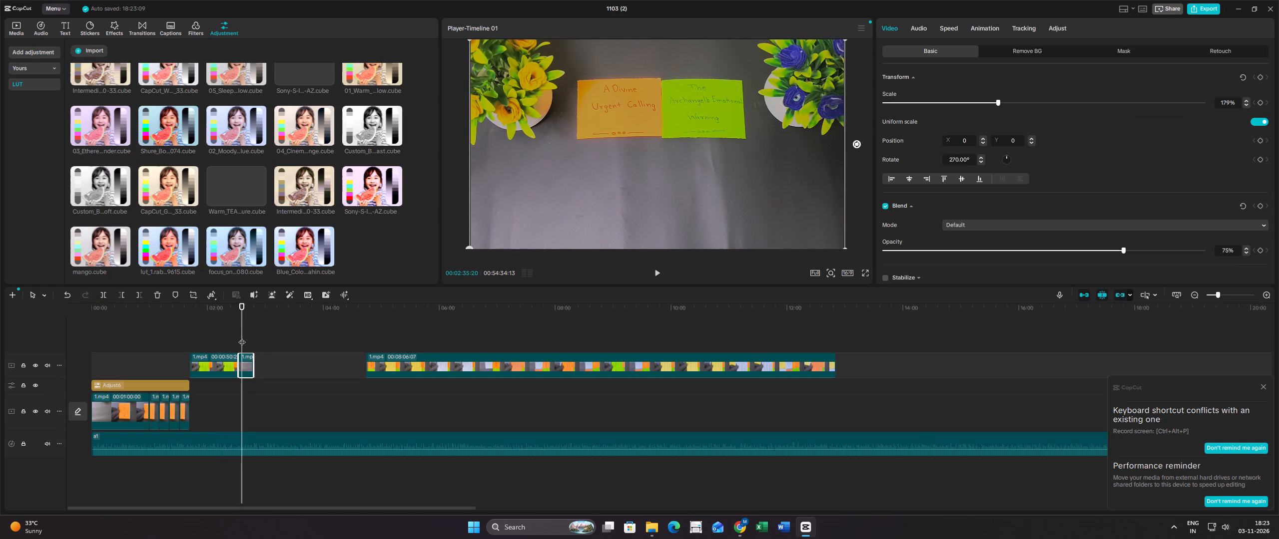
drag(242, 337, 249, 338)
right_click(244, 360)
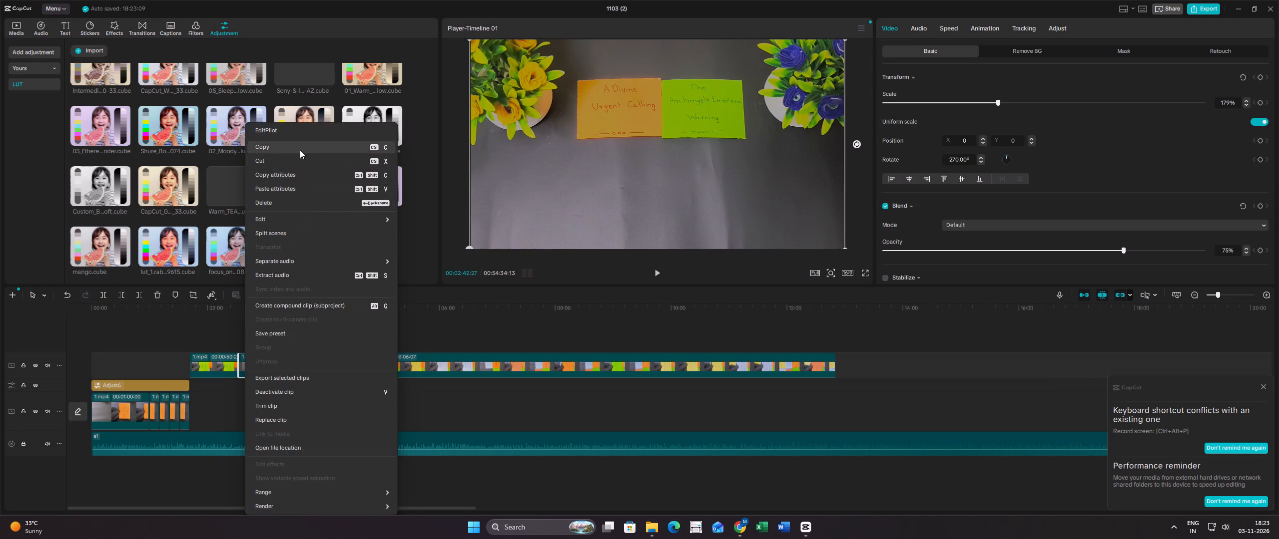
click(300, 150)
click(253, 336)
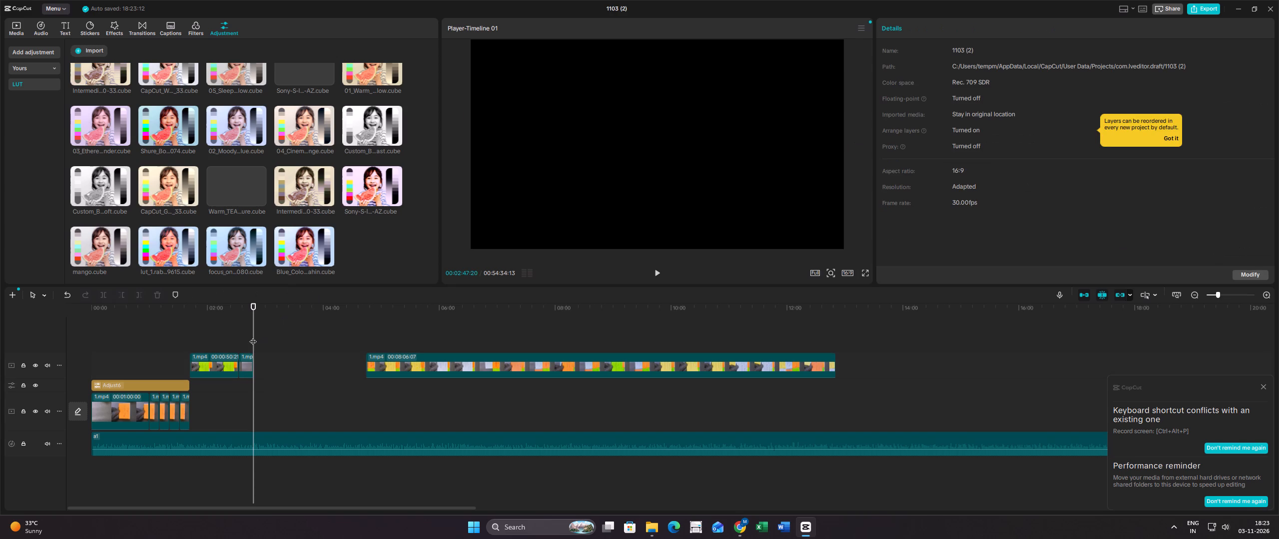
key(ctrl+v)
ctrl+click(266, 335)
key(ctrl+v)
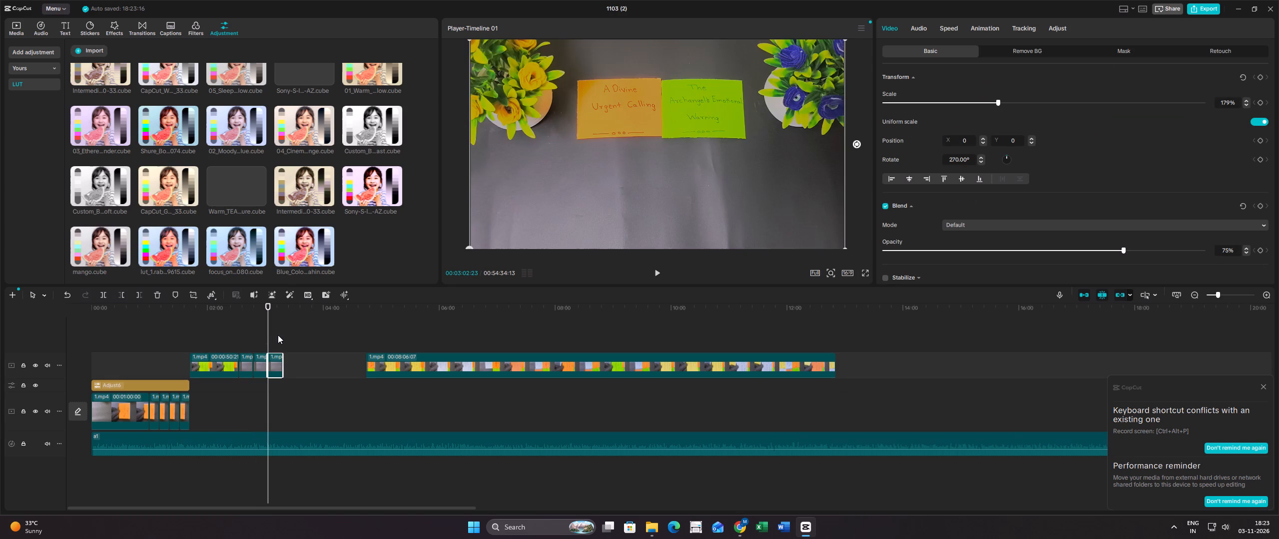
ctrl+click(281, 335)
key(ctrl+v)
Move the green card piece and all its short end pieces together onto the main video track, directly after the opening pieces.
drag(304, 339, 214, 366)
drag(214, 366, 227, 403)
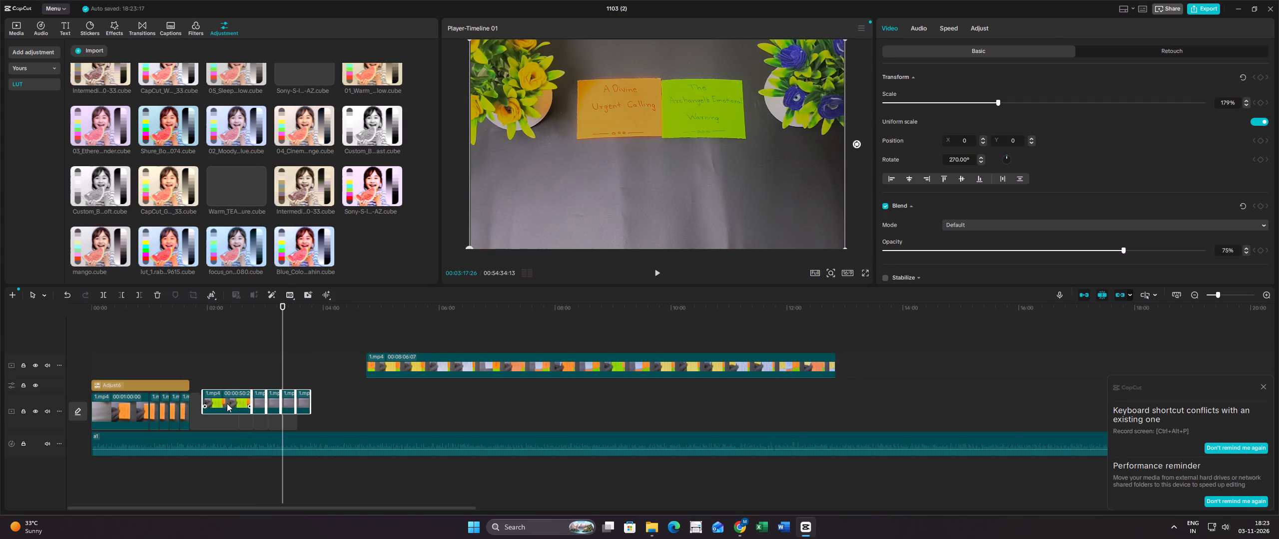
drag(227, 403, 217, 405)
Extend the adjustment layer to the end of the last short green card piece on the main track.
click(183, 387)
drag(191, 384, 260, 384)
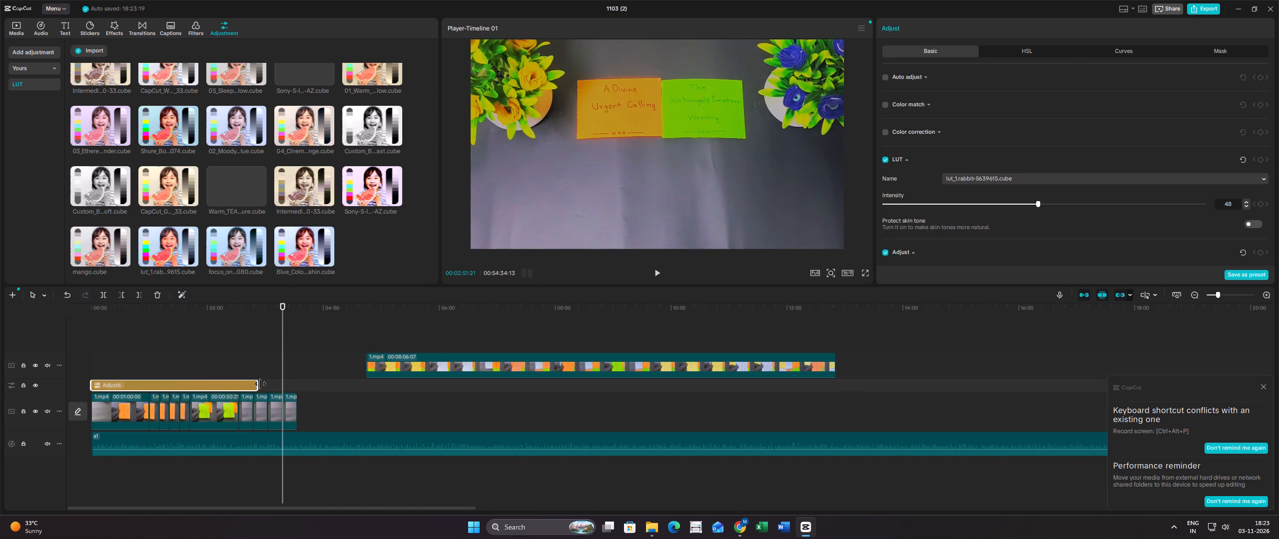
drag(260, 384, 296, 386)
Split the adjustment layer at 00:01:41:24, where the opening pieces end and the green card section begins.
click(234, 343)
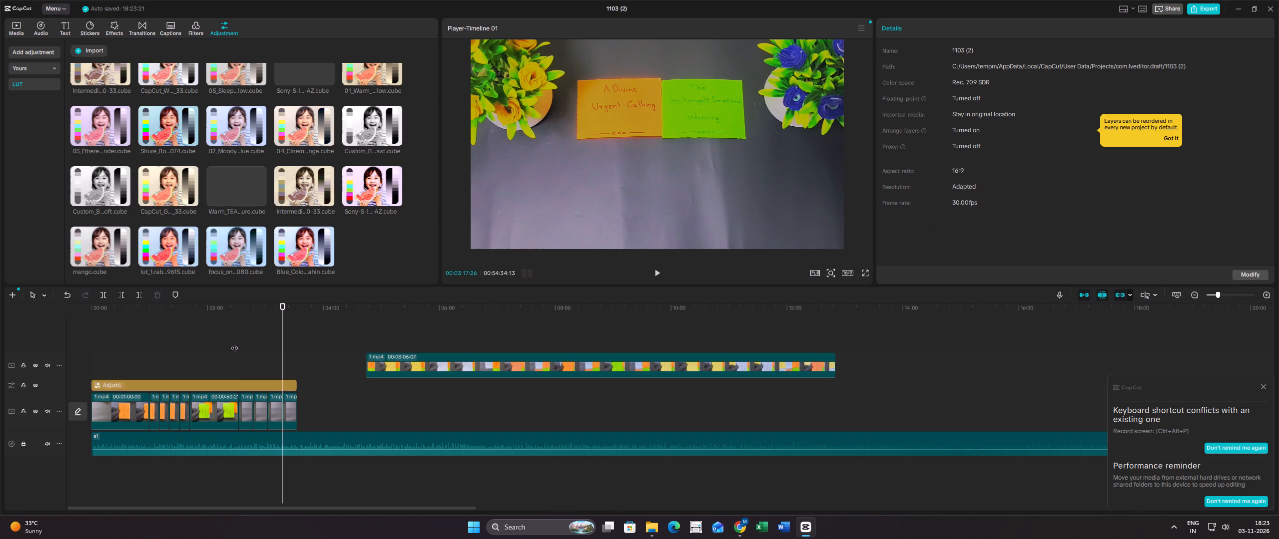
drag(234, 343, 213, 341)
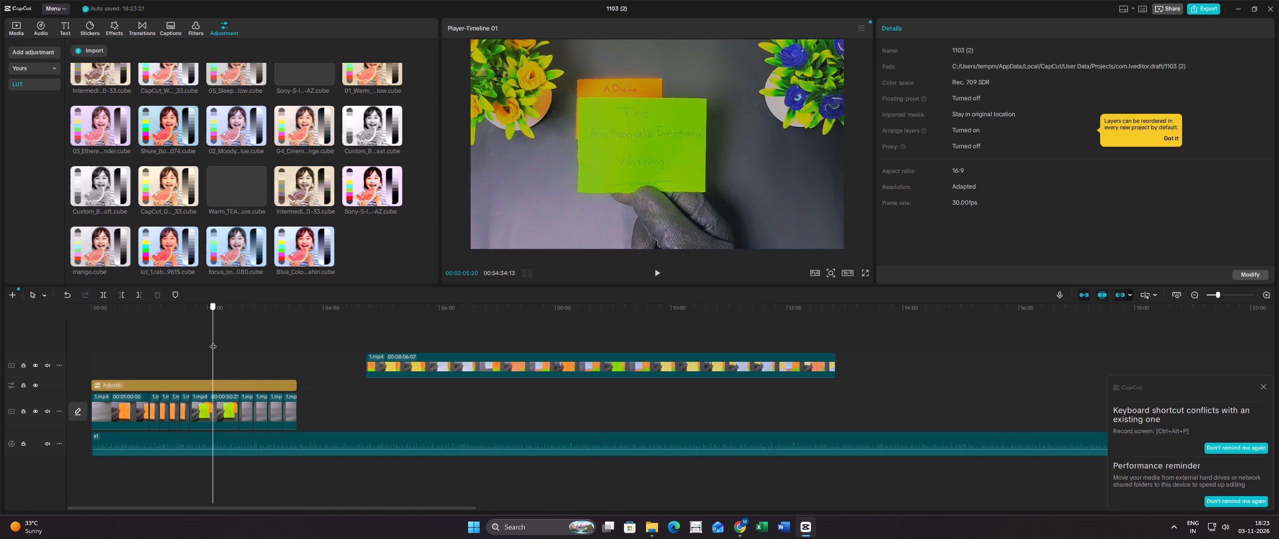
drag(213, 341, 213, 341)
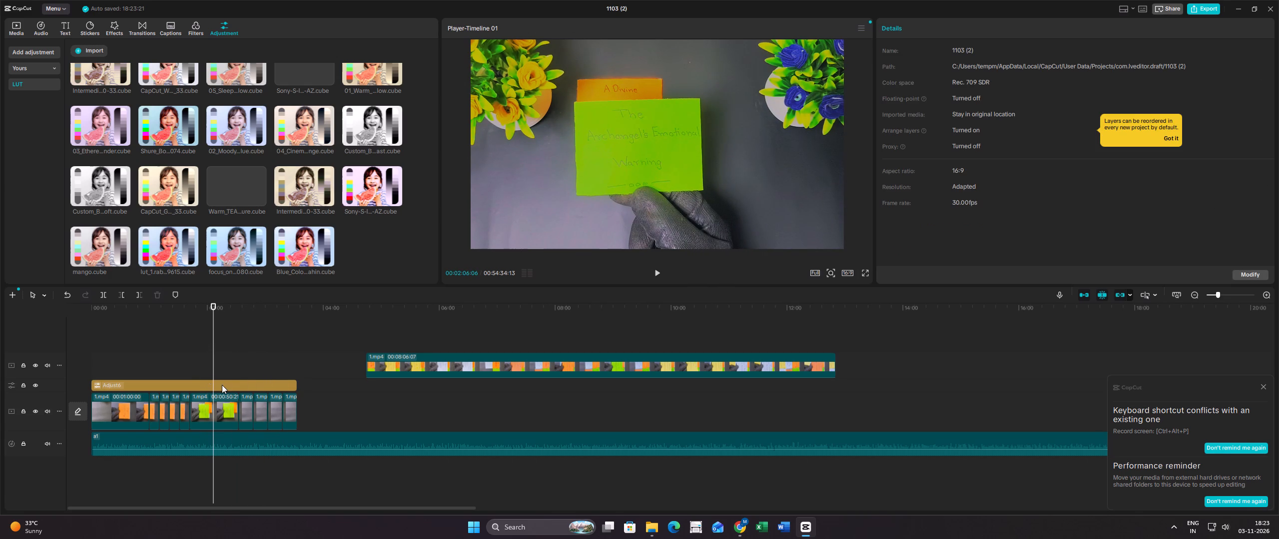
click(188, 359)
click(203, 386)
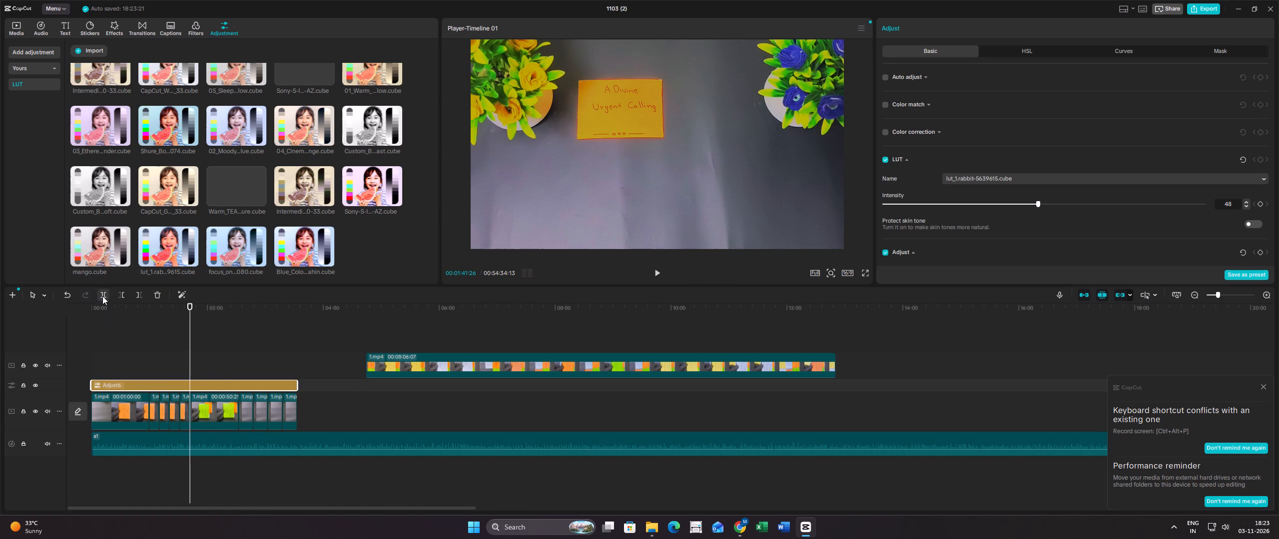
click(102, 296)
Select the second adjustment piece, over the green card section, with the playhead on the held-up green card.
click(214, 359)
click(216, 386)
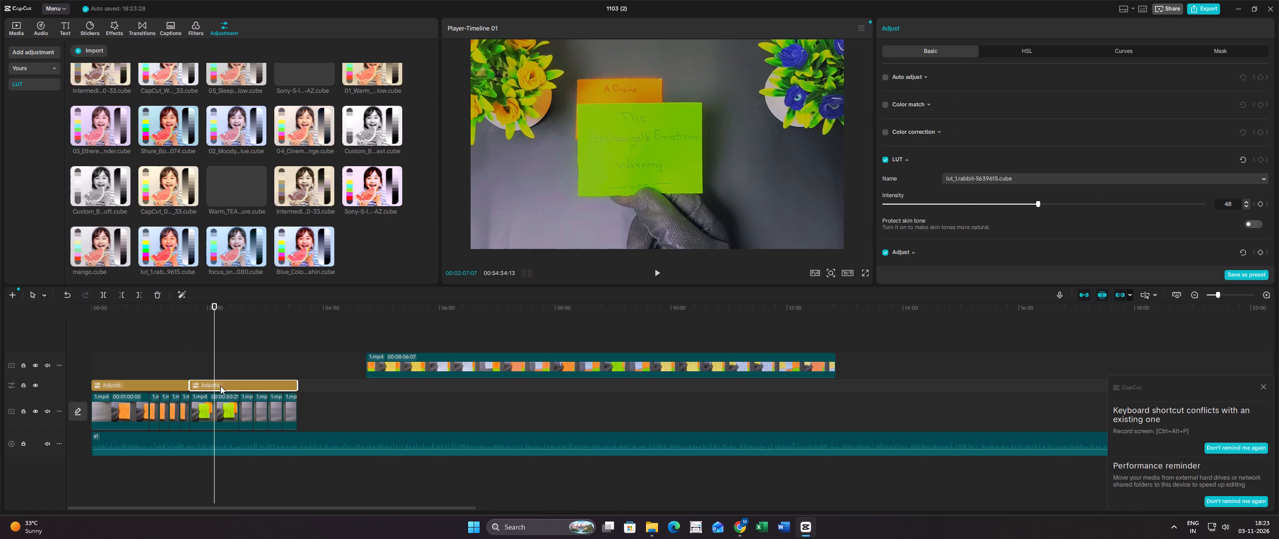
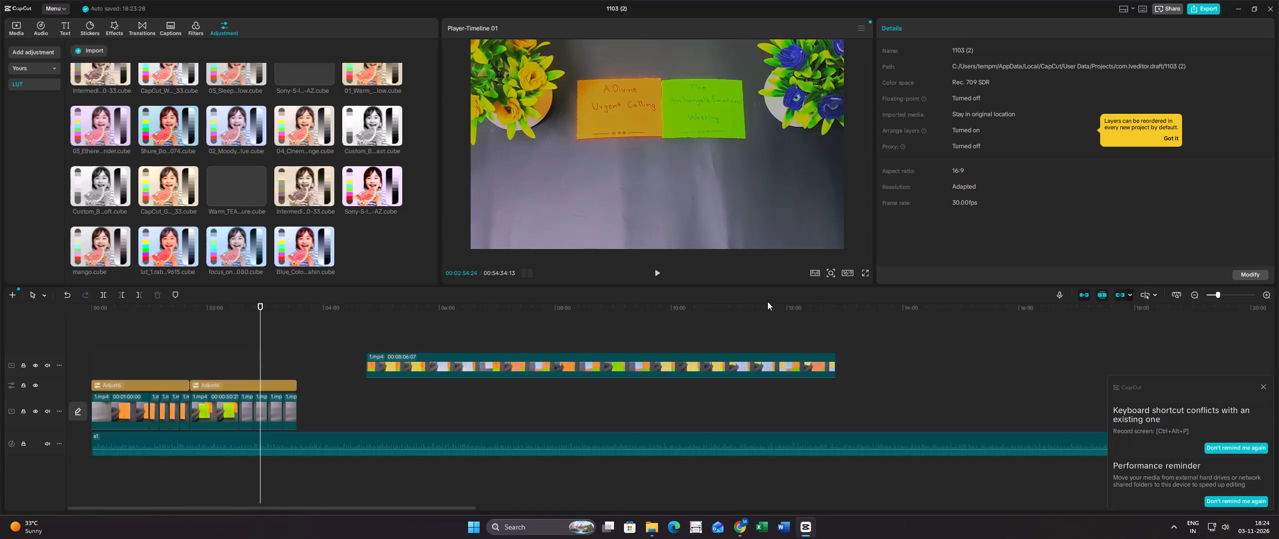
Play back parts of the green card section and delete the second adjustment piece above it.
click(659, 270)
click(234, 359)
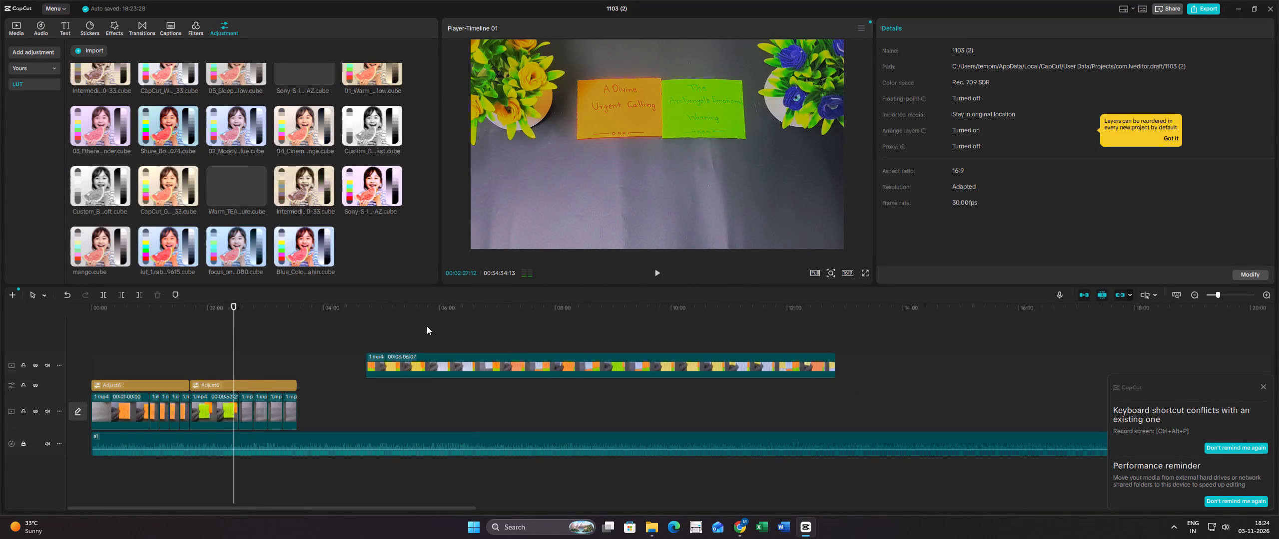
click(651, 270)
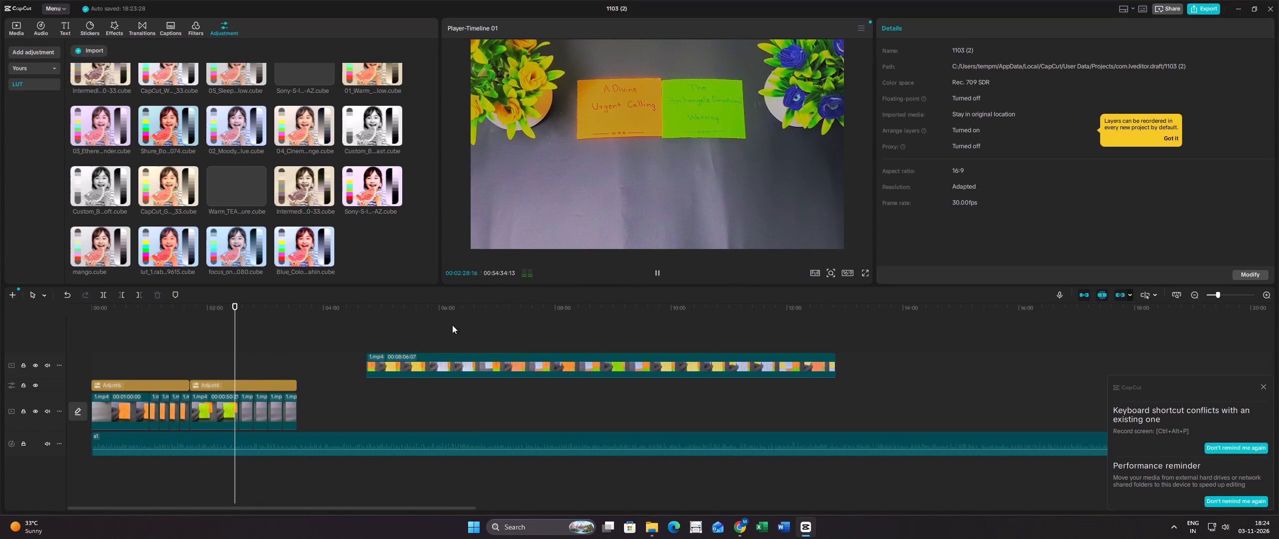
click(216, 352)
drag(216, 352, 229, 351)
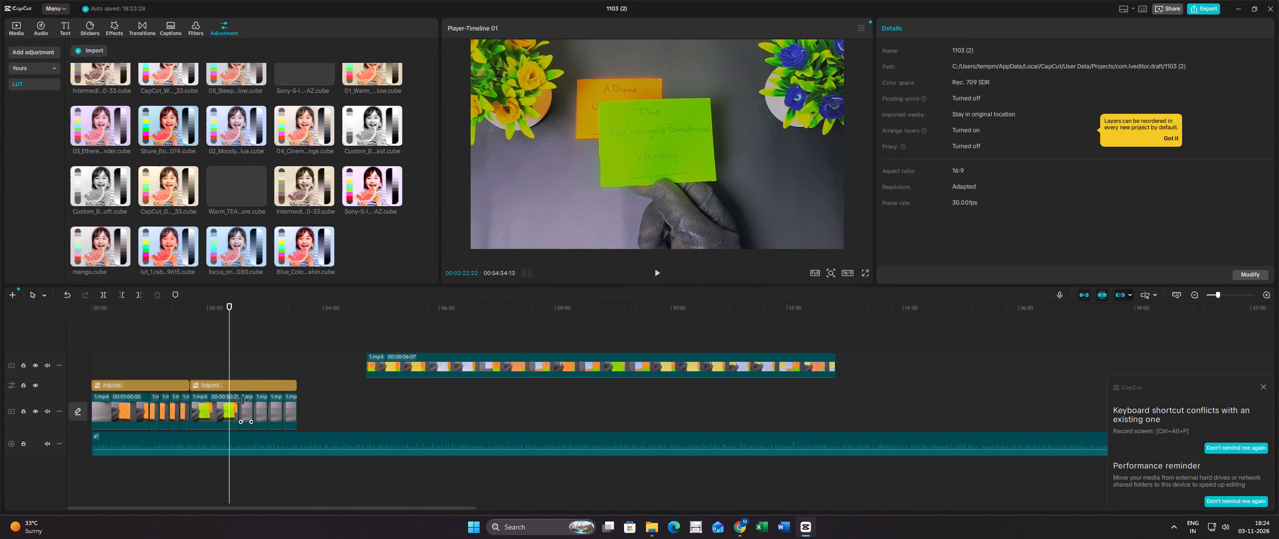
click(240, 387)
click(156, 292)
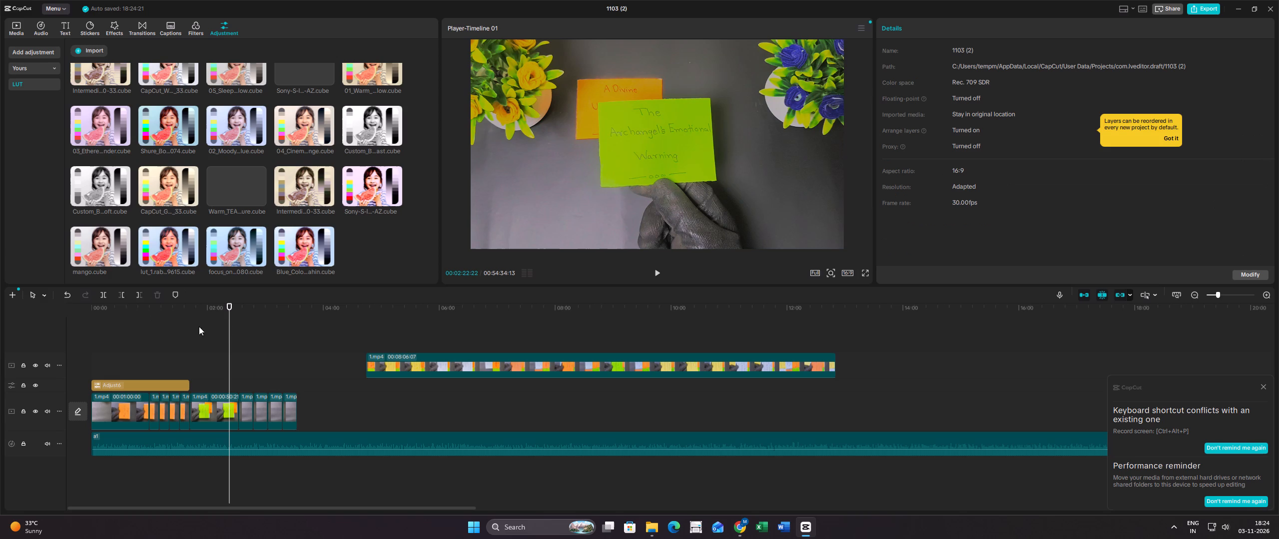
Preview several LUTs and add the Blue_Colour_Toner_With_Saturator_Dark_Nature LUT at 00:01:41:24, where the green card section begins.
drag(232, 342, 261, 342)
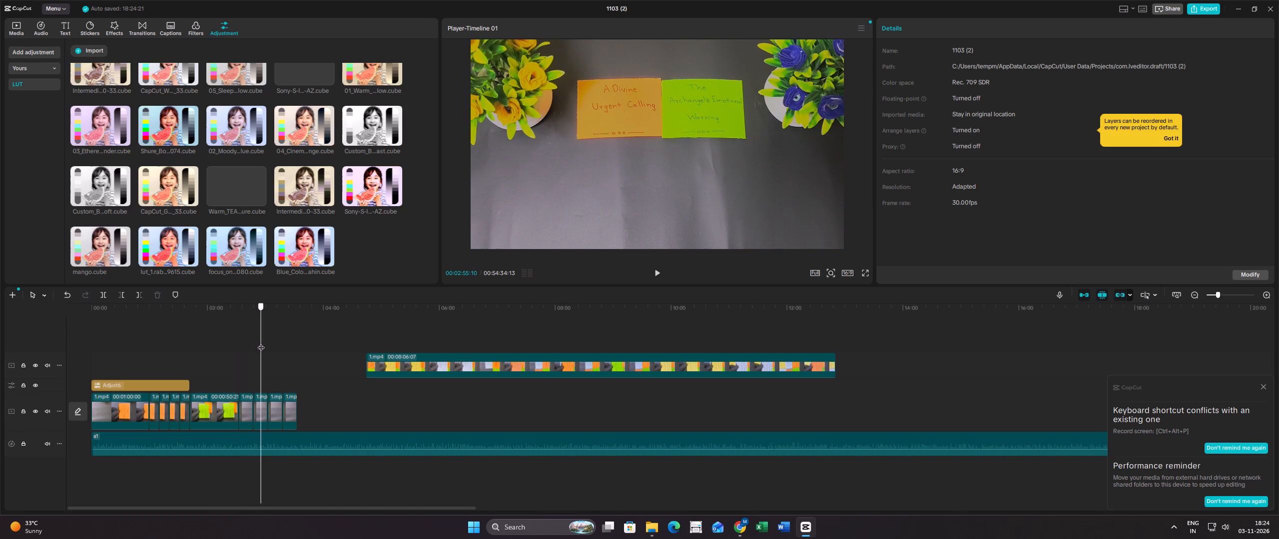
drag(261, 342, 192, 336)
click(225, 246)
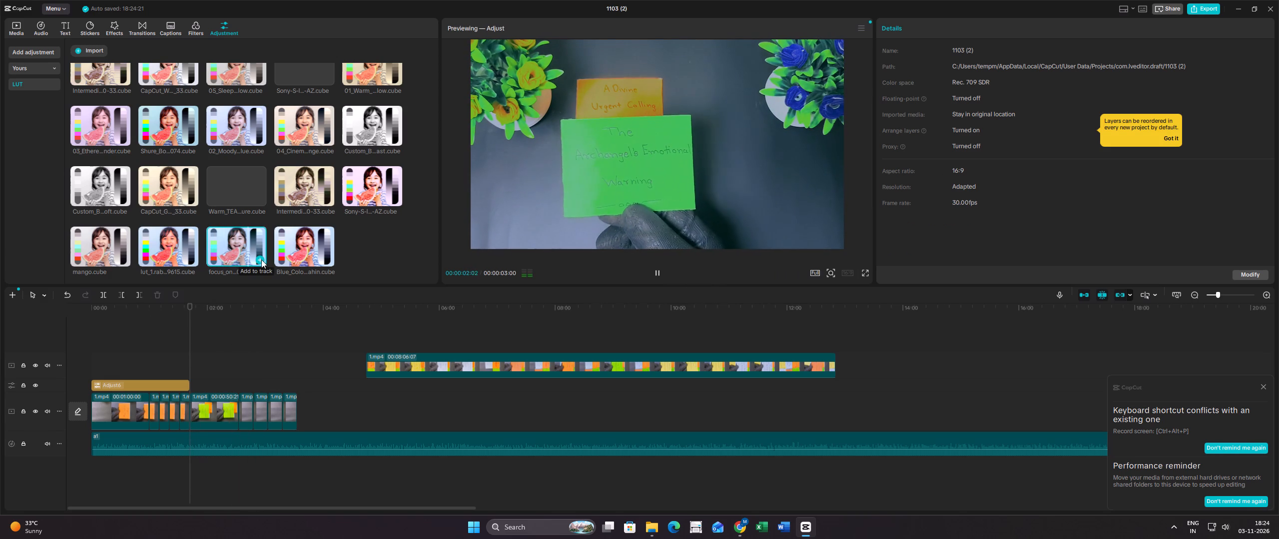
click(311, 250)
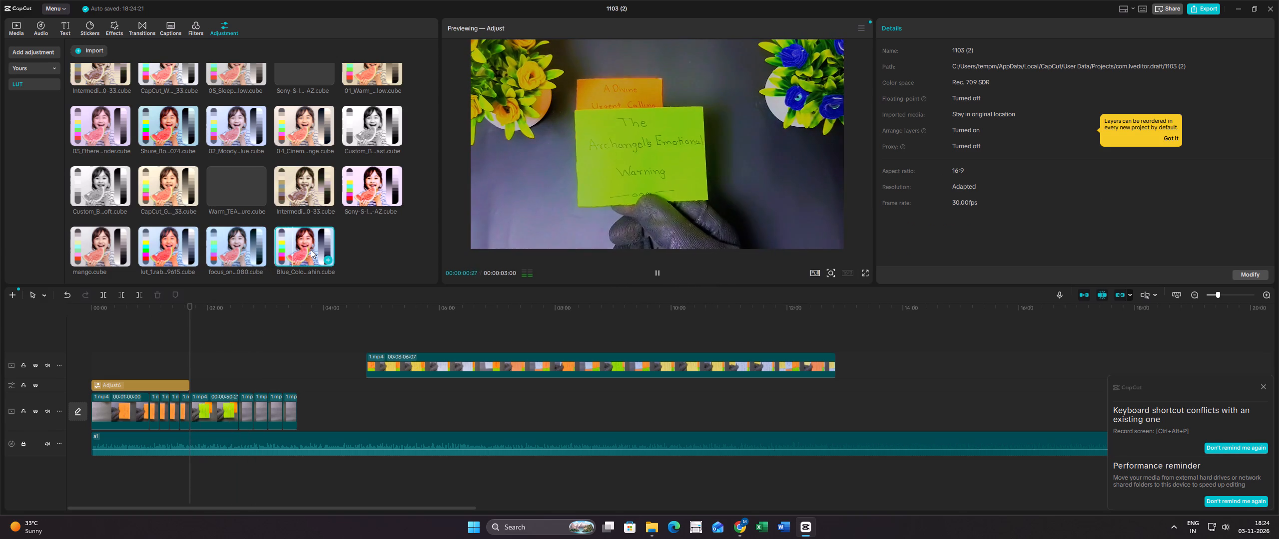
click(372, 183)
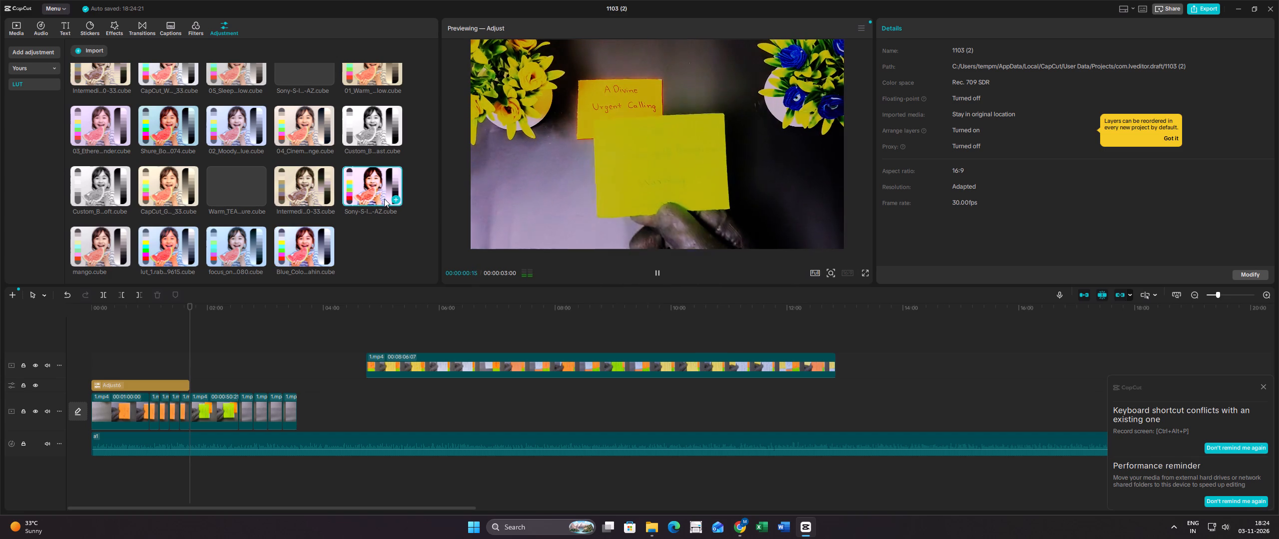
click(306, 234)
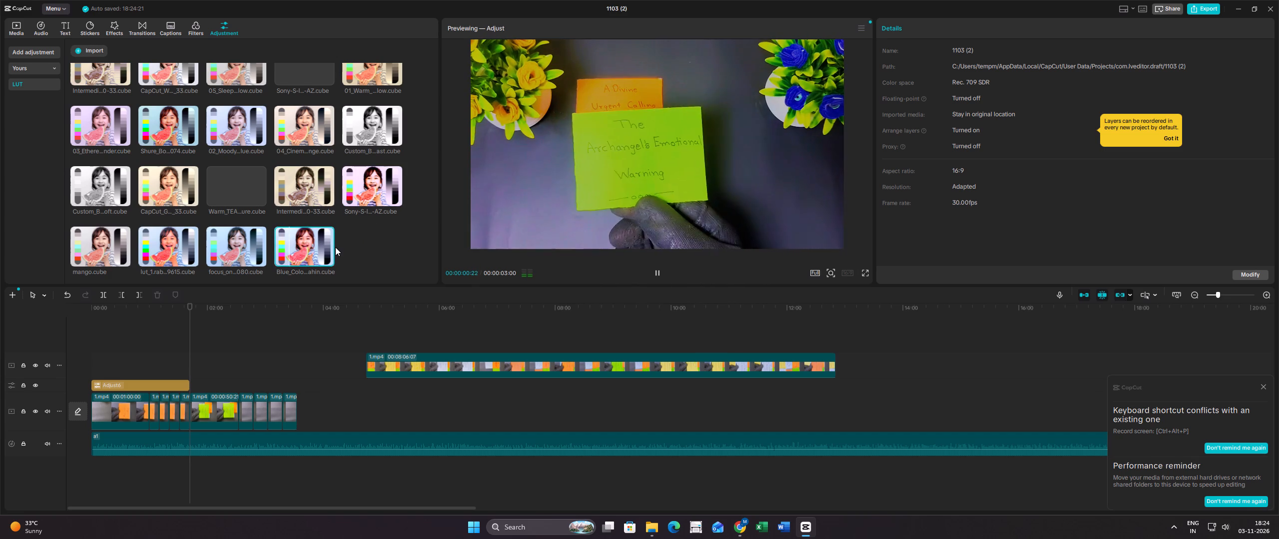
click(329, 262)
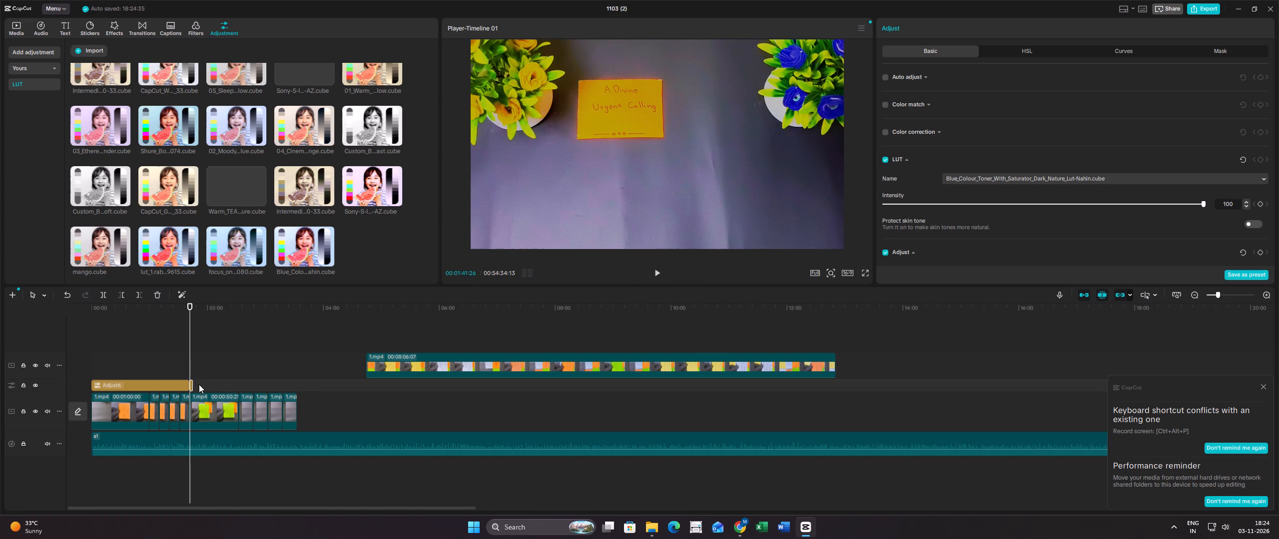
Extend the new blue toner LUT adjustment to the end of the last short green card piece.
drag(193, 384, 247, 376)
click(190, 385)
drag(192, 385, 294, 382)
Lower the LUT intensity of the adjustment over the green card section to 36, judging it on a frame showing both cards.
click(277, 366)
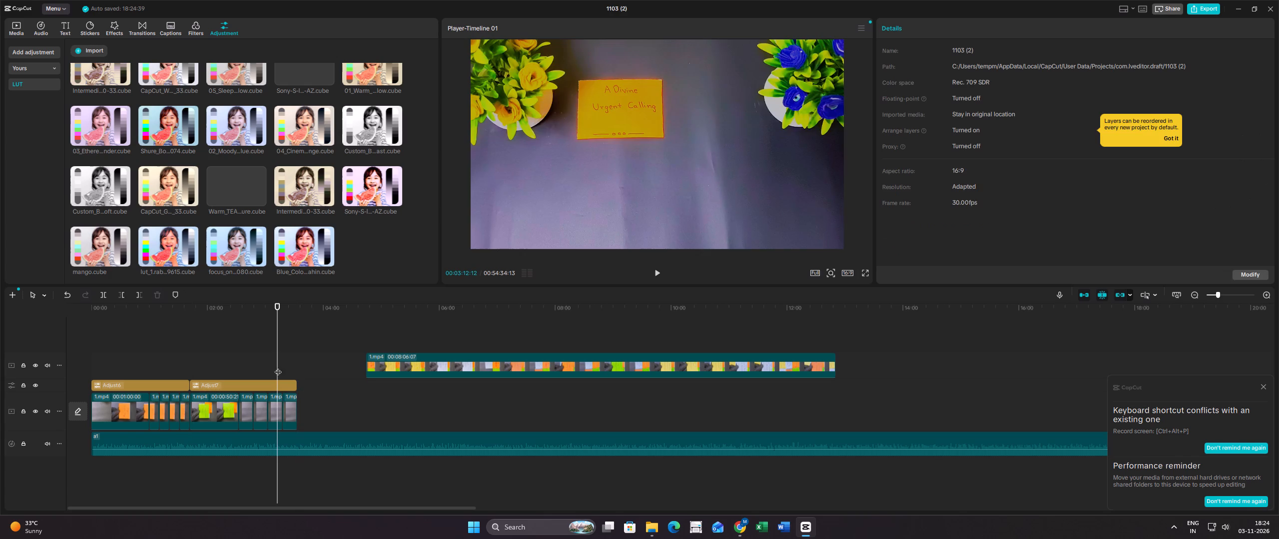
click(281, 385)
click(277, 382)
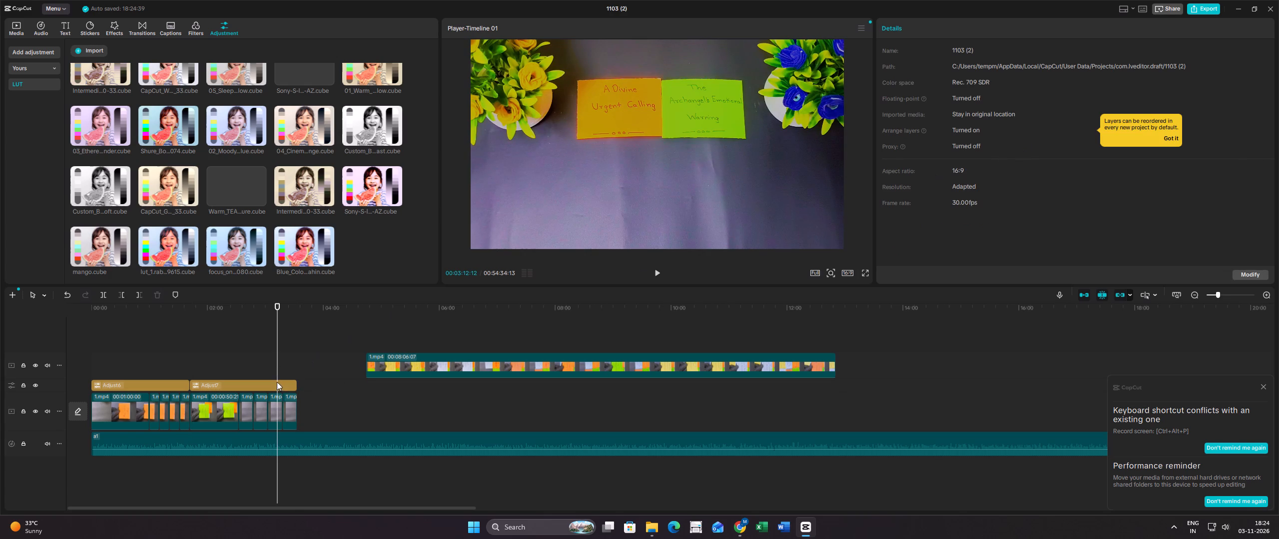
drag(1097, 202, 1083, 205)
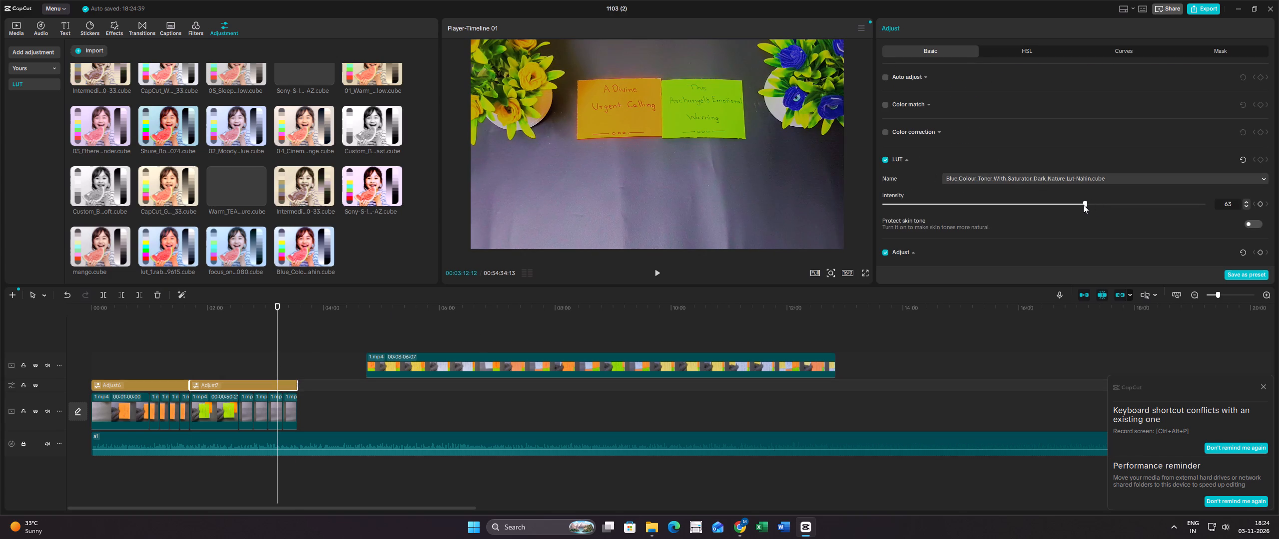
drag(1083, 205, 1058, 202)
drag(1058, 202, 1023, 195)
drag(1023, 195, 1001, 196)
drag(1001, 196, 999, 196)
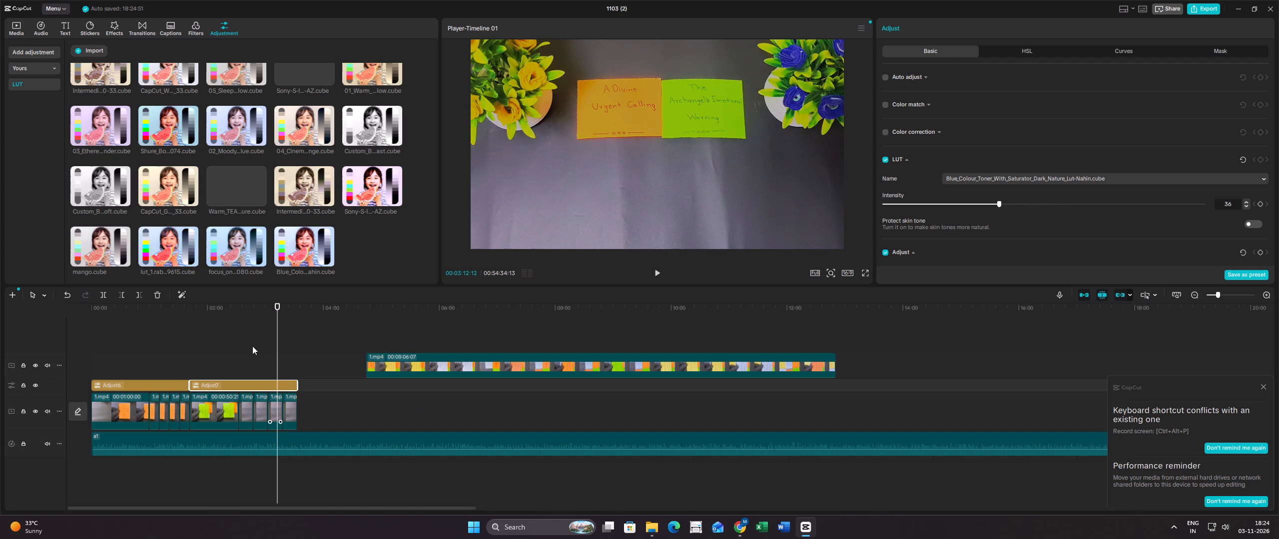
Check the graded green card section in playback, and delete the first adjustment piece over the opening orange card pieces.
click(252, 346)
drag(252, 346, 206, 348)
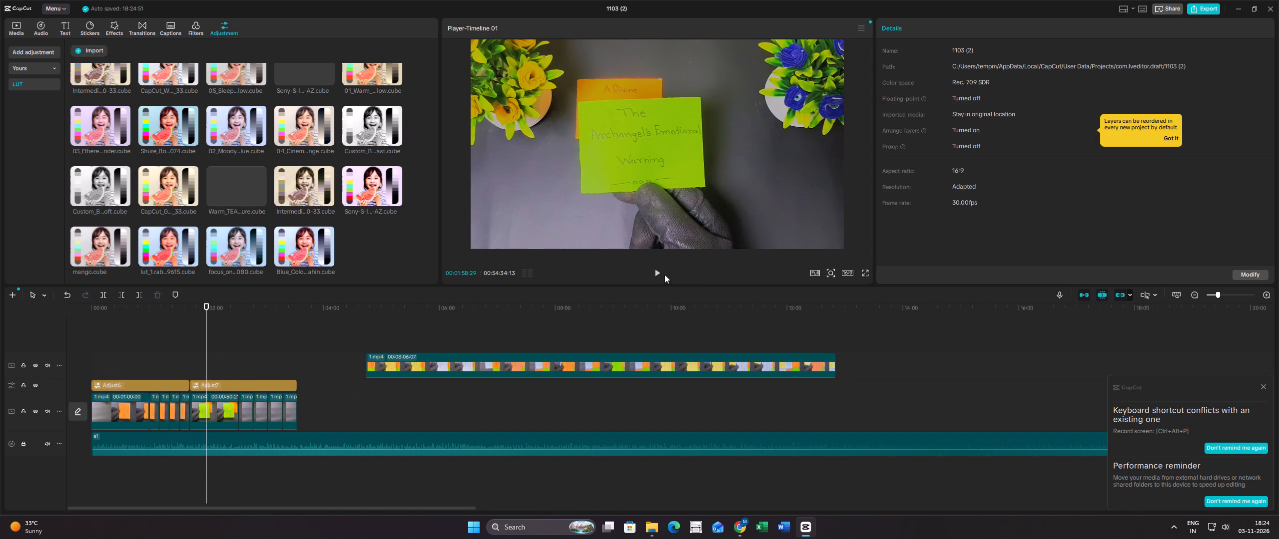
click(656, 274)
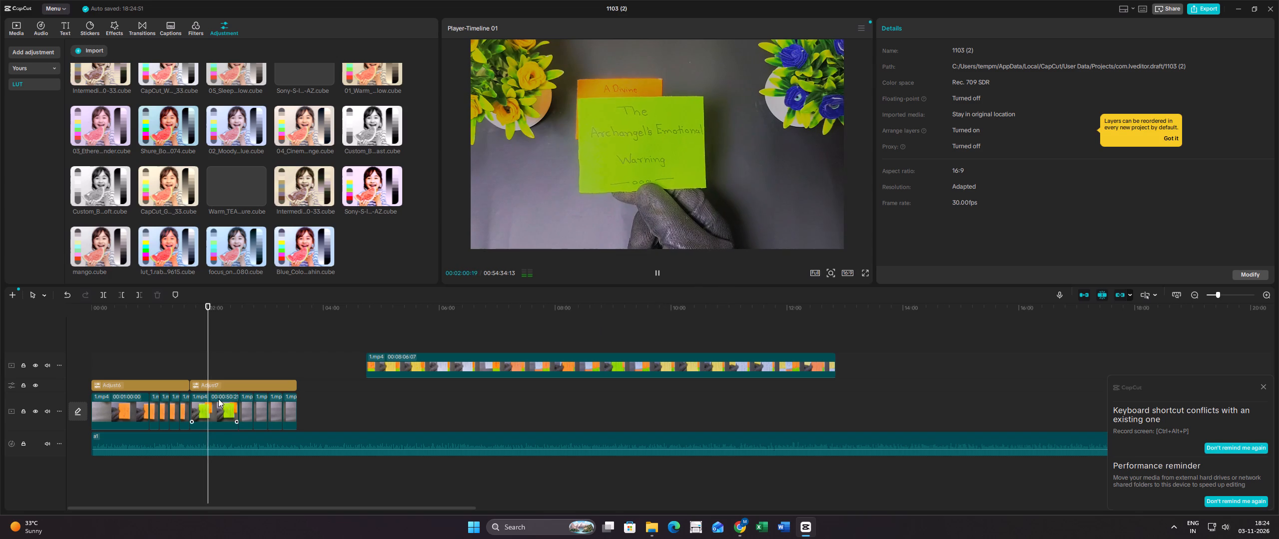
click(172, 353)
drag(172, 352, 131, 354)
click(172, 382)
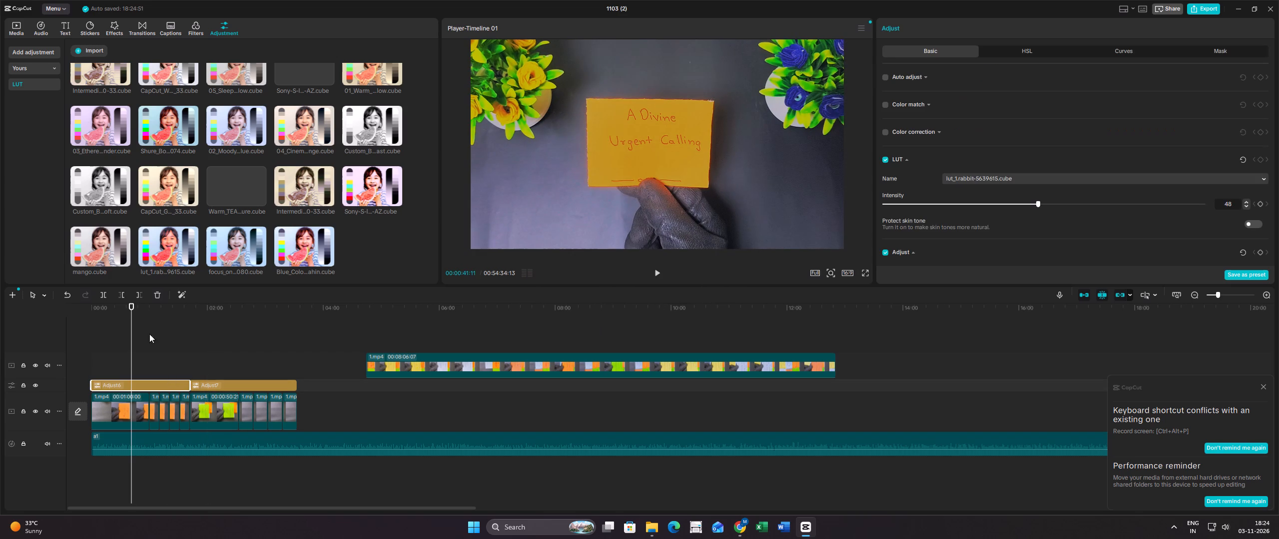
click(156, 291)
Select the remaining blue toner adjustment over the green card section.
click(198, 385)
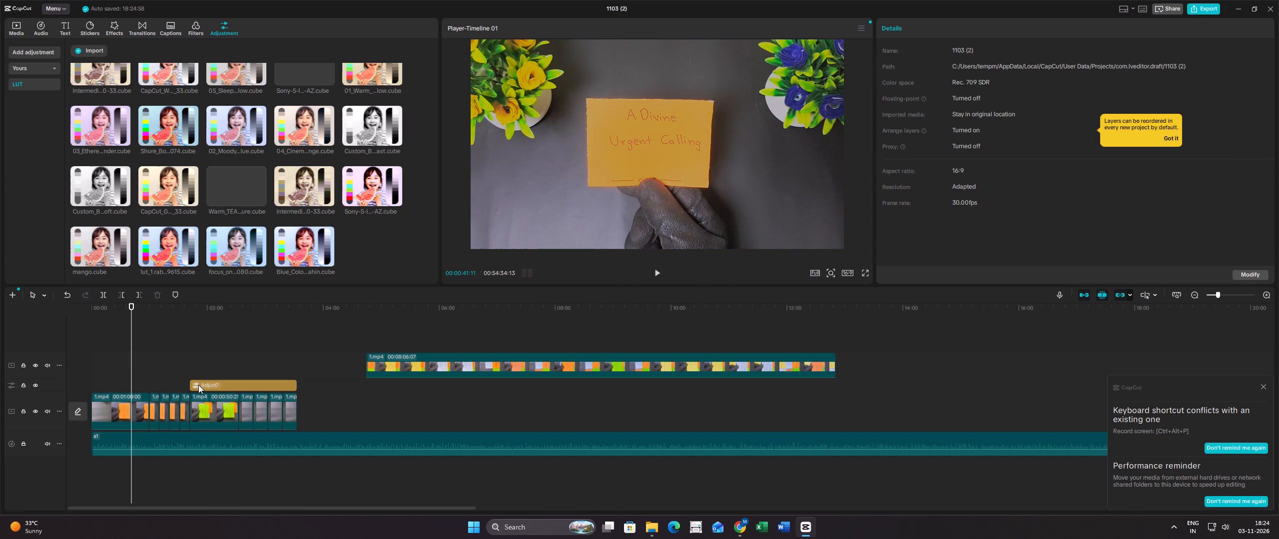
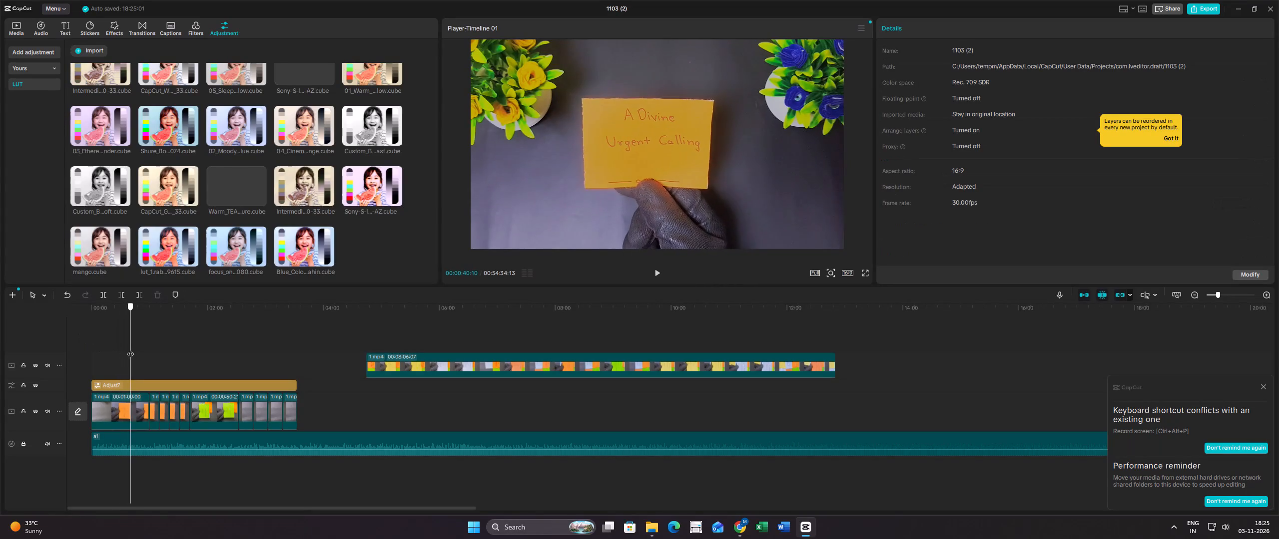
Split the yellow "A Wealthy Stranger" card shot off the upper clip at about 5:40 and place it after the green card section, with the leftover moved further along.
drag(130, 349, 227, 352)
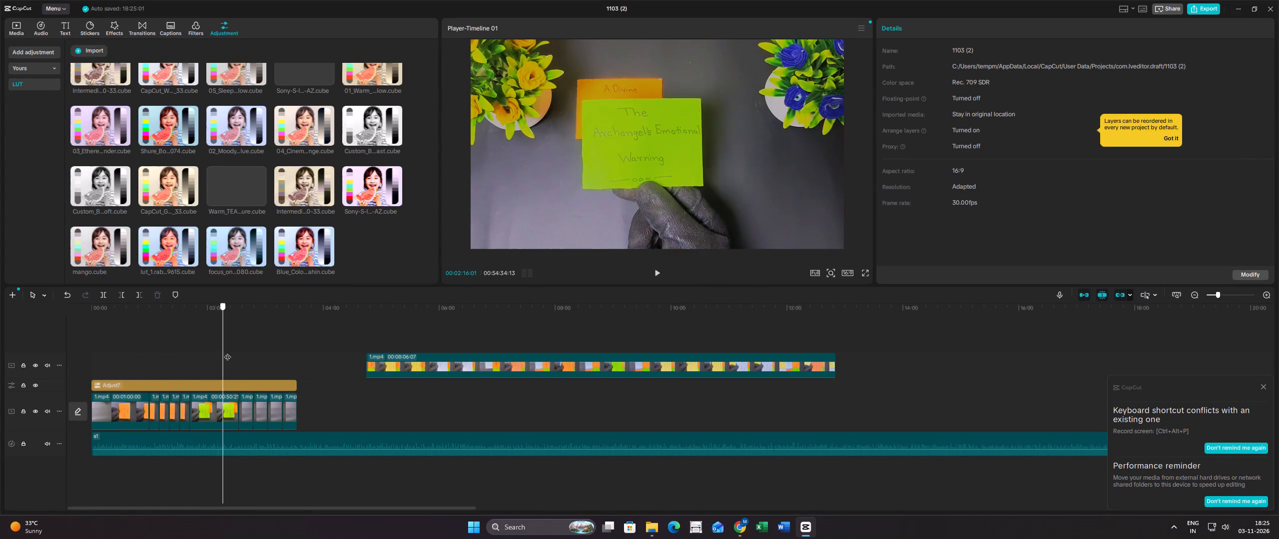
drag(227, 352, 290, 357)
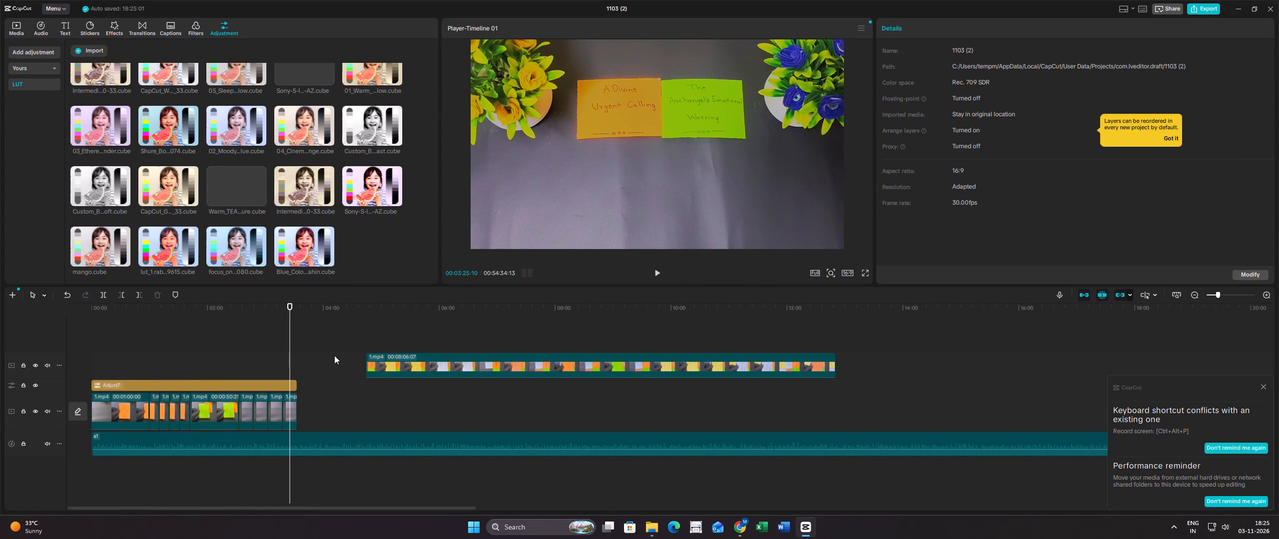
click(366, 324)
drag(366, 324, 396, 326)
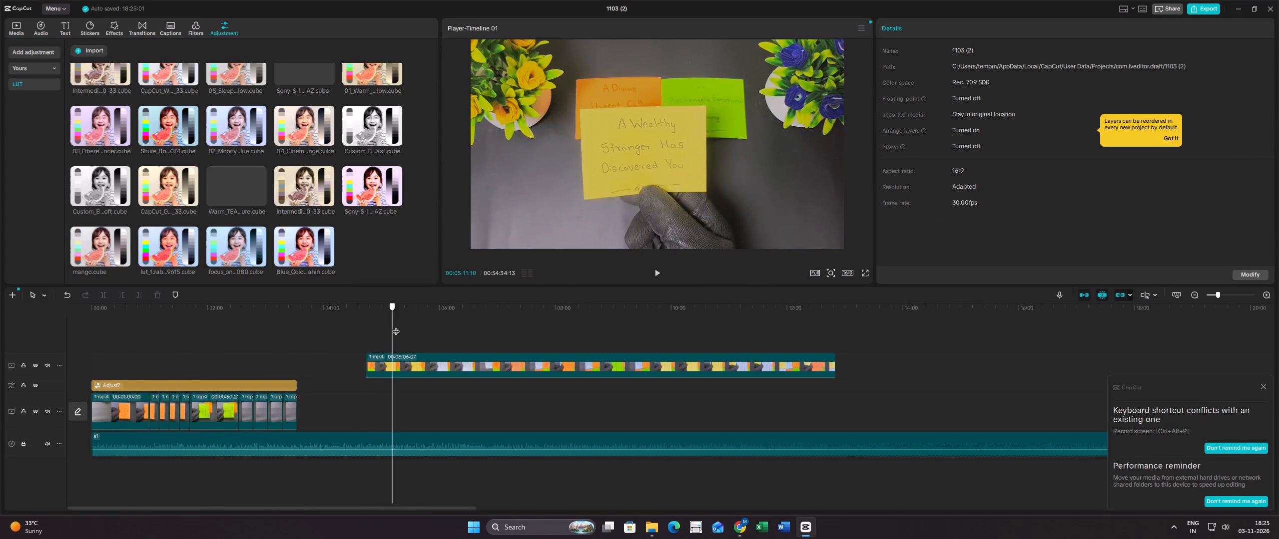
drag(396, 326, 420, 330)
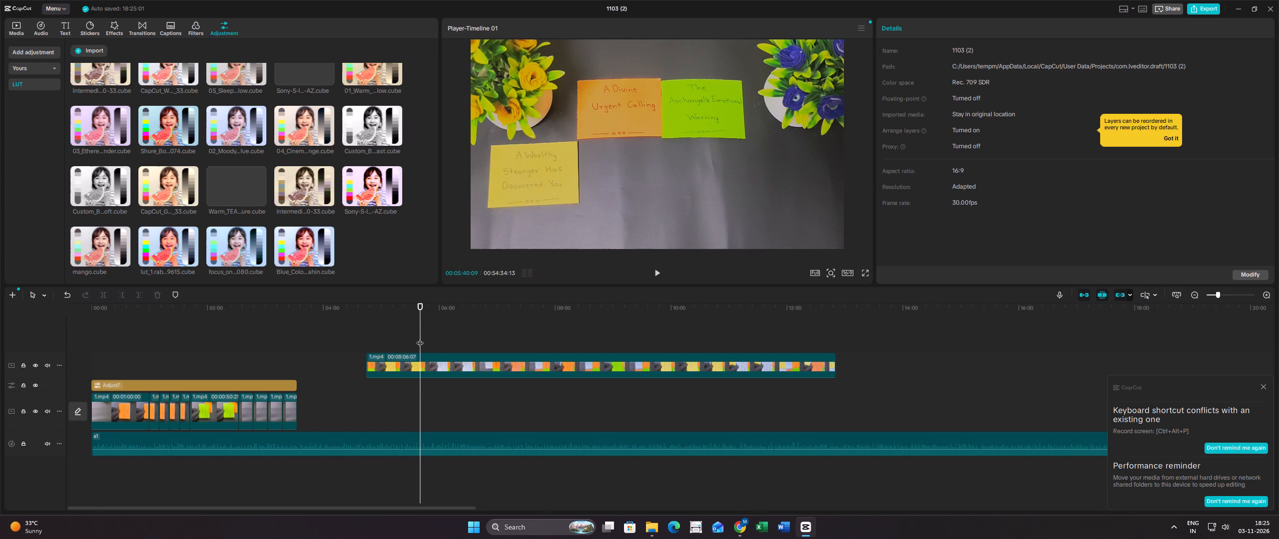
click(420, 359)
click(107, 291)
drag(484, 360, 566, 359)
drag(391, 360, 323, 360)
Split the yellow card shot at about 4:17, where the card already rests on the table.
click(315, 336)
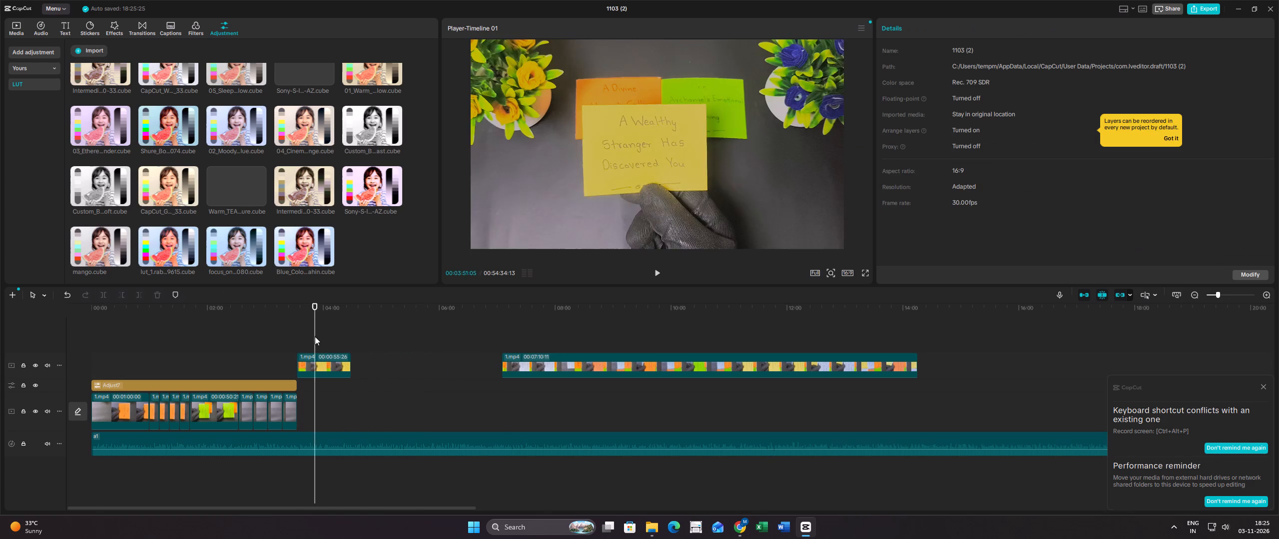
drag(316, 333, 332, 332)
click(332, 332)
drag(332, 332, 336, 331)
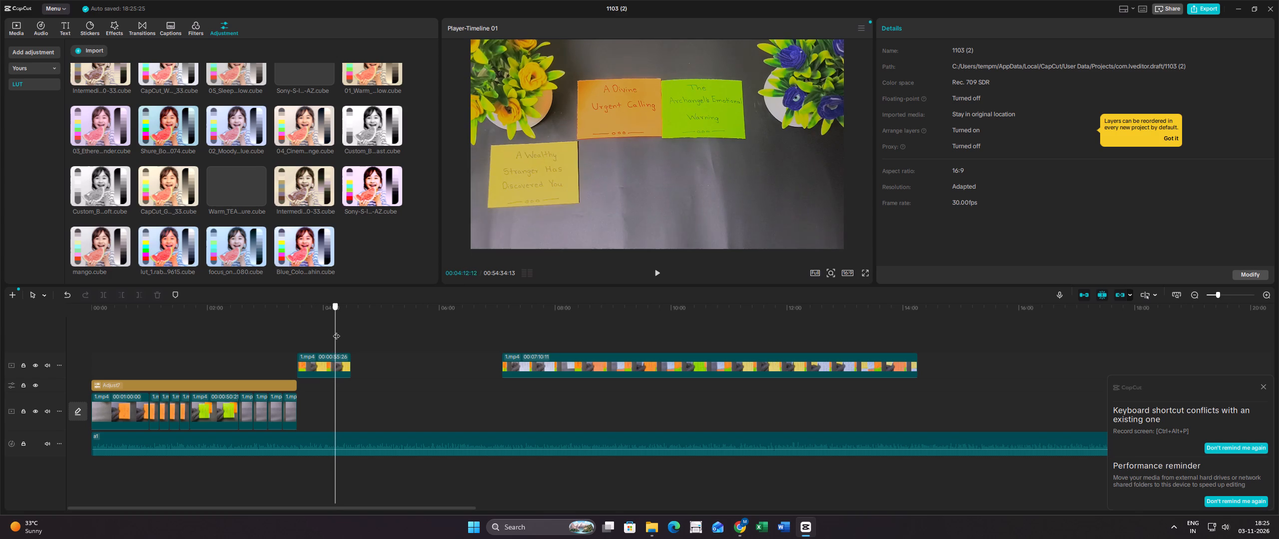
drag(336, 331, 340, 331)
click(334, 361)
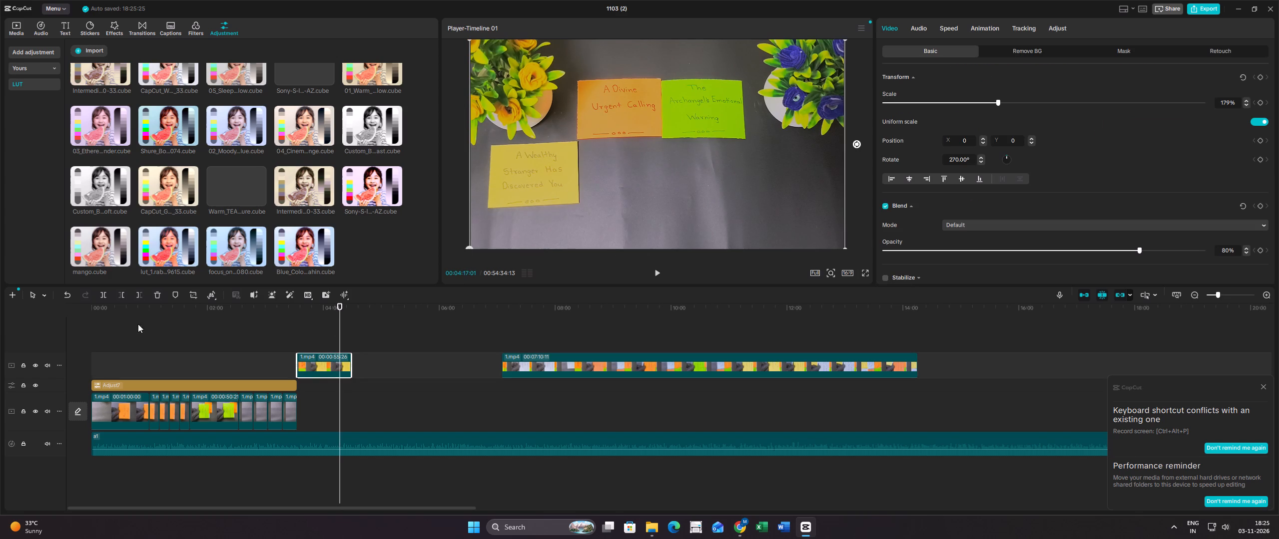
click(105, 292)
Place the yellow card shot and its short tail piece back to back on their own track, between the leftover clip and the adjustment.
drag(328, 358, 329, 378)
drag(329, 379, 327, 403)
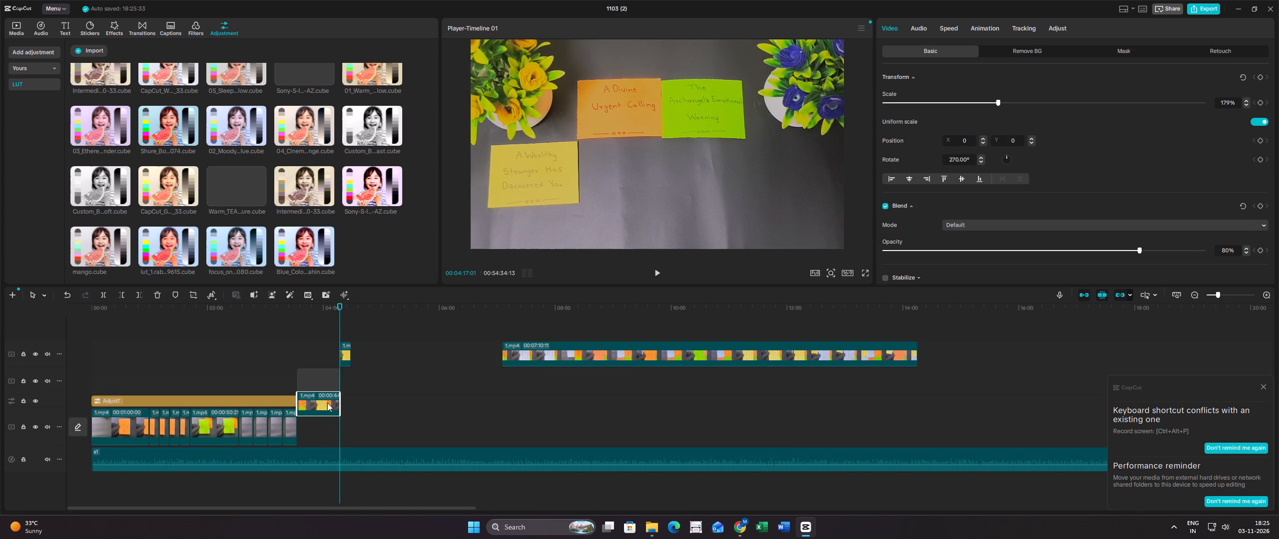
drag(327, 403, 325, 382)
click(319, 373)
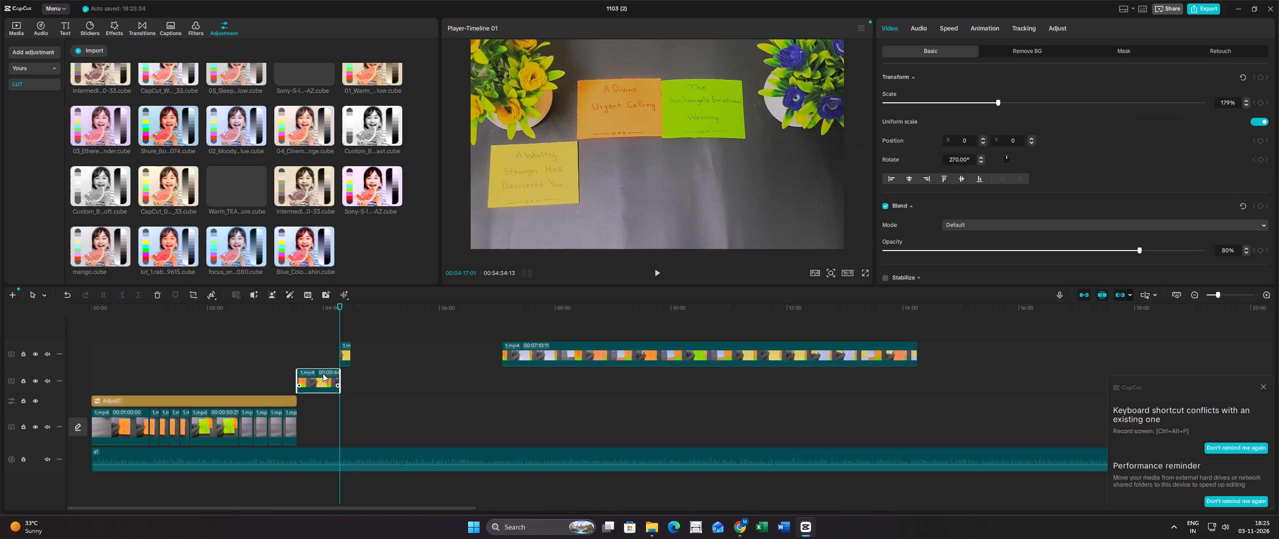
click(319, 337)
click(342, 339)
drag(341, 323, 342, 323)
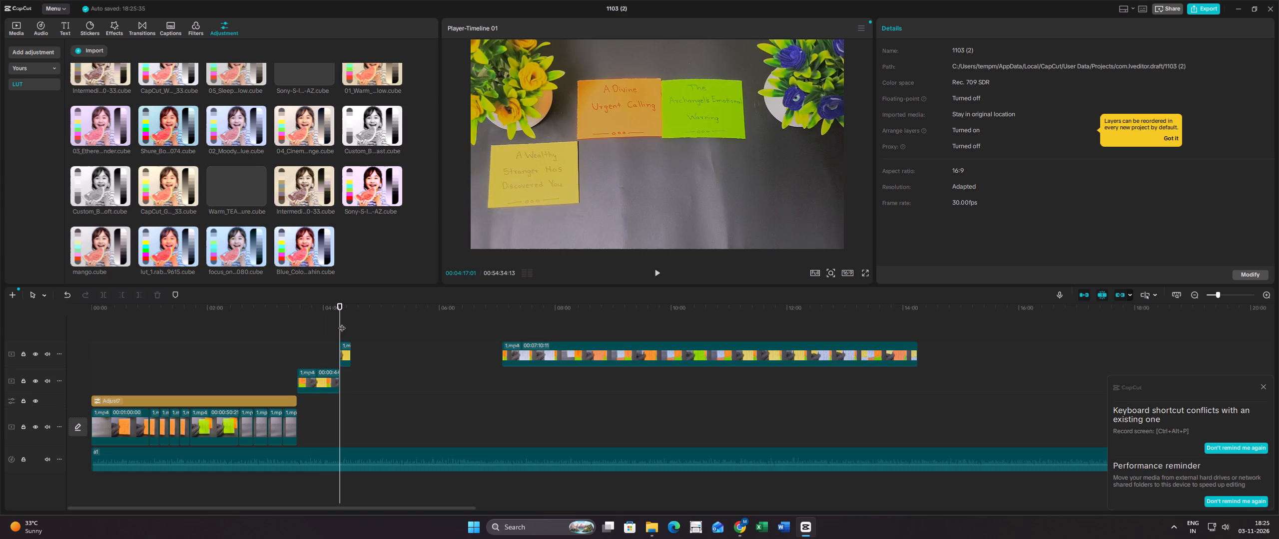
drag(342, 323, 347, 324)
right_click(343, 349)
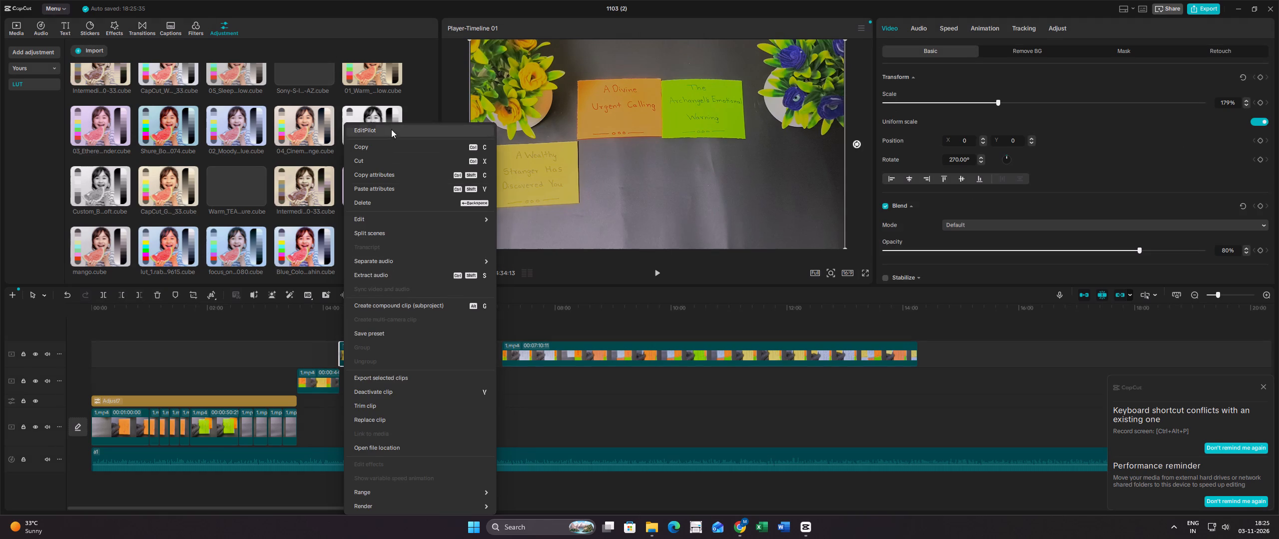
double_click(386, 141)
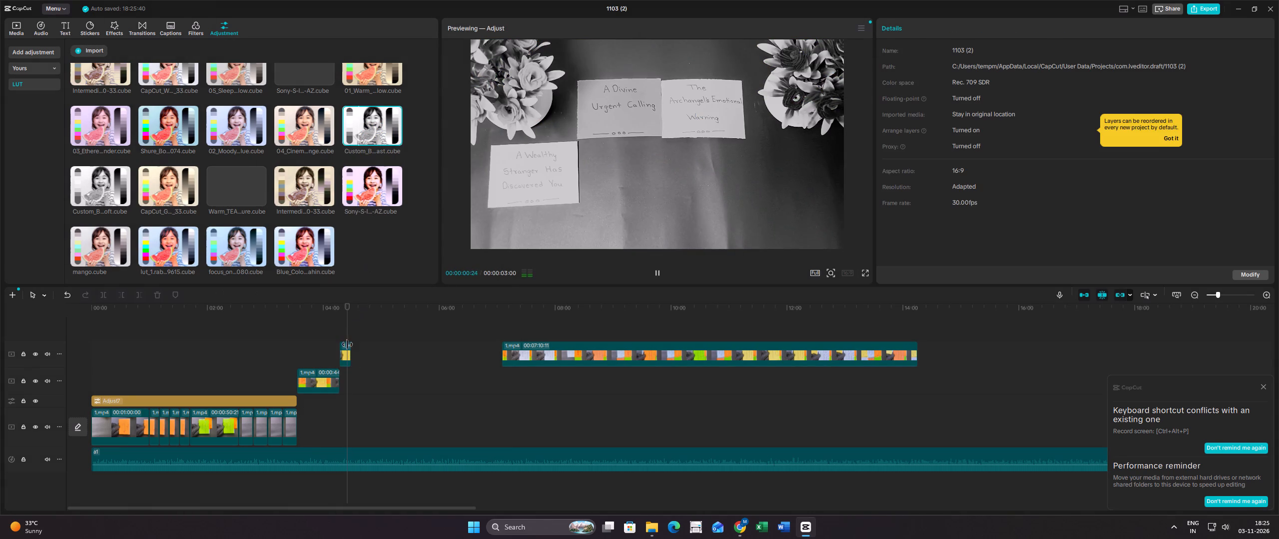
click(331, 340)
drag(345, 346, 345, 375)
click(347, 344)
Copy the short yellow card tail piece and paste three copies of it end to end behind the original.
right_click(342, 378)
right_click(342, 378)
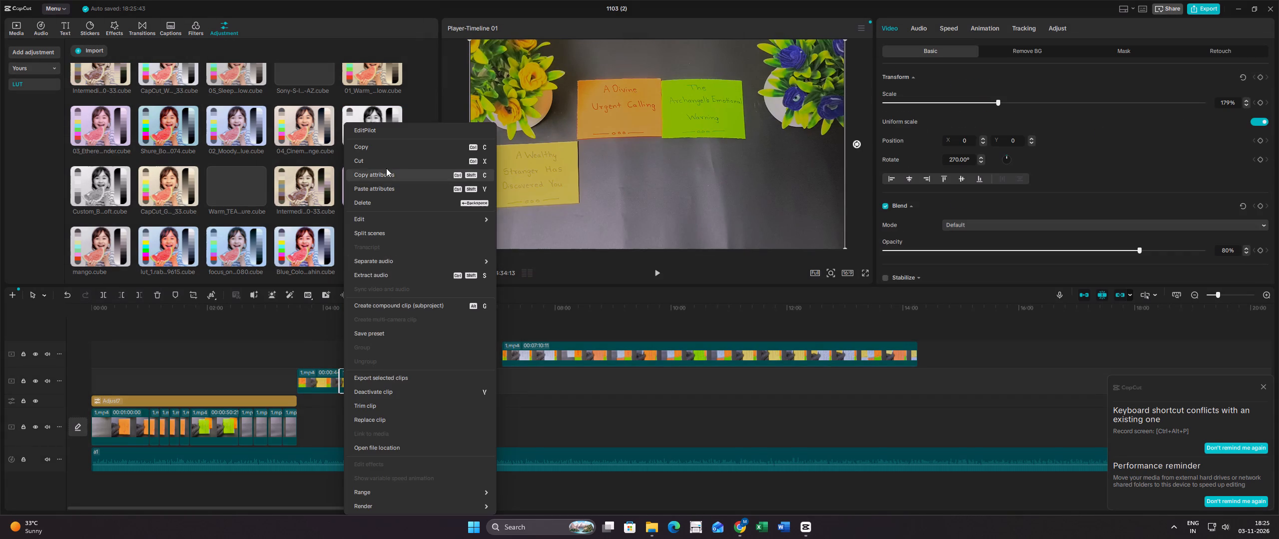
click(386, 151)
click(352, 354)
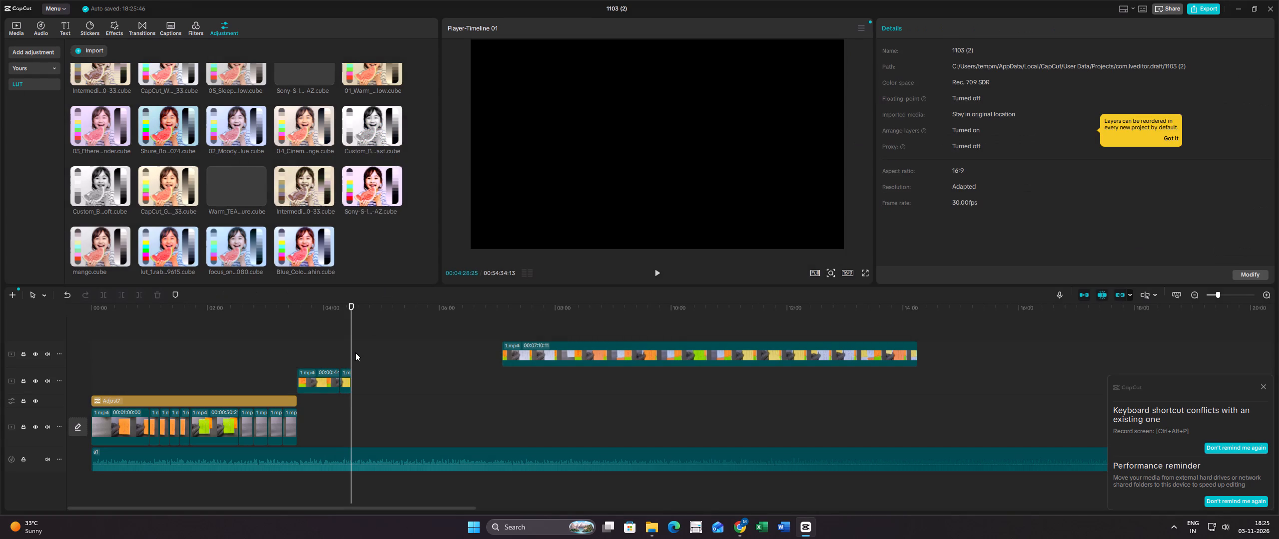
key(ctrl+v)
ctrl+click(362, 352)
key(ctrl+v)
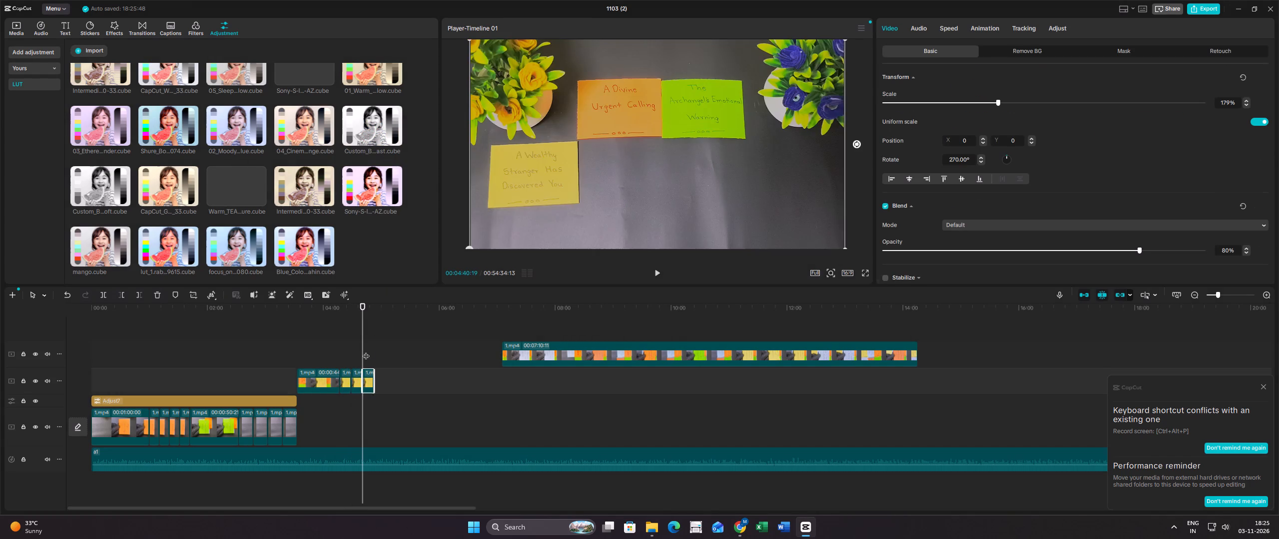
ctrl+click(373, 350)
key(ctrl+v)
Move all five yellow card pieces together onto the main track, directly after the last green card piece.
drag(390, 350, 318, 382)
drag(313, 380, 327, 420)
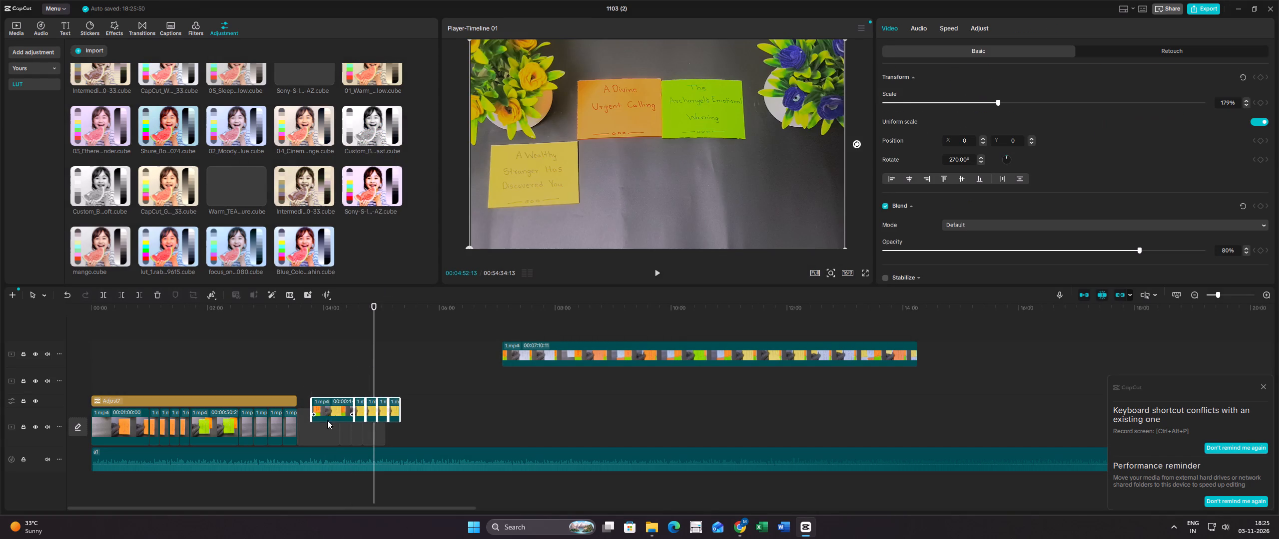
drag(327, 420, 320, 424)
Extend the blue toner LUT adjustment to the end of the last yellow card piece and check the graded yellow section.
click(295, 389)
drag(297, 385, 380, 385)
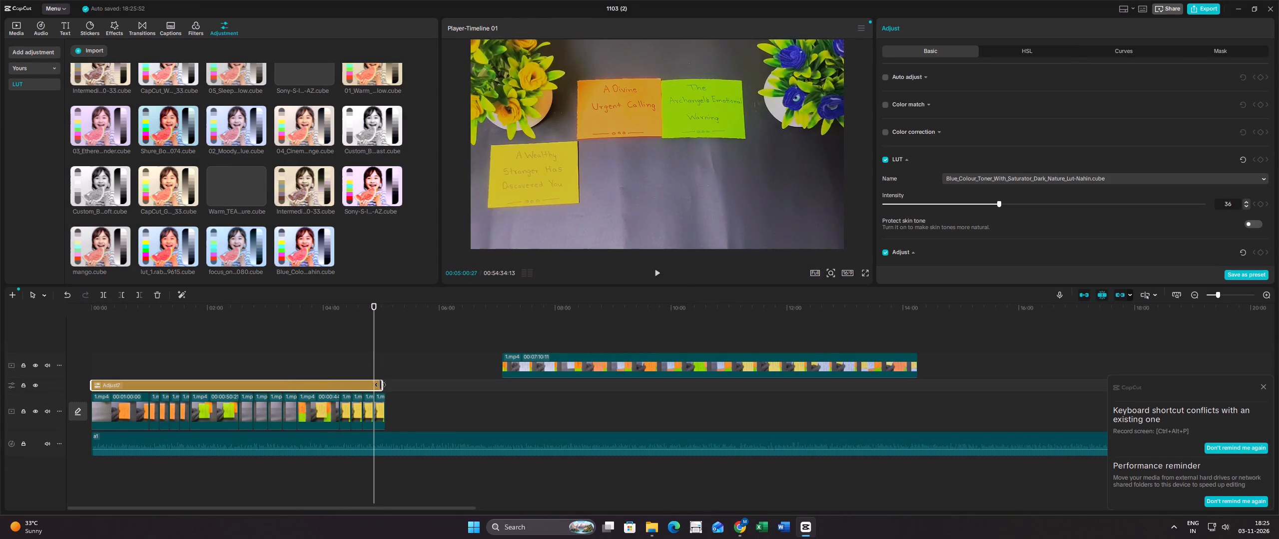
drag(380, 385, 382, 385)
click(321, 358)
drag(320, 358, 325, 353)
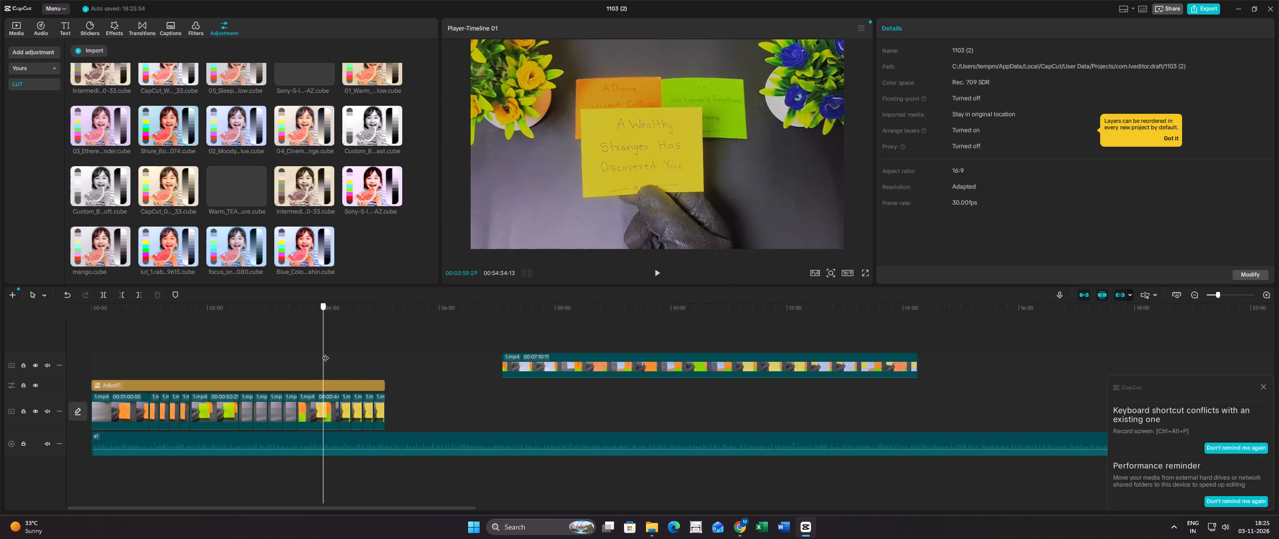
drag(325, 353, 381, 351)
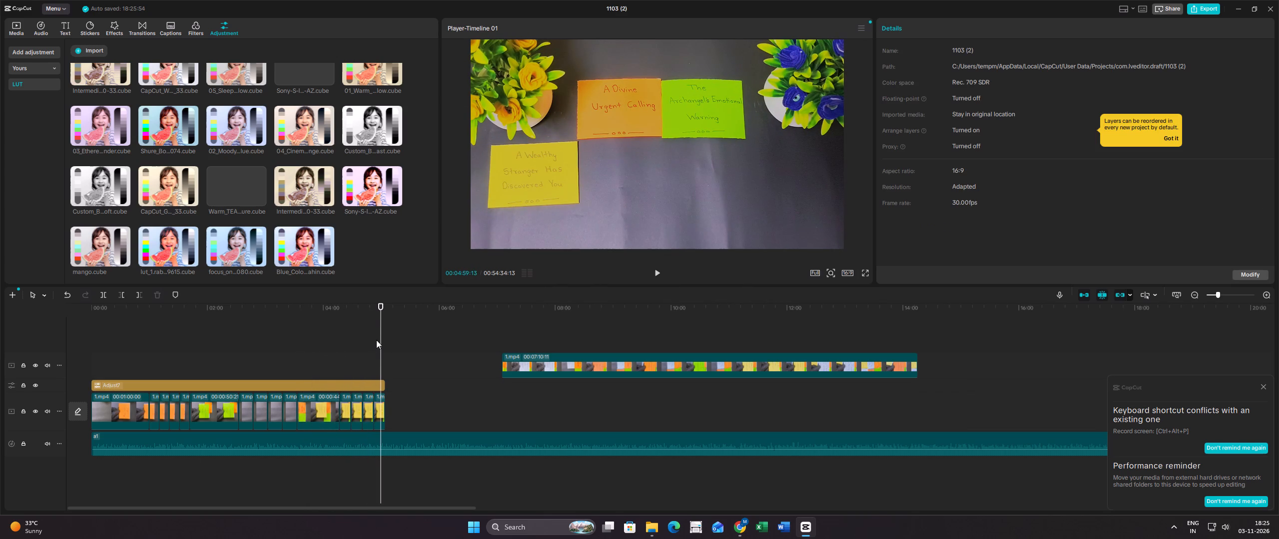
Split the white "A Connection Beyond This Lifetime" card shot off the leftover clip at about 8:09 and place it after the yellow card section.
click(501, 323)
drag(503, 324, 504, 324)
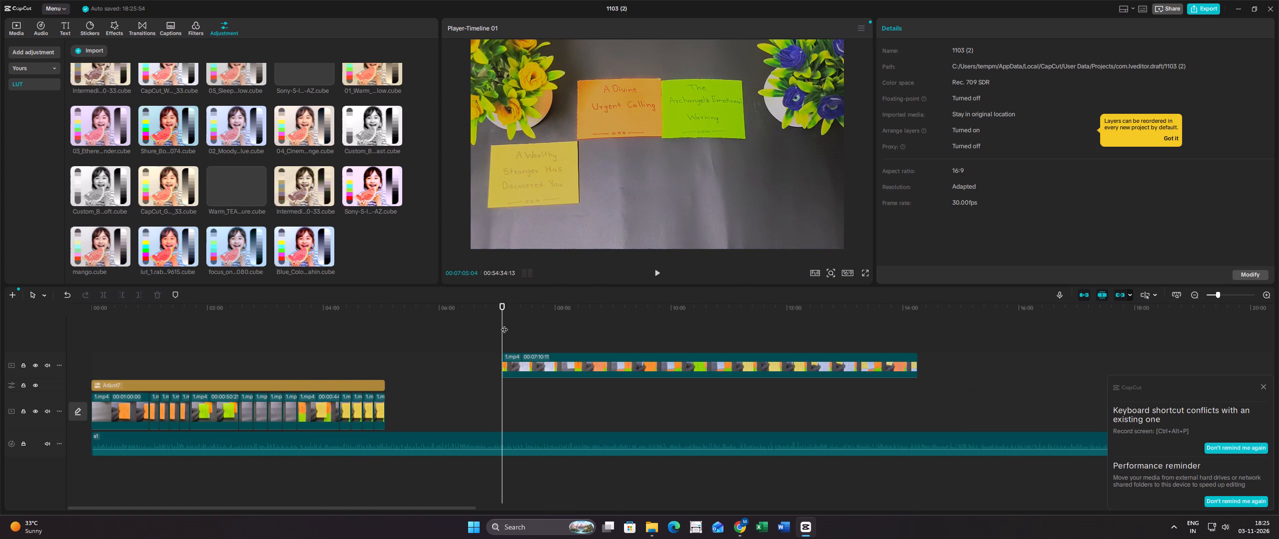
drag(504, 324, 564, 327)
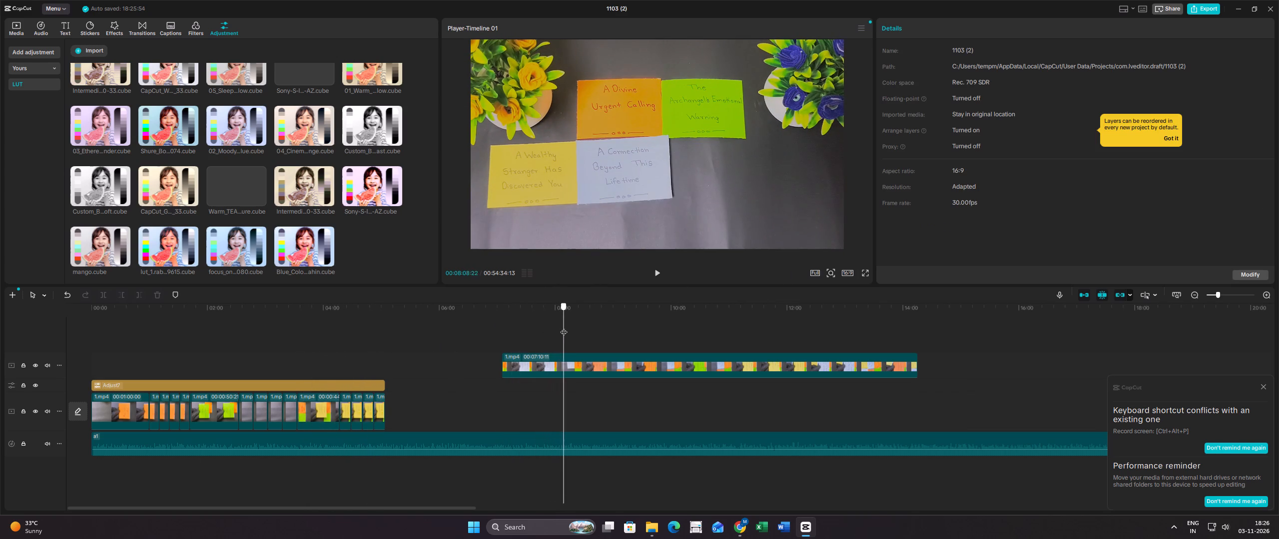
drag(564, 327, 565, 328)
click(555, 357)
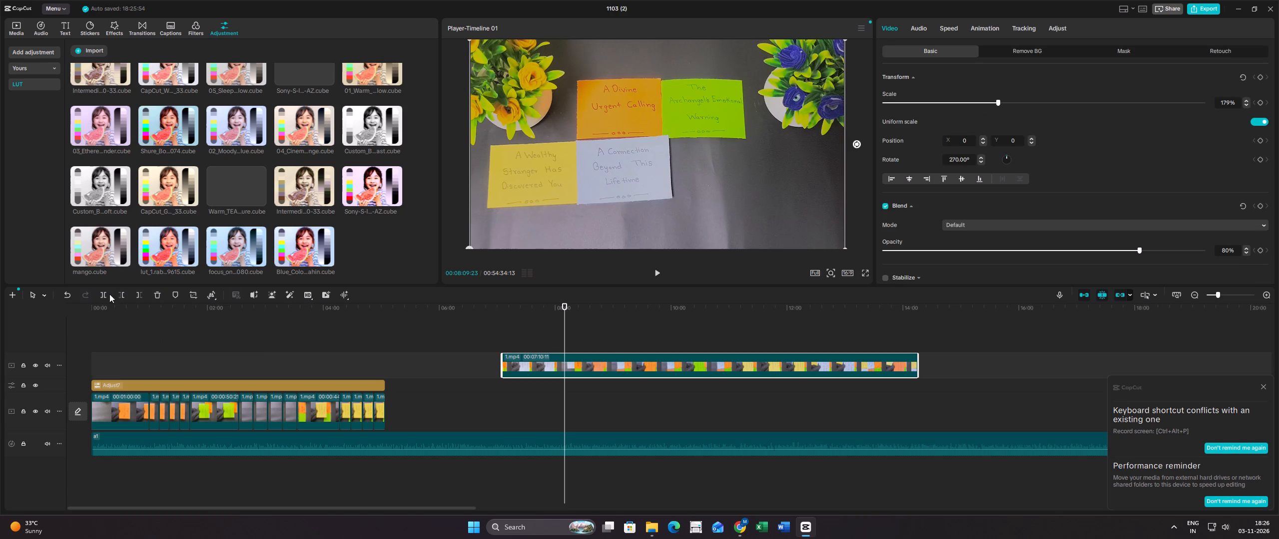
click(108, 292)
drag(536, 368, 415, 371)
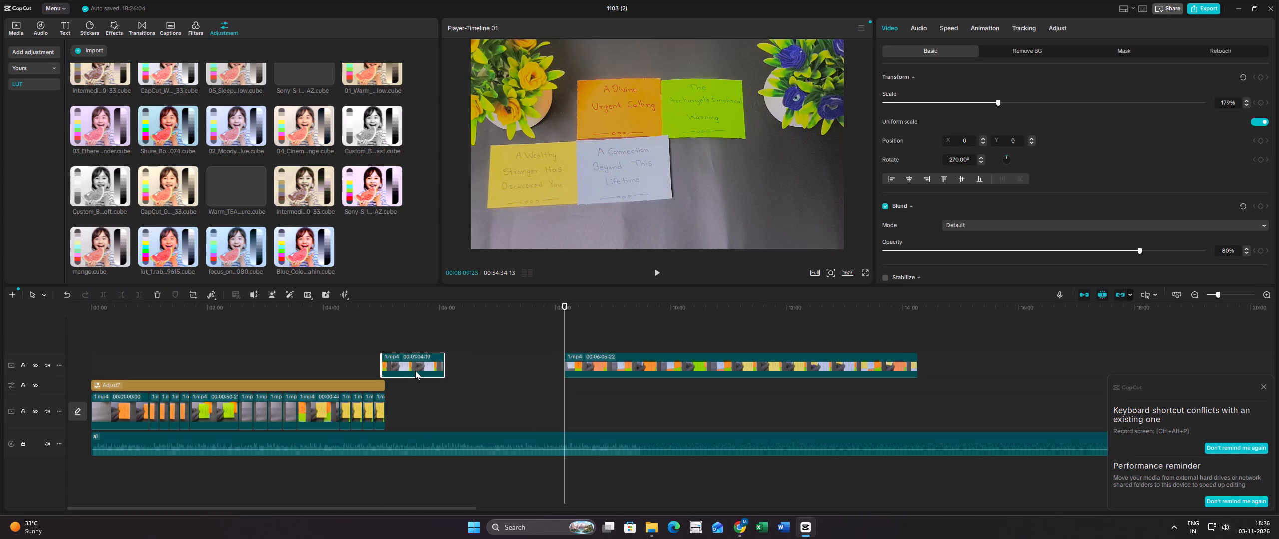
click(415, 369)
Split the white card shot at about 5:51, where all four cards lie on the table without the hand.
click(395, 337)
drag(395, 336, 399, 336)
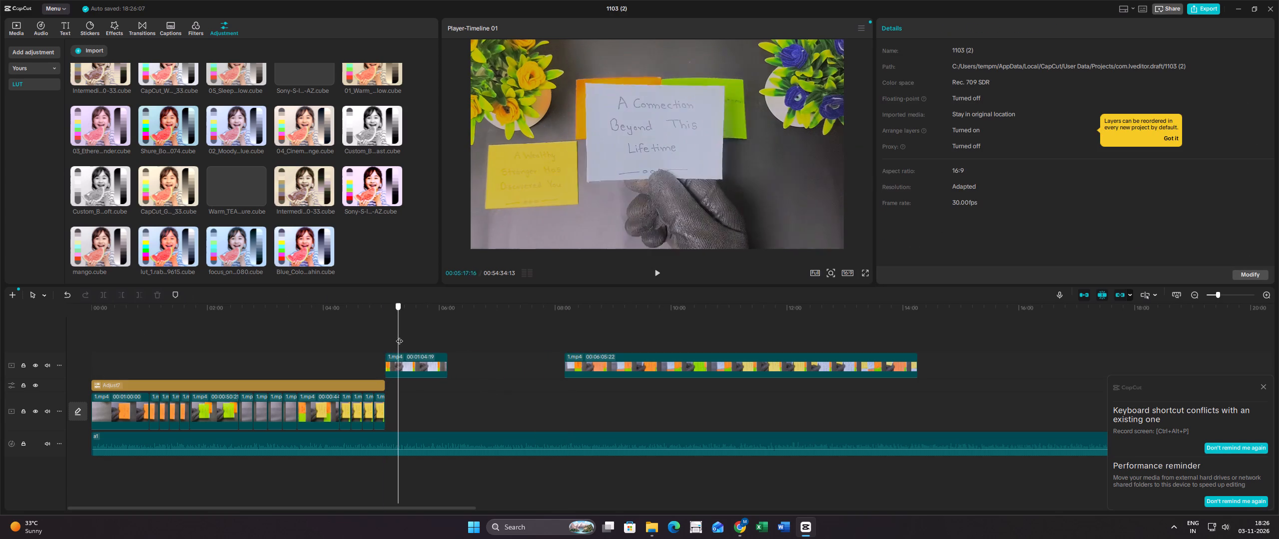
drag(399, 336, 441, 339)
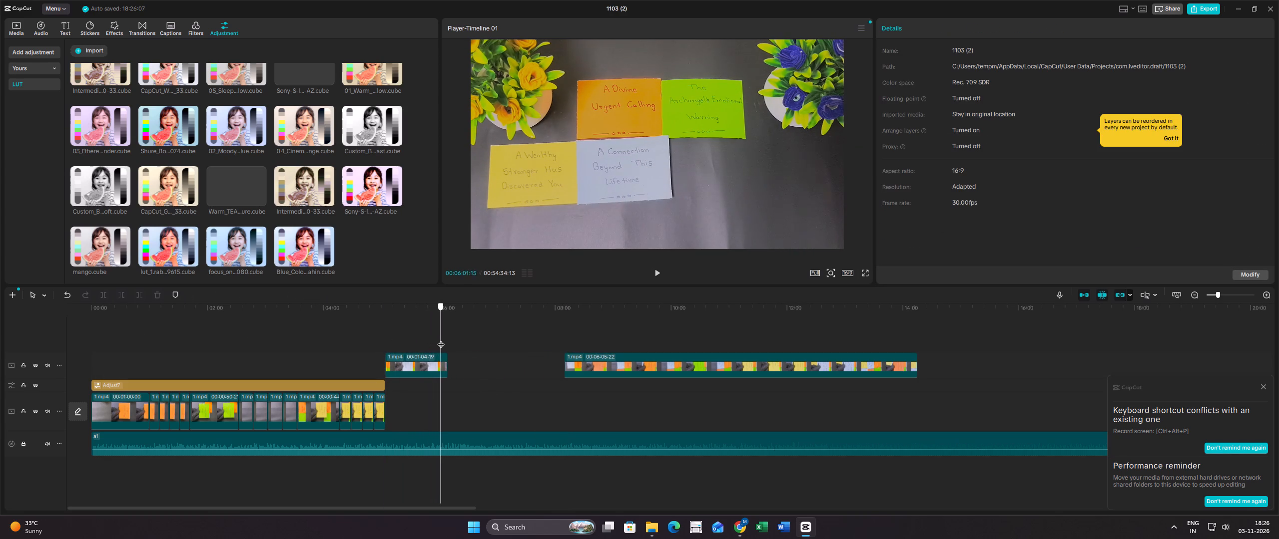
drag(441, 339, 430, 333)
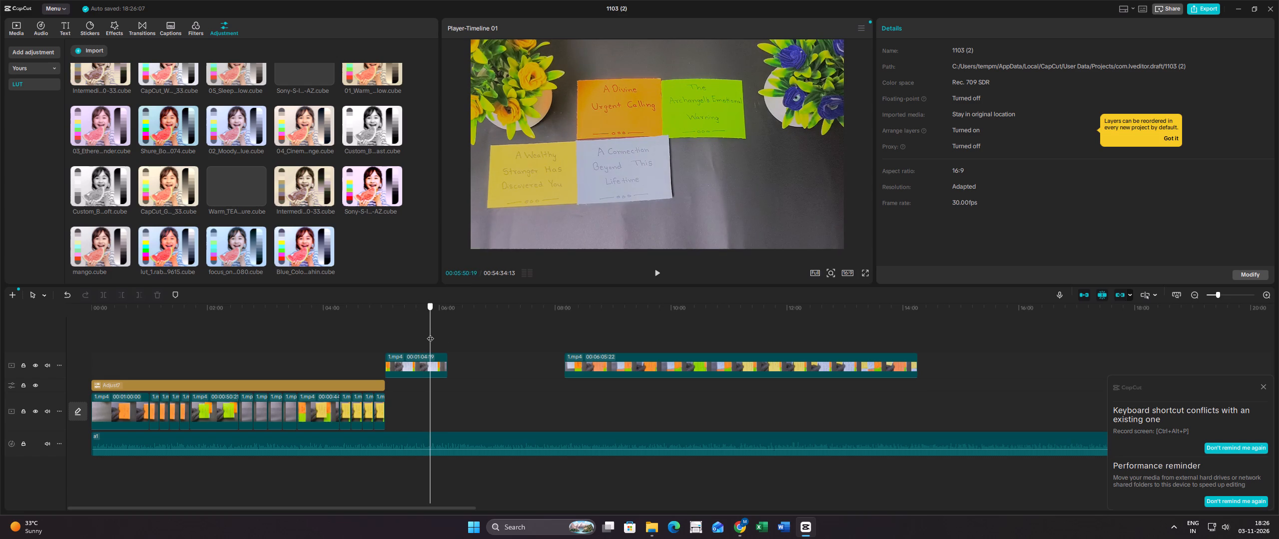
drag(430, 333, 431, 333)
click(430, 360)
click(103, 297)
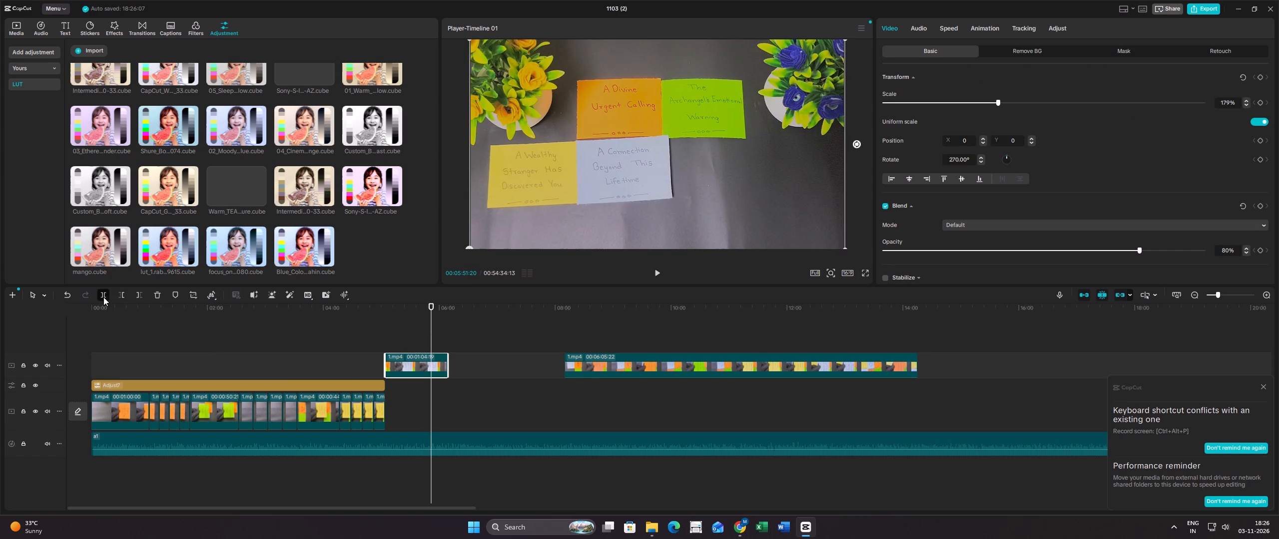
Move the leftover clip further along, then copy the short white card tail piece and paste three copies end to end behind it.
drag(589, 373, 739, 381)
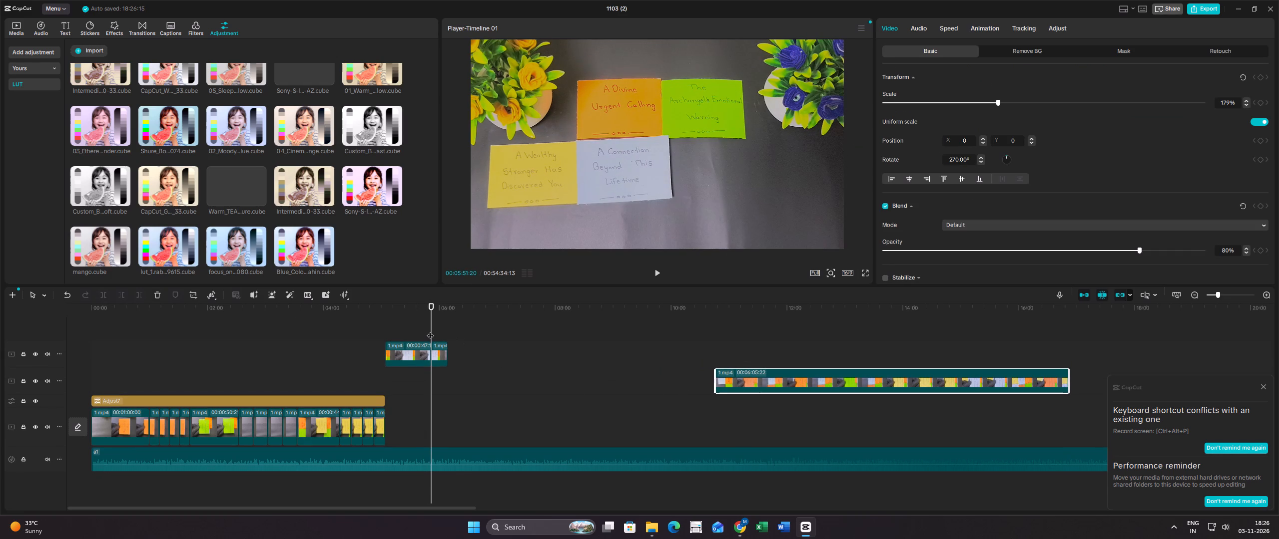
click(430, 330)
drag(431, 327, 440, 326)
right_click(442, 345)
right_click(442, 345)
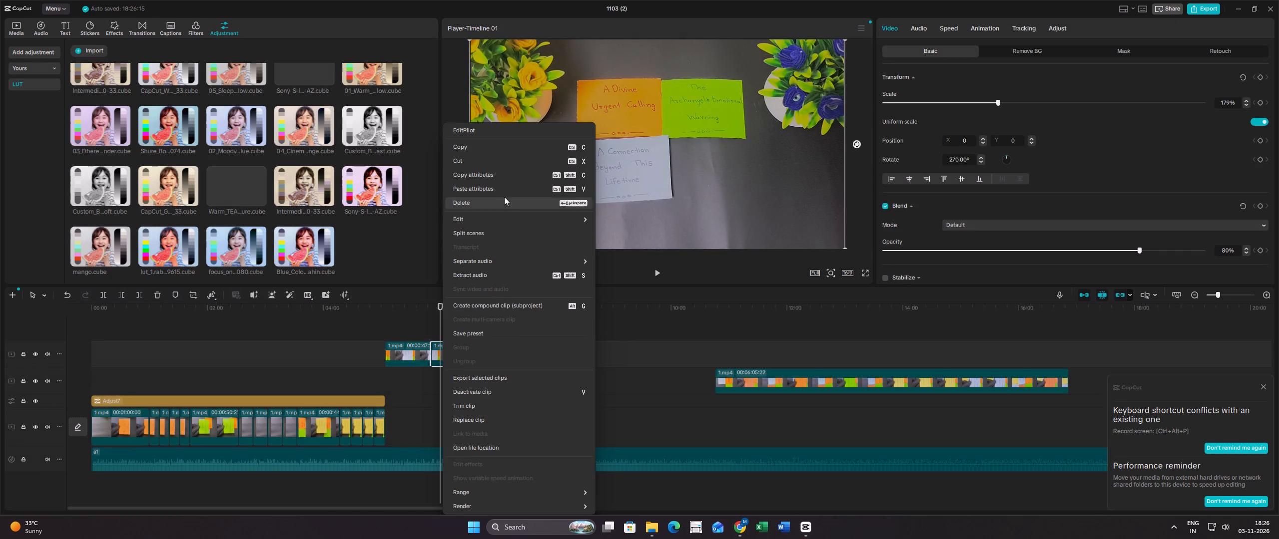
click(500, 142)
click(448, 321)
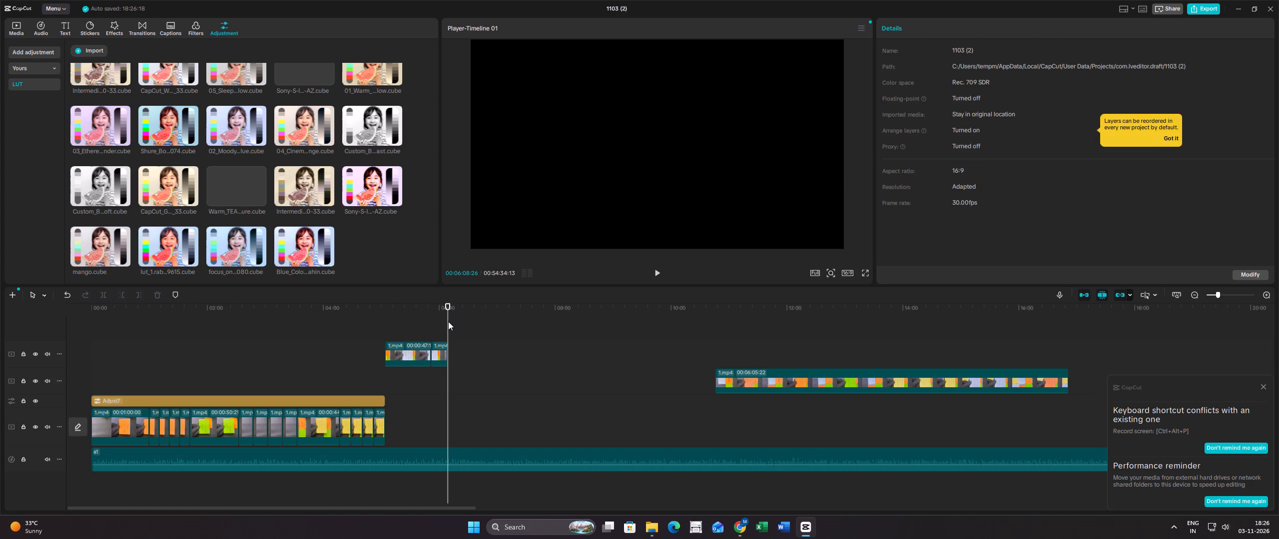
key(ctrl+v)
ctrl+click(466, 327)
key(ctrl+v)
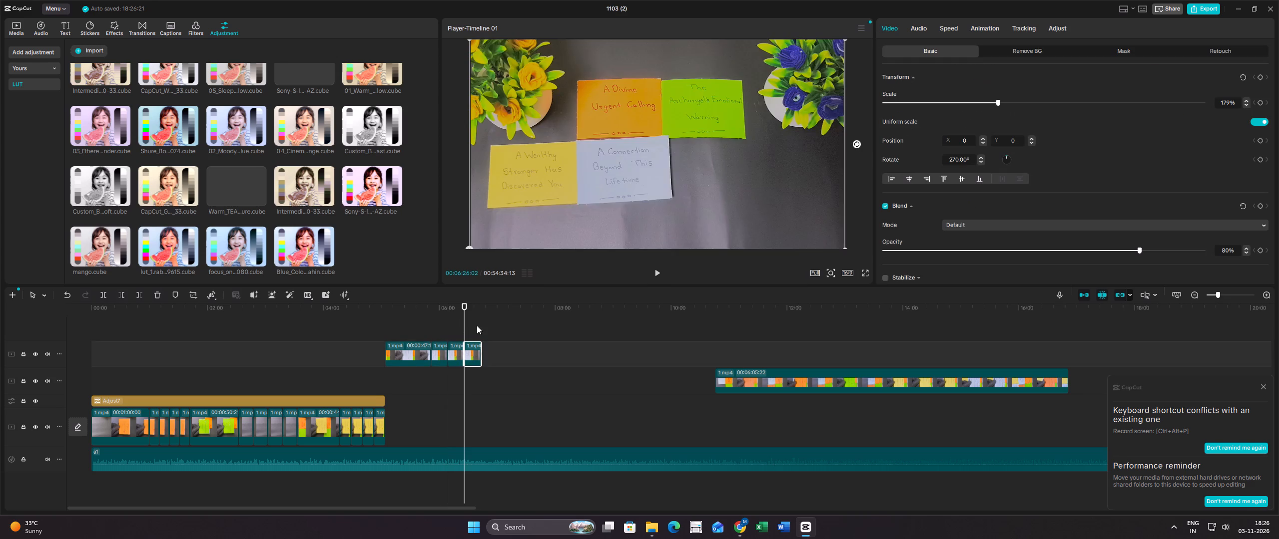
ctrl+click(480, 325)
key(ctrl+v)
Move all five white card pieces together onto the main track, directly after the last yellow card piece.
drag(521, 332, 391, 351)
drag(391, 351, 401, 387)
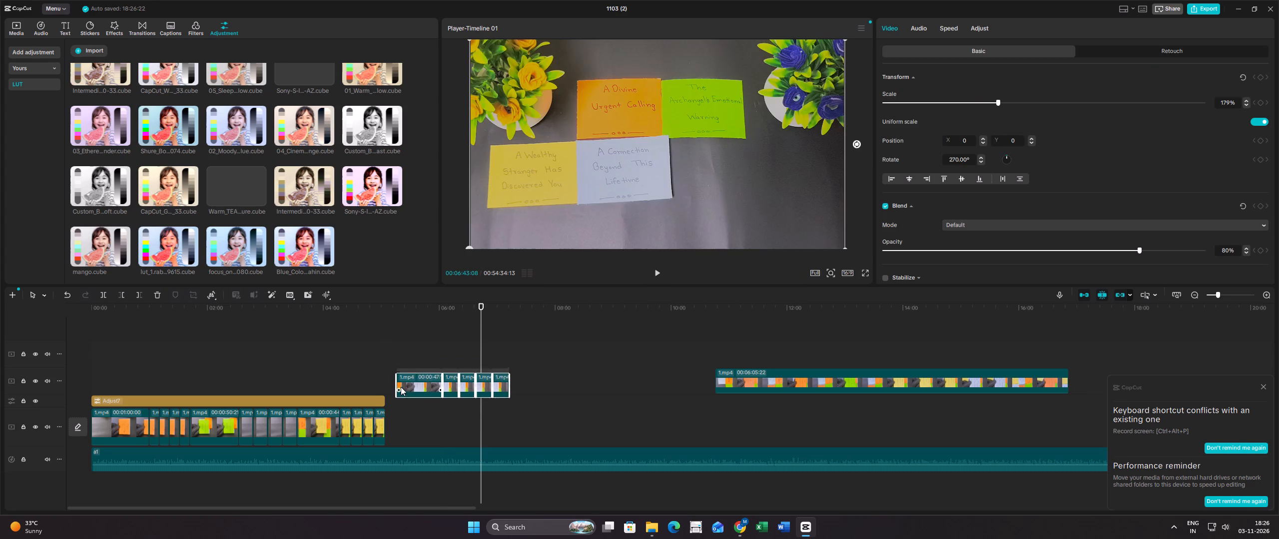
drag(401, 387, 387, 421)
Extend the blue toner LUT adjustment to the end of the last white card piece.
click(382, 384)
drag(386, 384, 398, 382)
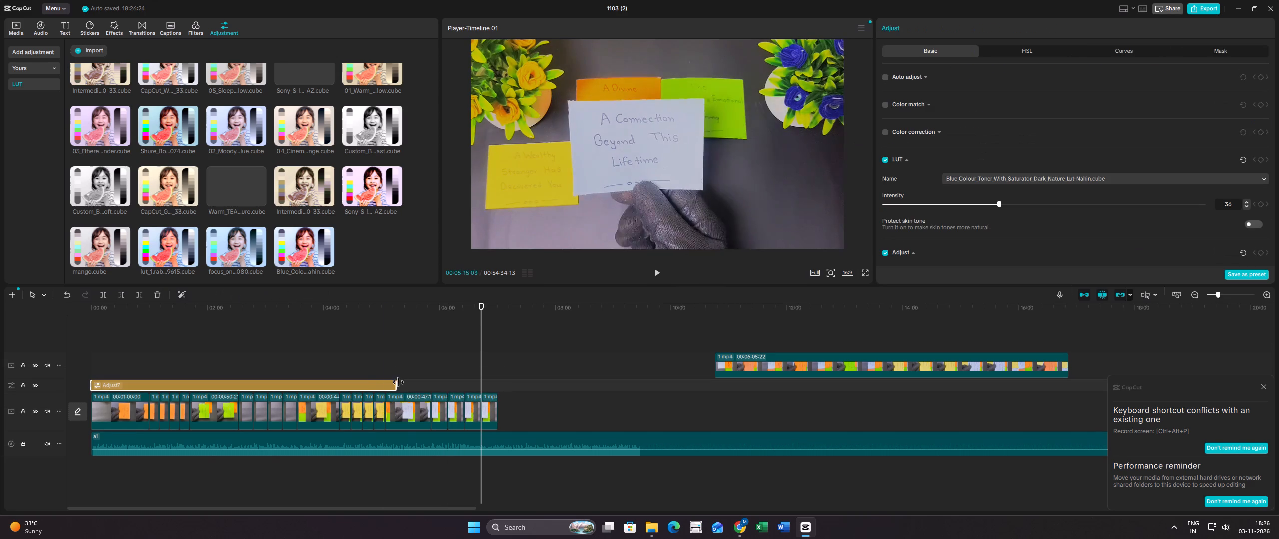
drag(398, 382, 488, 382)
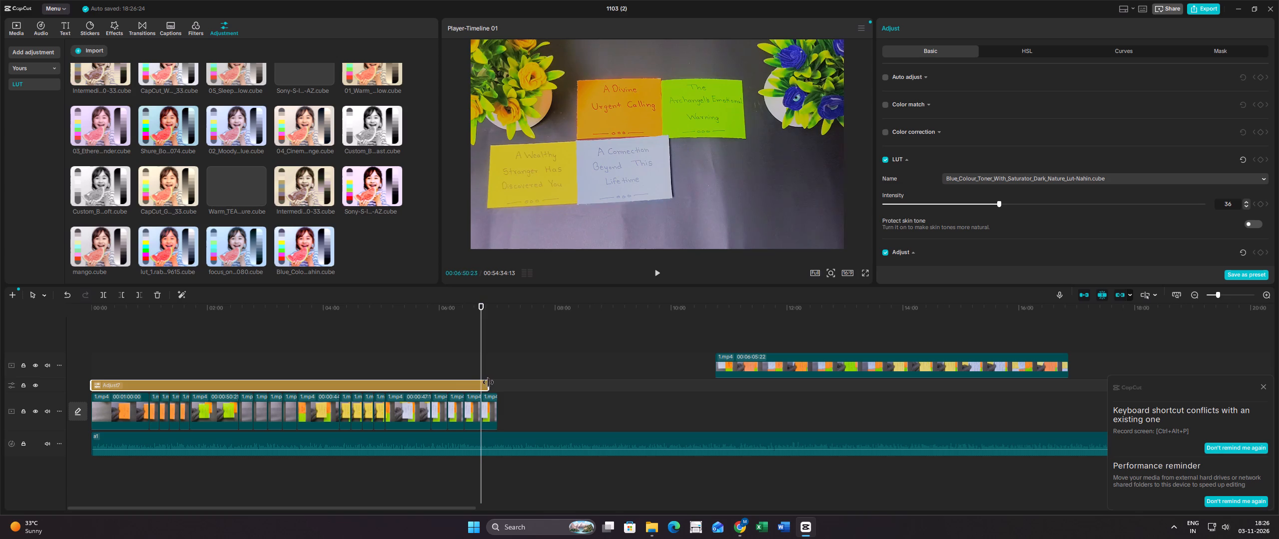
drag(488, 382, 495, 382)
click(488, 363)
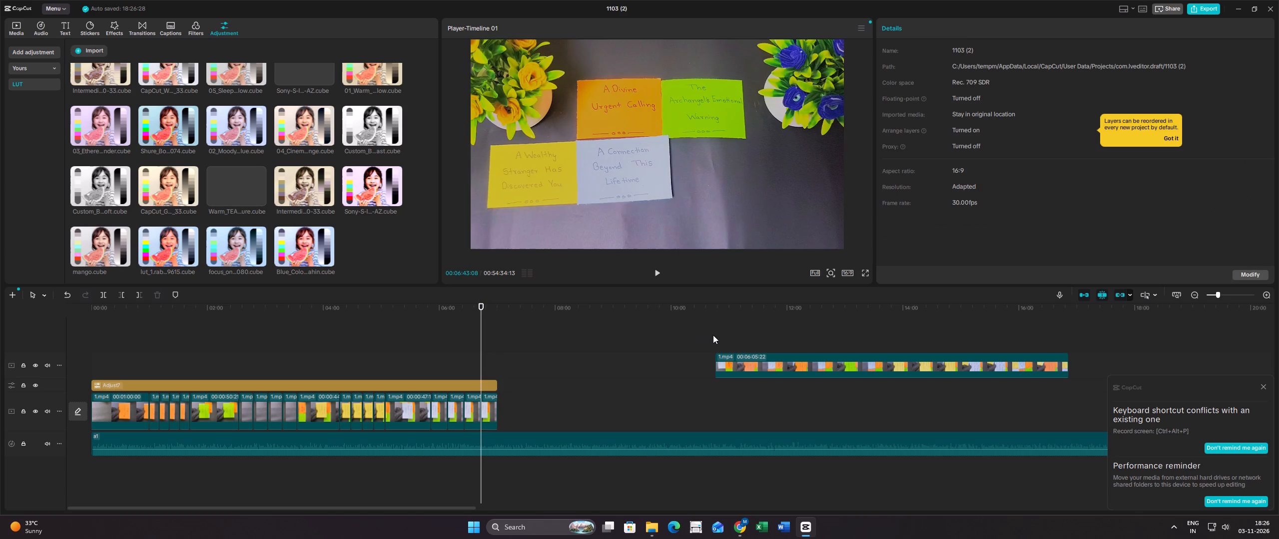
Split the leftover clip on the upper track at about 11:40, where all five cards lie on the table without the hand.
click(716, 334)
drag(716, 334, 751, 334)
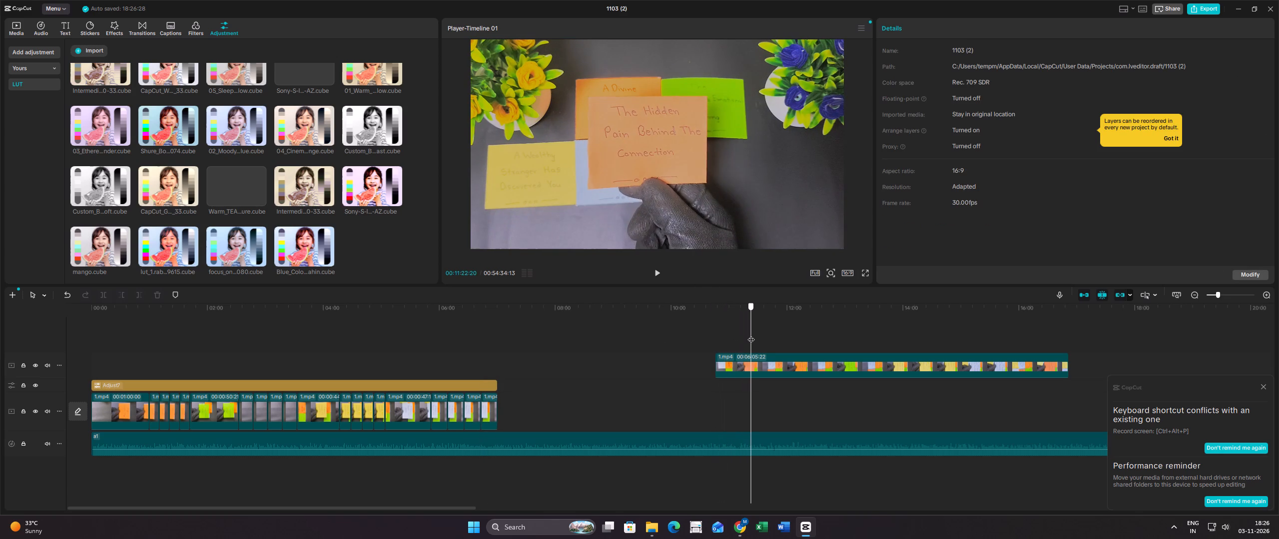
drag(751, 334, 776, 330)
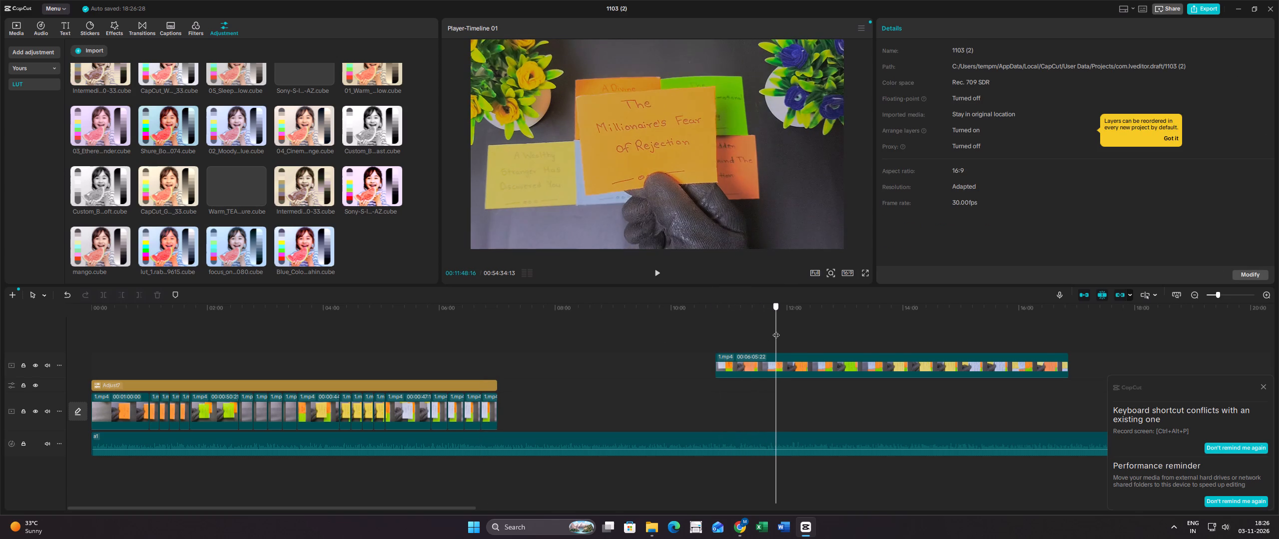
drag(776, 330, 773, 330)
click(778, 353)
drag(778, 339, 768, 337)
click(771, 375)
click(101, 294)
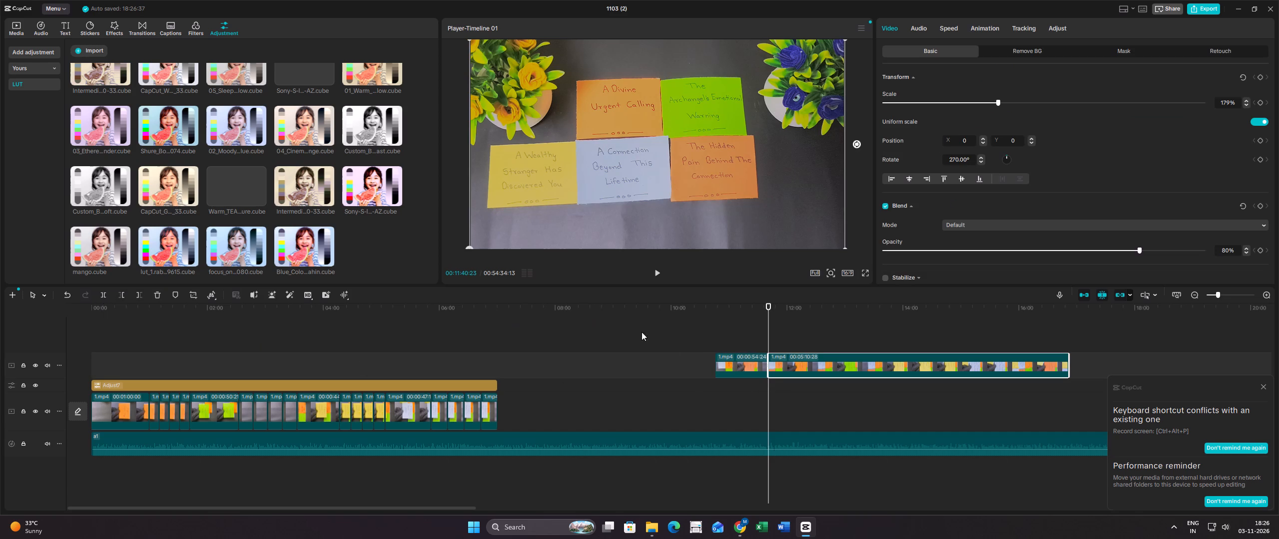
Move the second orange card shot back to where the main track ends, and split it at about 7:46, once the hand is gone.
drag(731, 361, 515, 358)
click(518, 337)
drag(519, 332, 540, 334)
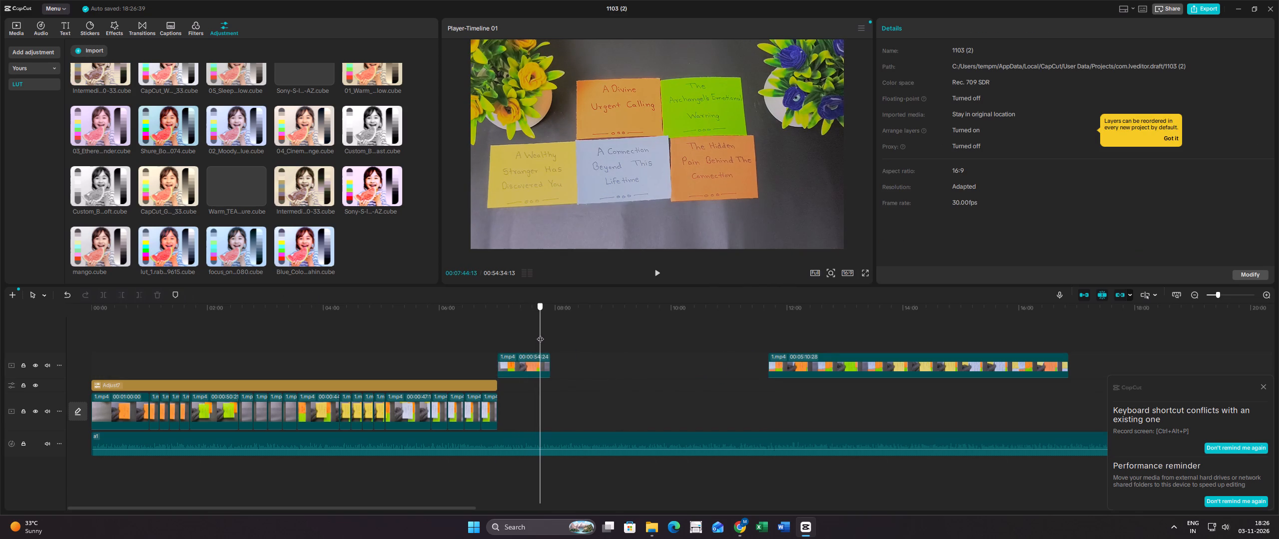
drag(540, 334, 542, 334)
click(525, 367)
click(101, 301)
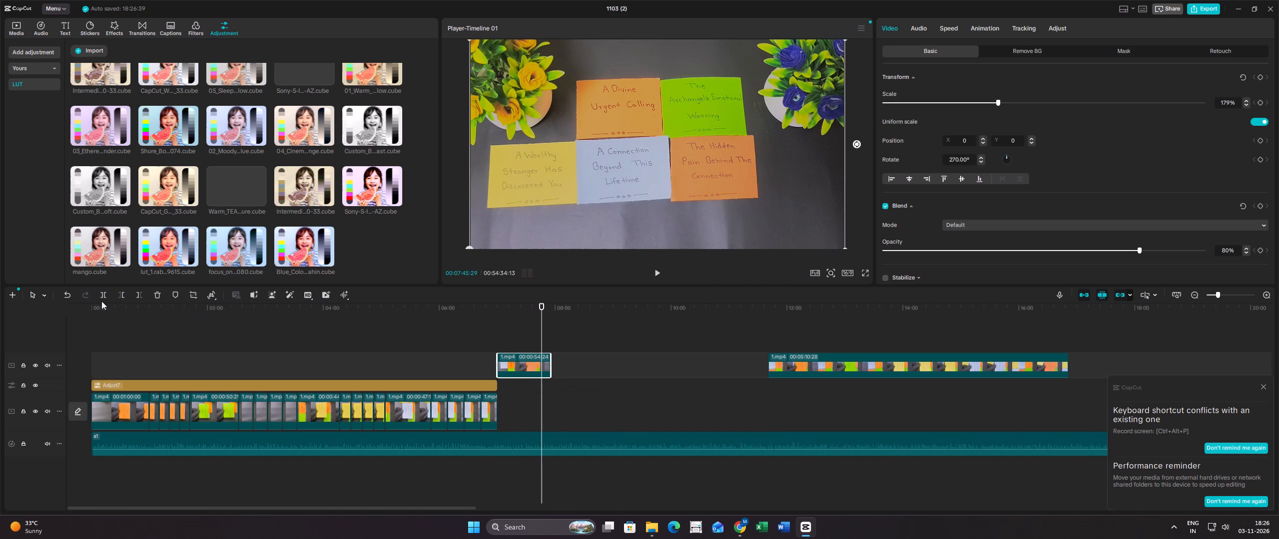
click(101, 298)
Copy the short tail piece of the second orange card shot and paste four copies end to end behind it.
drag(542, 330, 547, 330)
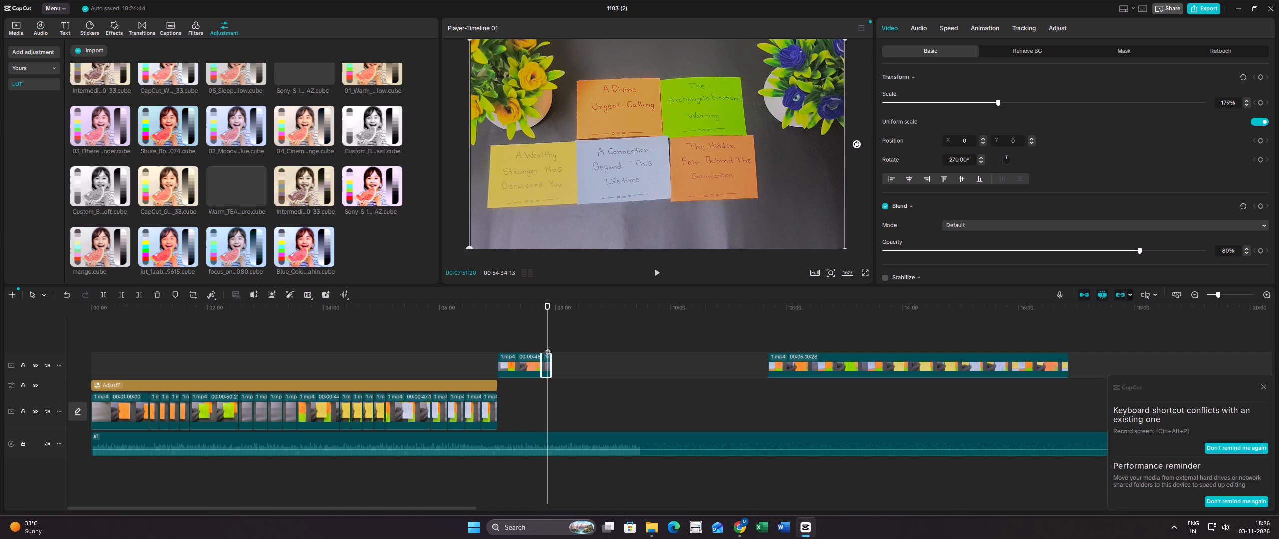
right_click(548, 363)
click(607, 149)
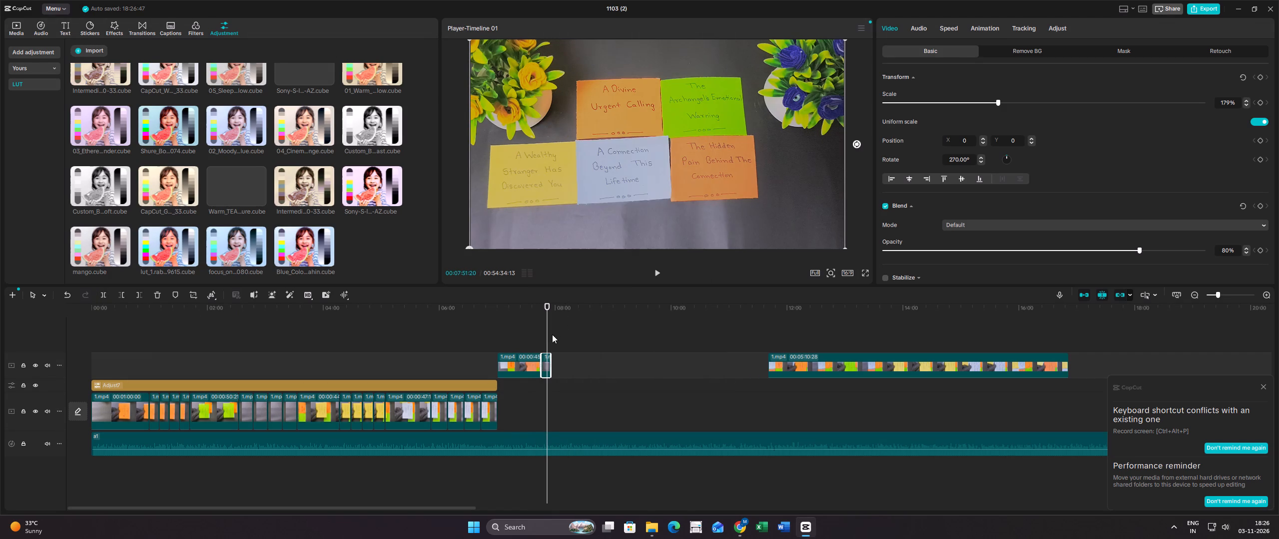
click(551, 335)
click(552, 335)
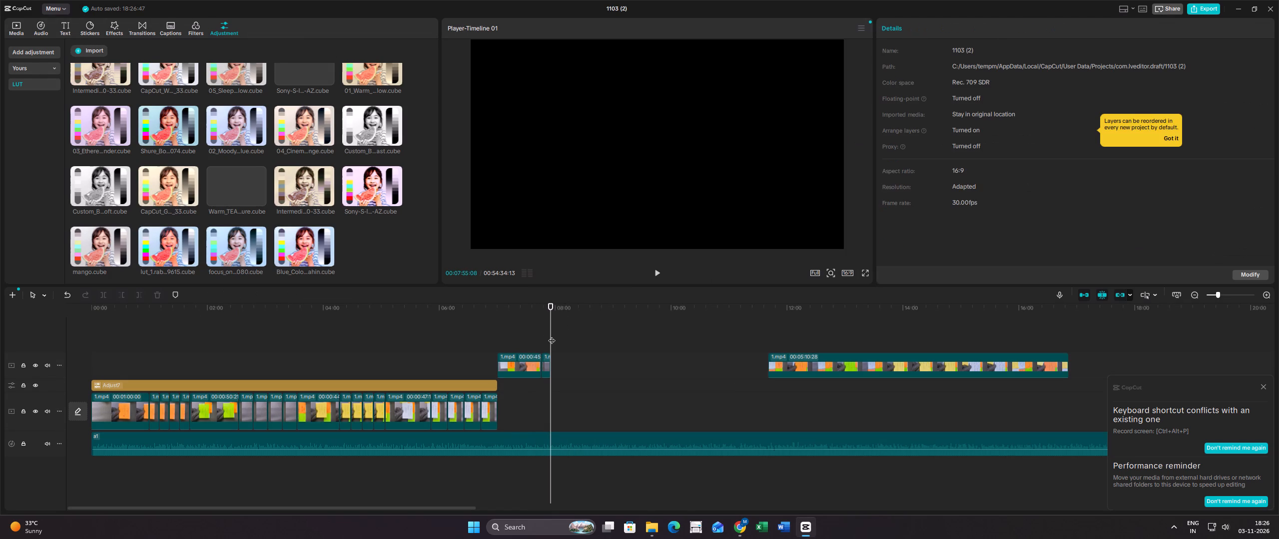
key(ctrl+v)
ctrl+click(559, 335)
key(ctrl+v)
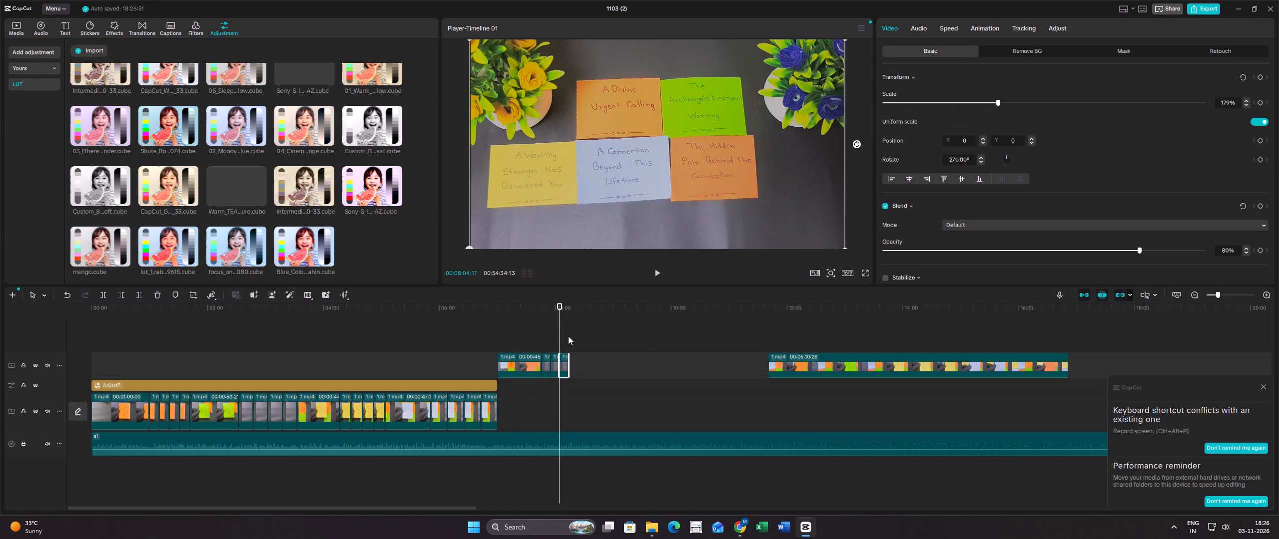
ctrl+click(568, 336)
key(ctrl+v)
ctrl+click(578, 336)
key(ctrl+v)
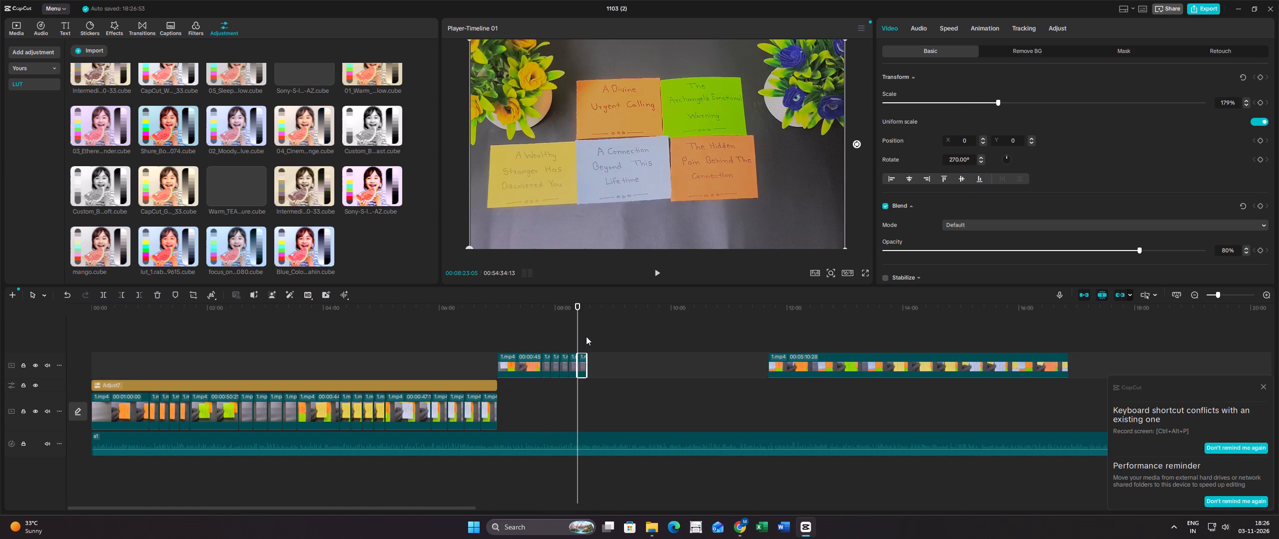
Move all six pieces of the second orange card shot together onto the main track, directly after the last white card piece.
drag(594, 341, 521, 367)
drag(518, 367, 526, 409)
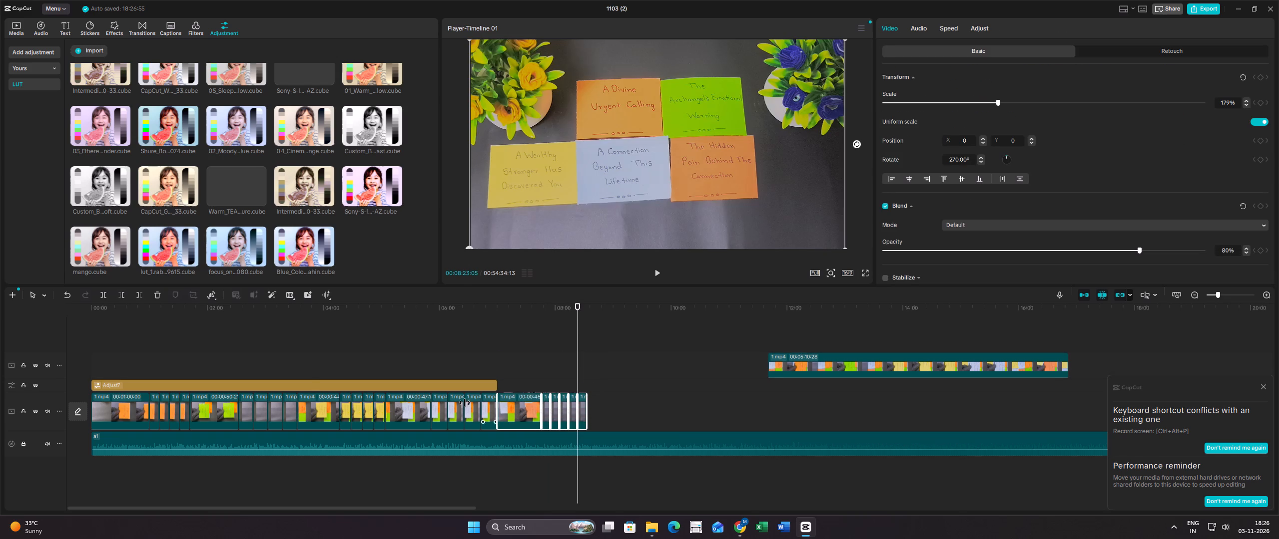
Review the green, yellow and white card shots on the main track, from about 1:40 onward.
click(202, 338)
drag(202, 338, 193, 338)
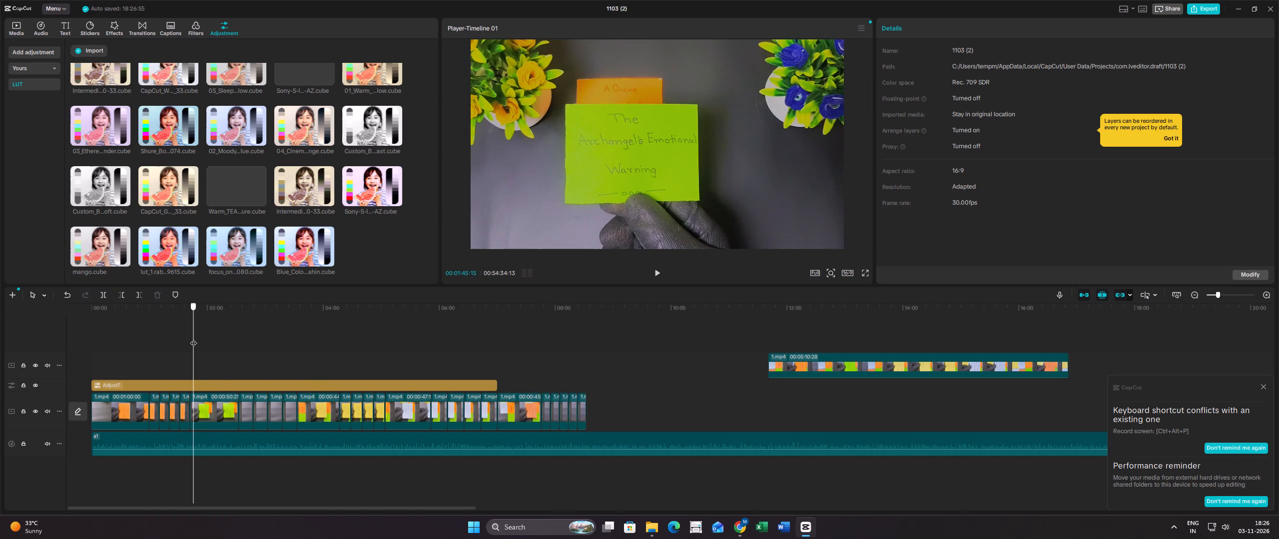
drag(193, 338, 204, 338)
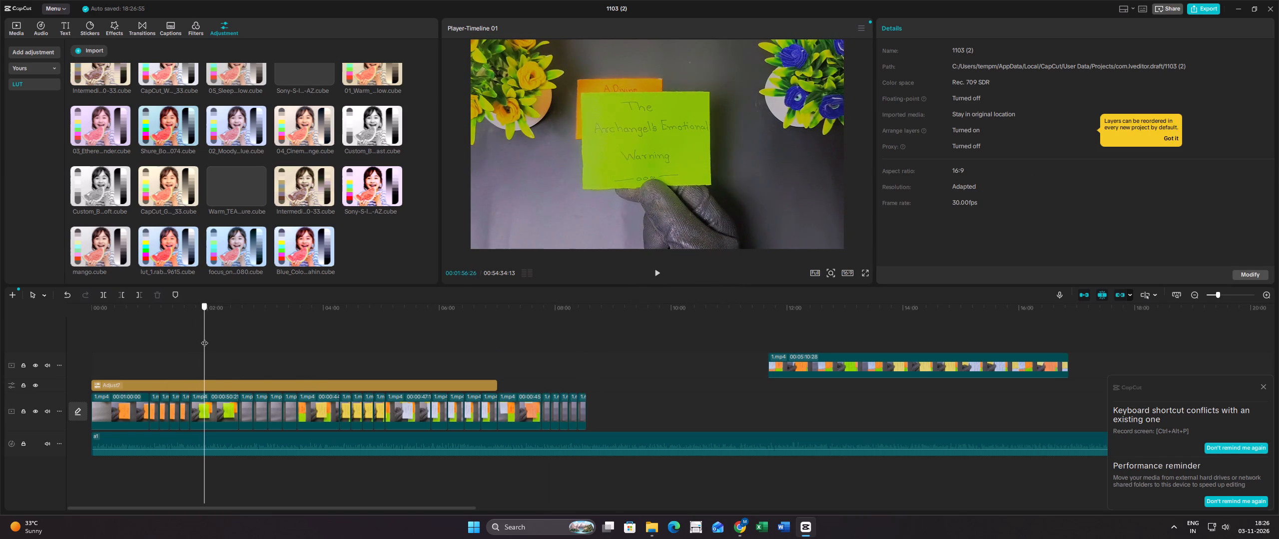
drag(204, 338, 231, 340)
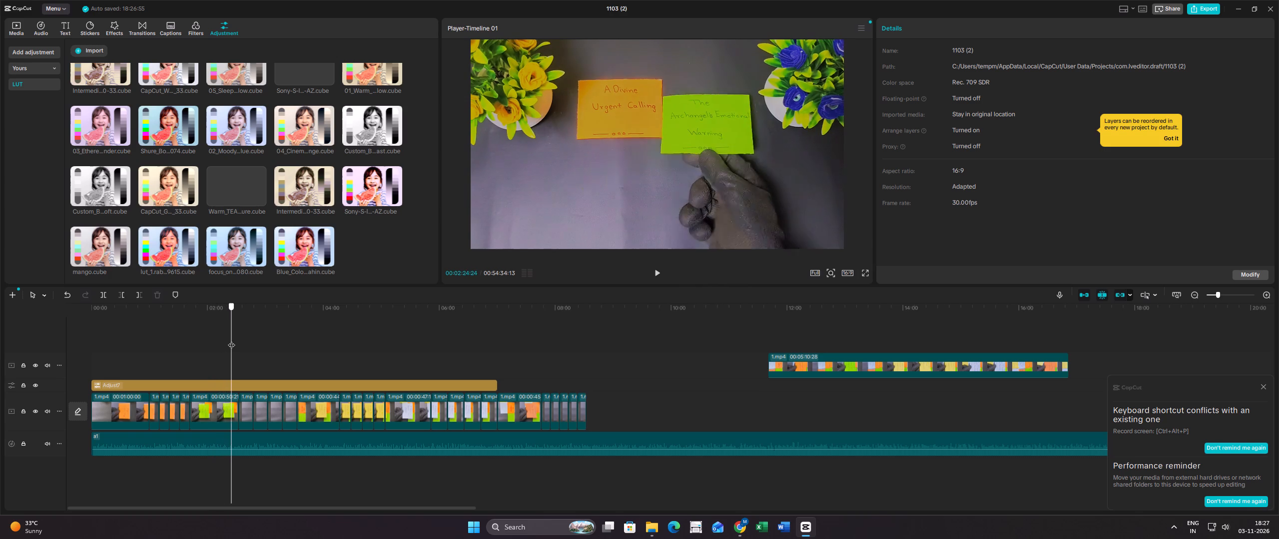
drag(231, 340, 251, 341)
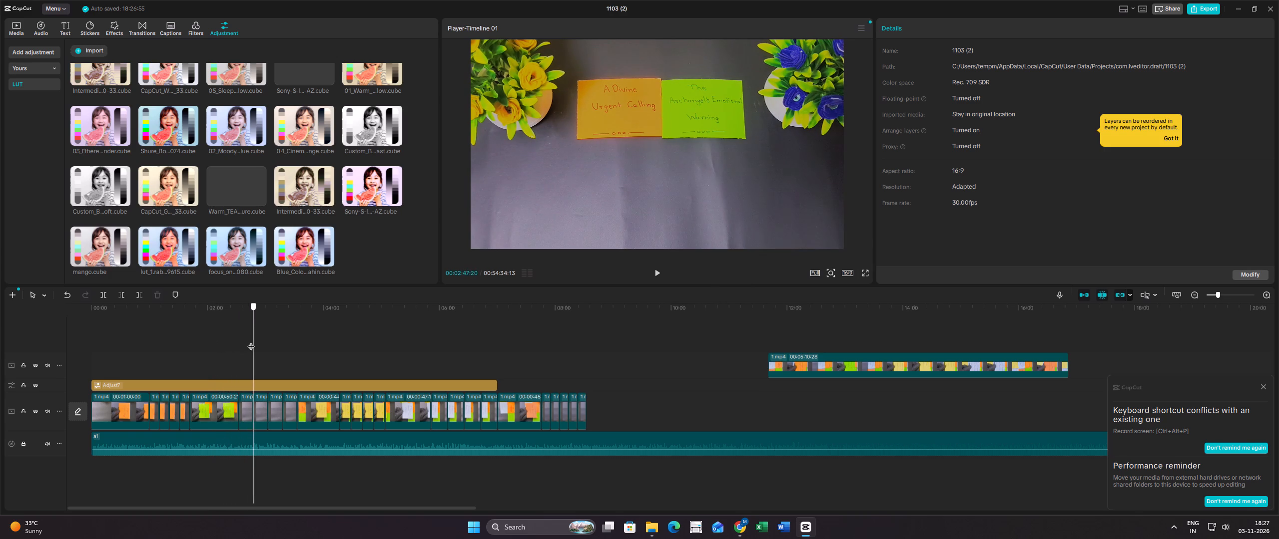
drag(251, 341, 312, 345)
click(490, 368)
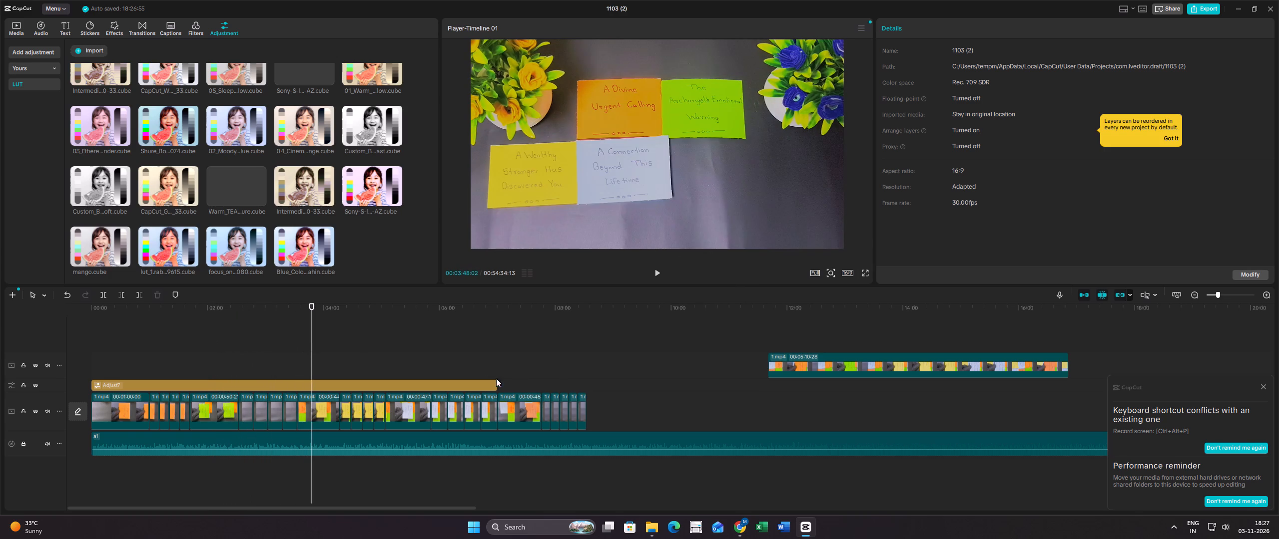
Extend the blue toner LUT adjustment to the end of the last piece of the second orange card shot.
click(496, 385)
drag(498, 385, 538, 384)
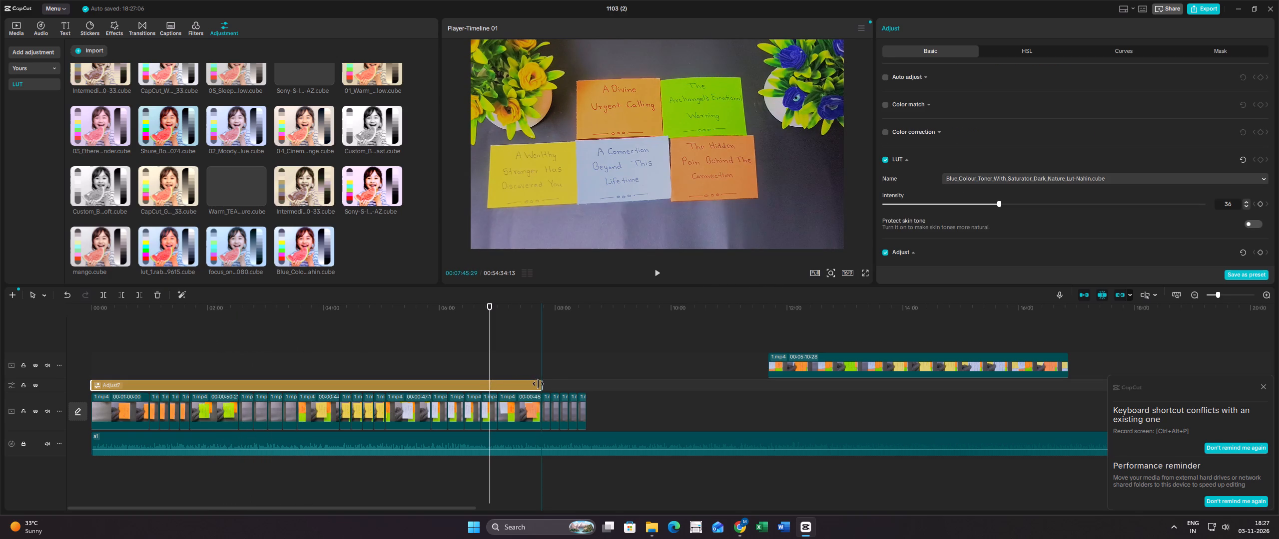
drag(538, 384, 586, 387)
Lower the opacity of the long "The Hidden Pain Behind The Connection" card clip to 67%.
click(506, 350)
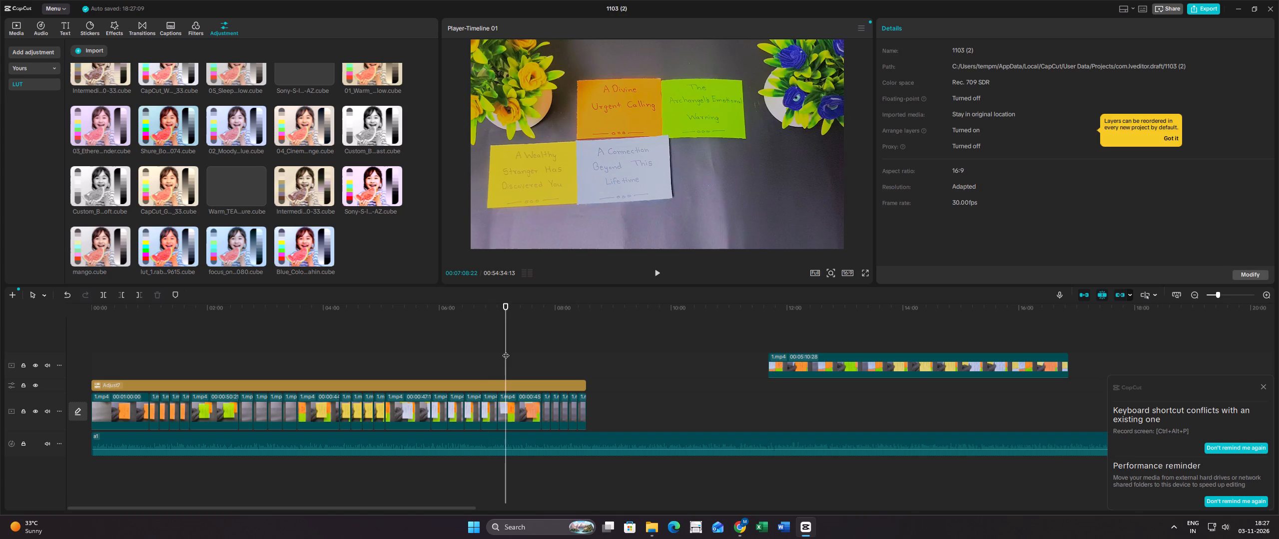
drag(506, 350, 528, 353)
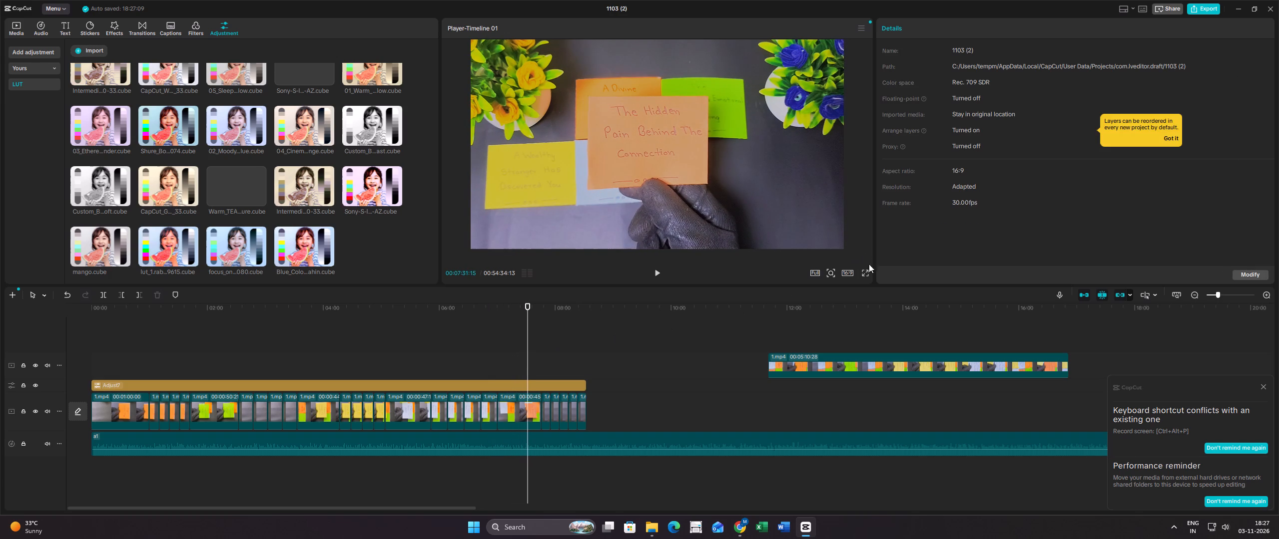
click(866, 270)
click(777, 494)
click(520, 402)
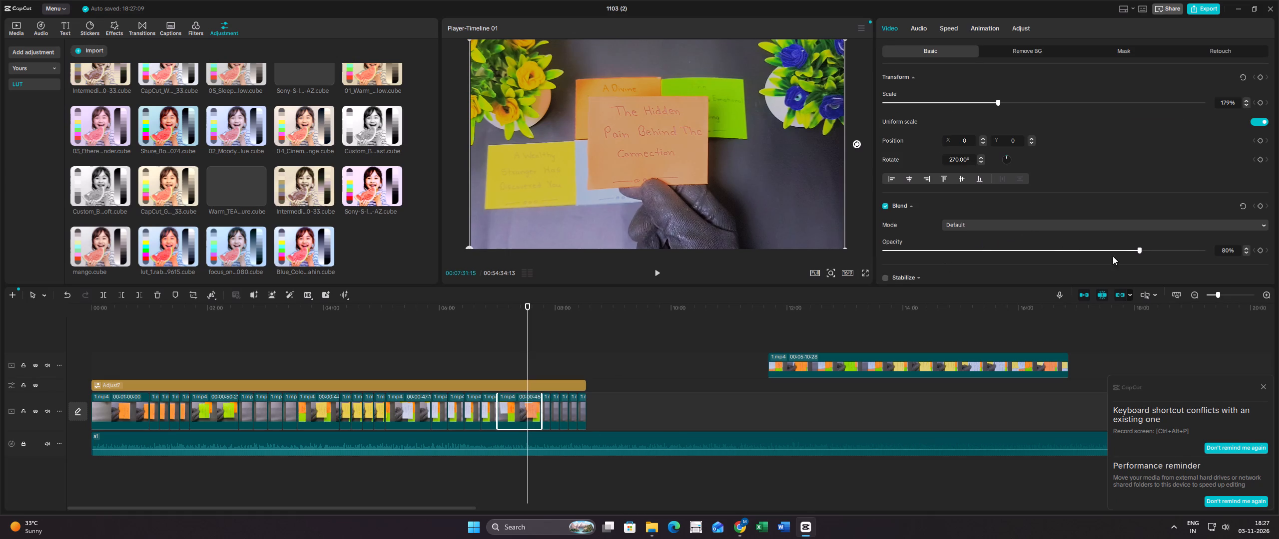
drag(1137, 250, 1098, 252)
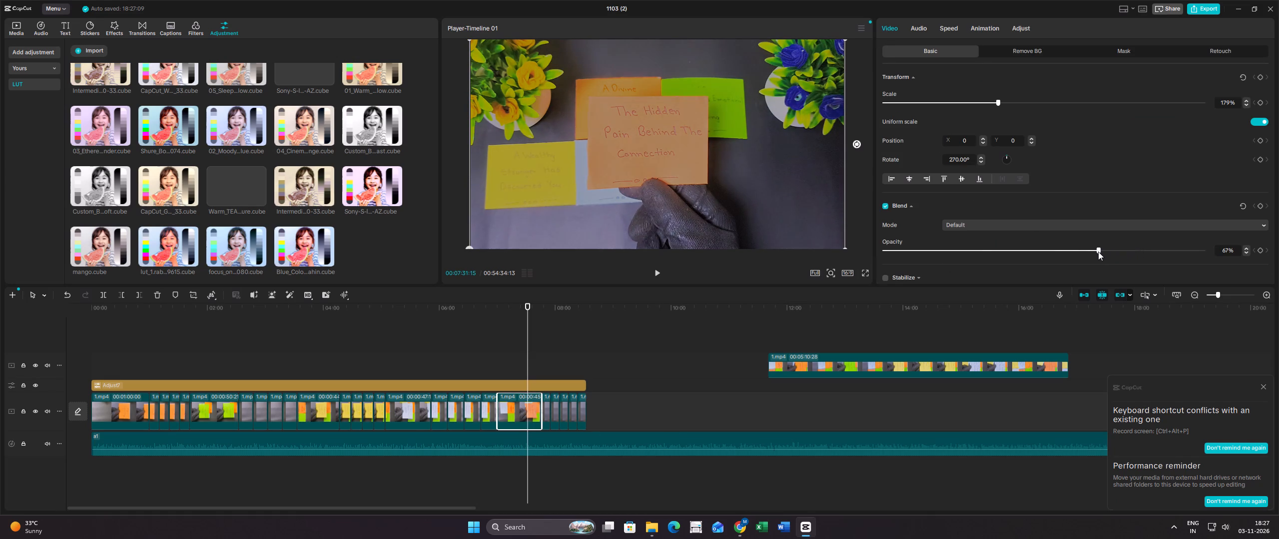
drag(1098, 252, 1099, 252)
Check the opacity of the first orange and green card clips, and set the long yellow card clip's opacity to 74%.
click(120, 350)
click(134, 399)
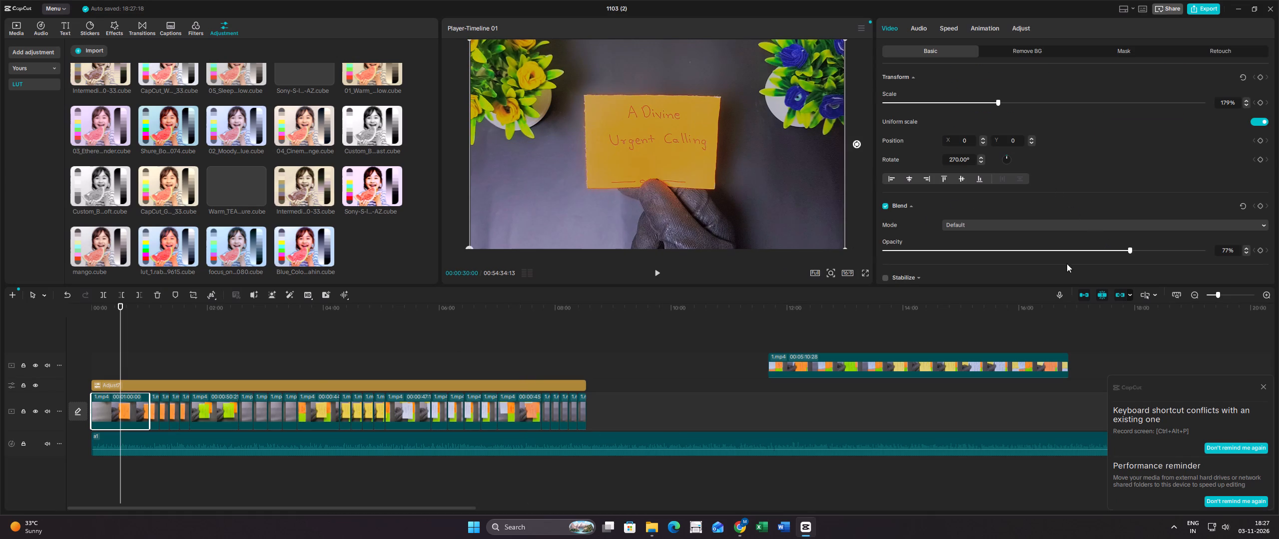
click(209, 359)
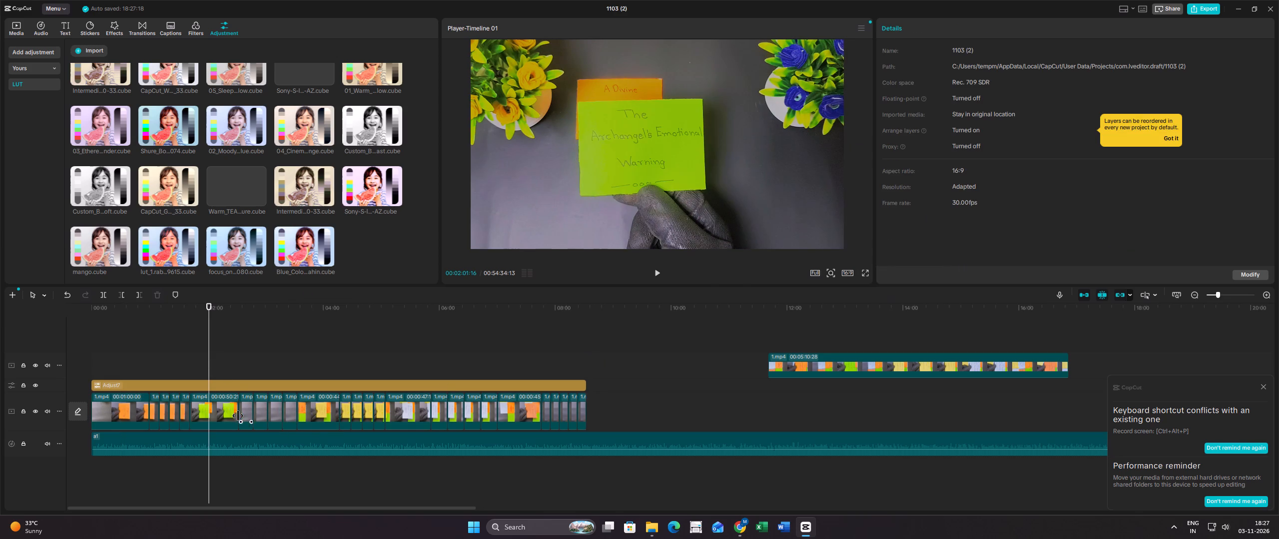
click(232, 414)
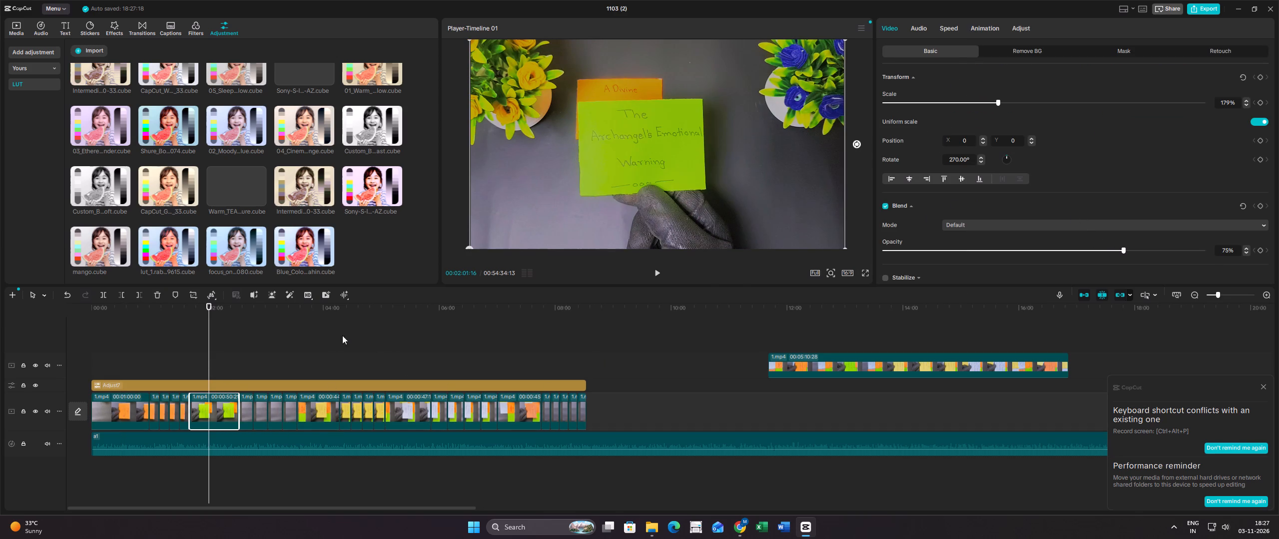
click(324, 336)
click(322, 396)
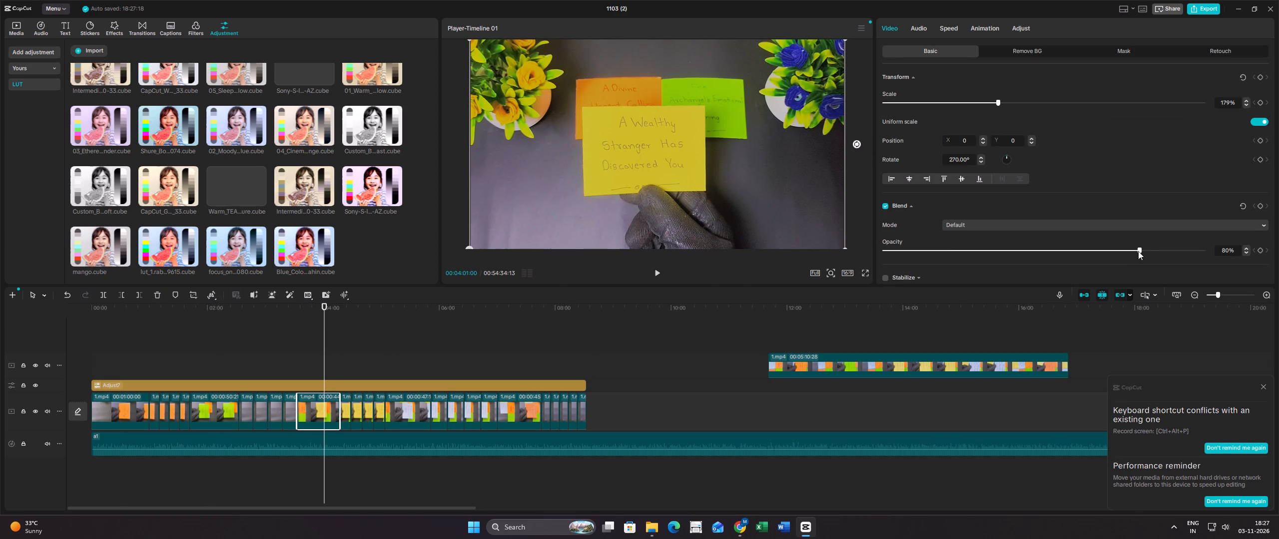
drag(1140, 250, 1107, 250)
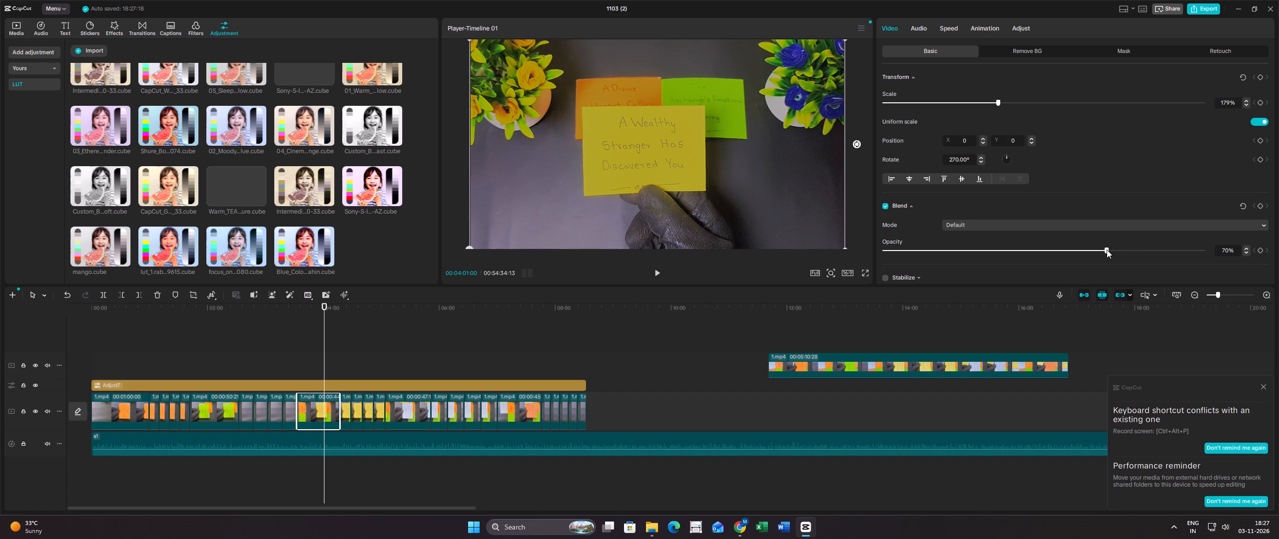
drag(1107, 250, 1123, 247)
drag(1123, 247, 1120, 247)
Set the opacity of the long white card clip, "A Connection Beyond This Lifetime", to 74%.
click(382, 361)
click(397, 350)
click(408, 402)
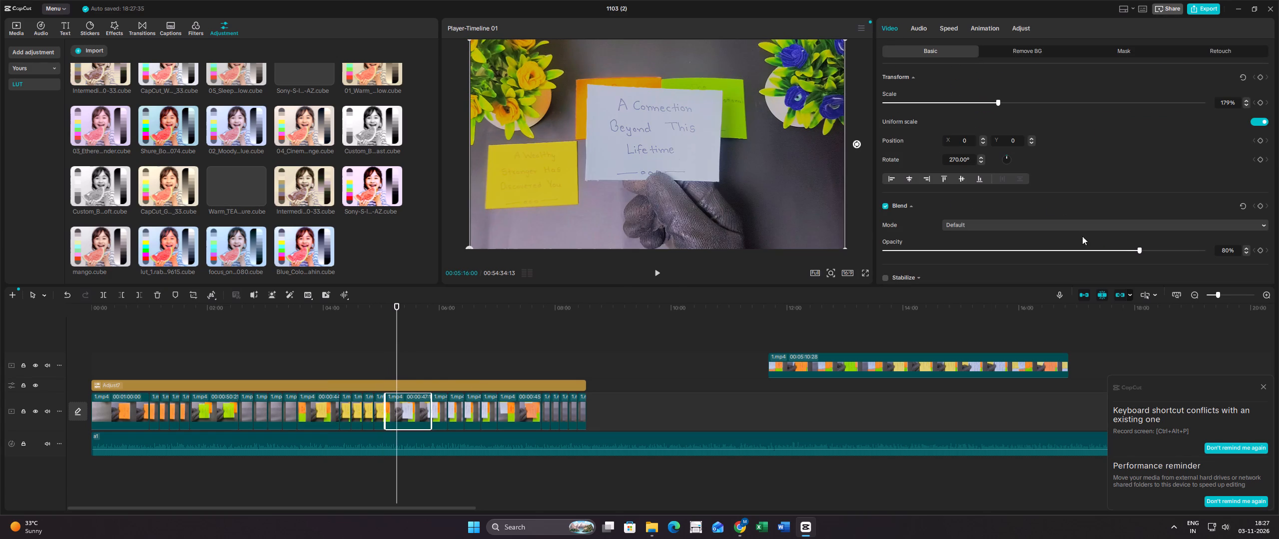
drag(1131, 247, 1119, 249)
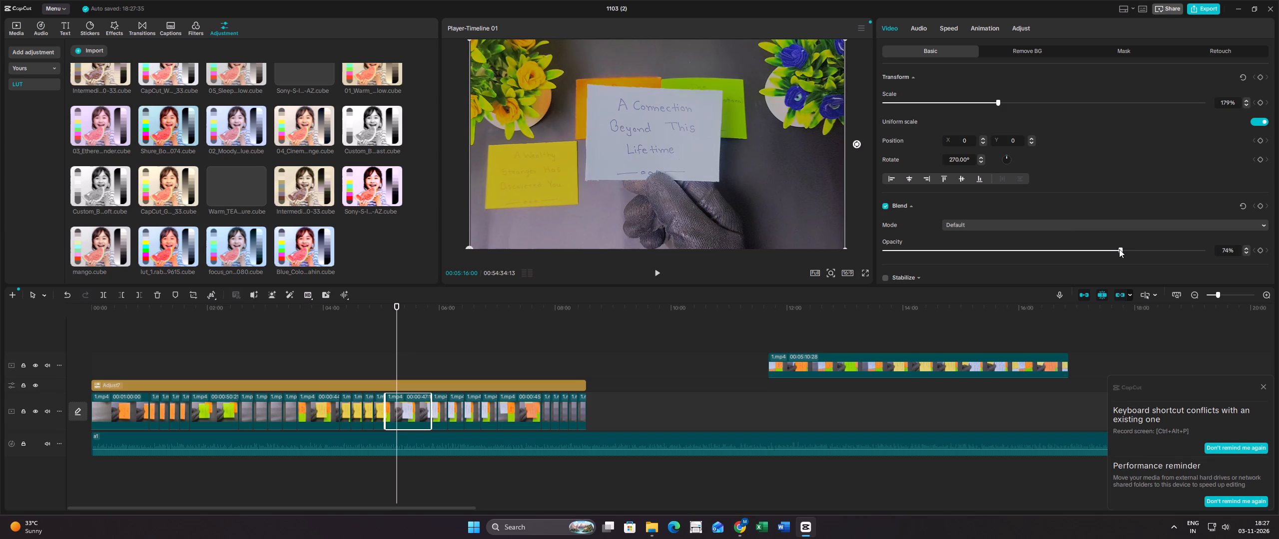
drag(1119, 249, 1120, 249)
Set the opacity of the long "The Hidden Pain Behind The Connection" card clip to 66%.
click(496, 341)
click(499, 342)
click(504, 342)
click(519, 412)
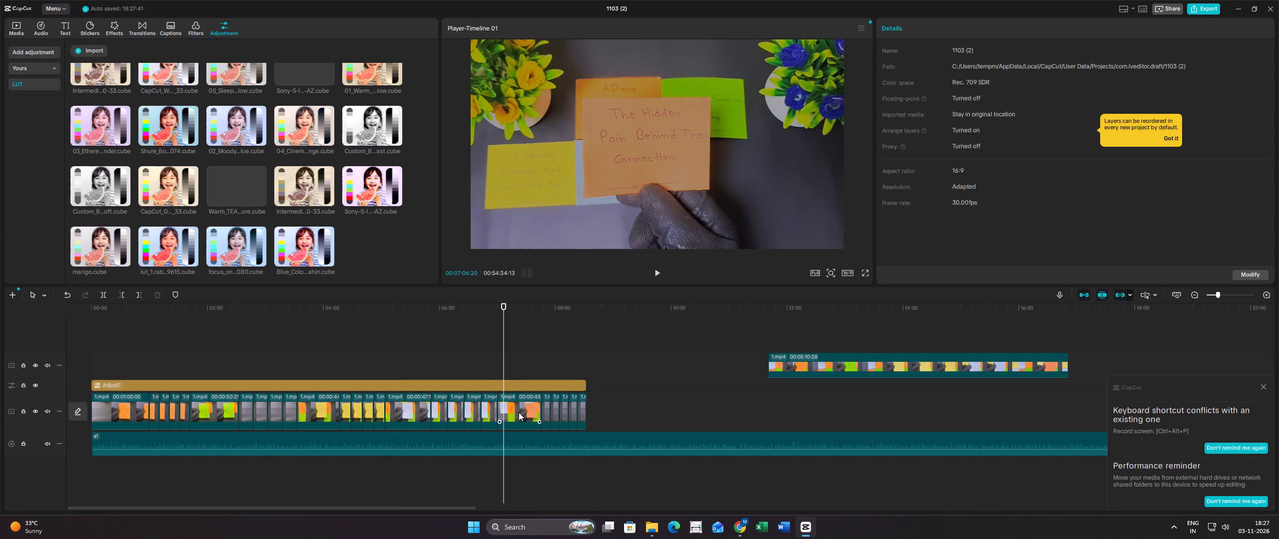
drag(1095, 249, 1094, 249)
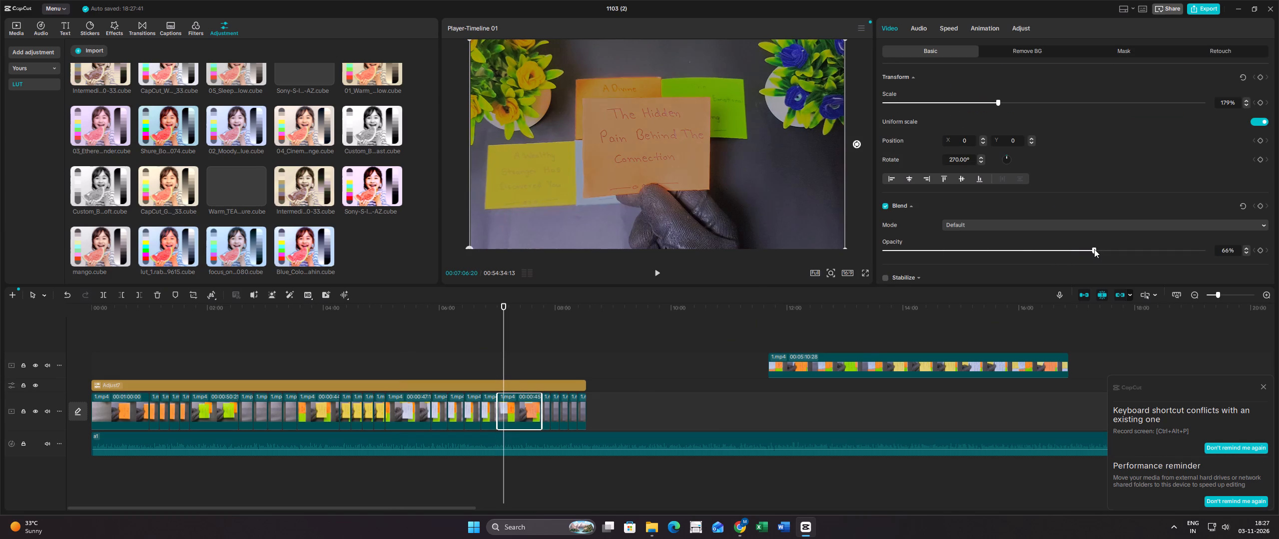
Set the opacity of the long "The Hidden Pain Behind The Connection" card clip to 70% and play it briefly.
drag(1094, 249, 1118, 251)
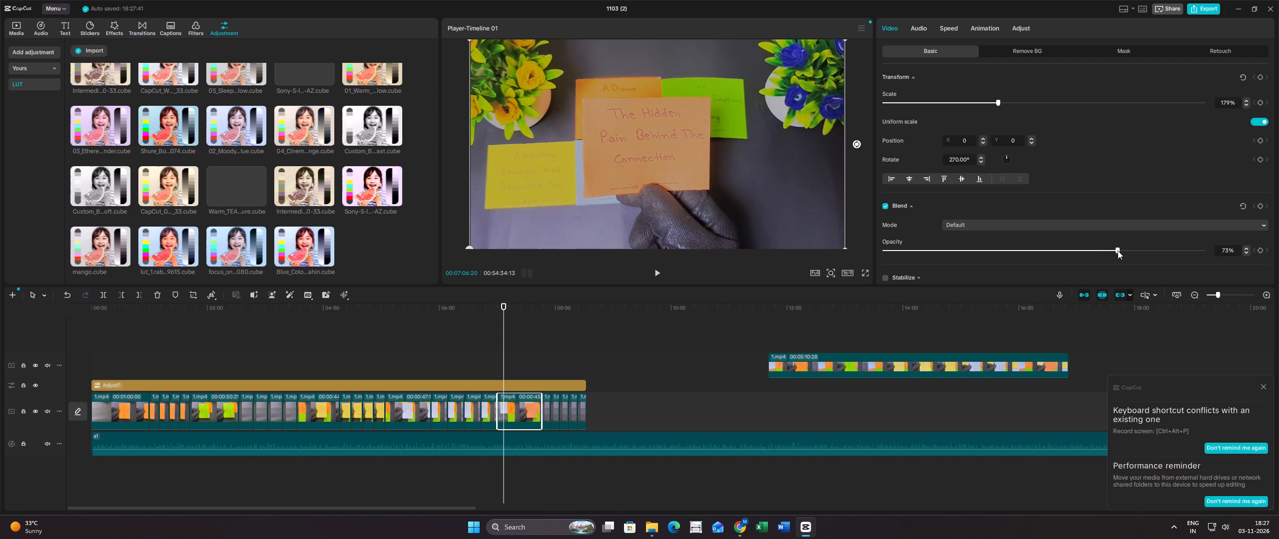
drag(1118, 251, 1107, 252)
click(661, 272)
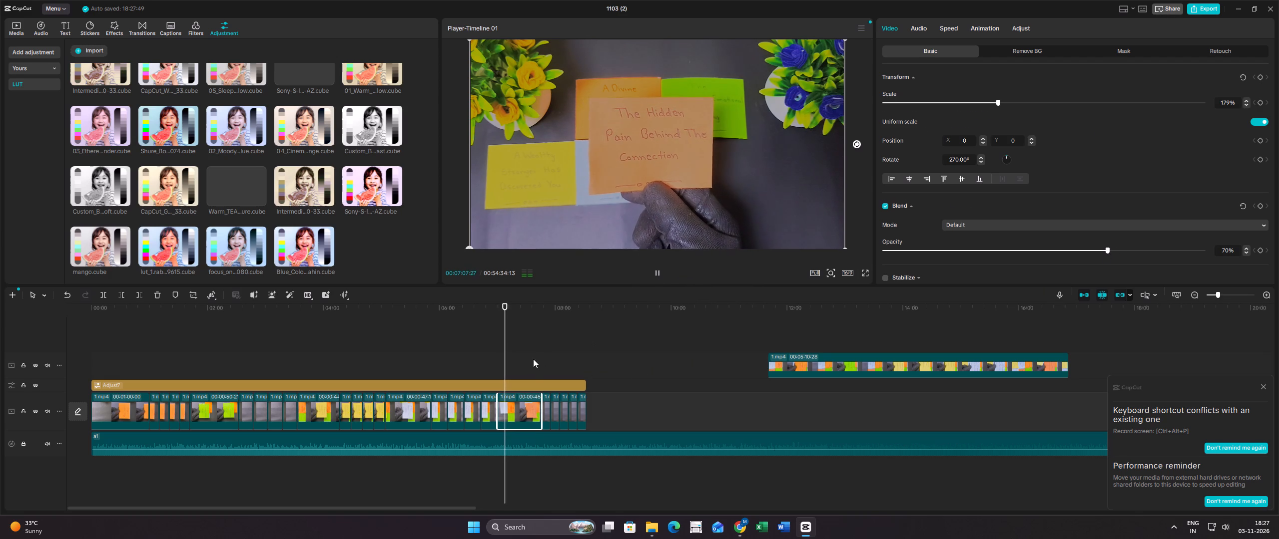
Split the remaining upper-track footage at about 00:12:39, after "The Millionaire's Fear of Rejection" card is laid down and before the green card appears.
click(534, 358)
drag(535, 352, 587, 352)
click(559, 346)
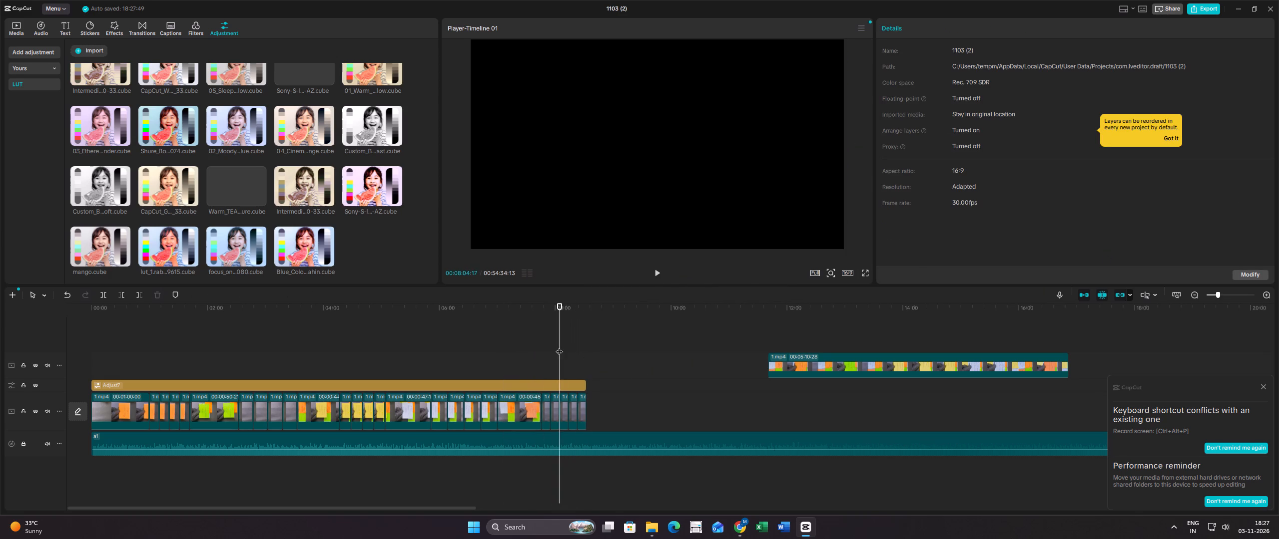
drag(559, 346, 584, 349)
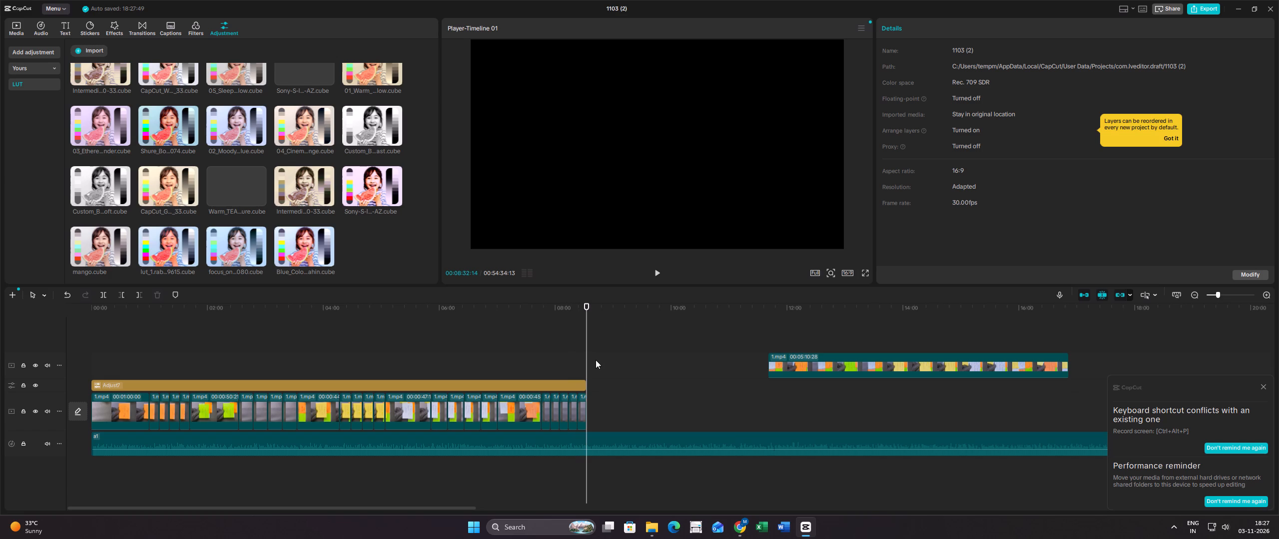
click(768, 336)
drag(768, 336, 794, 336)
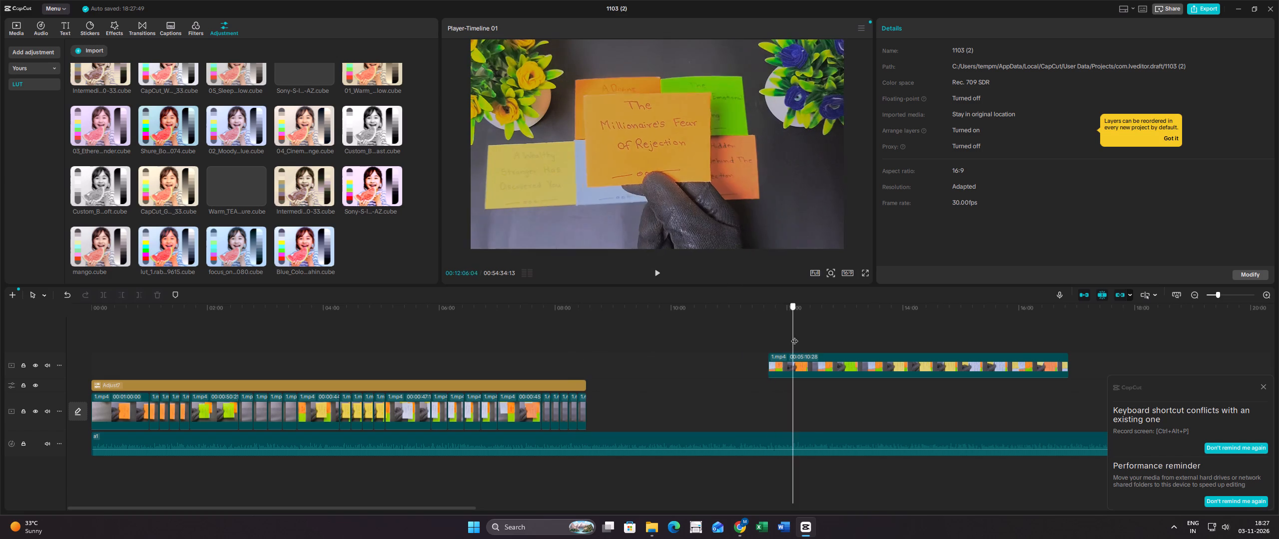
drag(794, 336, 827, 335)
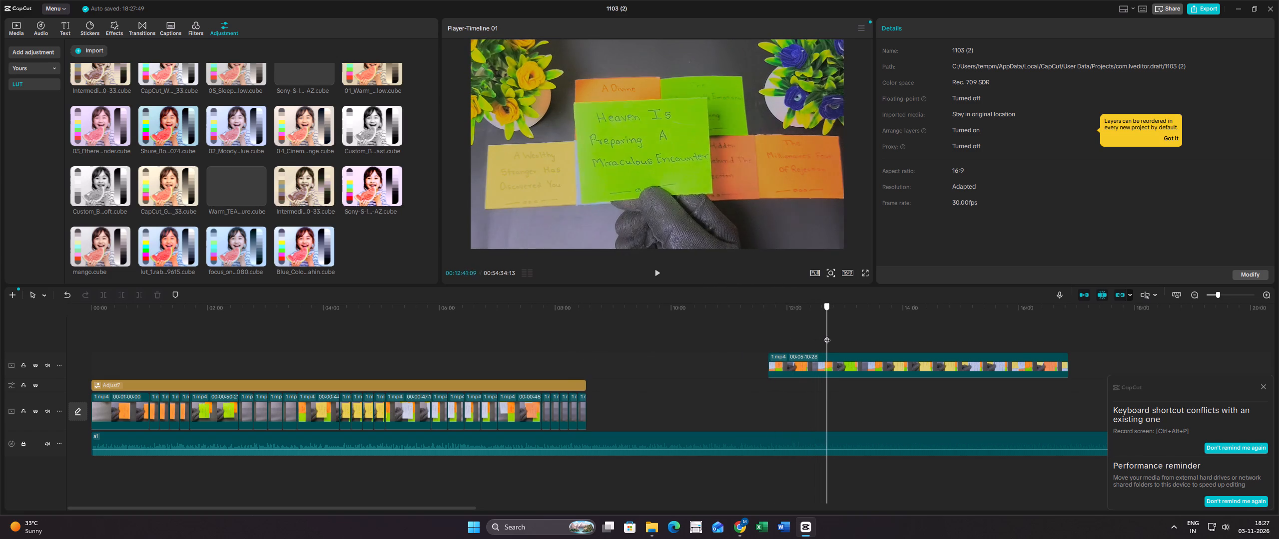
drag(827, 335, 825, 335)
click(823, 356)
click(102, 293)
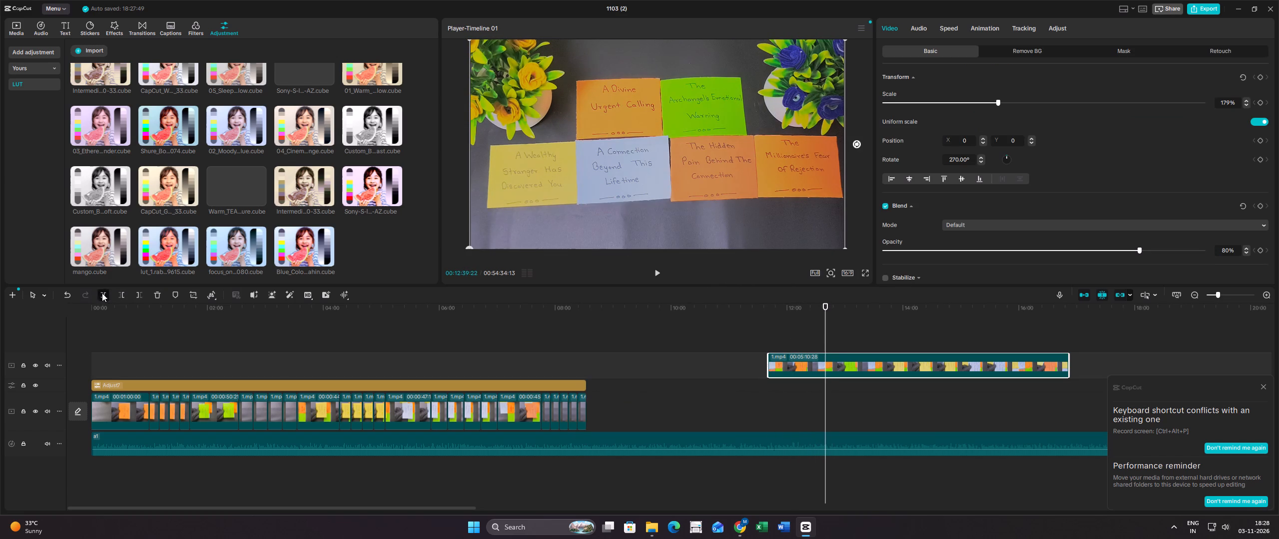
Move the split-off "Millionaire's Fear of Rejection" piece along the upper track to start where the main-track clips end.
drag(781, 363, 603, 364)
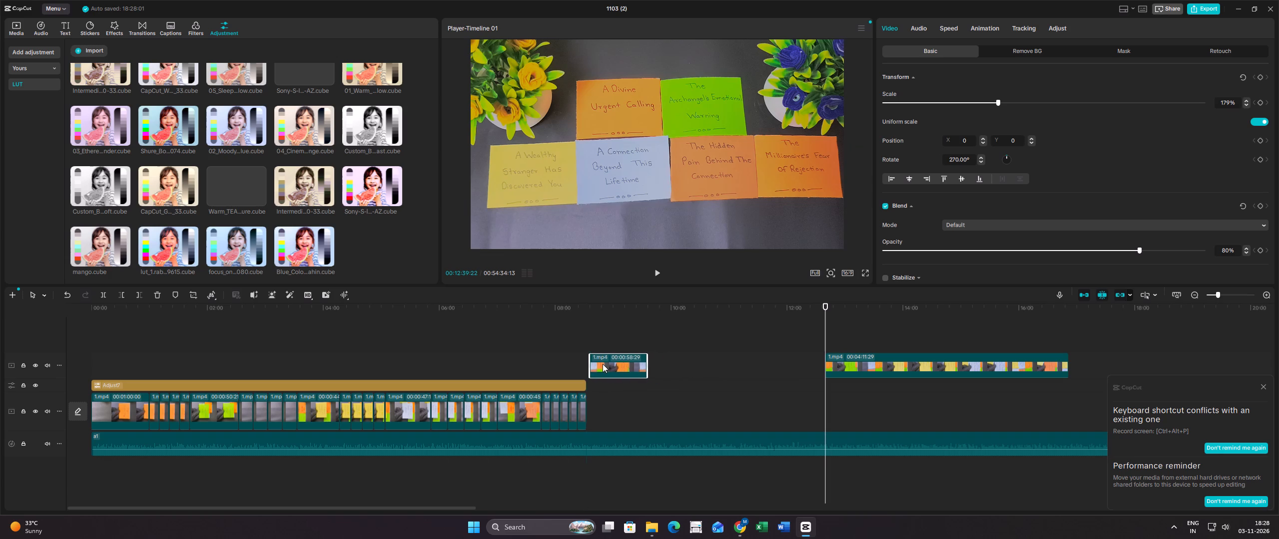
drag(603, 364, 599, 364)
Set the opacity of the "Millionaire's Fear of Rejection" card clip to 72% and play it briefly.
click(599, 335)
click(605, 360)
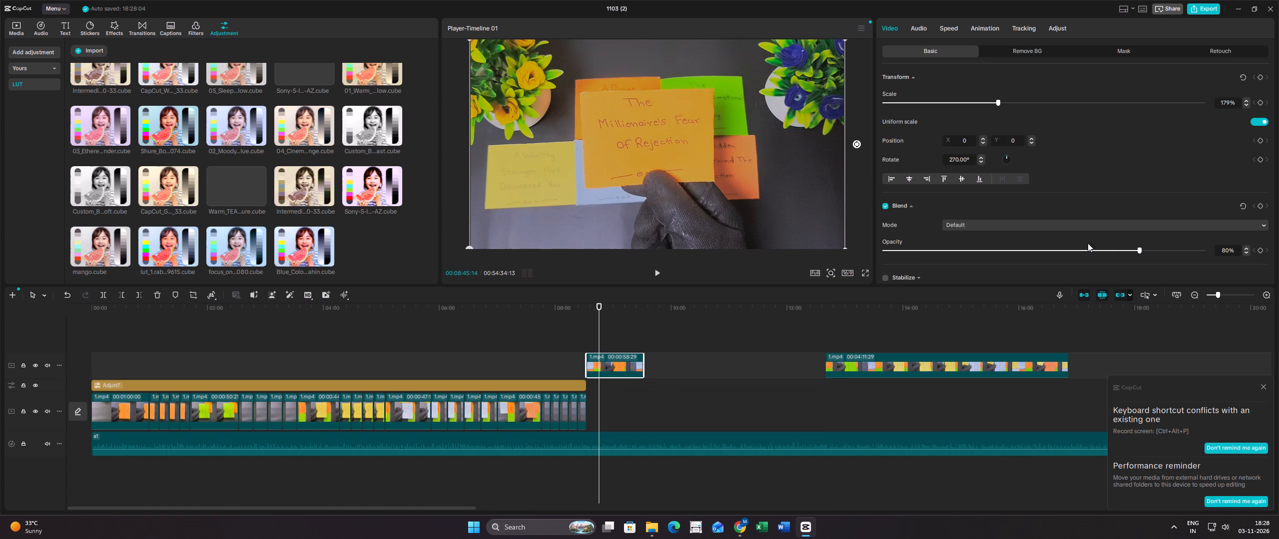
double_click(1116, 250)
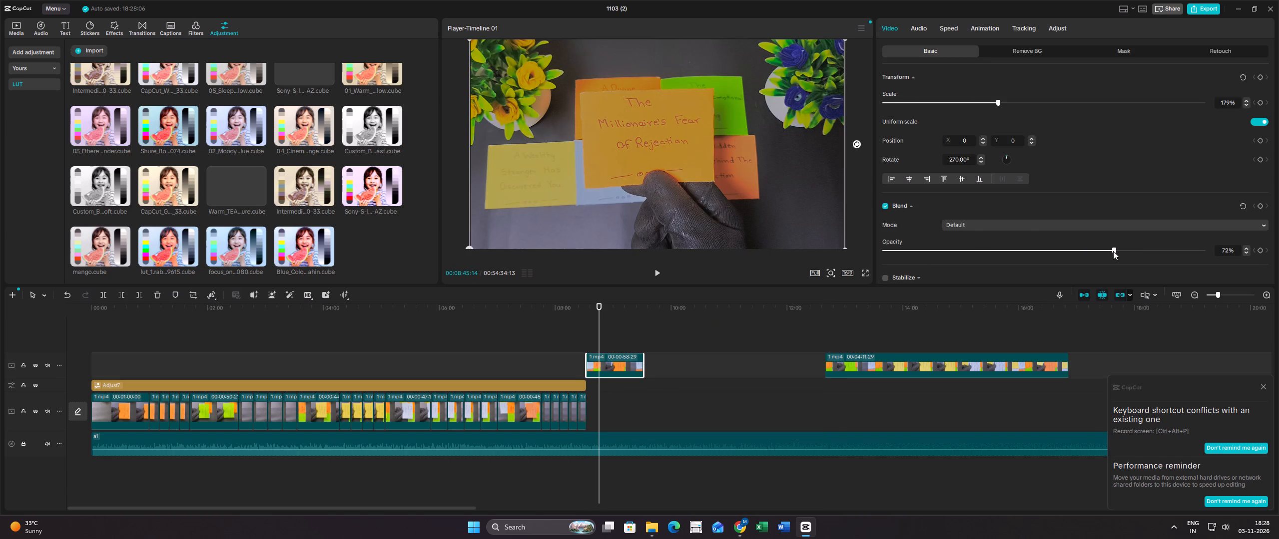
click(656, 276)
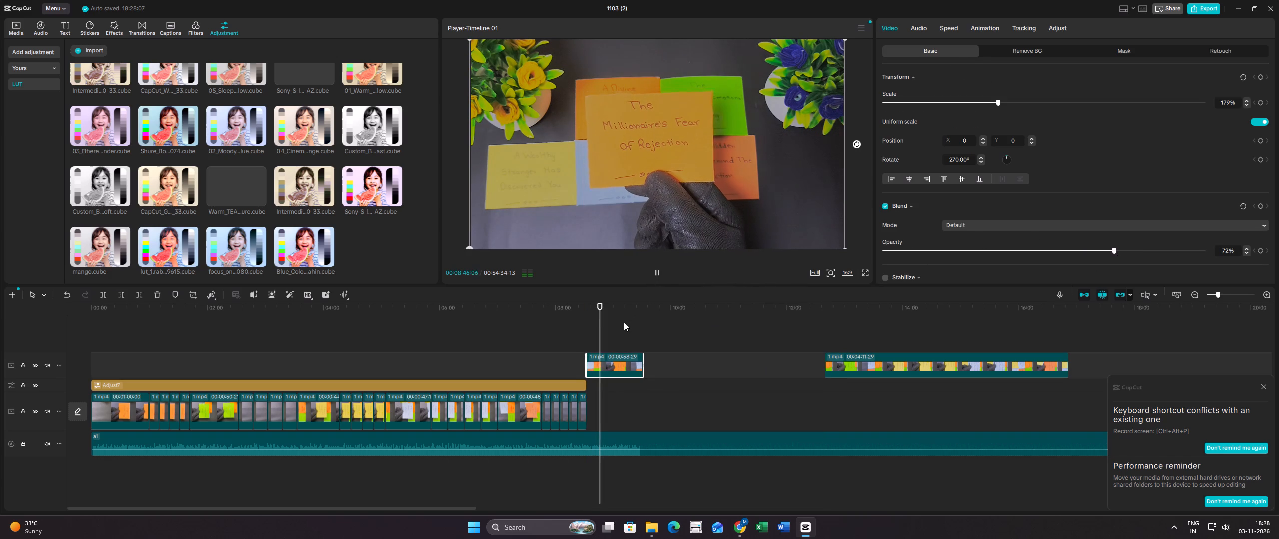
Split the "Millionaire's Fear of Rejection" clip at 00:09:17:00, separating the still tail with all cards on the table.
click(618, 327)
drag(618, 327, 630, 327)
click(617, 369)
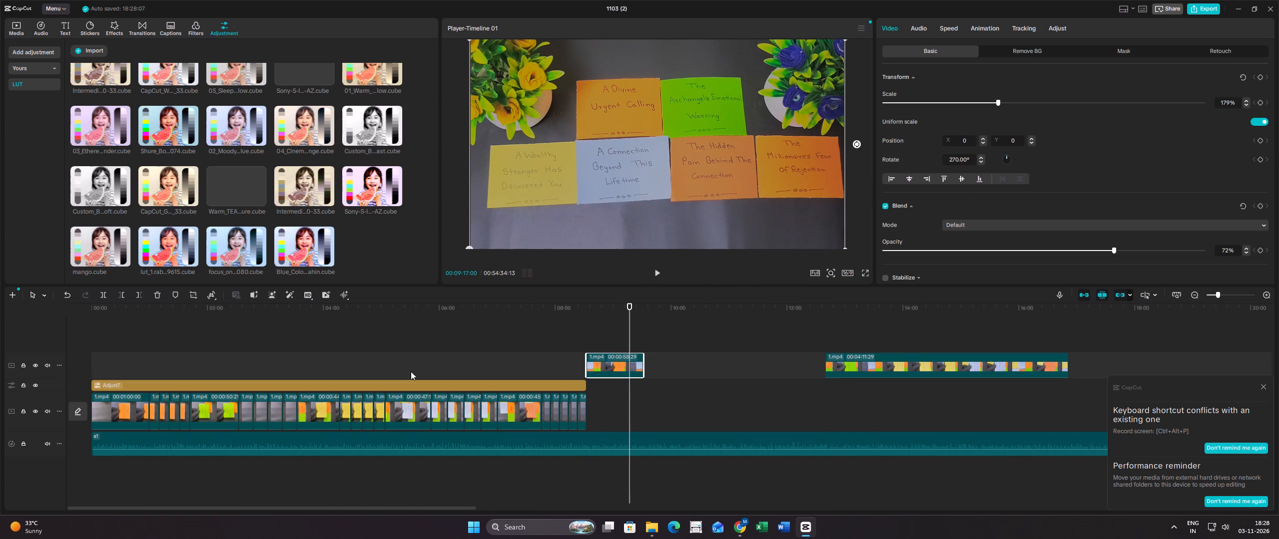
click(102, 294)
Copy the still tail piece and paste it three times in a row directly after the original.
click(634, 336)
drag(634, 336, 639, 335)
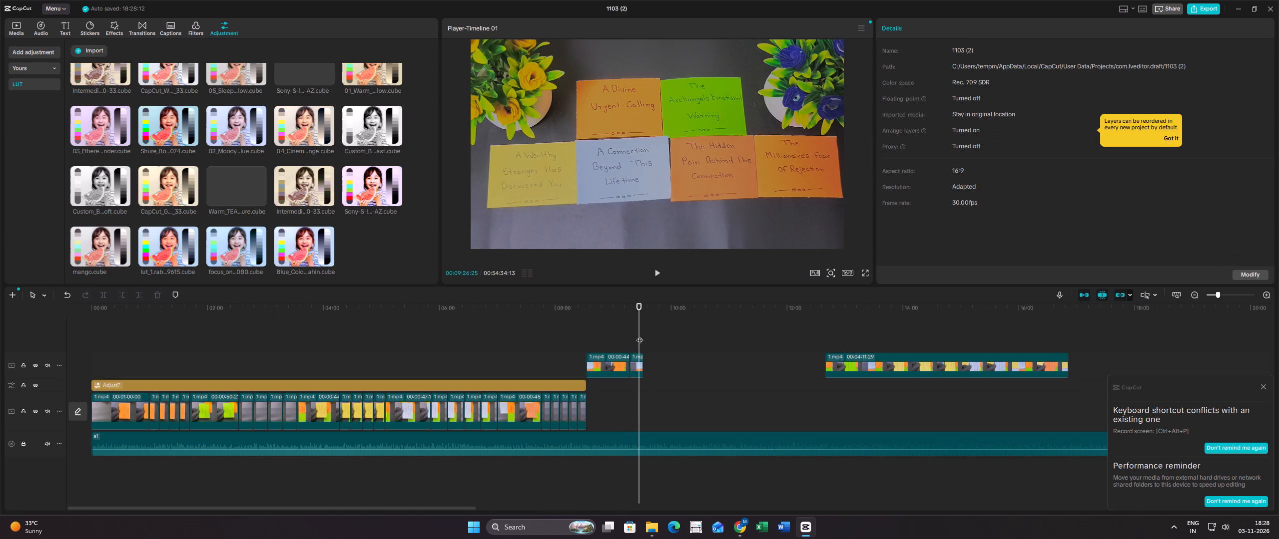
right_click(634, 359)
click(687, 149)
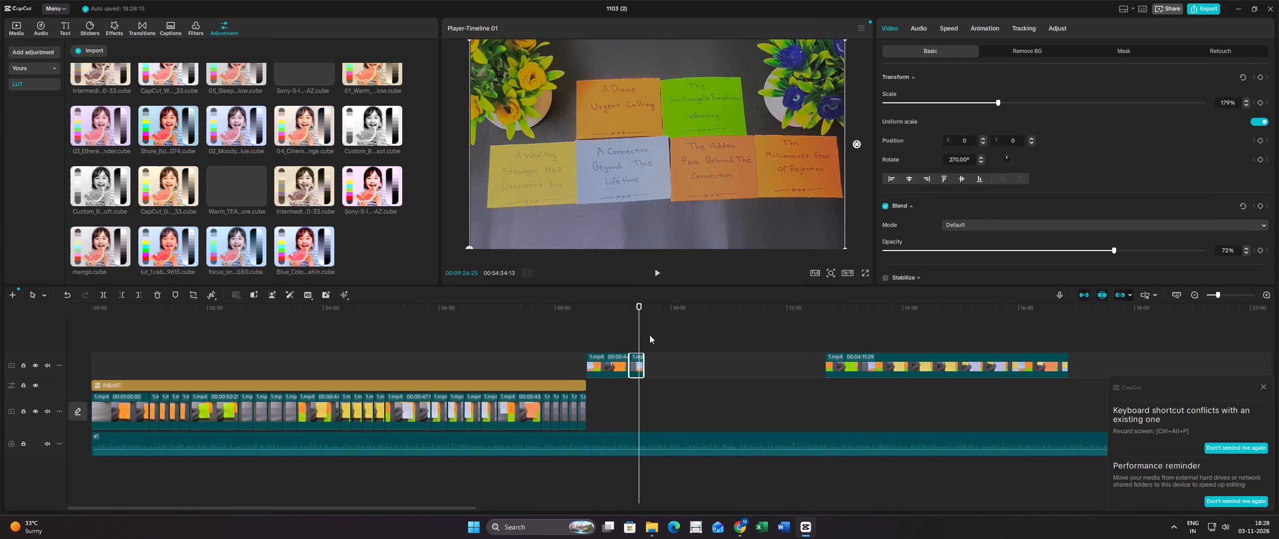
click(644, 334)
key(ctrl+v)
ctrl+click(658, 336)
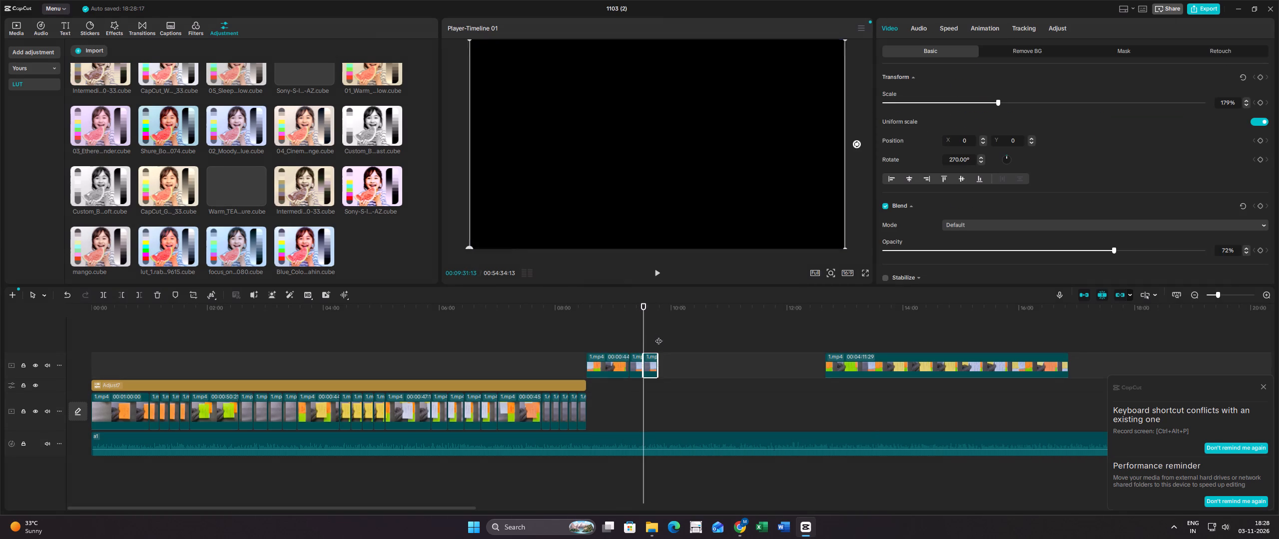
key(ctrl+v)
ctrl+click(669, 336)
key(ctrl+v)
Move the "Millionaire's Fear of Rejection" clip and its still tail pieces together onto the end of the main video track.
drag(688, 333, 619, 368)
drag(605, 364, 607, 413)
Extend the adjustment layer to the end of the last still tail piece on the main track.
click(581, 385)
drag(585, 384, 591, 384)
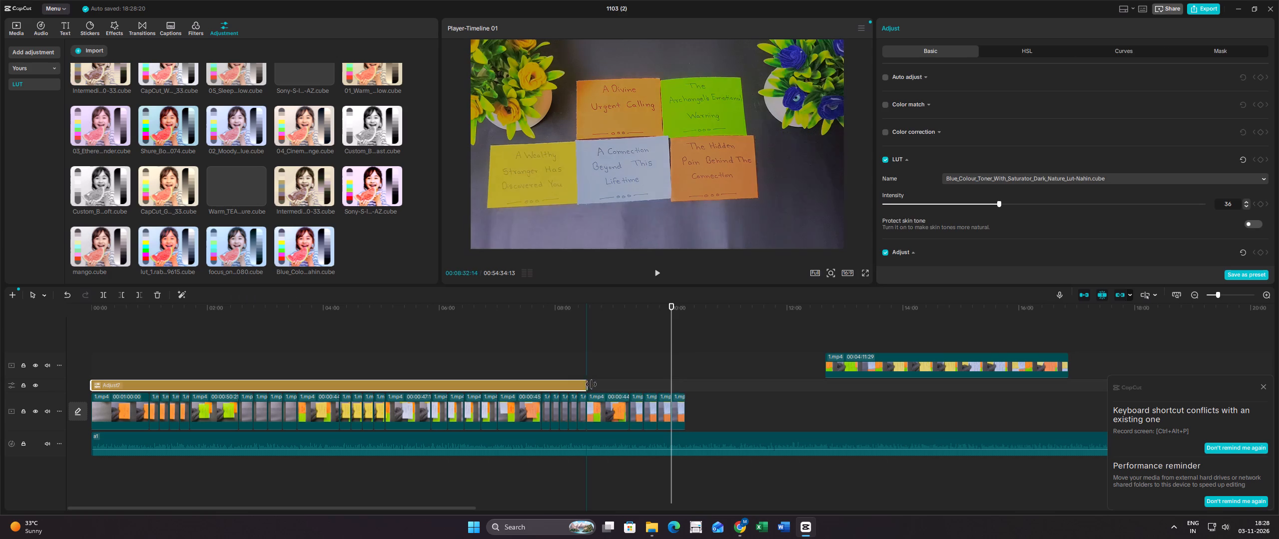
drag(591, 384, 626, 381)
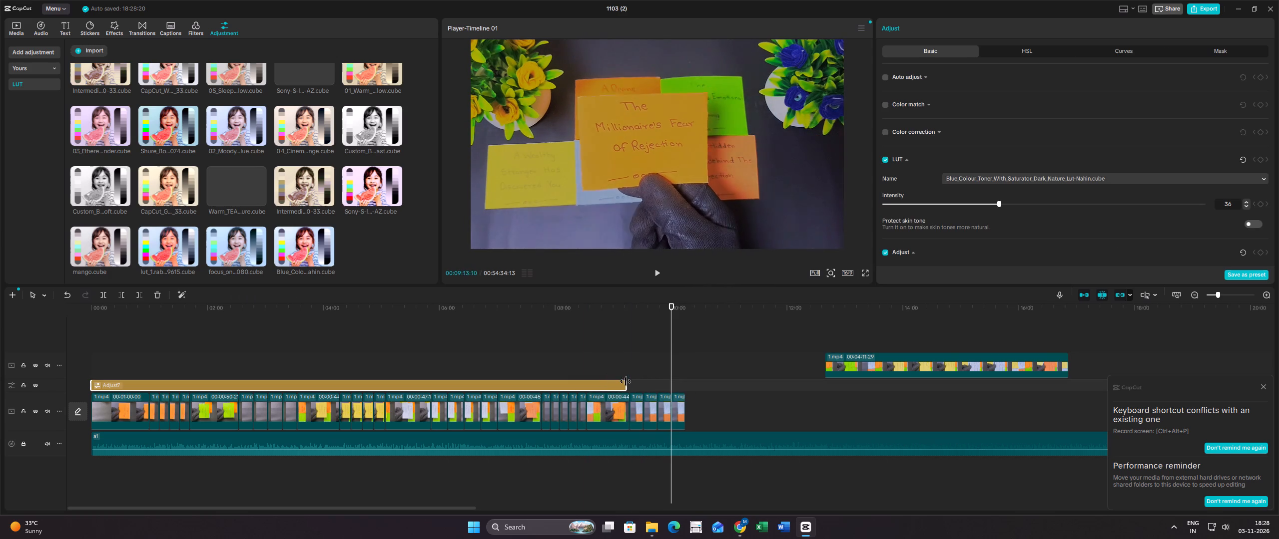
drag(626, 381, 684, 385)
Review the graded "Millionaire's Fear of Rejection" shot in full screen and examine its repeated still tail pieces.
click(669, 346)
click(641, 349)
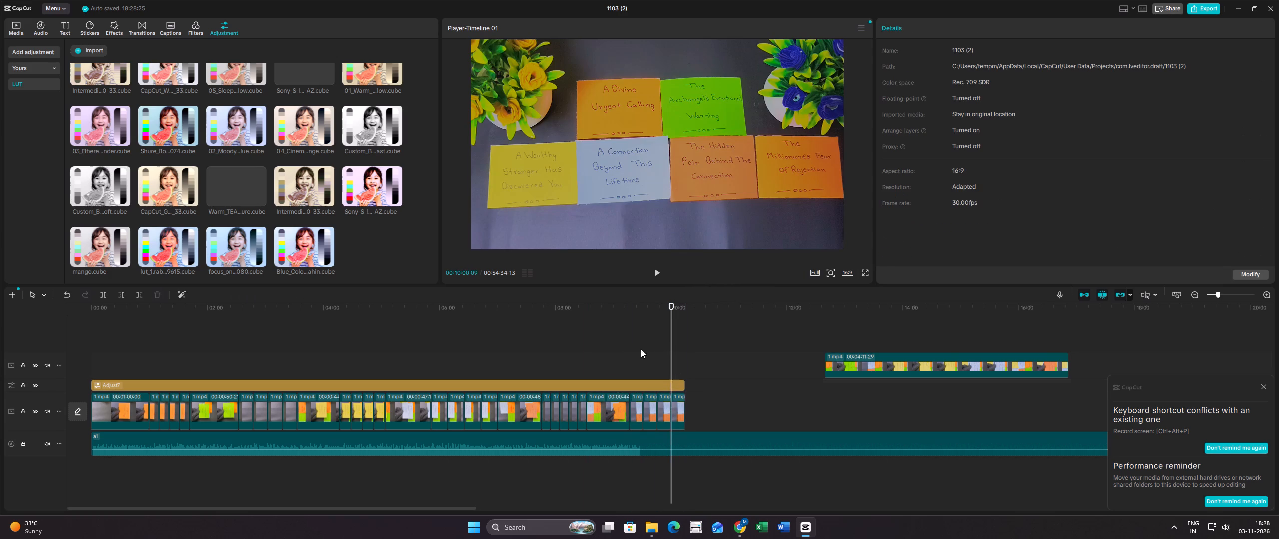
drag(641, 349, 624, 348)
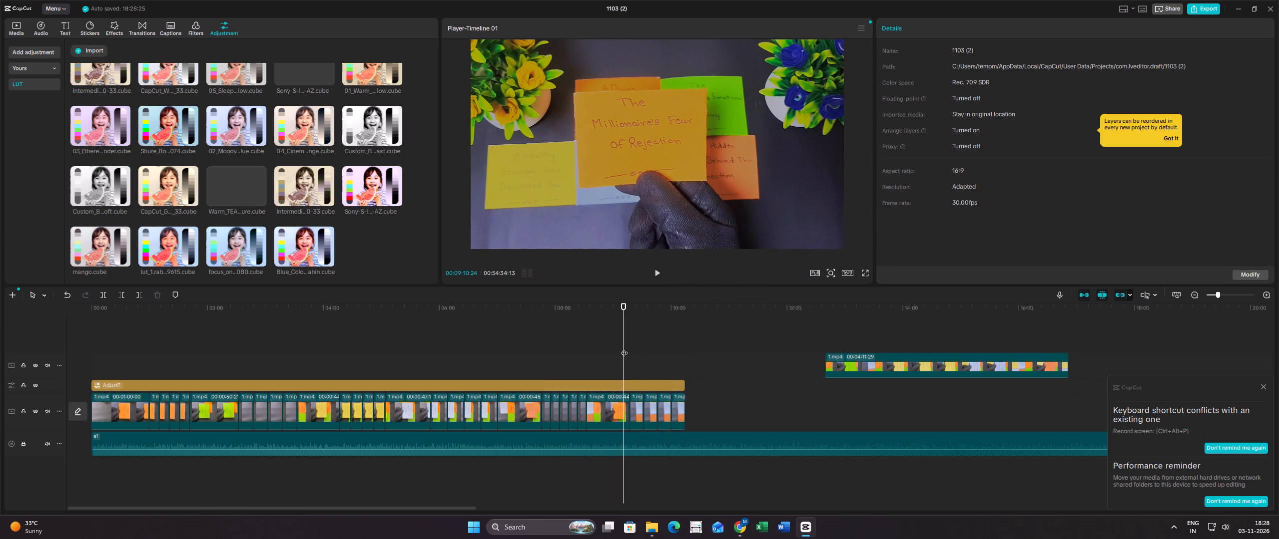
click(862, 270)
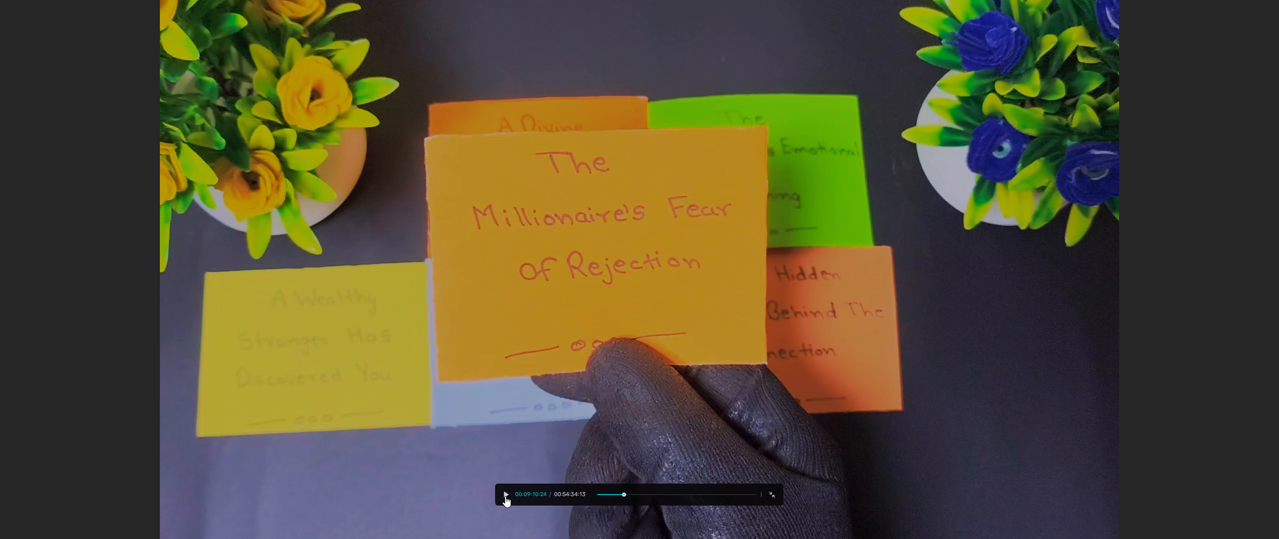
click(505, 496)
click(767, 497)
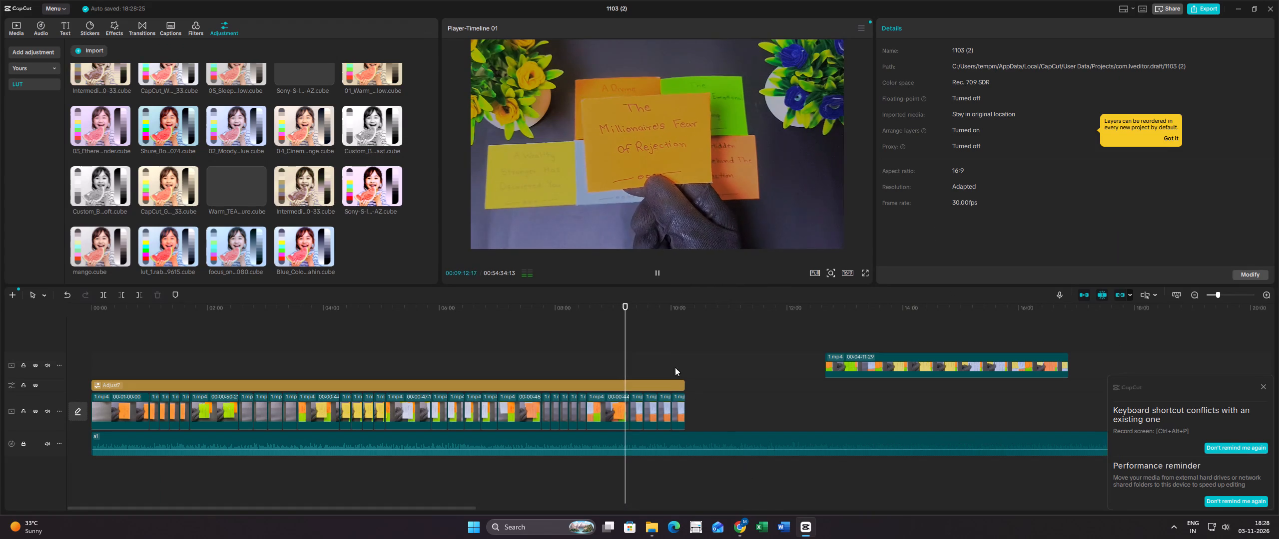
click(671, 350)
click(674, 345)
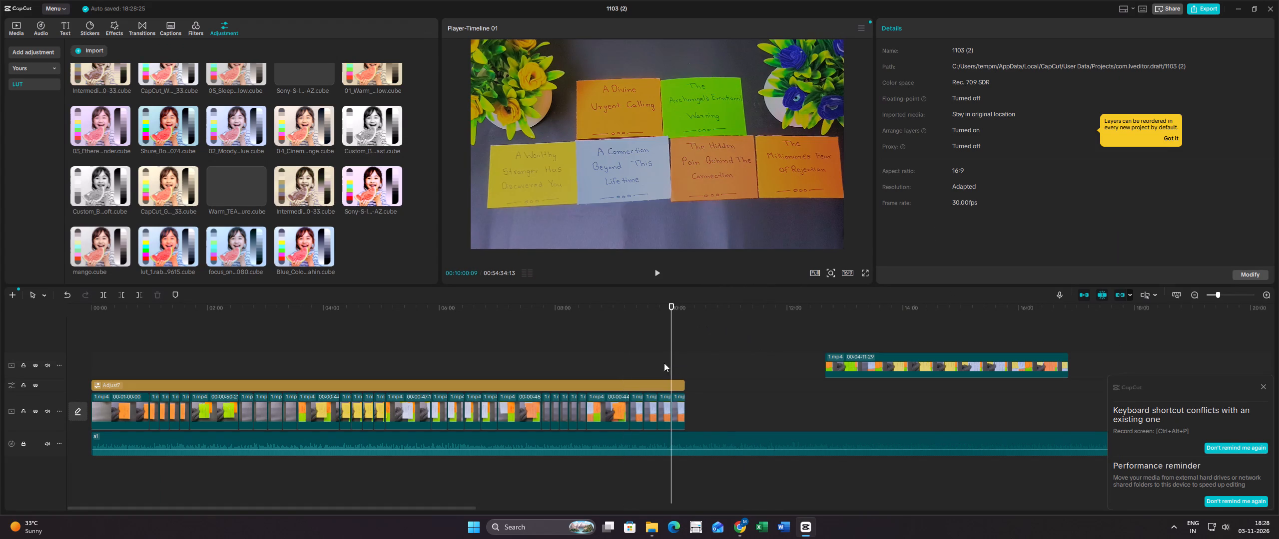
click(655, 362)
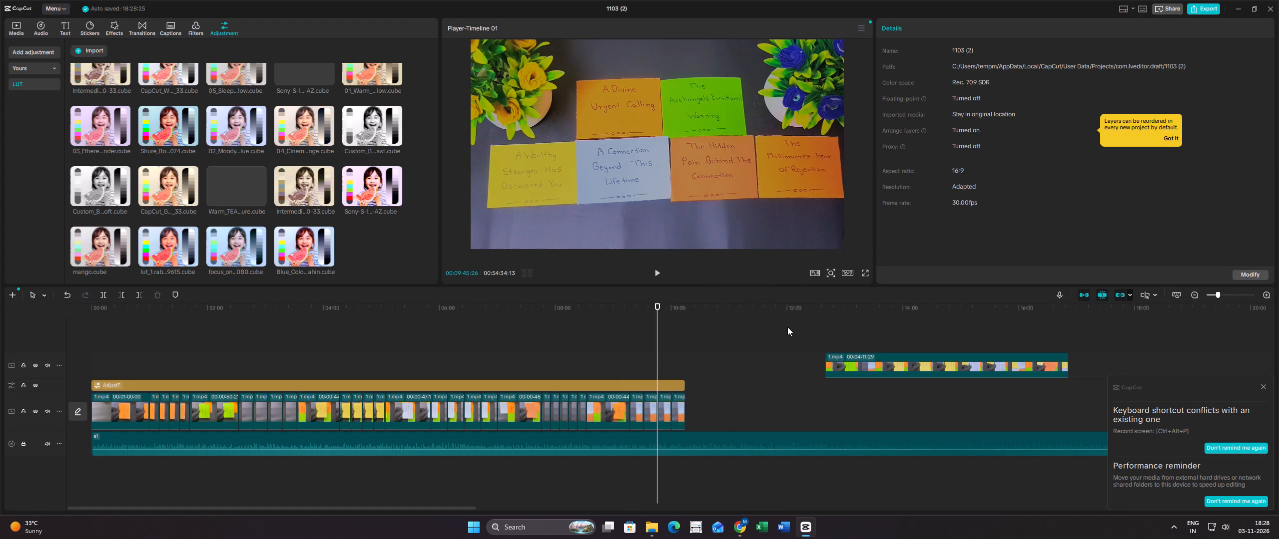
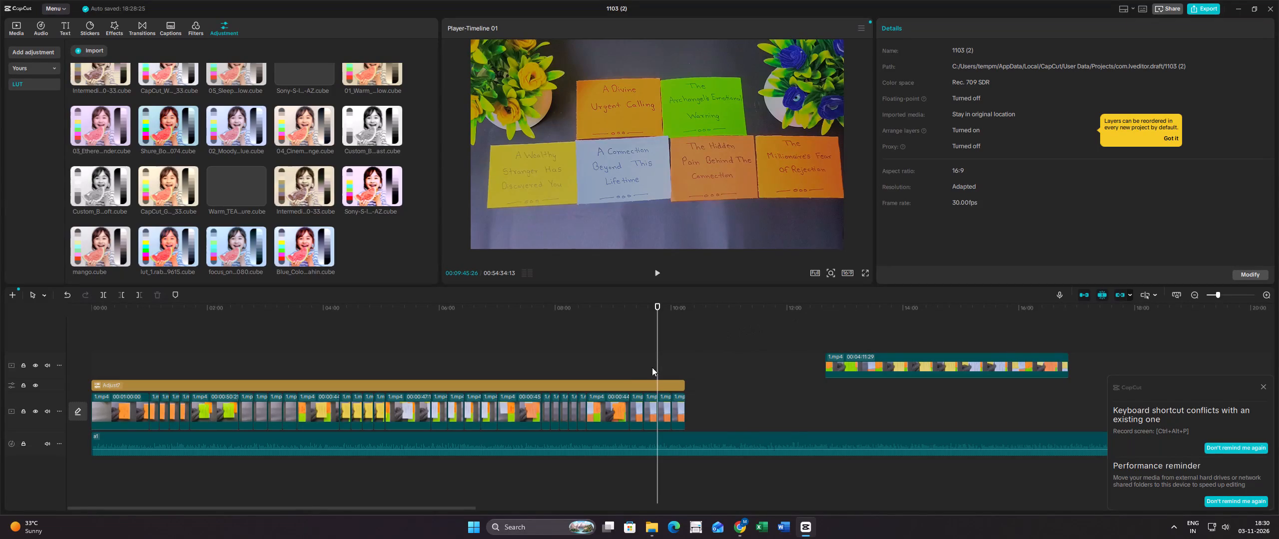
Split the remaining overlay video at about 13:35, after the "Heaven Is Preparing A Miraculous Encounter" card is laid down.
click(616, 356)
drag(616, 356, 630, 354)
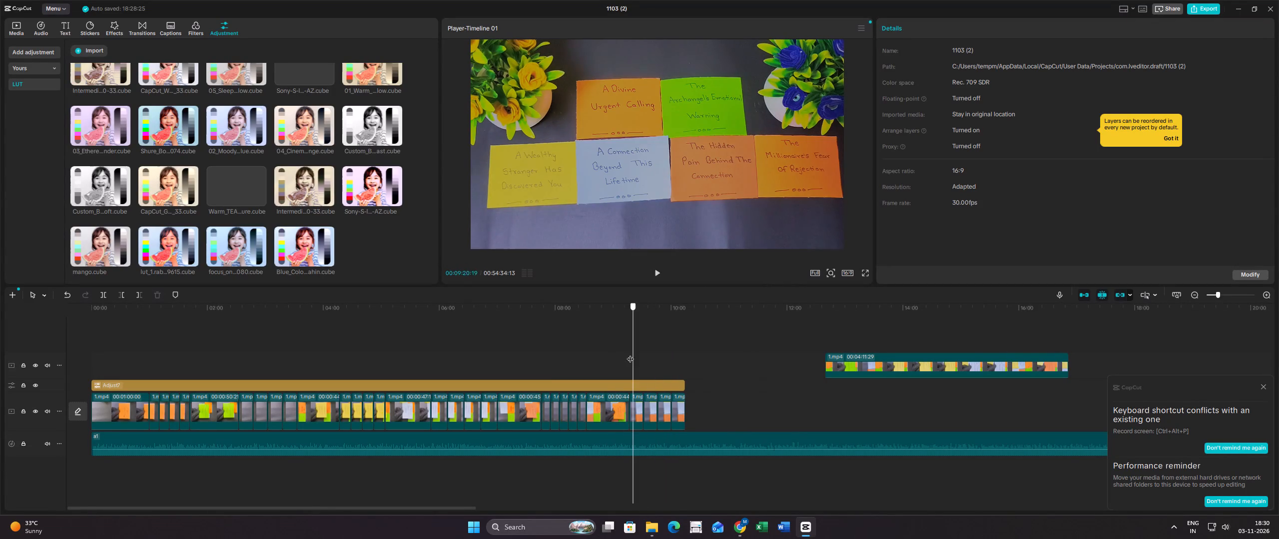
drag(630, 354, 670, 356)
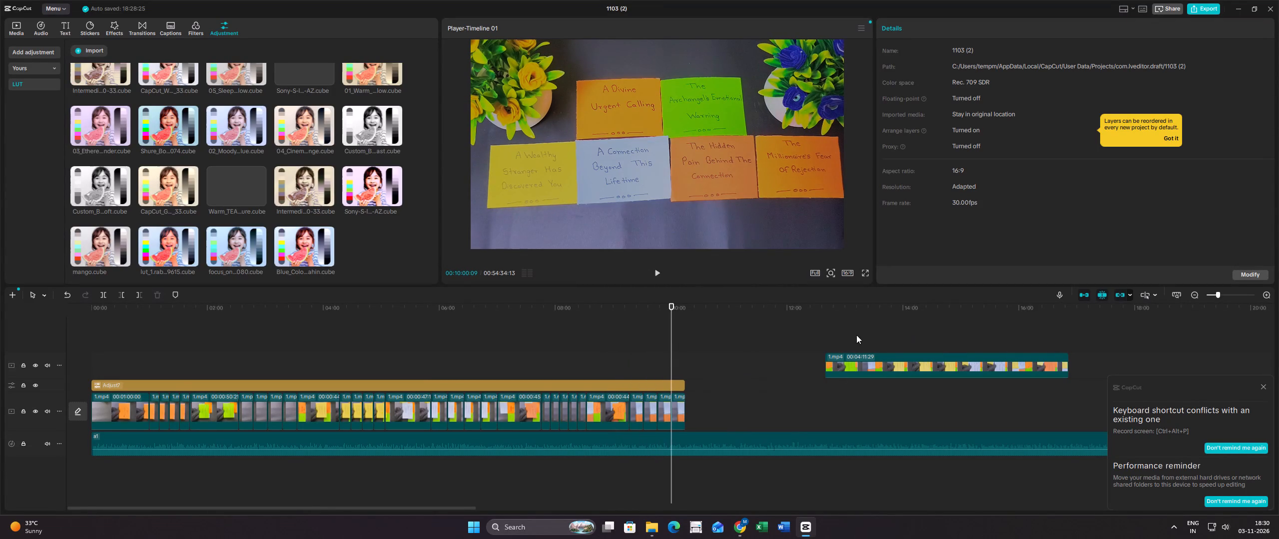
click(821, 331)
click(825, 331)
drag(825, 331, 846, 330)
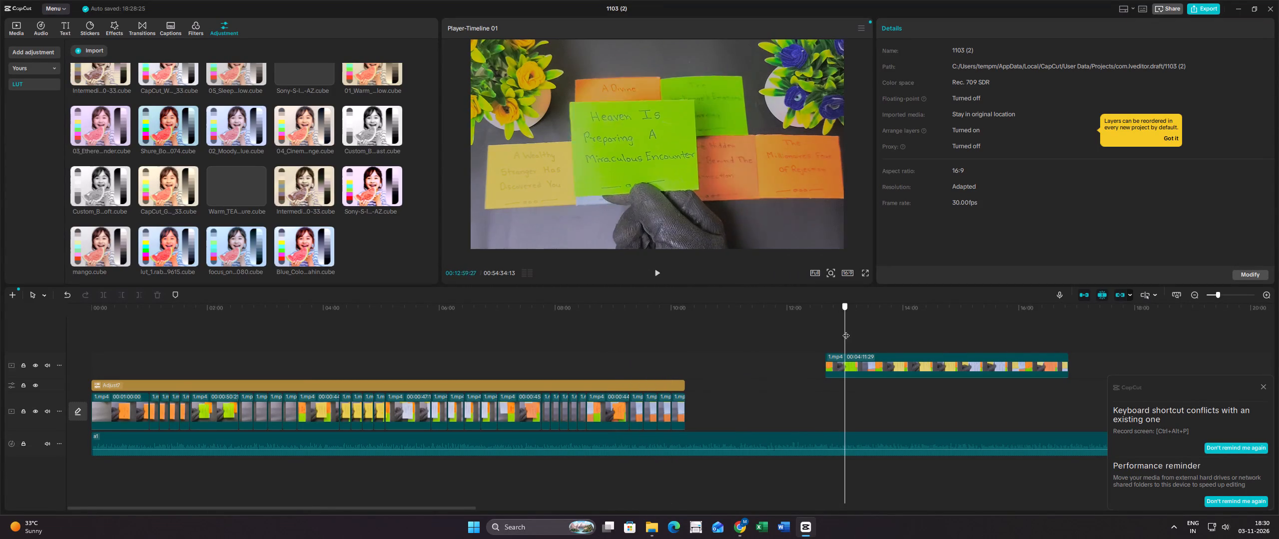
drag(846, 330, 891, 333)
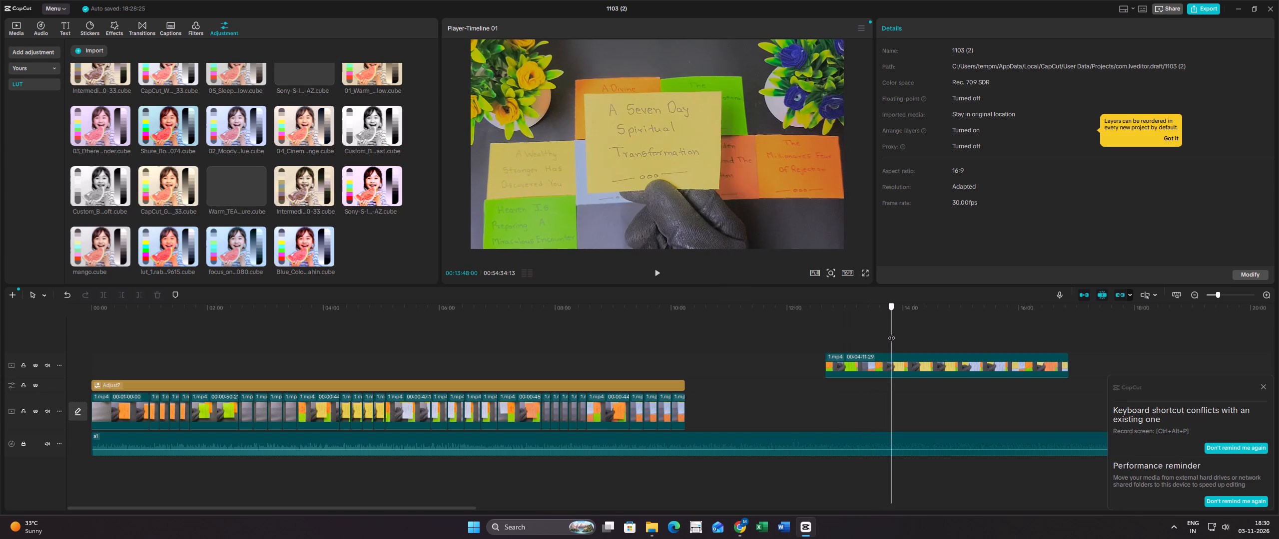
drag(891, 333, 879, 334)
click(886, 359)
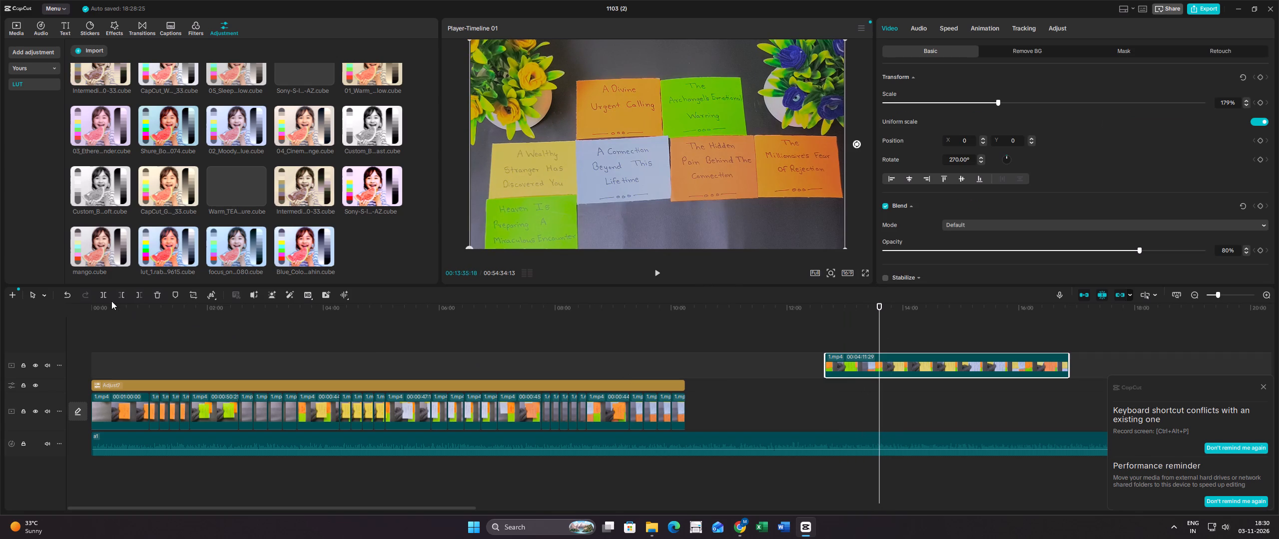
click(105, 296)
Move the split-off "Heaven Is Preparing A Miraculous Encounter" clip along the overlay track to start where the main video ends.
drag(840, 363, 696, 361)
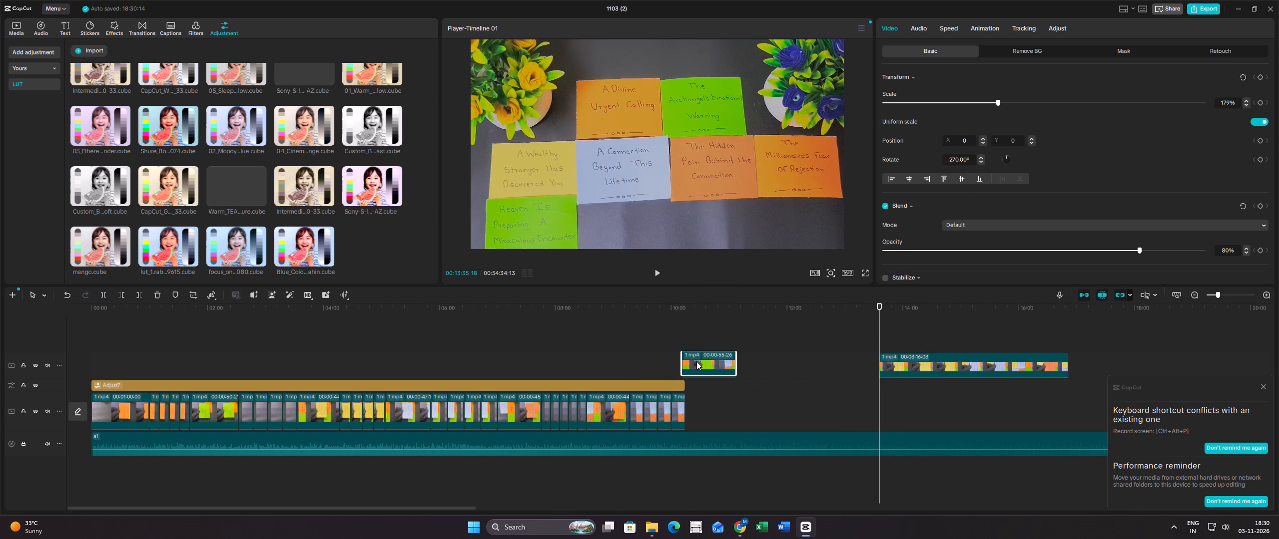
drag(696, 361, 699, 361)
Split the "Miraculous Encounter" clip at about 11:02, separating its still tail where the cards lie without the hand.
click(681, 333)
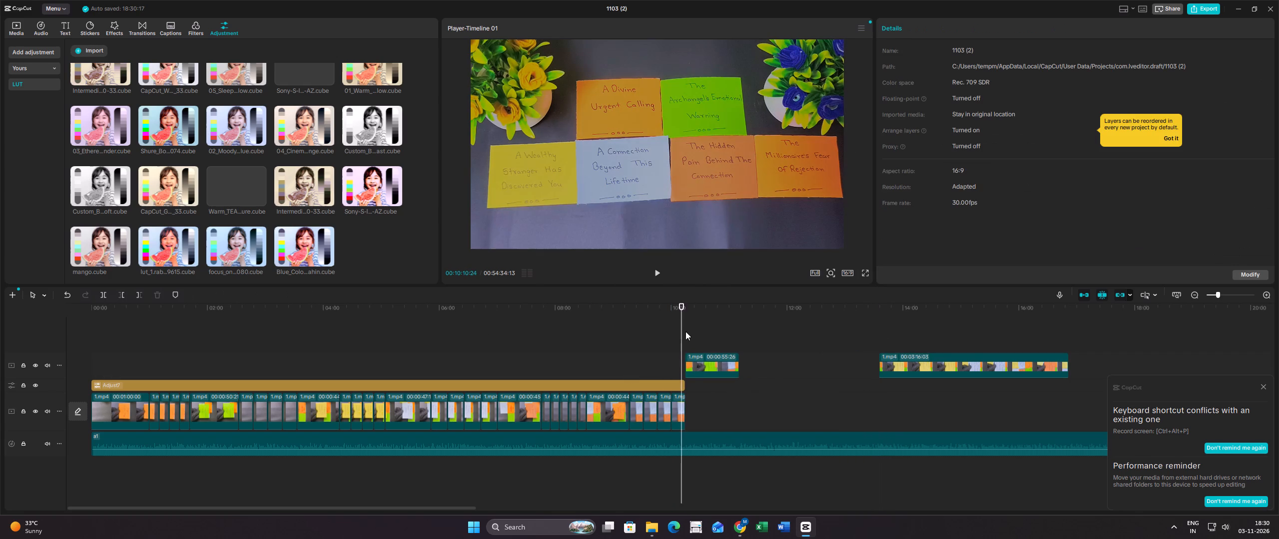
click(689, 331)
drag(689, 331, 729, 335)
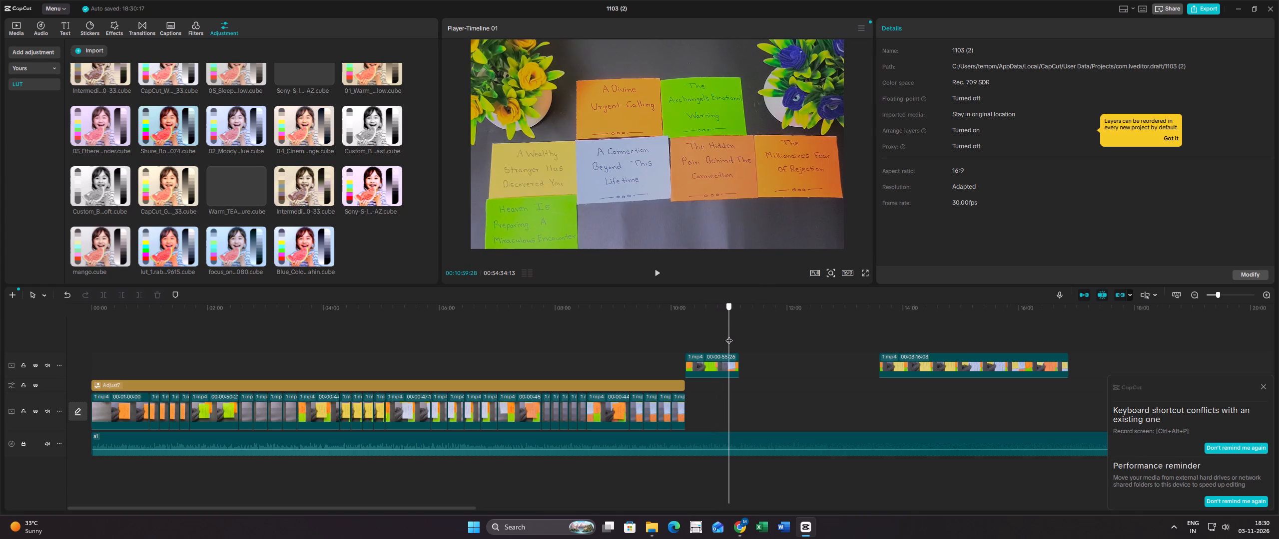
drag(729, 335, 731, 336)
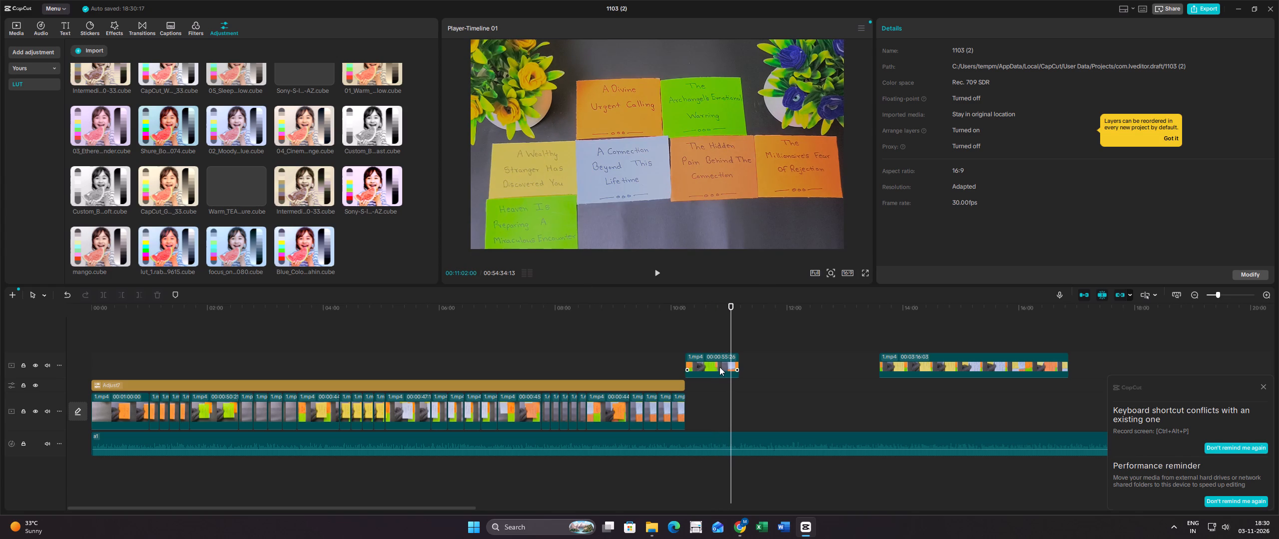
click(719, 367)
click(101, 294)
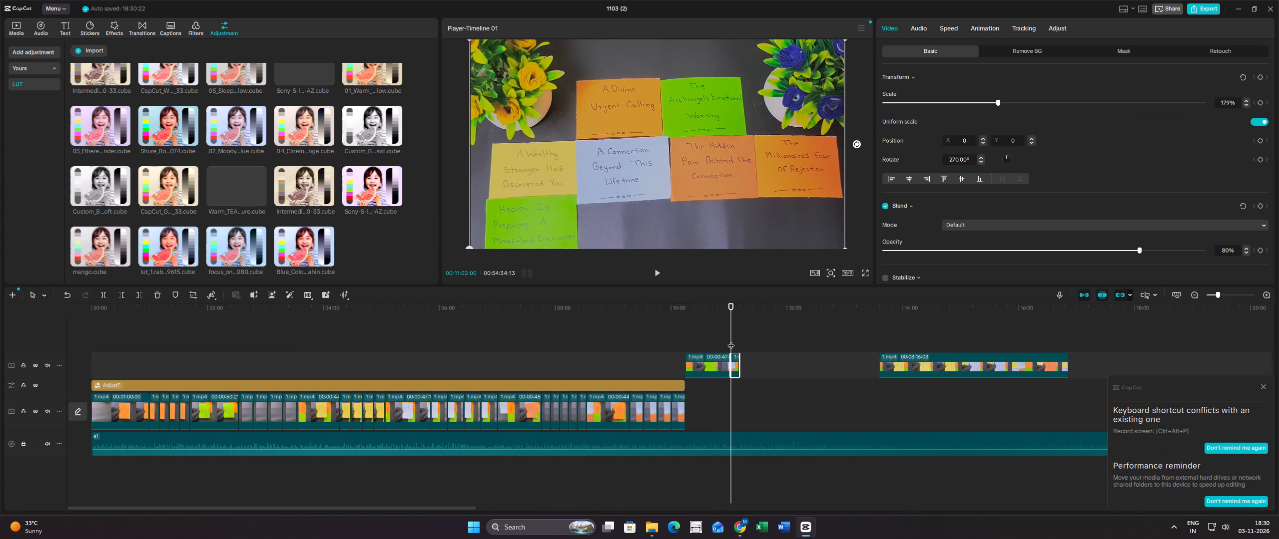
Copy the still tail piece and paste it three times in a row directly after the original.
click(729, 340)
drag(729, 340, 736, 338)
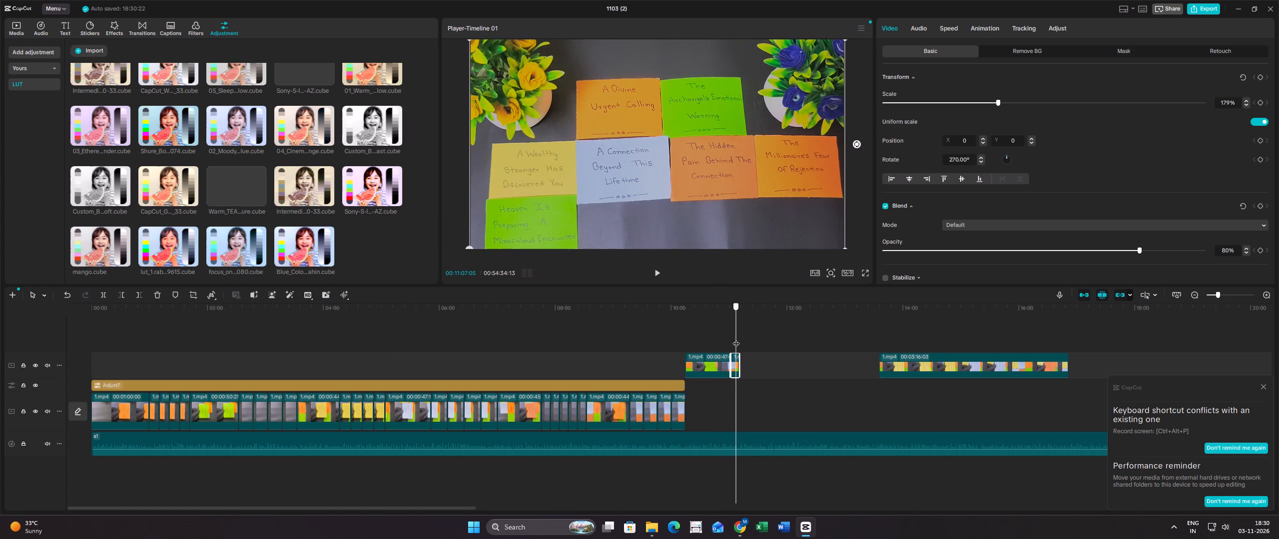
drag(736, 338, 737, 338)
right_click(738, 356)
right_click(738, 356)
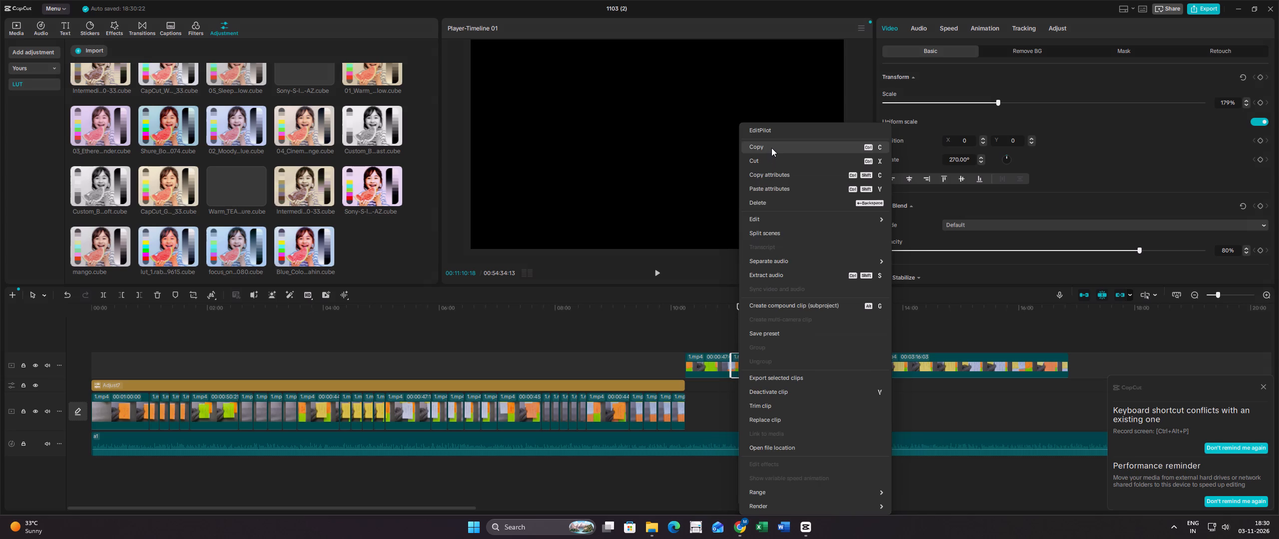
click(771, 148)
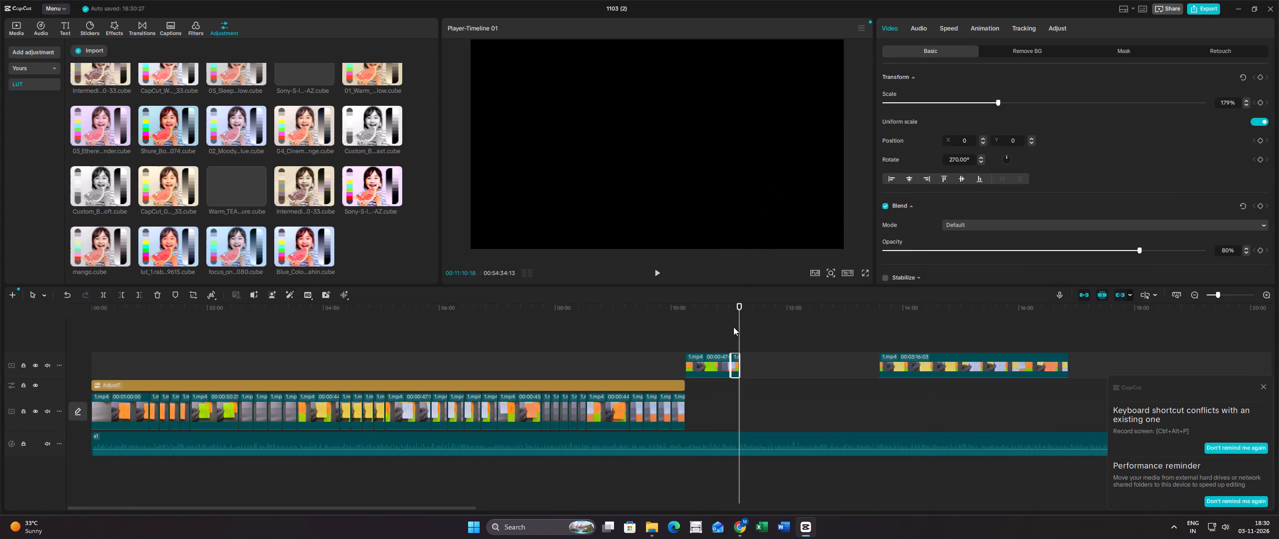
key(ctrl+v)
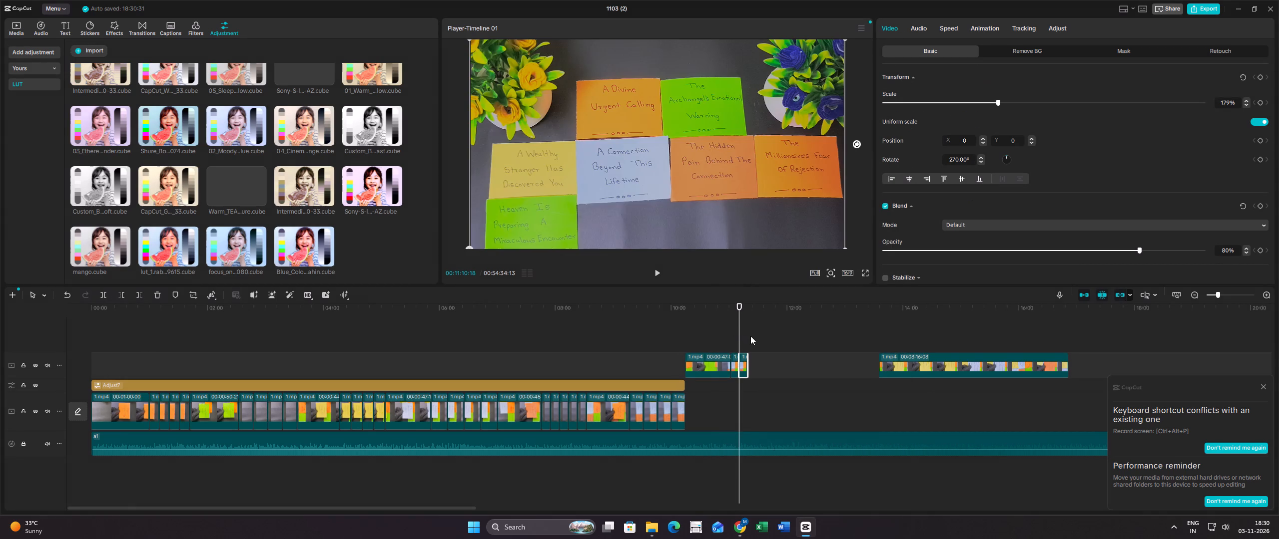
ctrl+click(748, 338)
key(ctrl+v)
ctrl+click(755, 338)
key(ctrl+v)
Move the "Miraculous Encounter" clip and its still tail pieces together onto the end of the main video track.
drag(777, 340, 729, 369)
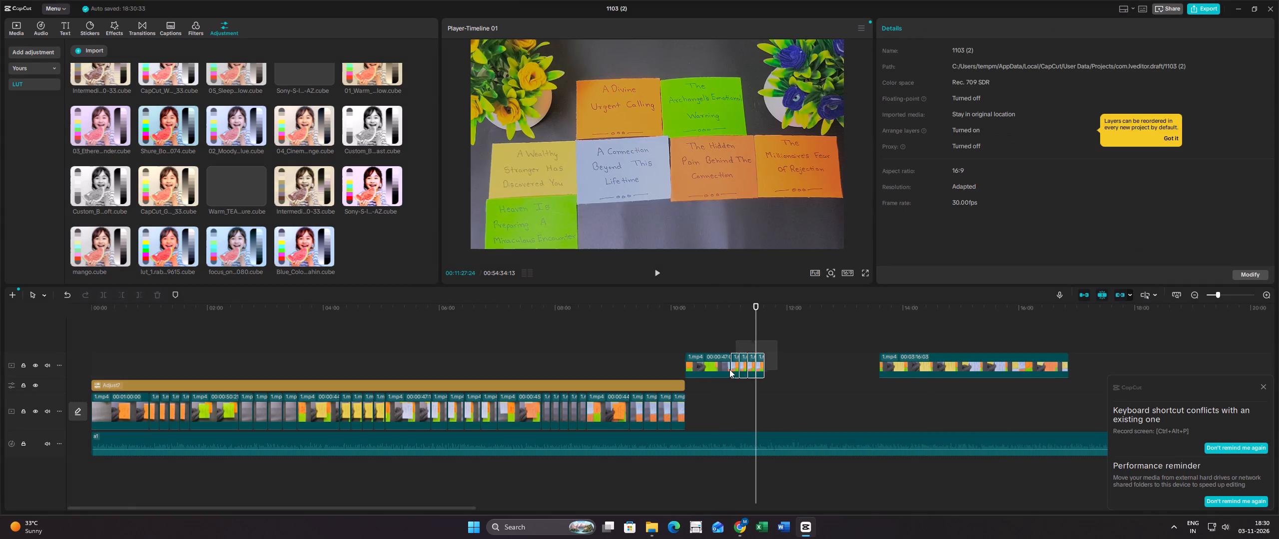
drag(729, 369, 708, 368)
drag(708, 368, 717, 408)
click(704, 361)
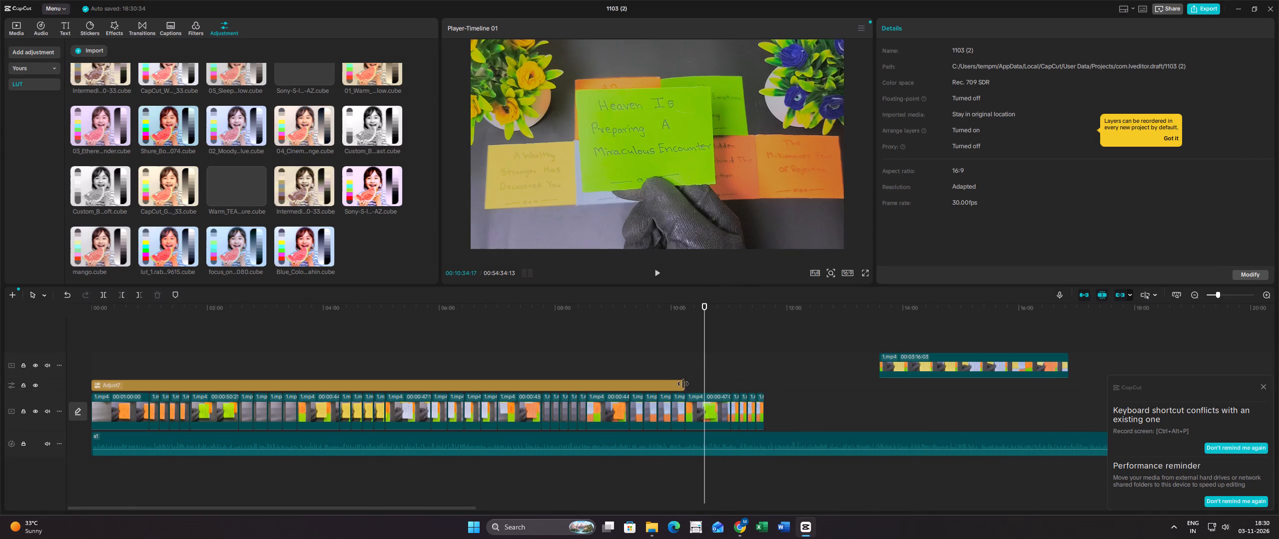
Extend the adjustment layer to the end of the last still tail piece on the main track.
click(683, 384)
drag(685, 383, 762, 386)
Review the graded "Miraculous Encounter" shot and examine the joins between its repeated still tail pieces.
click(720, 364)
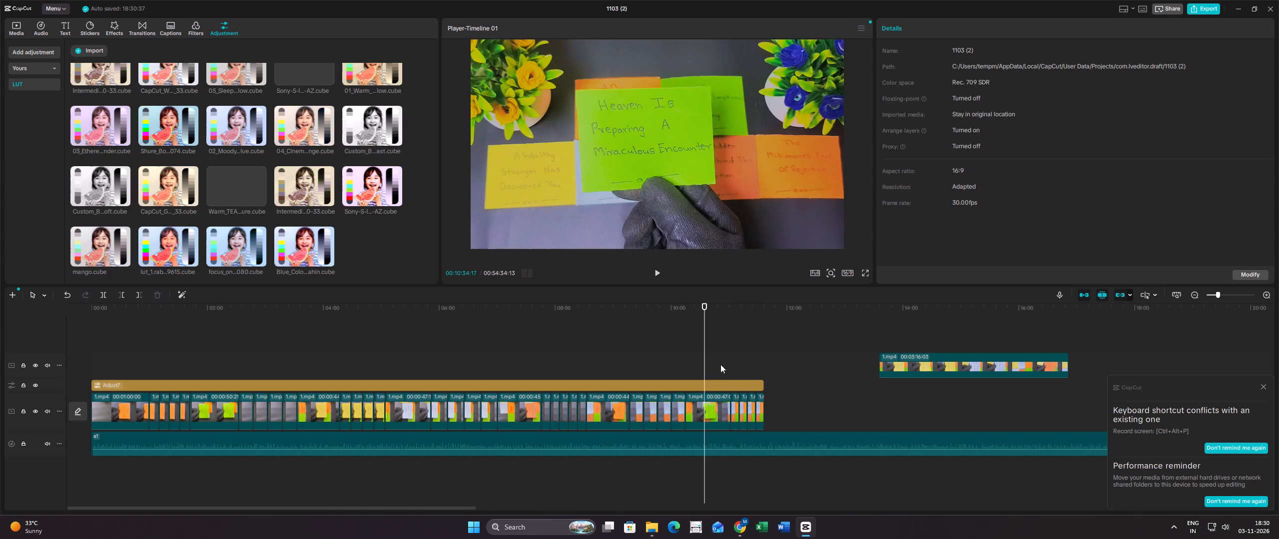
drag(720, 360, 759, 363)
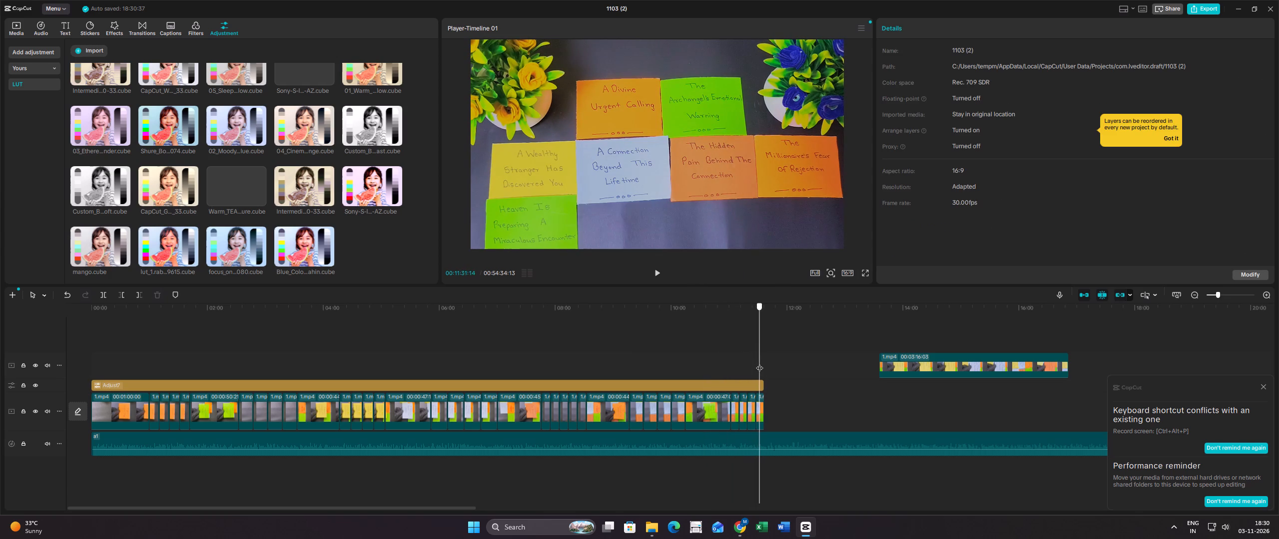
drag(759, 363, 717, 355)
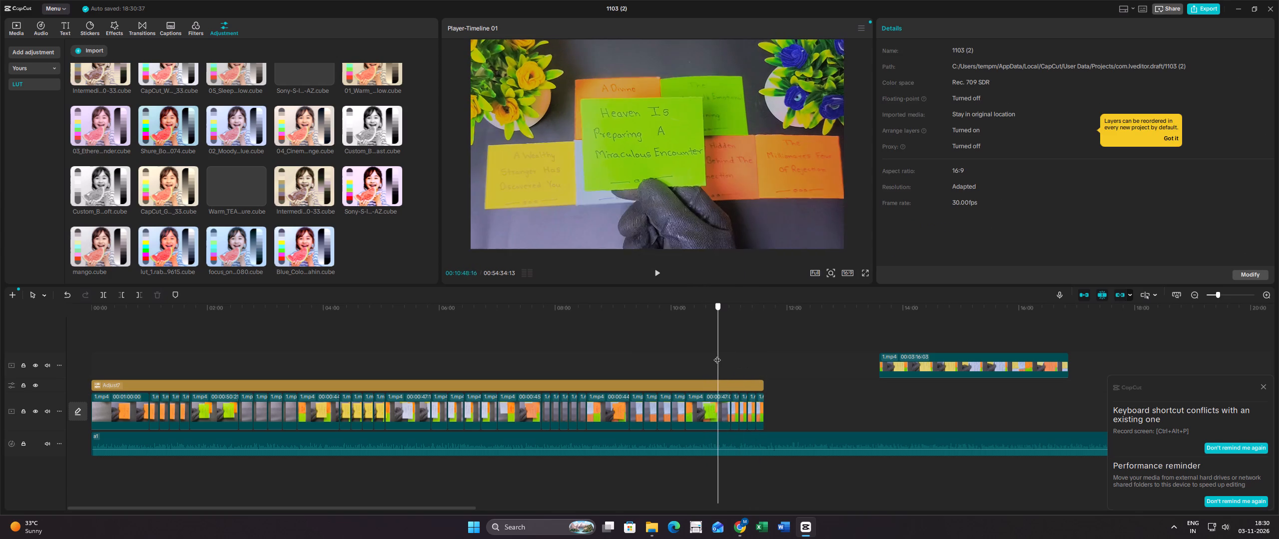
drag(717, 355, 738, 355)
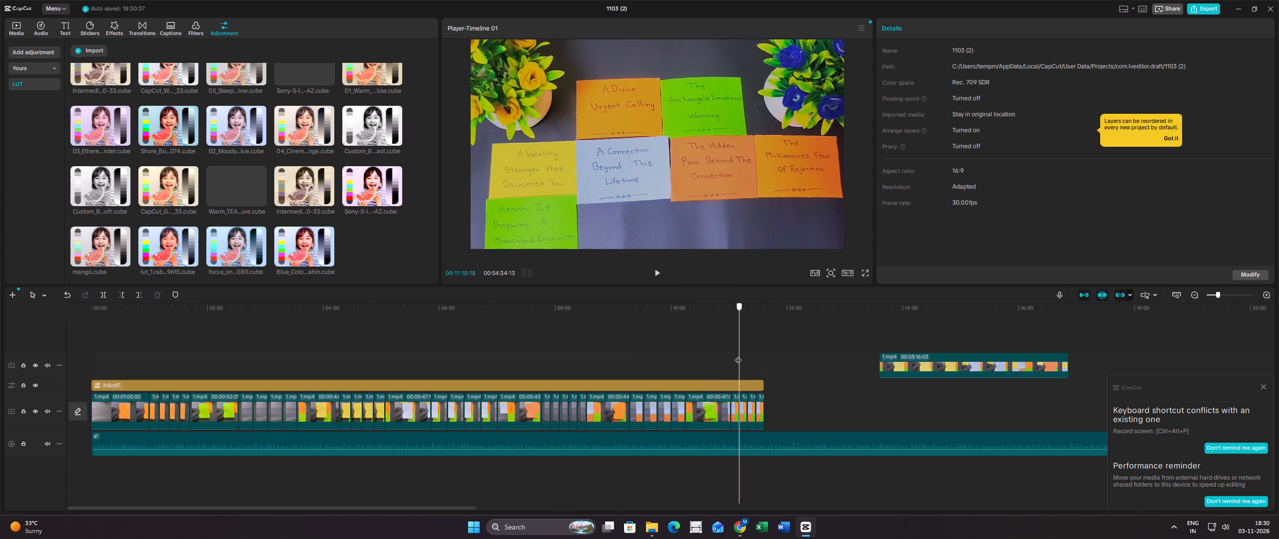
drag(738, 355, 755, 355)
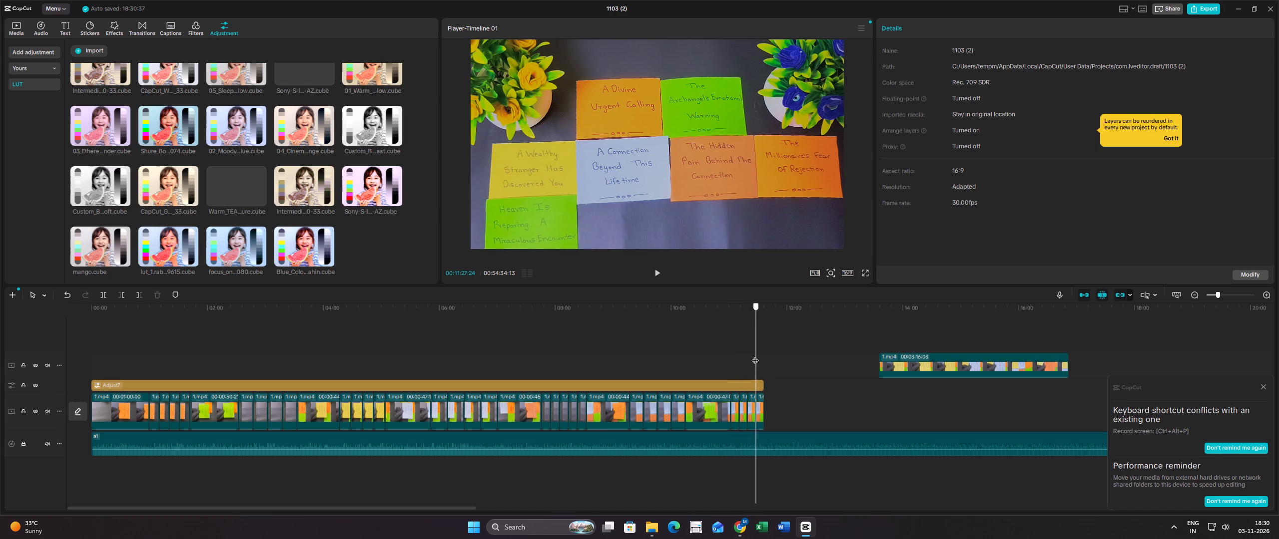
drag(755, 355, 759, 356)
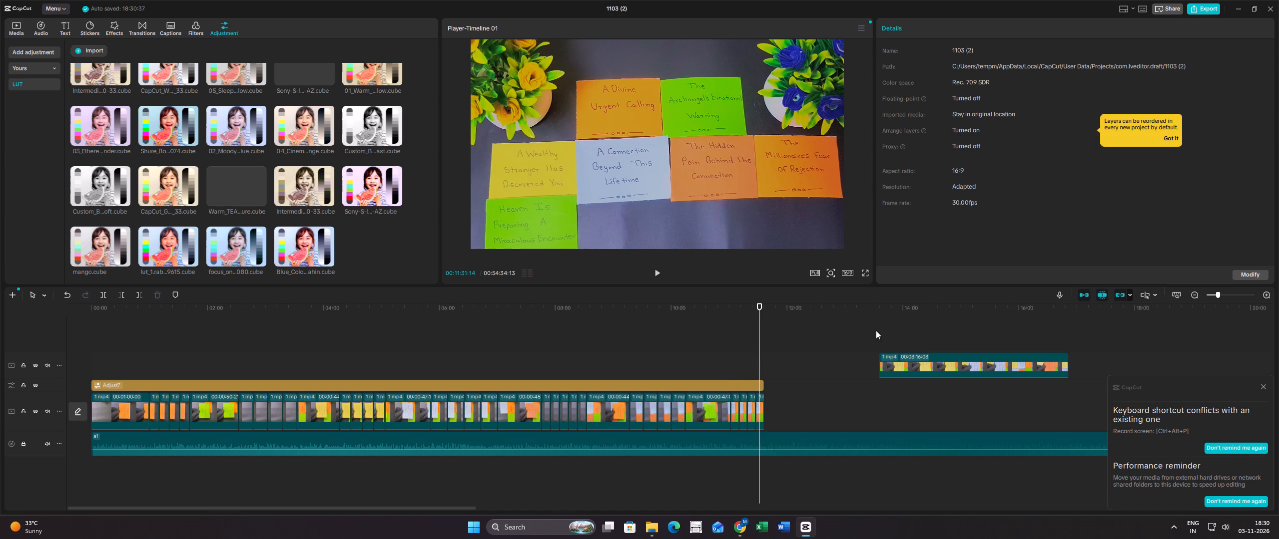
Split the remaining overlay video at about 14:45, after the "A Seven Day Spiritual Transformation" card is laid down.
click(878, 330)
drag(879, 330, 899, 330)
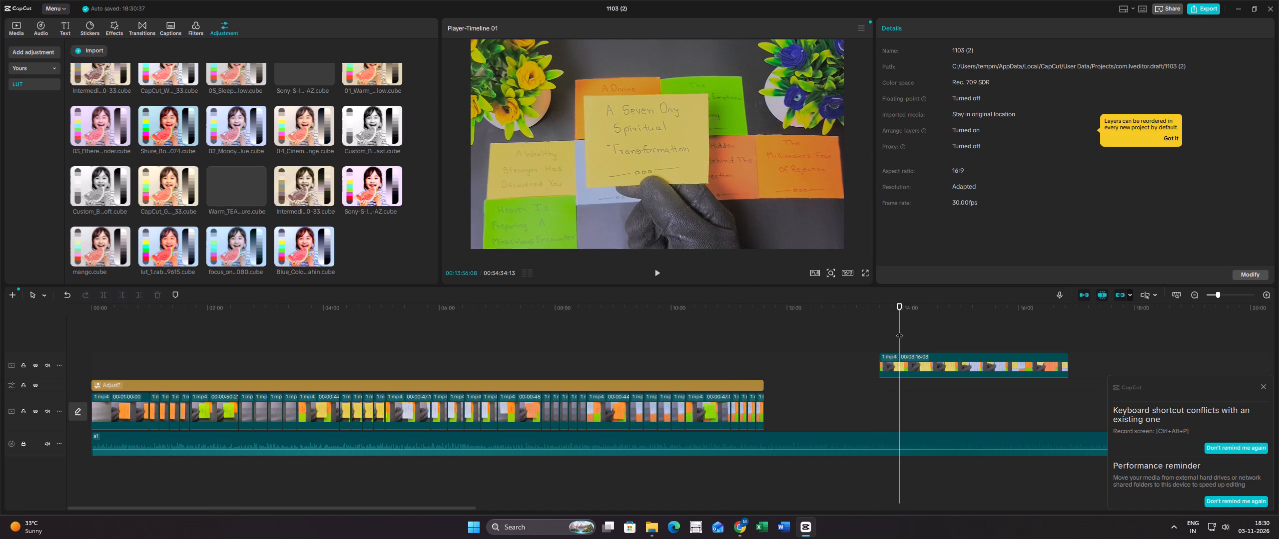
drag(900, 330, 934, 329)
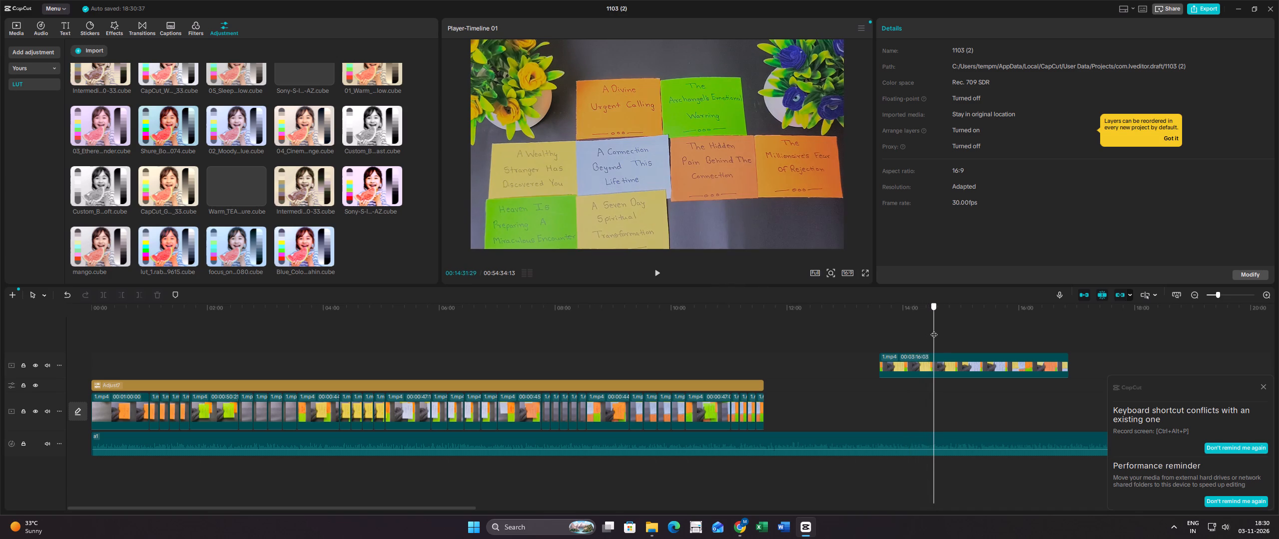
drag(934, 329, 949, 330)
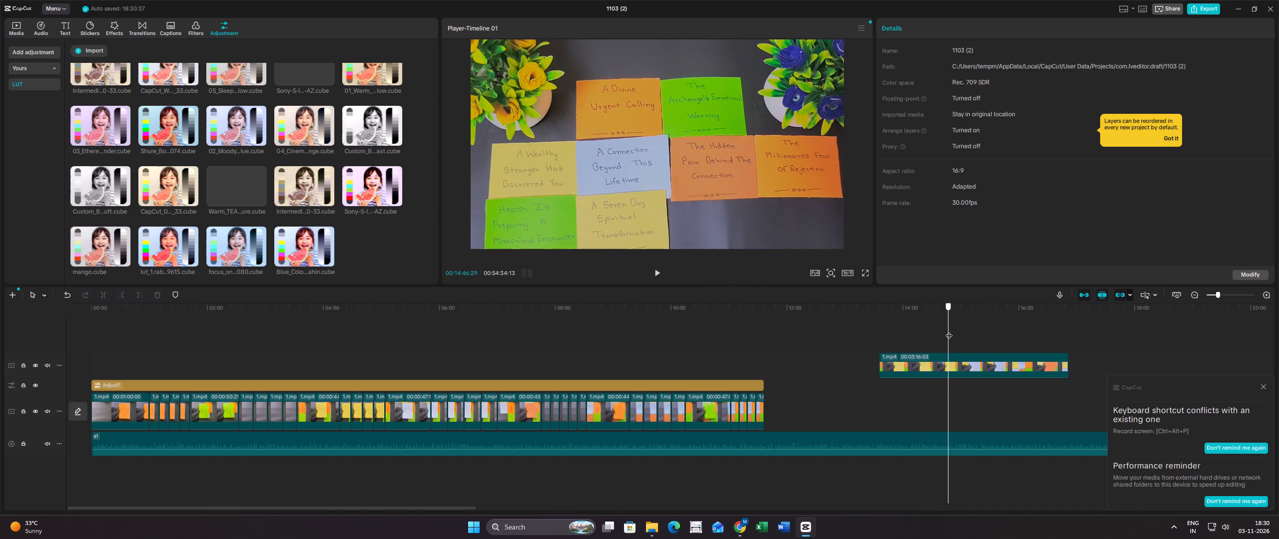
drag(949, 330, 947, 331)
click(944, 358)
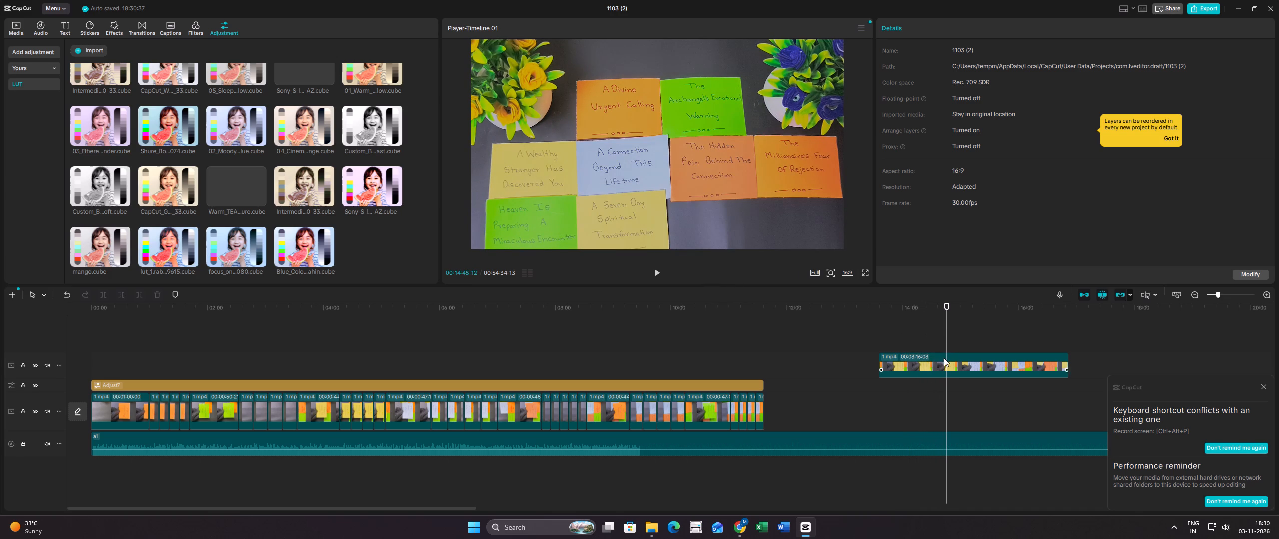
click(106, 295)
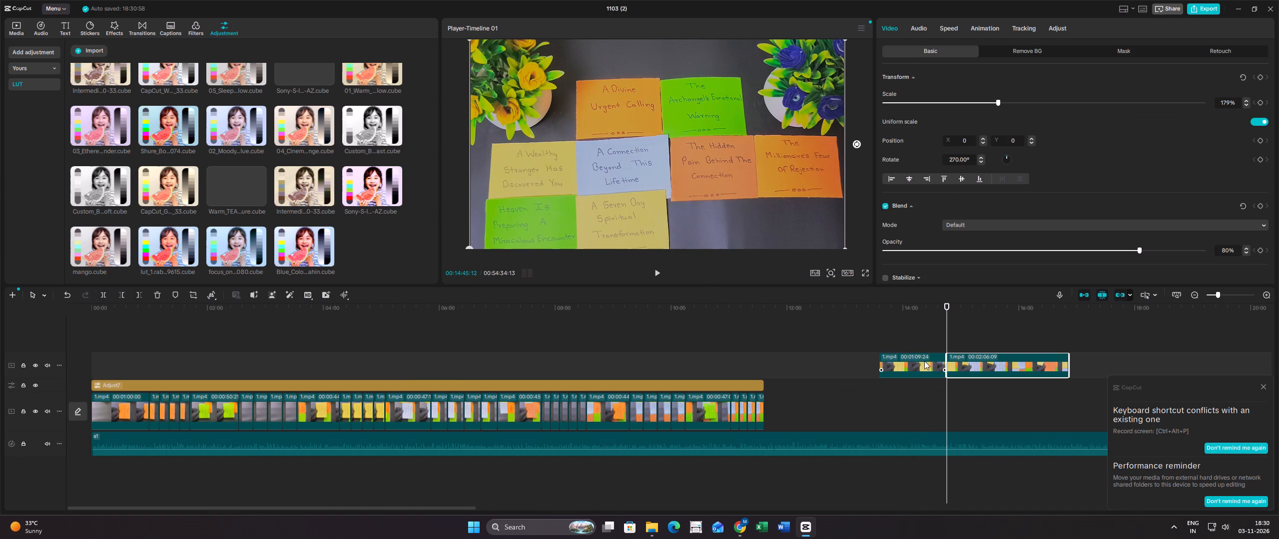
Move the split-off "A Seven Day Spiritual Transformation" clip along the overlay track to start where the main video ends.
drag(924, 361, 810, 361)
Split the "Seven Day Spiritual Transformation" clip at about 12:35, separating its still tail where the cards lie without the hand.
click(795, 328)
drag(795, 328, 811, 332)
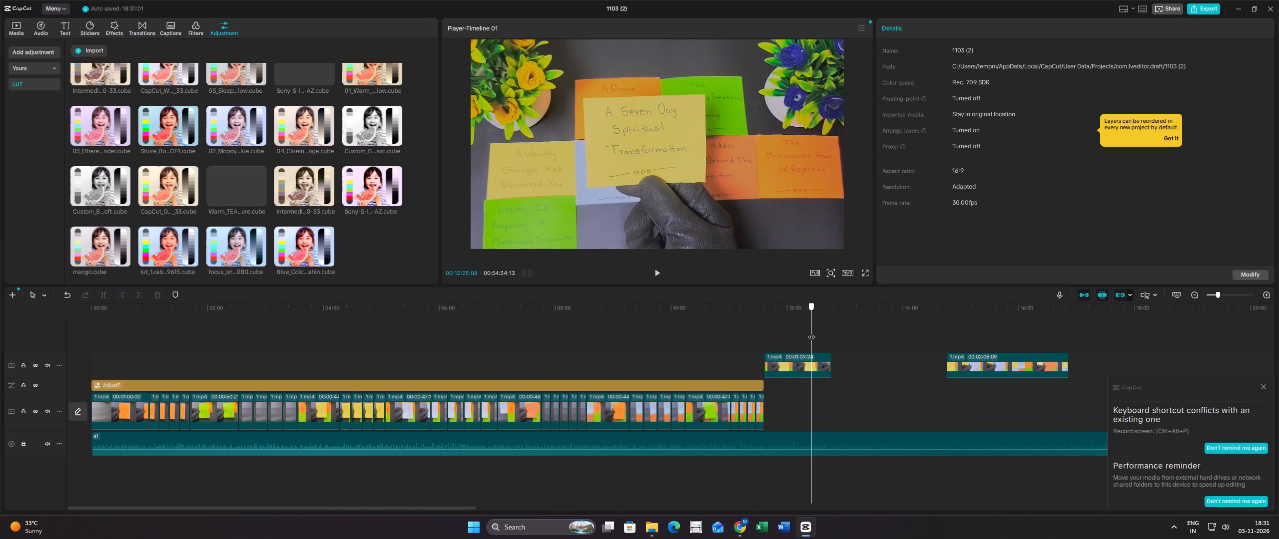
drag(811, 332, 813, 332)
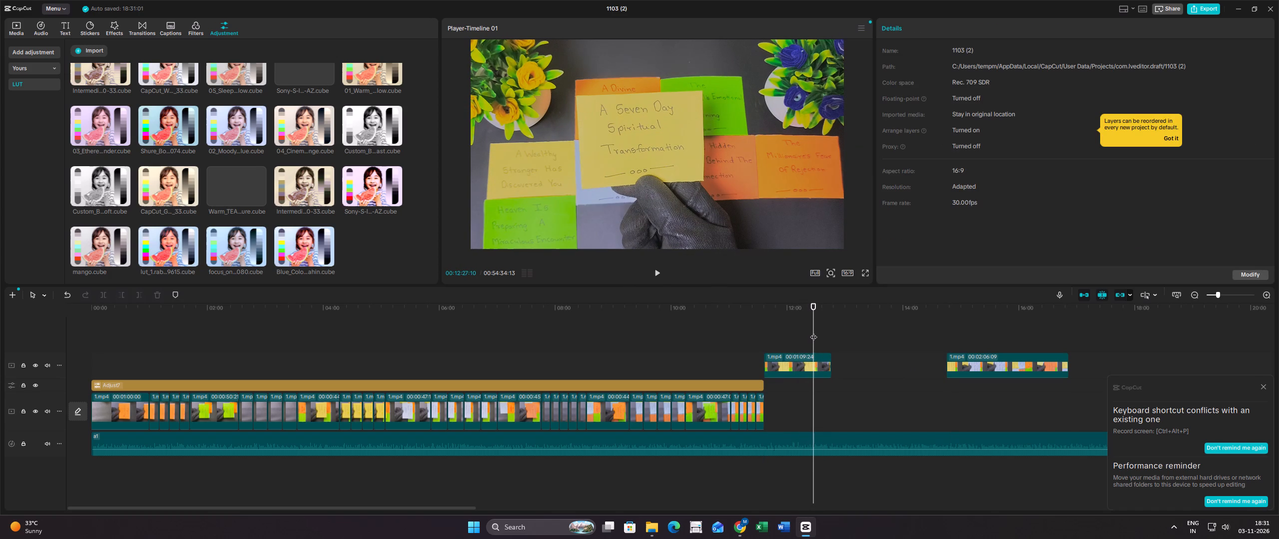
drag(813, 332, 817, 331)
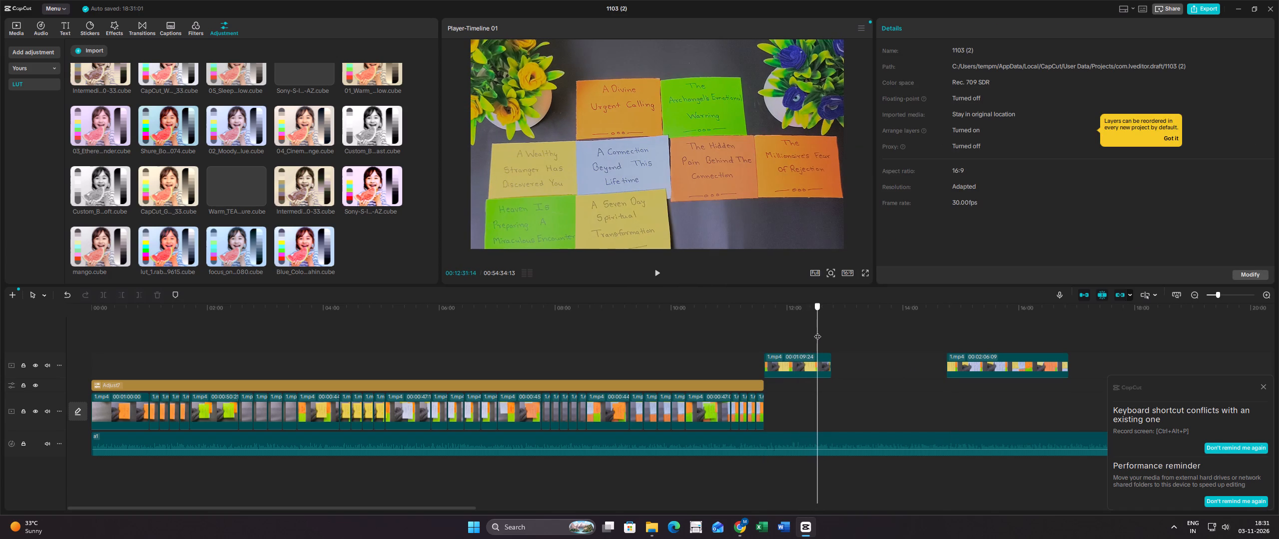
drag(817, 331, 820, 331)
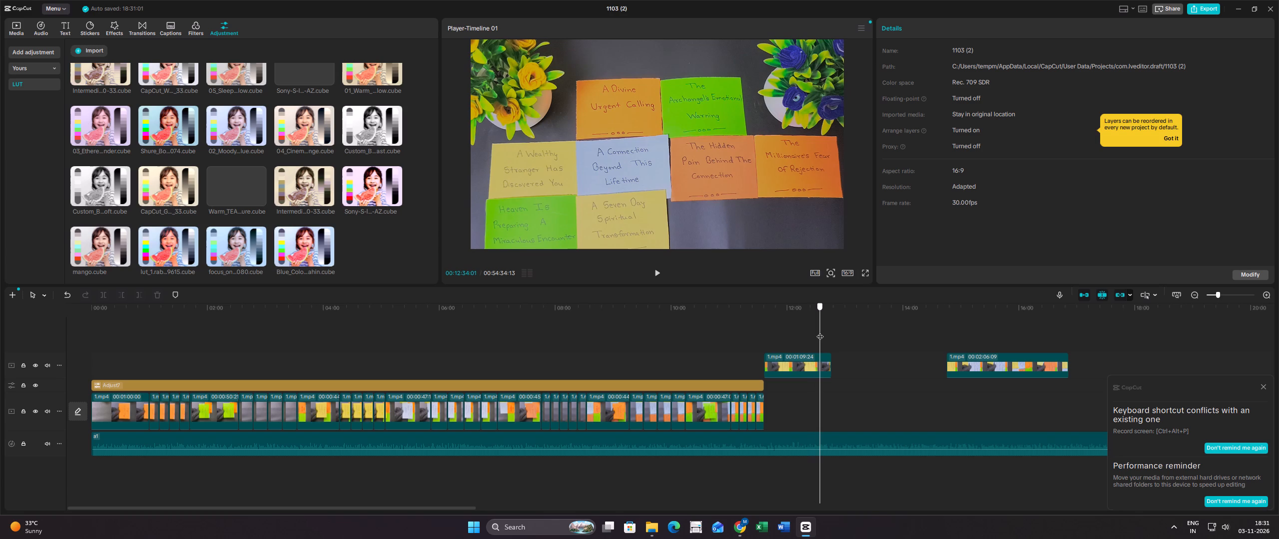
drag(820, 331, 821, 332)
click(804, 355)
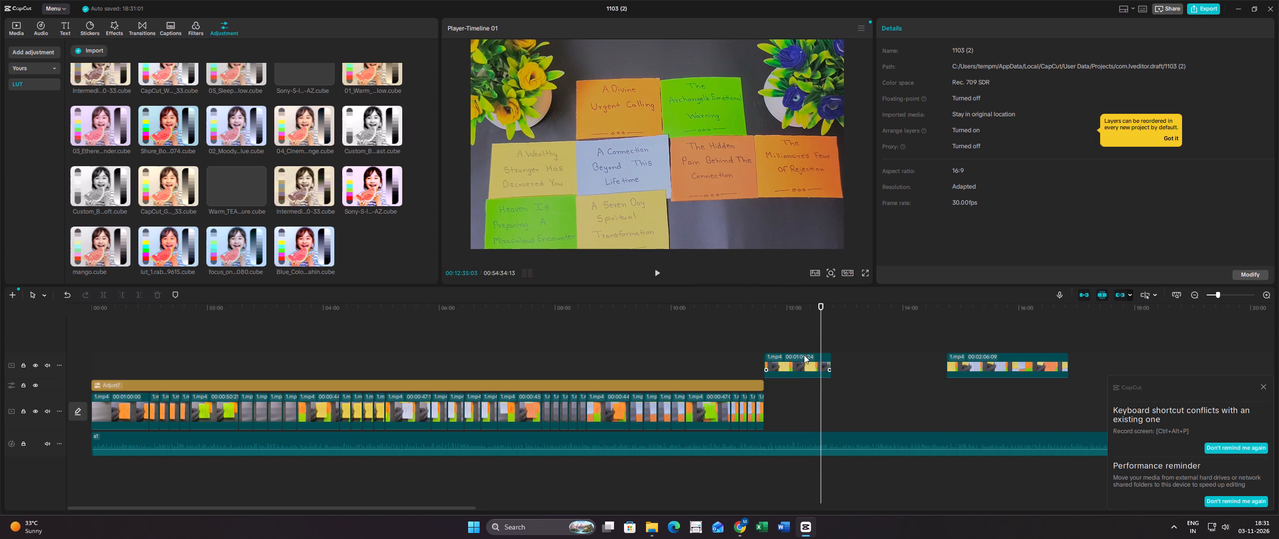
click(103, 296)
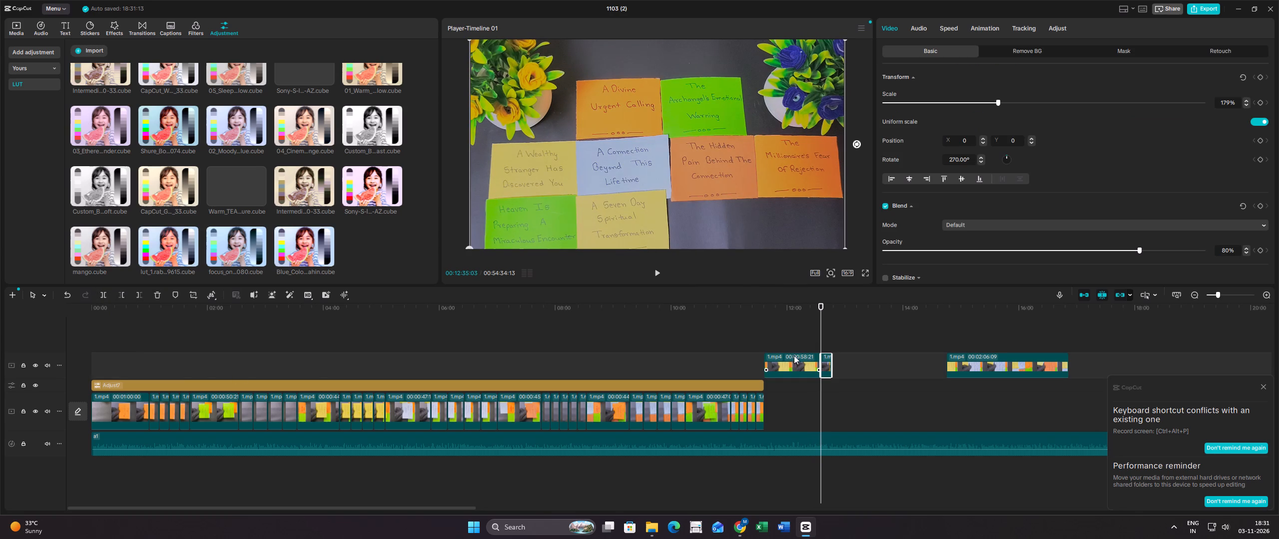
Copy the still tail of the "A Seven Day Spiritual Transformation" clip and paste three copies end to end behind it.
drag(820, 336, 828, 336)
right_click(825, 360)
right_click(825, 360)
click(871, 150)
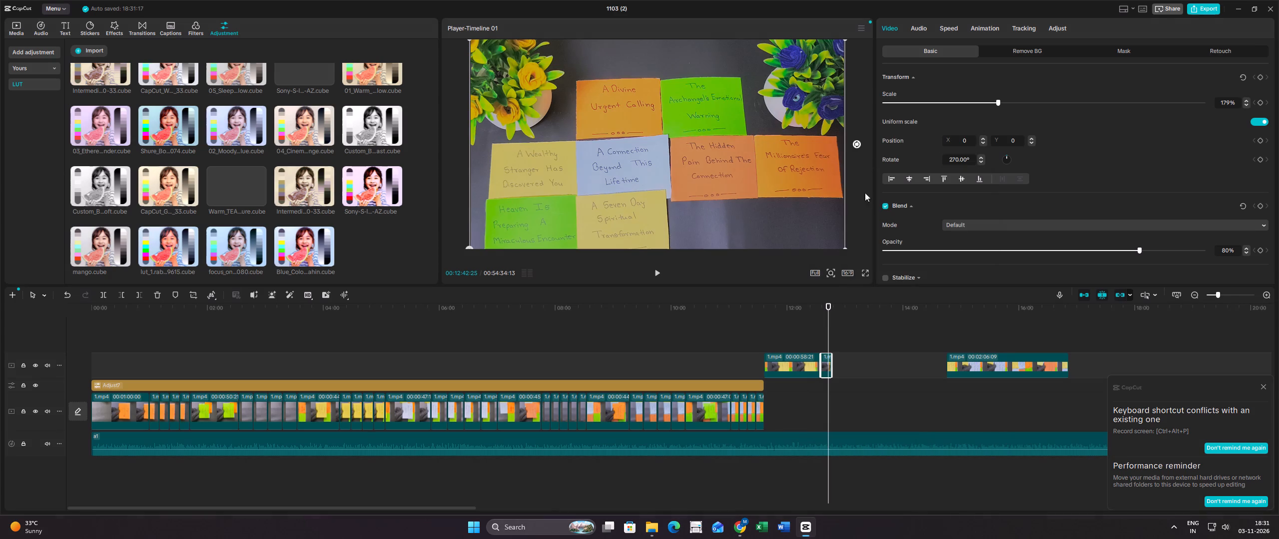
click(833, 333)
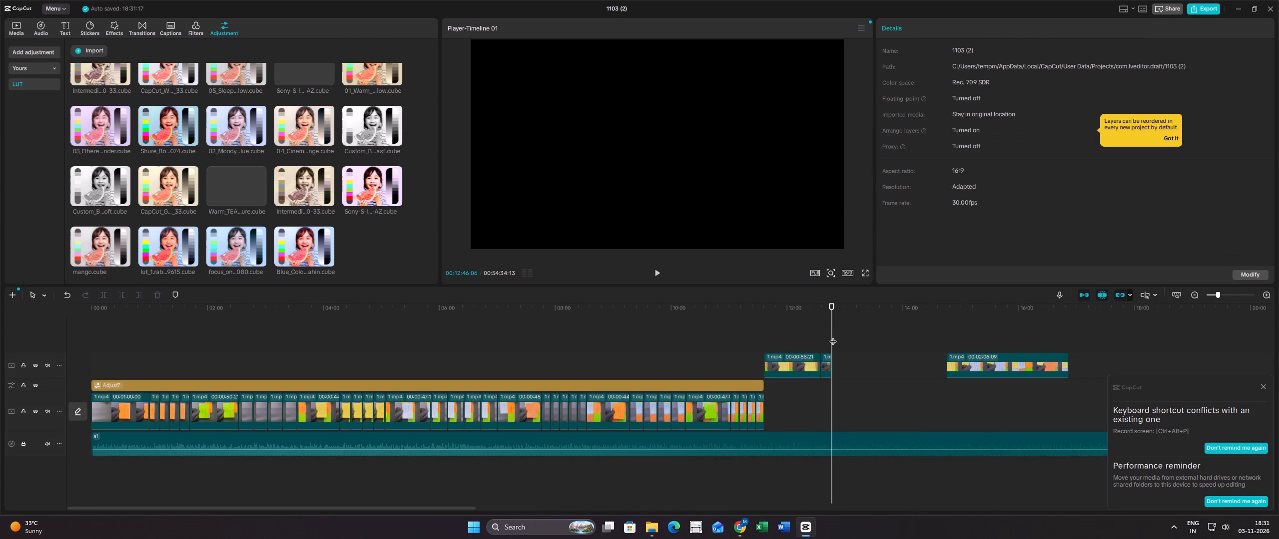
key(ctrl+v)
ctrl+click(841, 340)
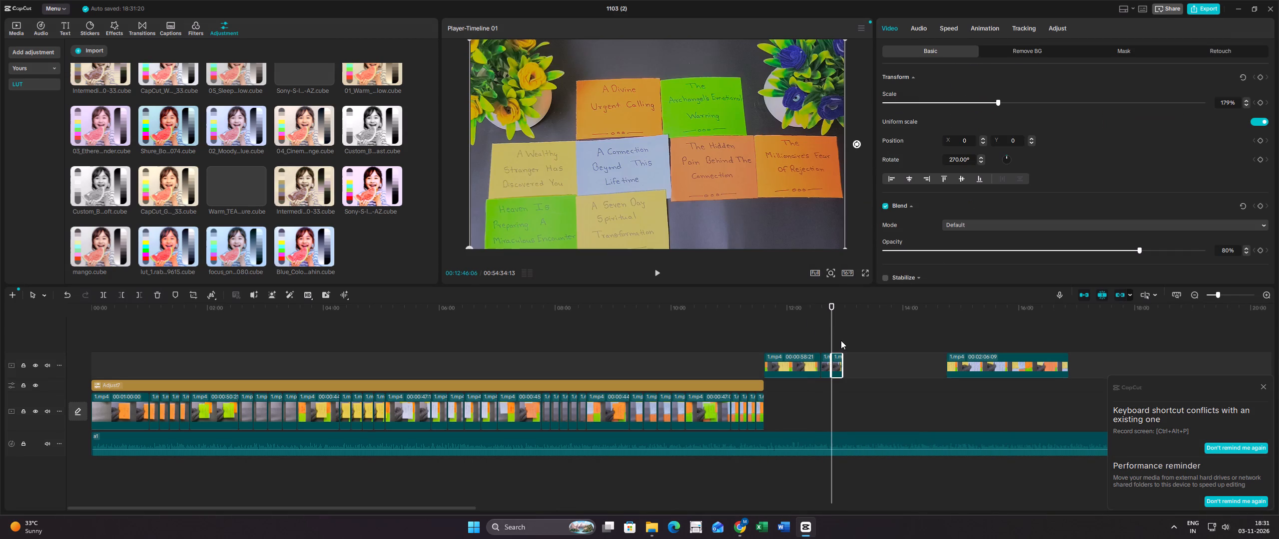
key(ctrl+v)
ctrl+click(852, 336)
key(ctrl+v)
Move the "Seven Day Spiritual Transformation" clip with all its still tail pieces onto the end of the main video track and check the joins.
drag(879, 337, 791, 363)
drag(789, 363, 791, 407)
click(789, 357)
drag(789, 357, 808, 358)
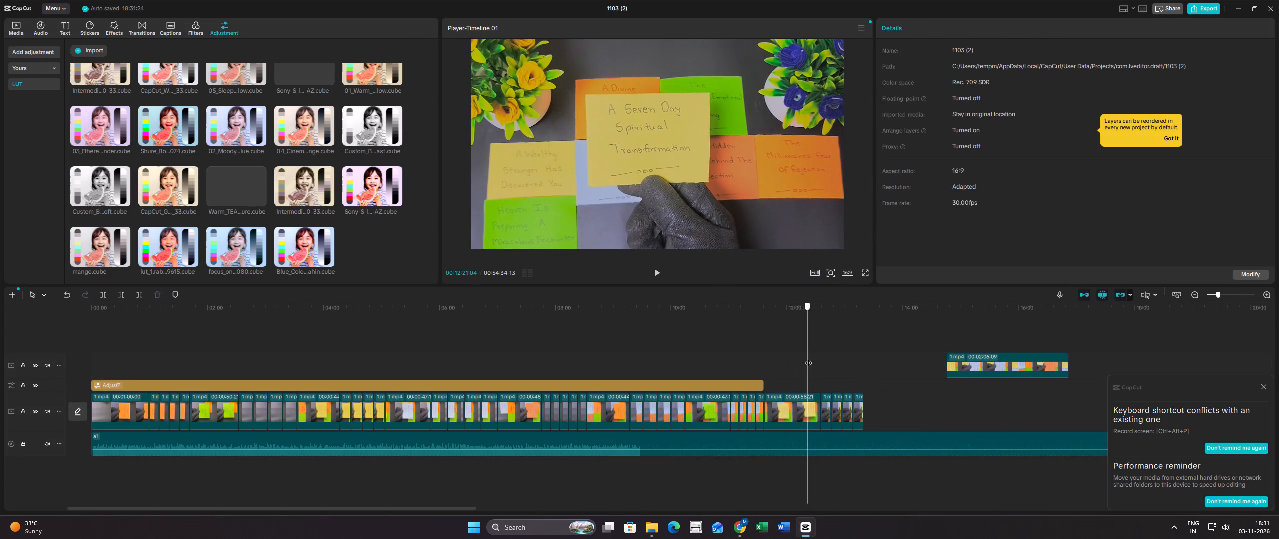
drag(808, 358, 833, 357)
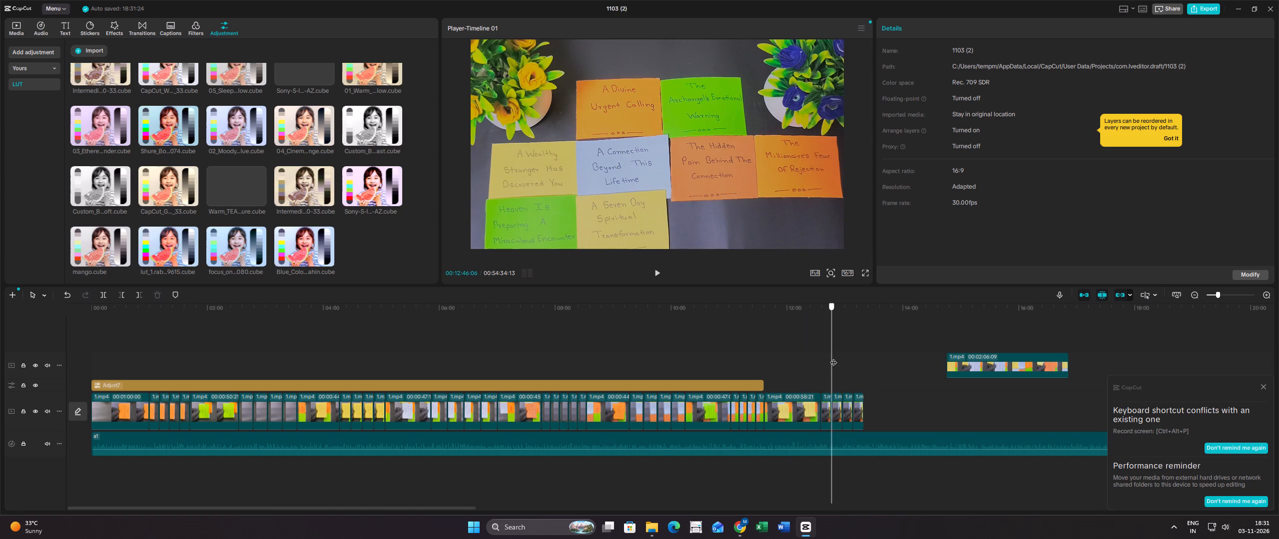
drag(833, 357, 854, 361)
Extend the blue-toner adjustment layer to the new end of the main video, at about 13:19.
click(754, 365)
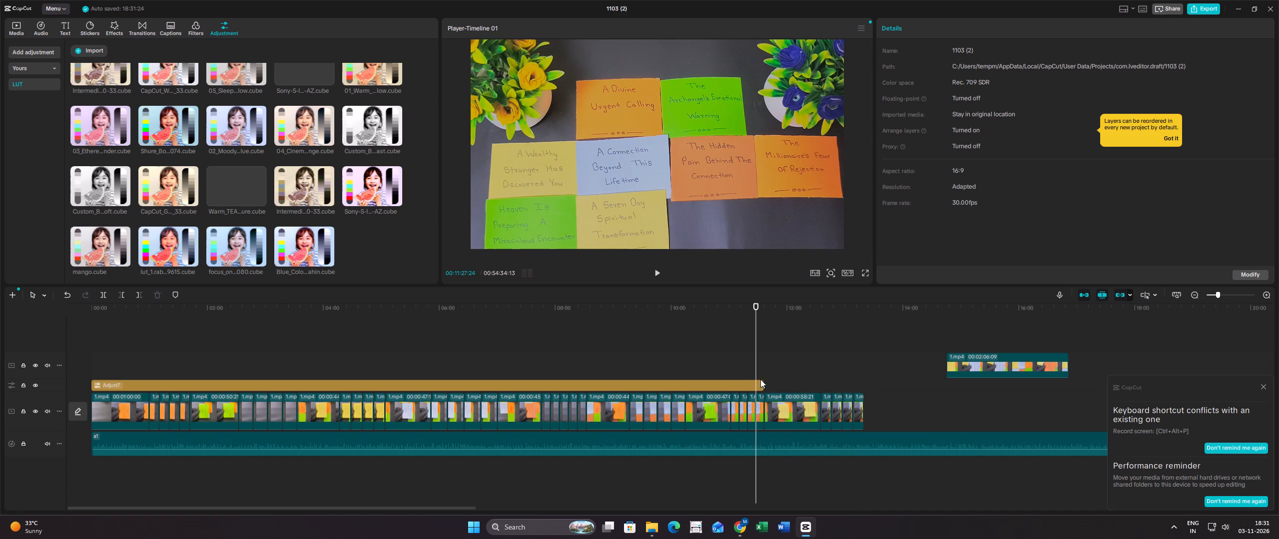
click(760, 379)
click(763, 383)
drag(765, 384, 860, 386)
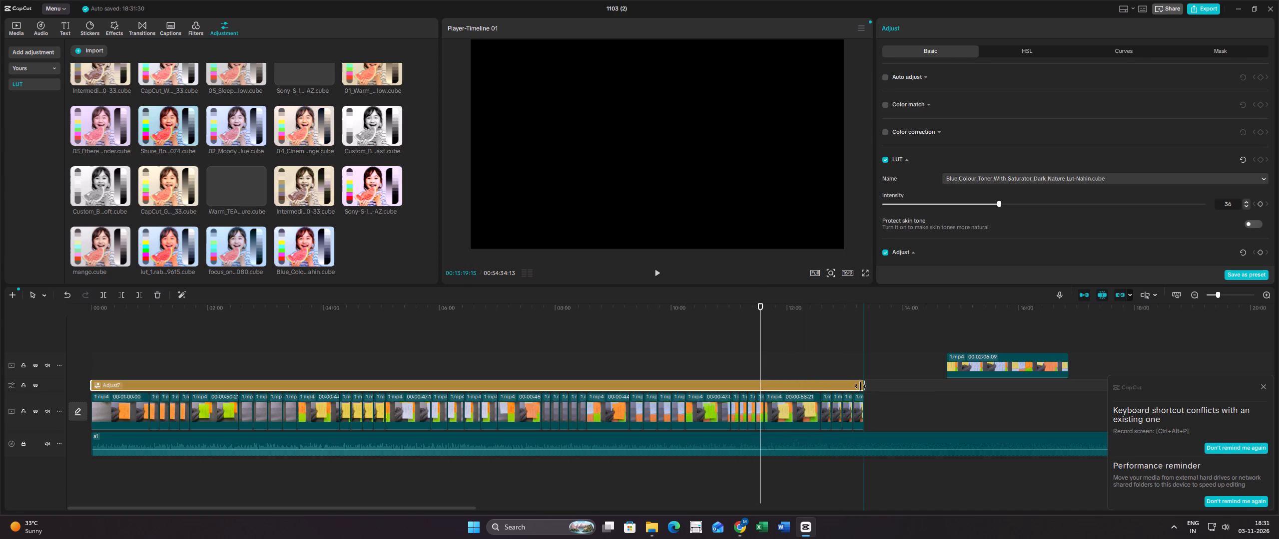
drag(860, 386, 863, 386)
Set the opacity of the main "A Seven Day Spiritual Transformation" clip to 70%.
click(842, 361)
drag(842, 361, 787, 354)
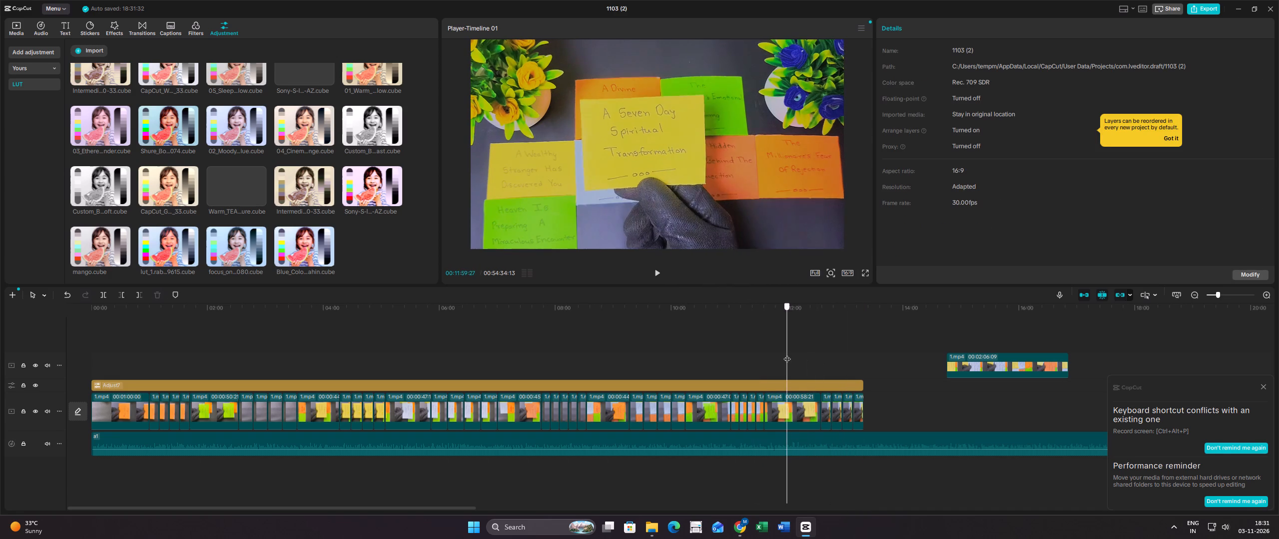
drag(787, 354, 814, 352)
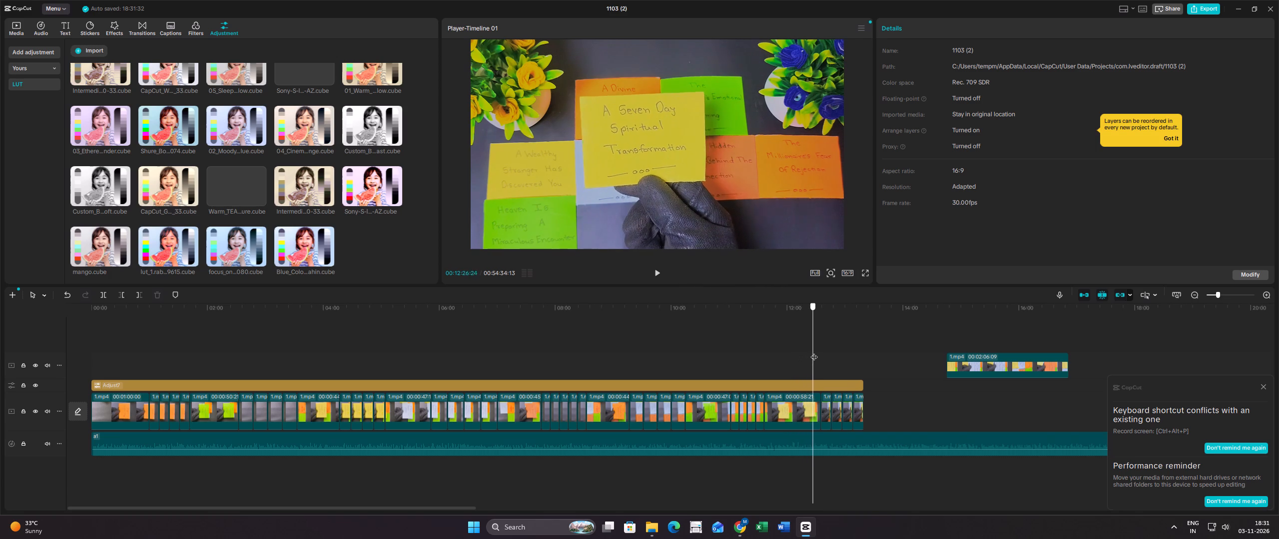
drag(814, 352, 803, 350)
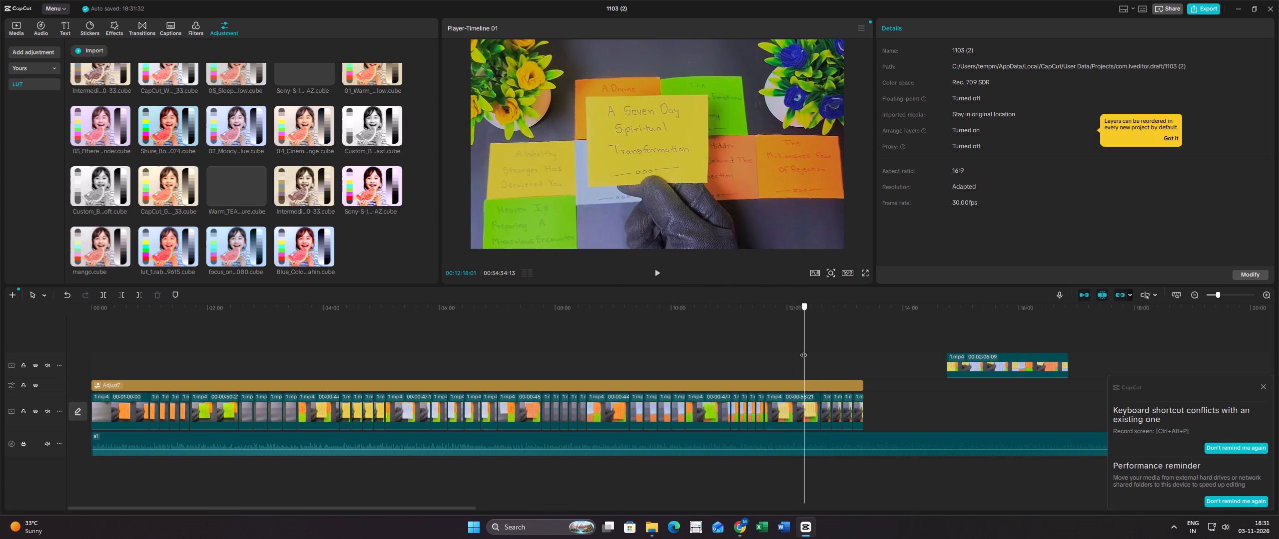
drag(803, 350, 808, 350)
click(800, 407)
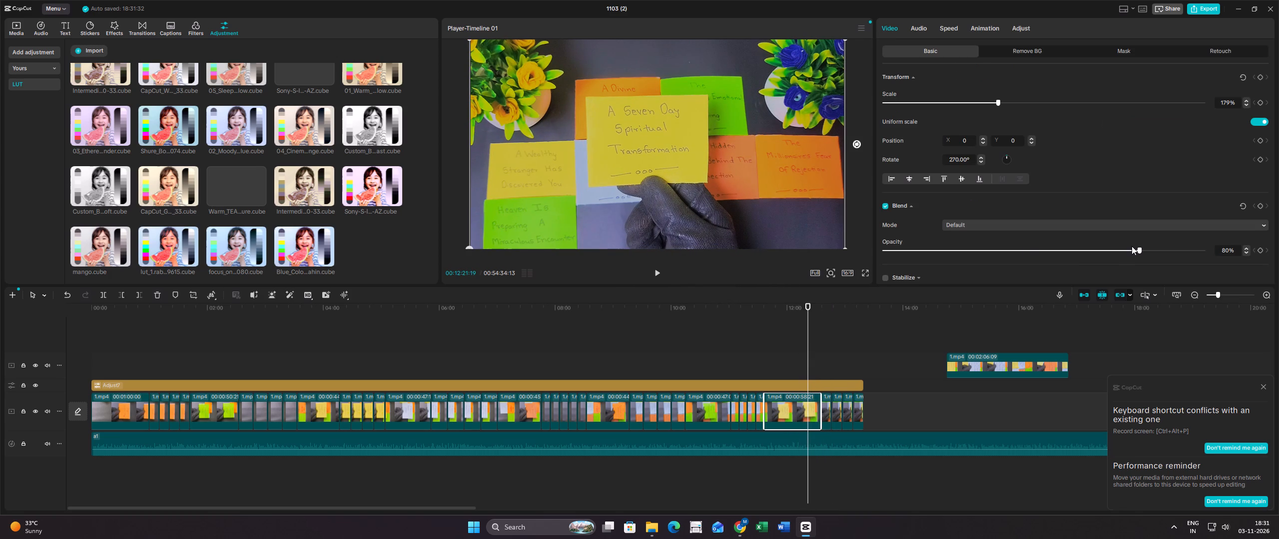
drag(1132, 246, 1113, 253)
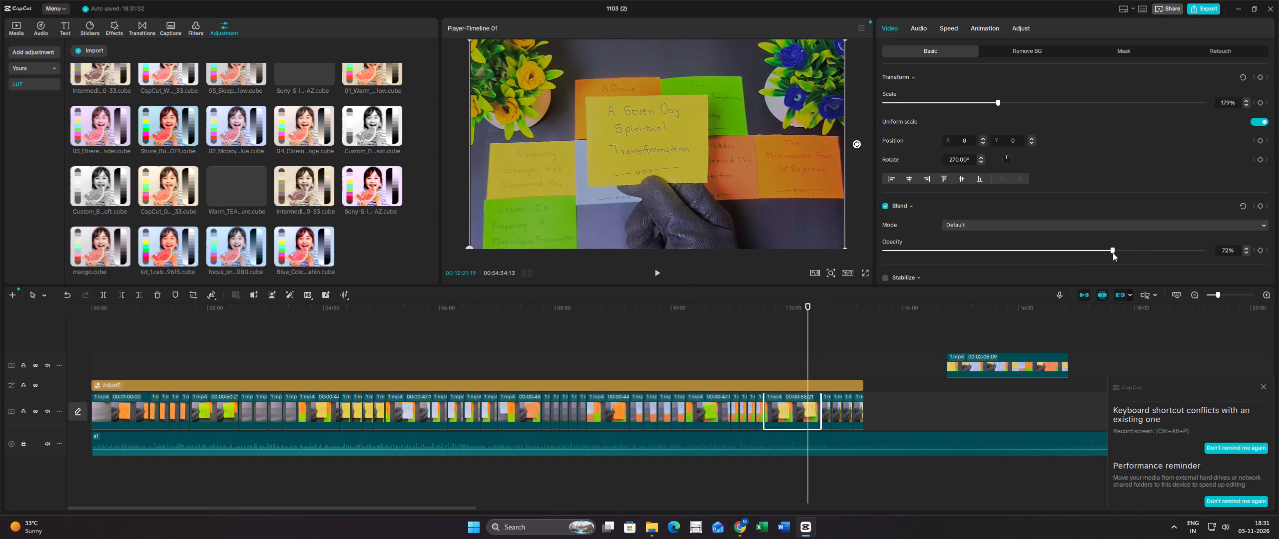
drag(1113, 253, 1109, 253)
Set the opacity of the main "Heaven Is Preparing A Miraculous Encounter" clip to 70%.
click(709, 352)
click(705, 404)
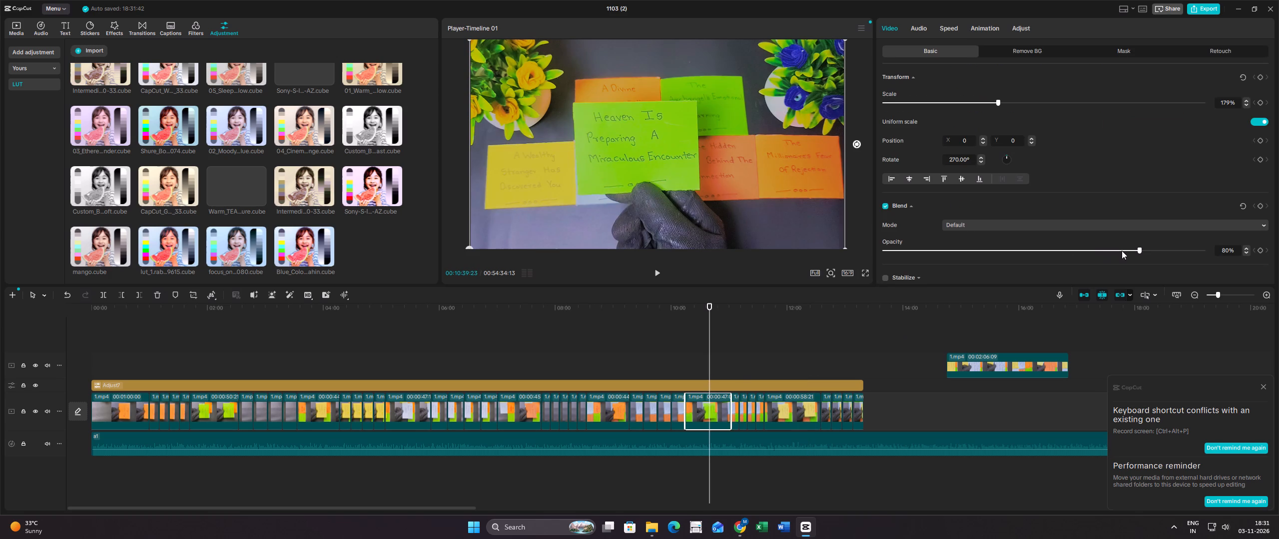
click(1122, 251)
drag(1122, 251, 1109, 253)
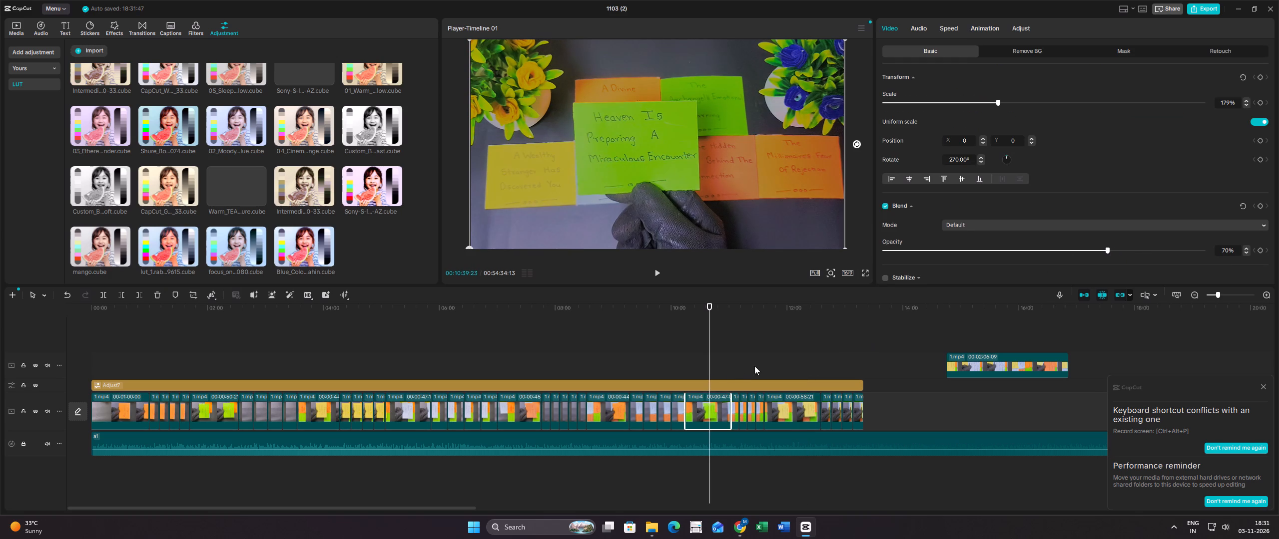
Check the opacity of the "Millionaires Fear of Rejection" clip and review the still tail shots up to the end of the main video.
click(606, 351)
click(609, 405)
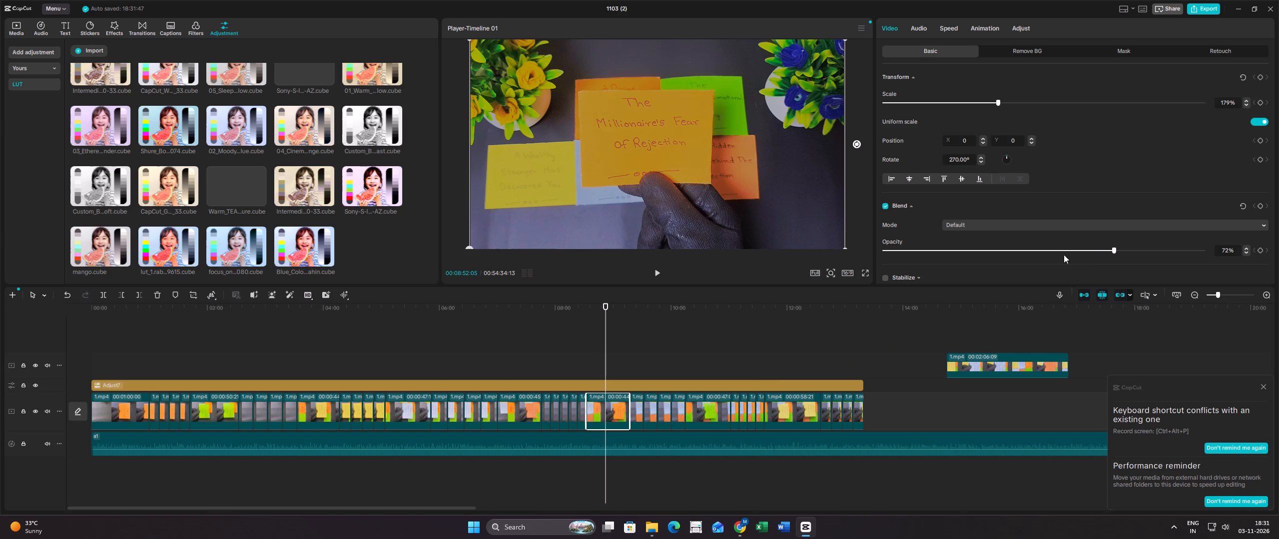
click(1112, 251)
click(713, 361)
drag(713, 361, 739, 357)
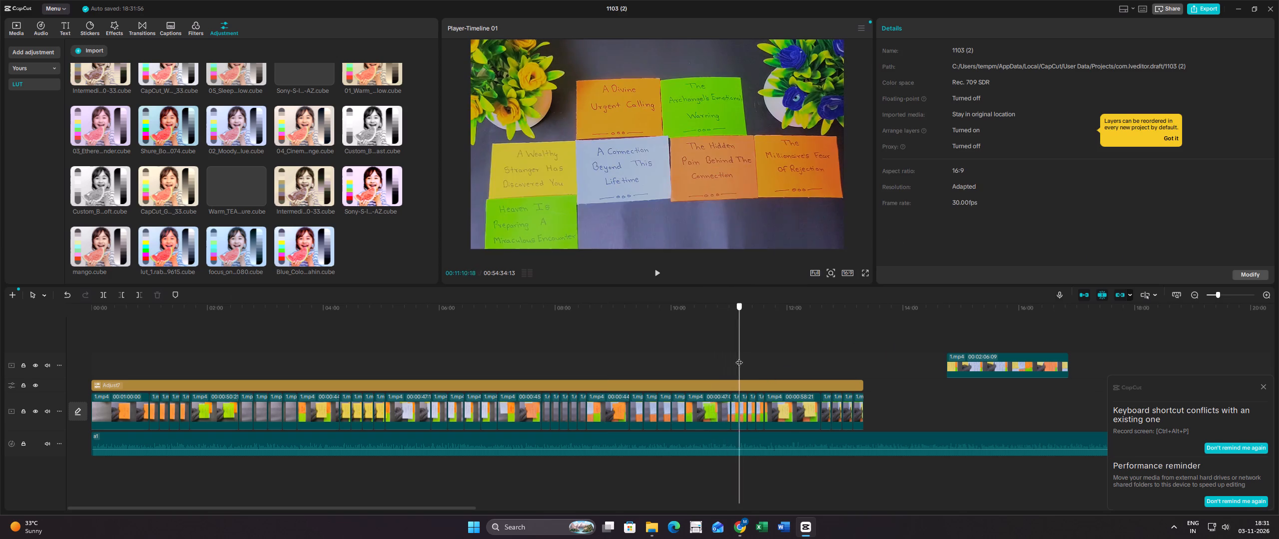
drag(739, 357, 833, 353)
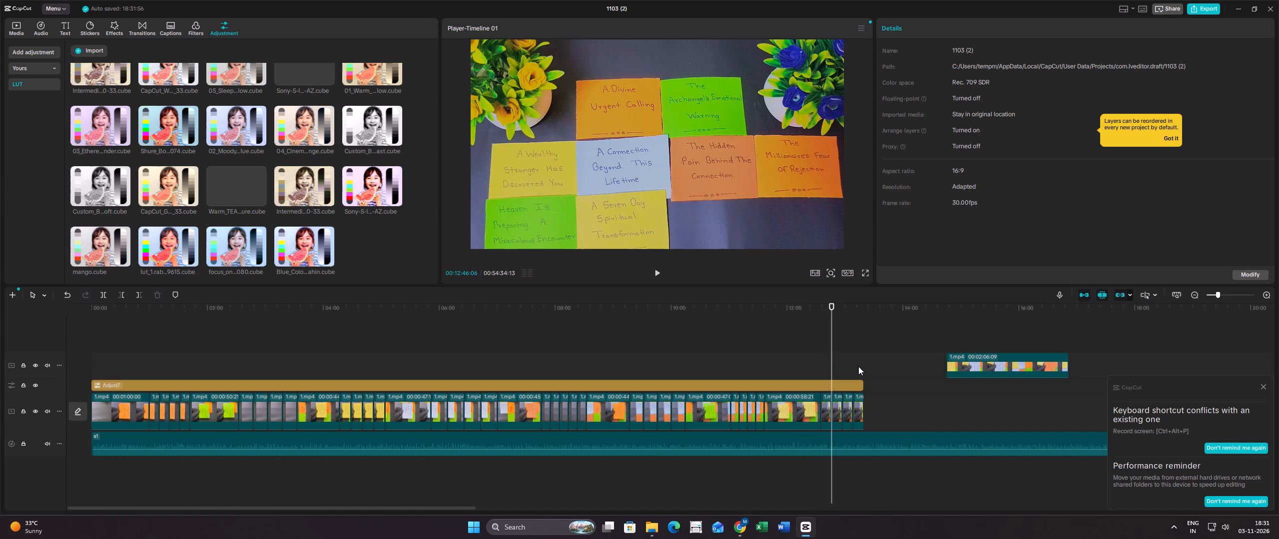
click(858, 359)
Split the remaining overlay video at about 15:48, after the "The Viewer Must Choose To Receive The Blessing" card is laid down.
click(947, 337)
drag(947, 337, 961, 339)
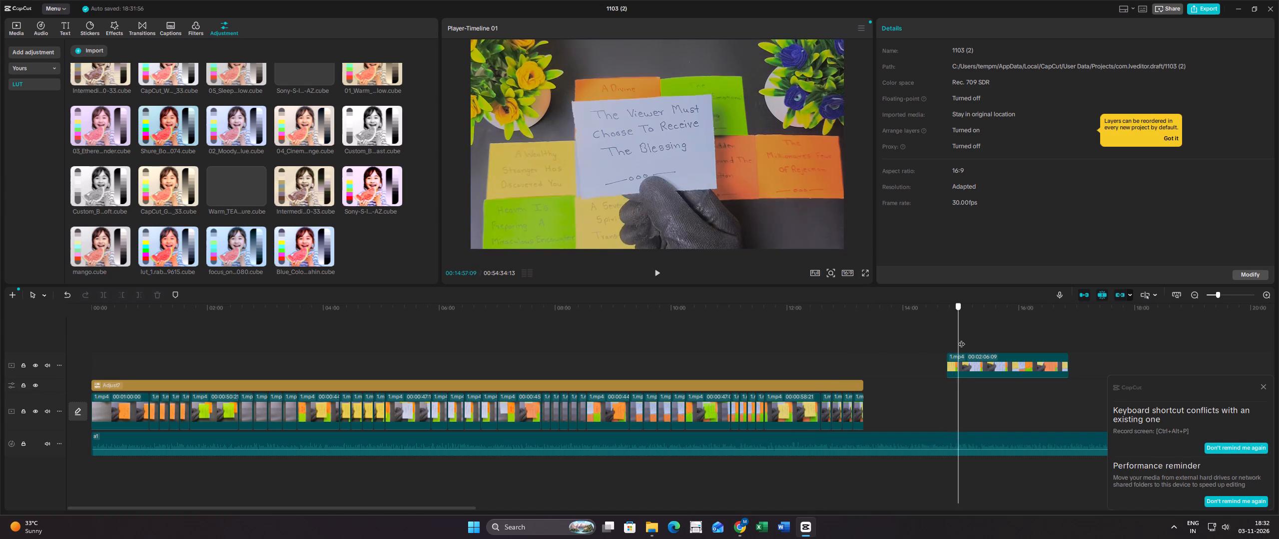
drag(961, 339, 1011, 337)
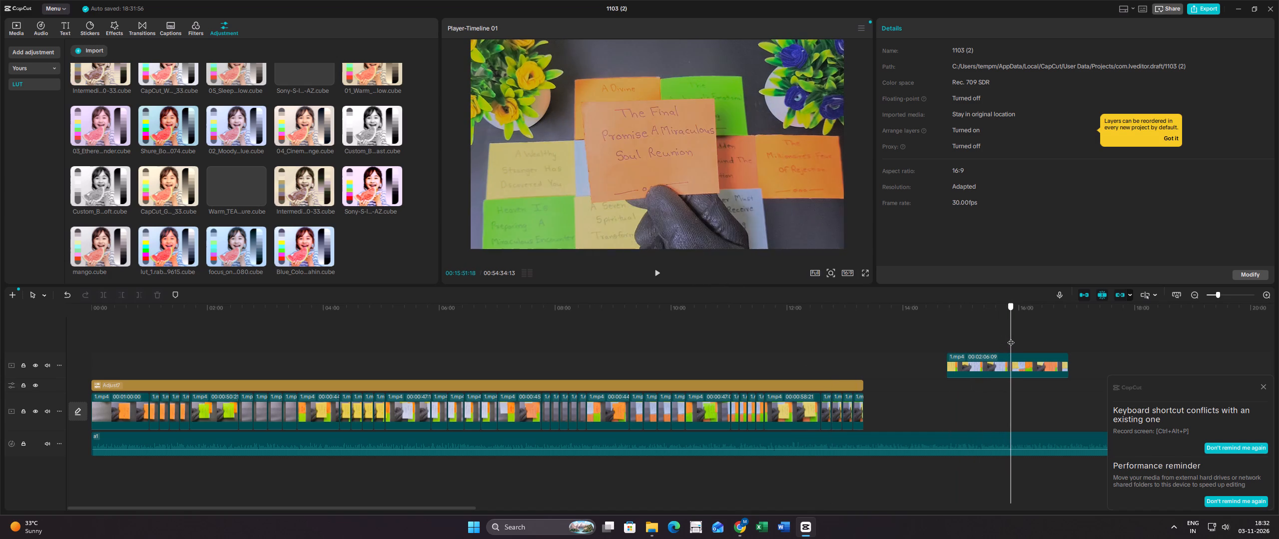
drag(1011, 337, 1007, 335)
click(1005, 358)
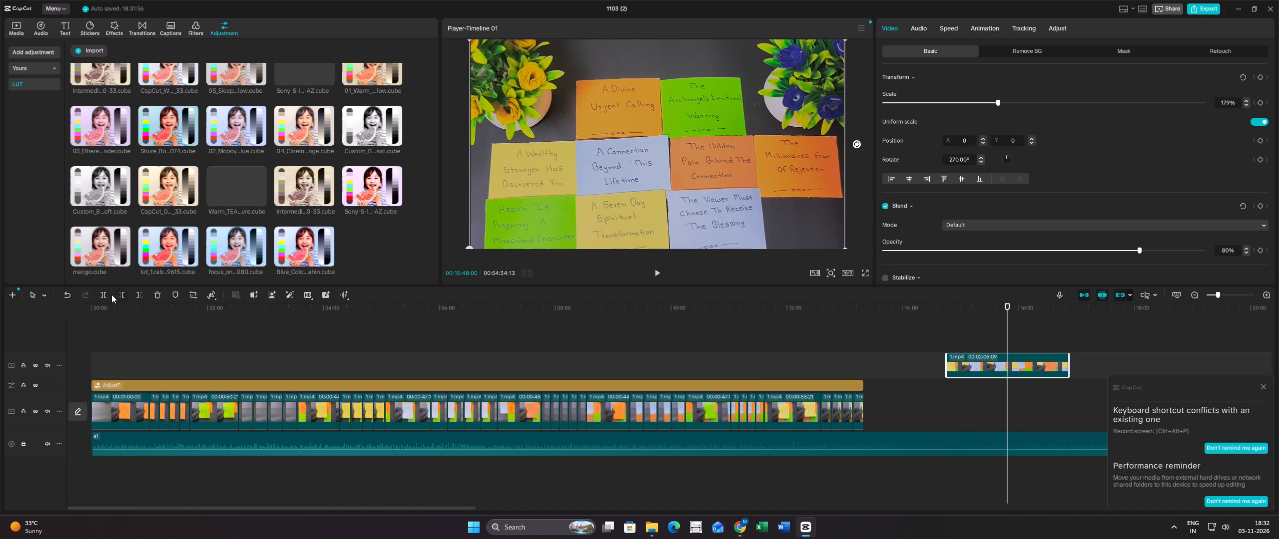
click(107, 293)
click(1266, 388)
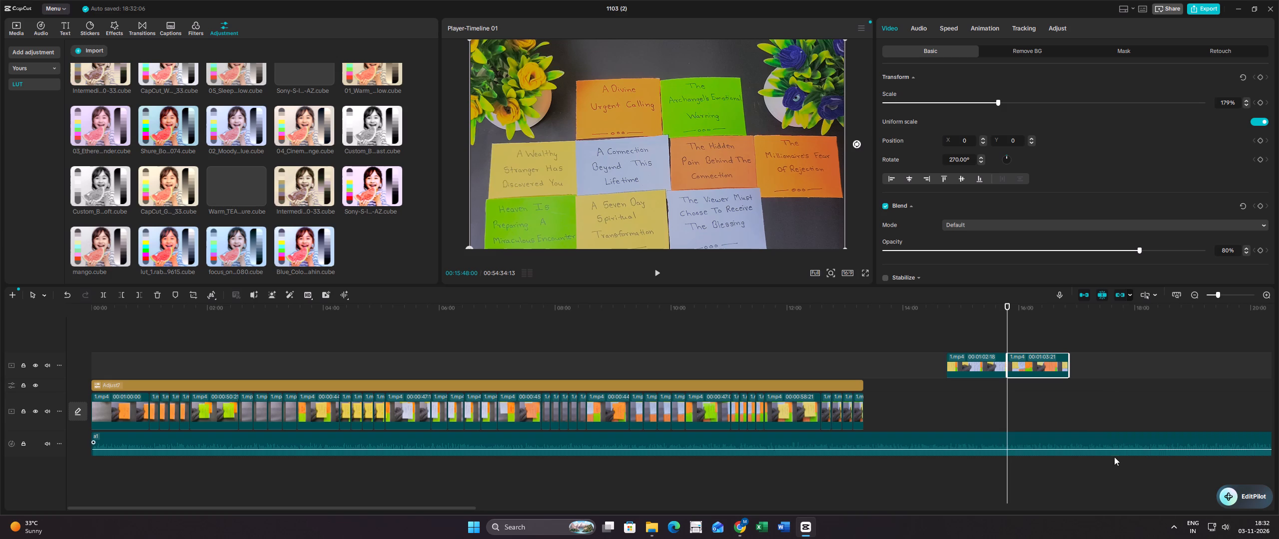
Move the remaining overlay clip after the split further along its track to about 19:00, leaving room before it.
drag(426, 507, 483, 506)
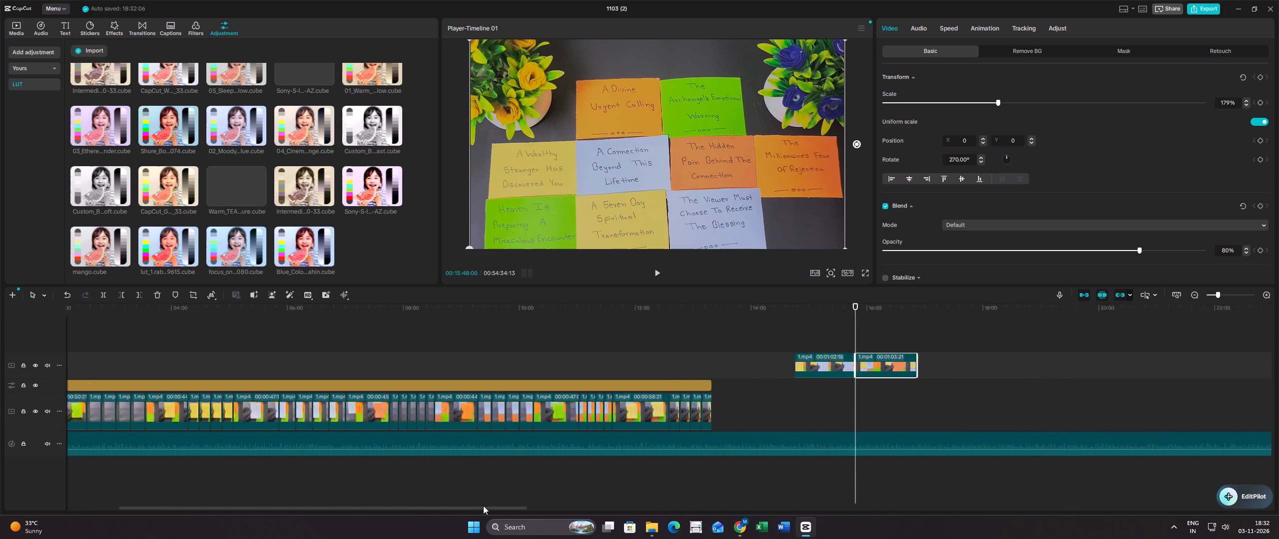
drag(483, 506, 632, 501)
drag(434, 364, 622, 367)
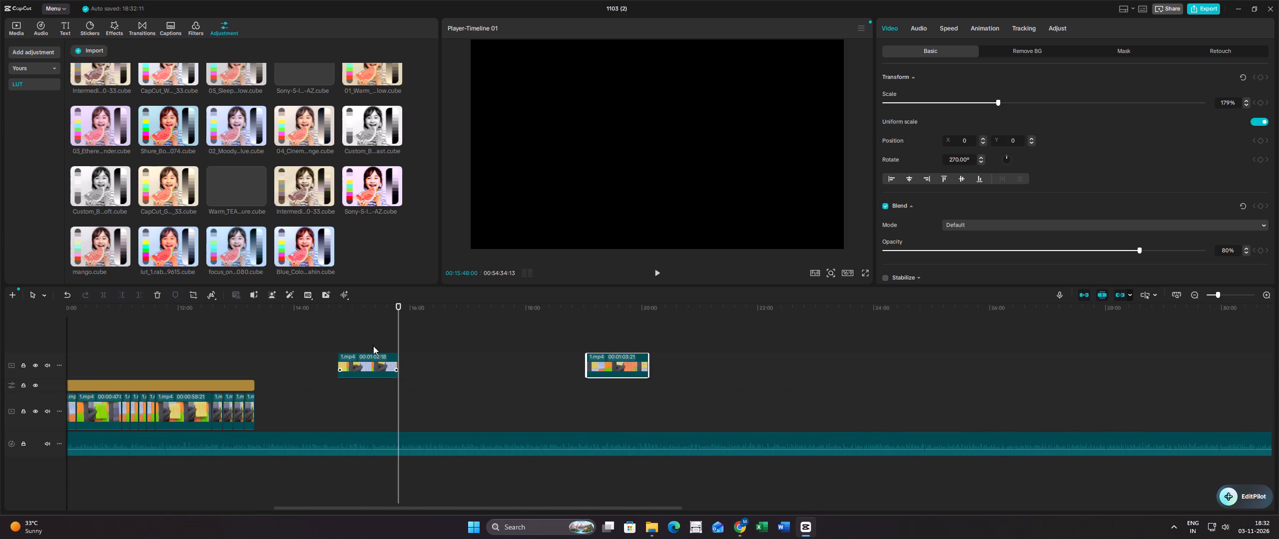
Move the "The Viewer Must Choose To Receive The Blessing" clip along the overlay track to start where the main video ends.
click(360, 335)
drag(372, 365, 289, 368)
Split the "Viewer Must Choose To Receive The Blessing" clip at about 14:08, separating its still tail without the hand.
click(278, 333)
drag(279, 332, 299, 331)
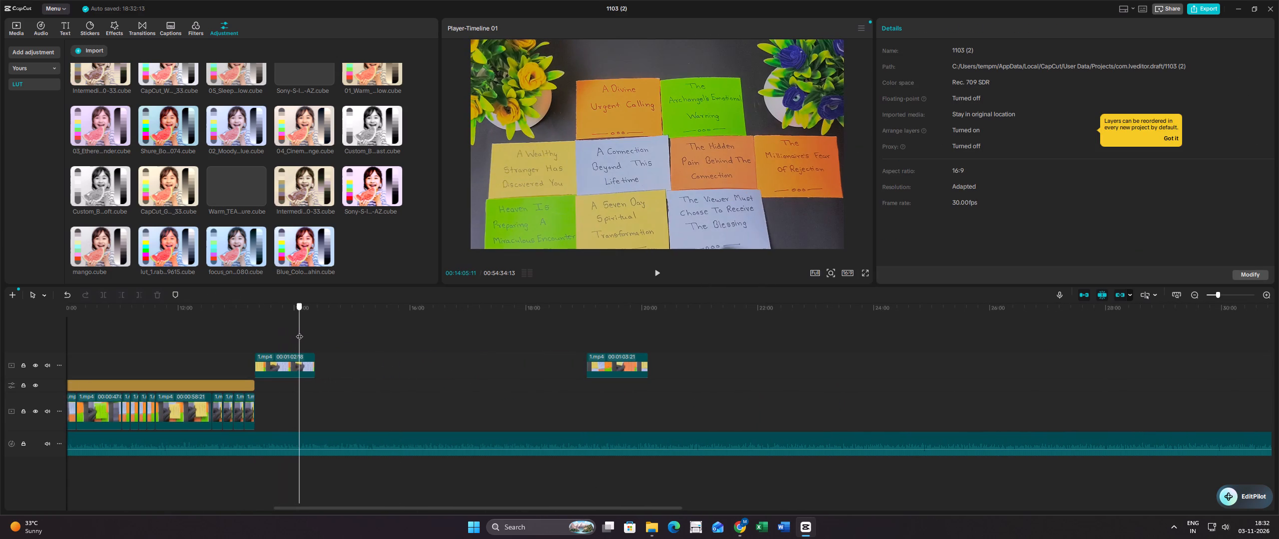
drag(299, 331, 302, 331)
click(298, 356)
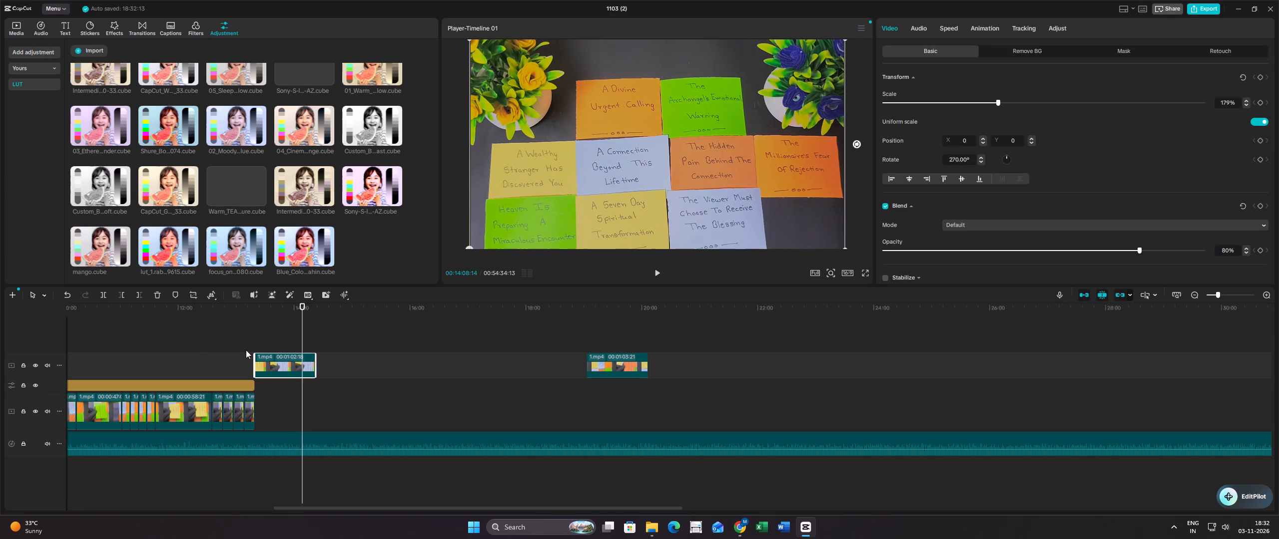
click(102, 294)
Copy the still tail of the "Viewer Must Choose To Receive The Blessing" clip and paste three copies end to end behind it.
click(303, 337)
drag(303, 337, 307, 337)
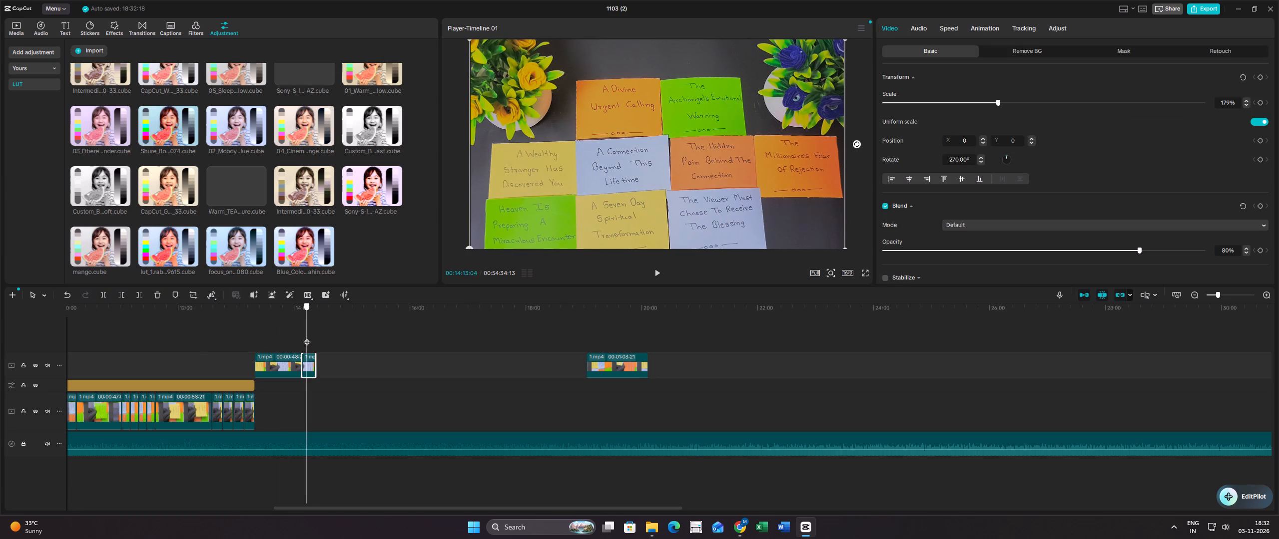
drag(307, 337, 311, 337)
right_click(304, 368)
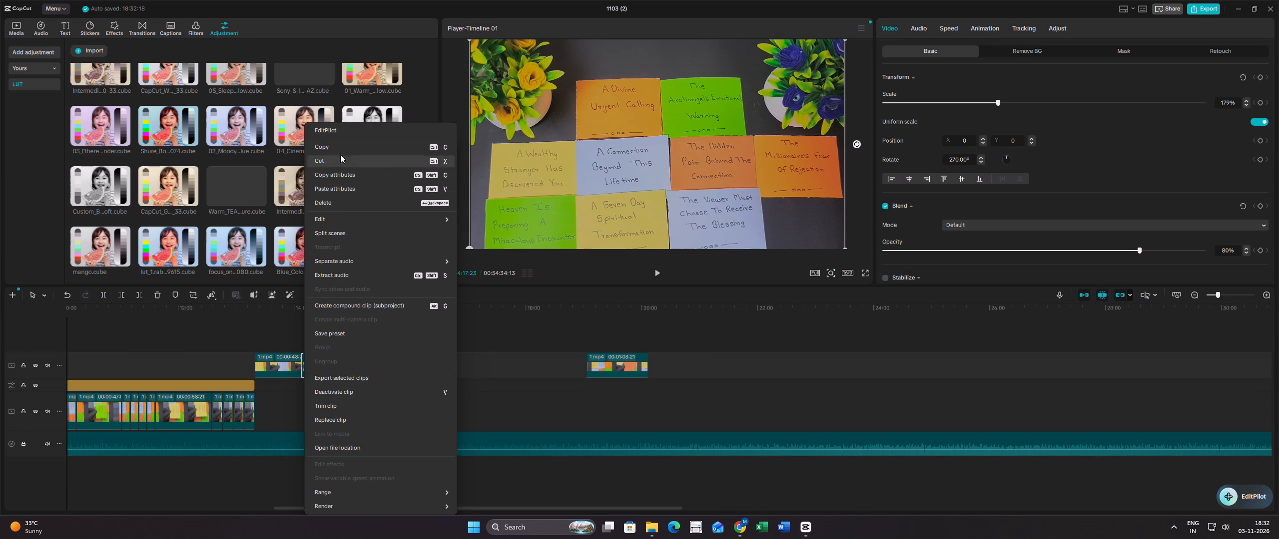
click(342, 147)
click(315, 330)
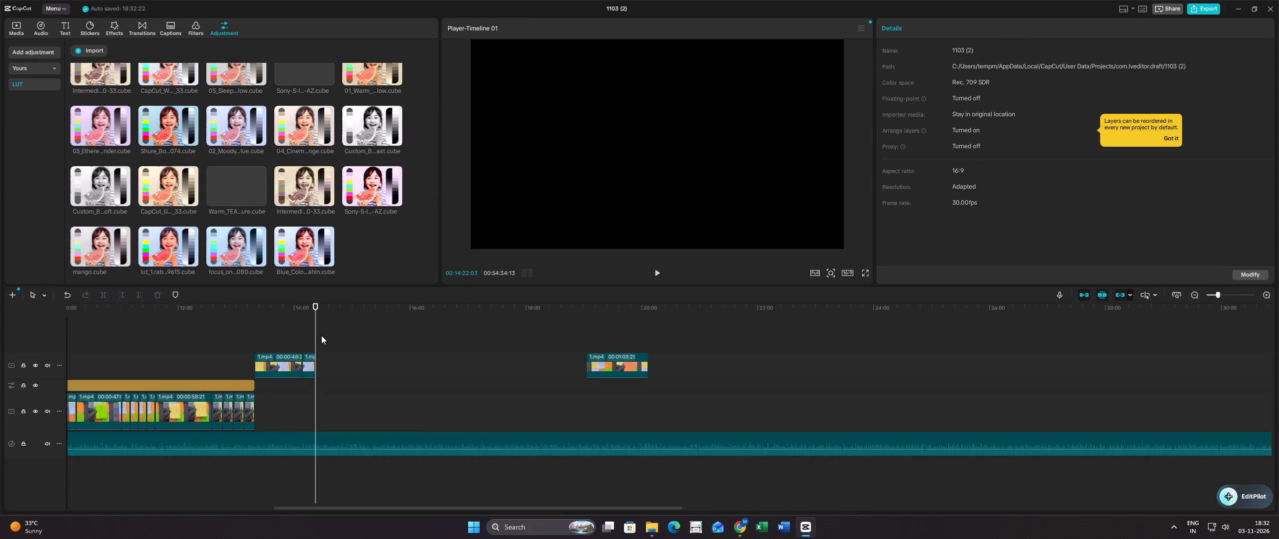
key(ctrl+v)
ctrl+click(329, 333)
key(ctrl+v)
ctrl+double_click(338, 335)
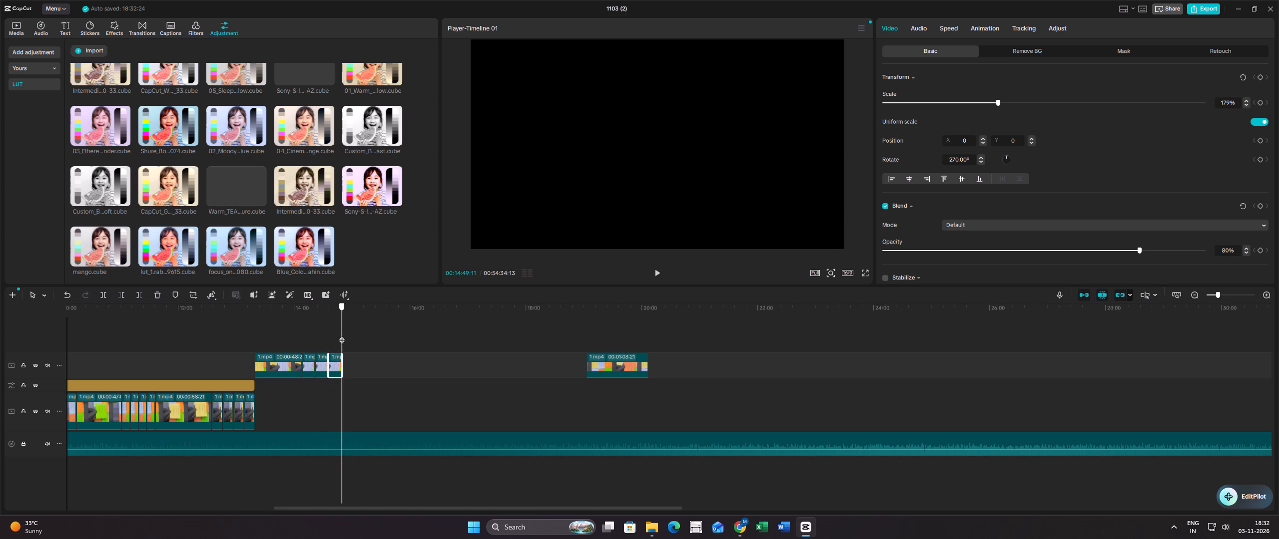
key(ctrl+v)
Move the "Viewer Must Choose To Receive The Blessing" clip with all its still tail pieces onto the main video track's end and check the joins.
drag(365, 348, 285, 363)
drag(278, 362, 283, 410)
click(287, 348)
drag(287, 347, 313, 348)
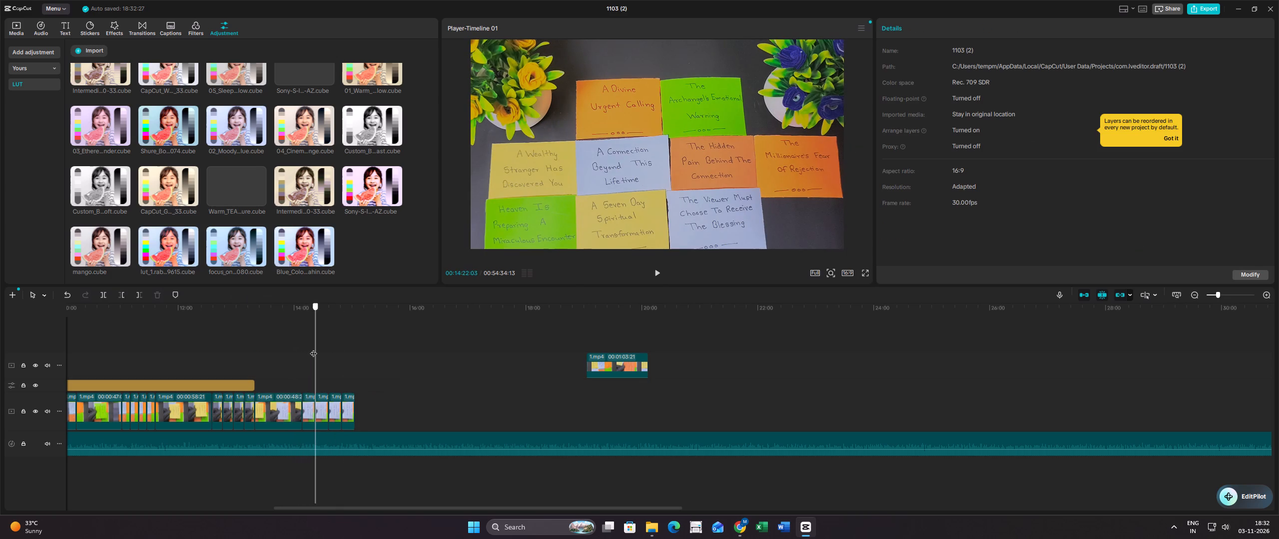
drag(313, 348, 308, 342)
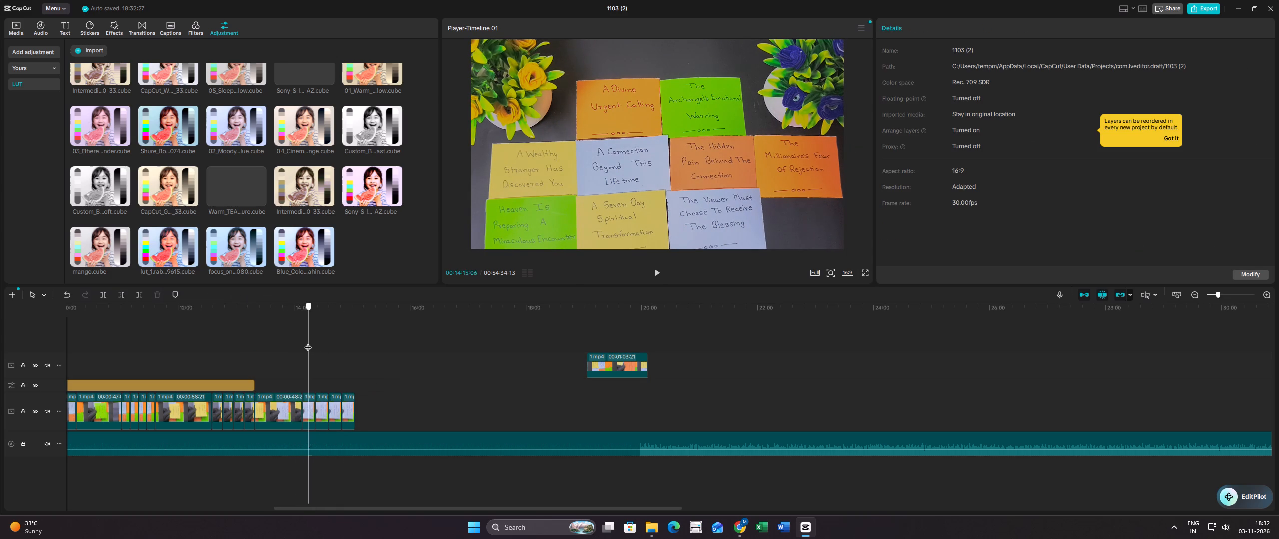
drag(308, 342, 346, 344)
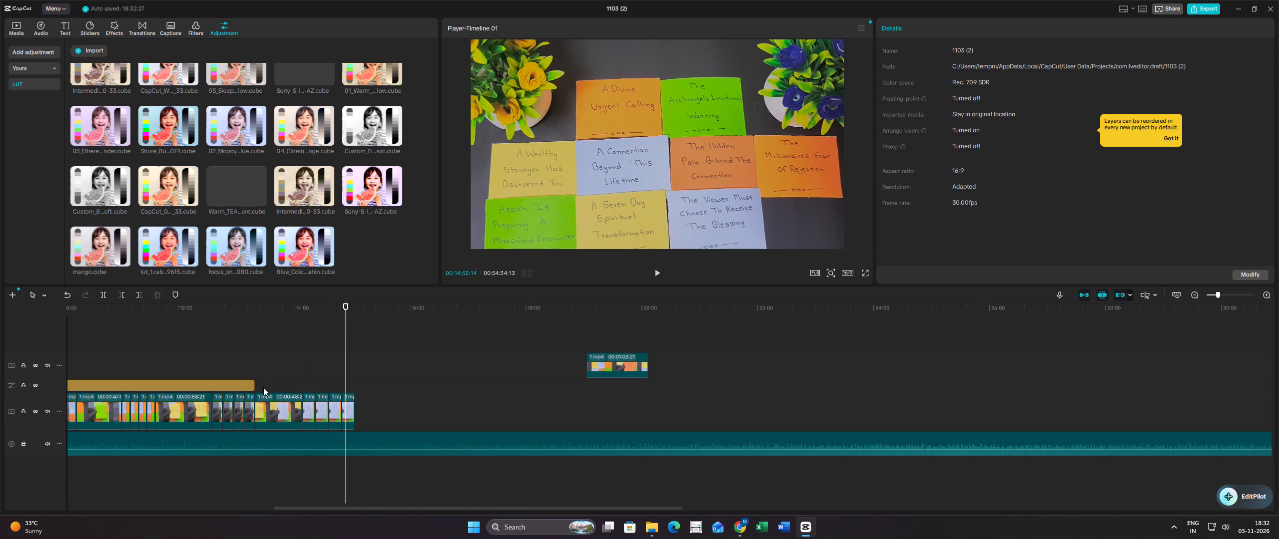
Extend the blue-toner adjustment layer to the end of the last "Receive The Blessing" still tail piece.
click(253, 384)
drag(253, 383, 352, 382)
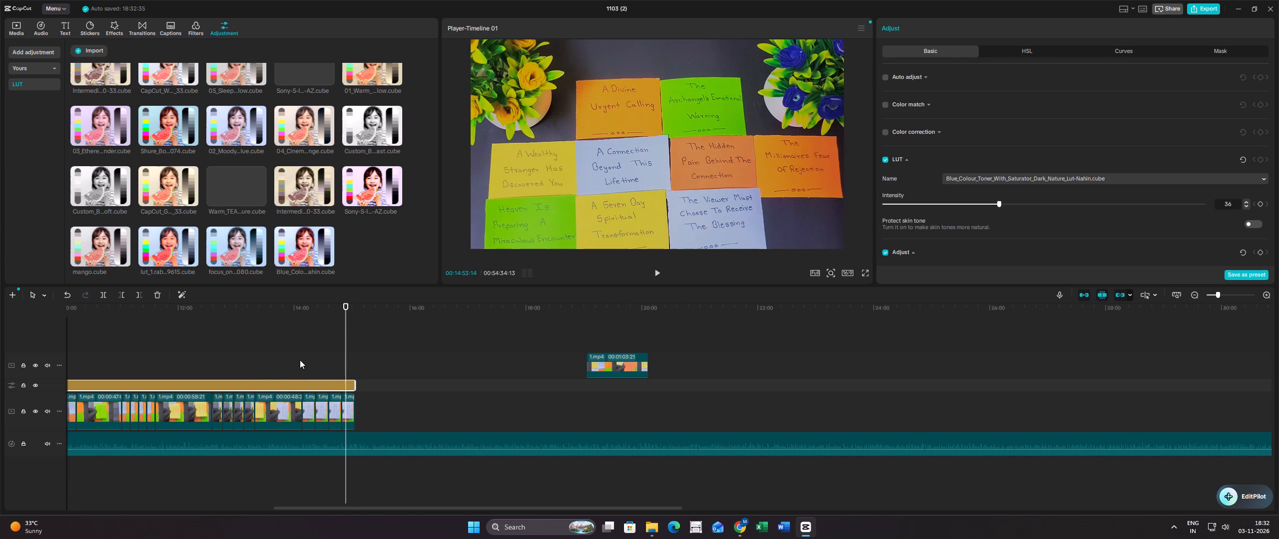
Trim the end of the "The Final Promise A Miraculous Soul Reunion" clip to about one minute long.
click(296, 358)
drag(296, 358, 323, 356)
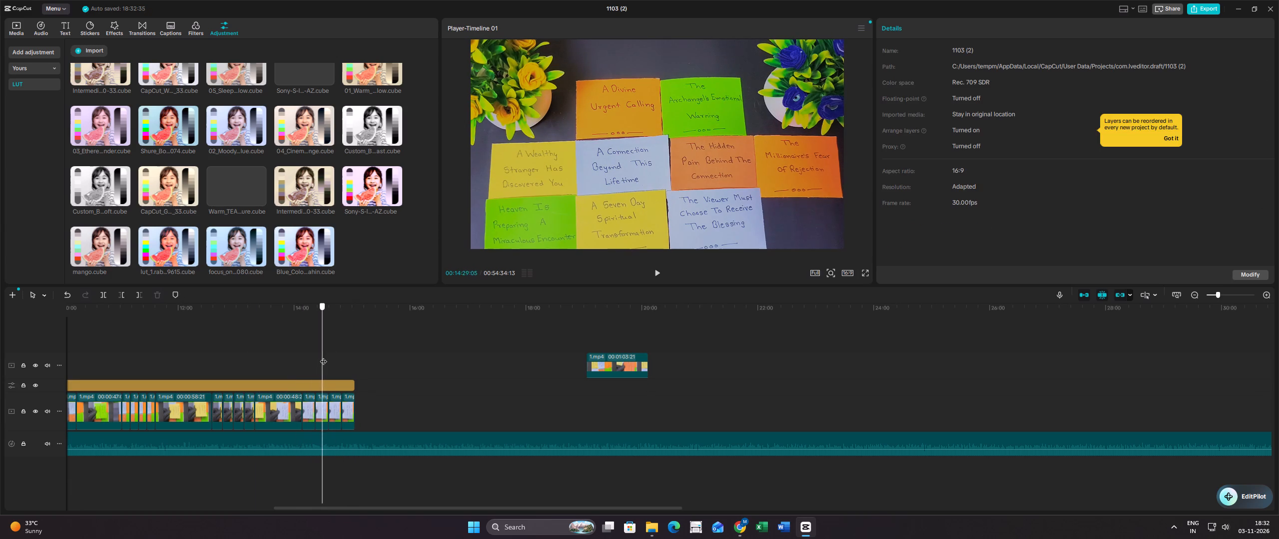
drag(323, 356, 350, 356)
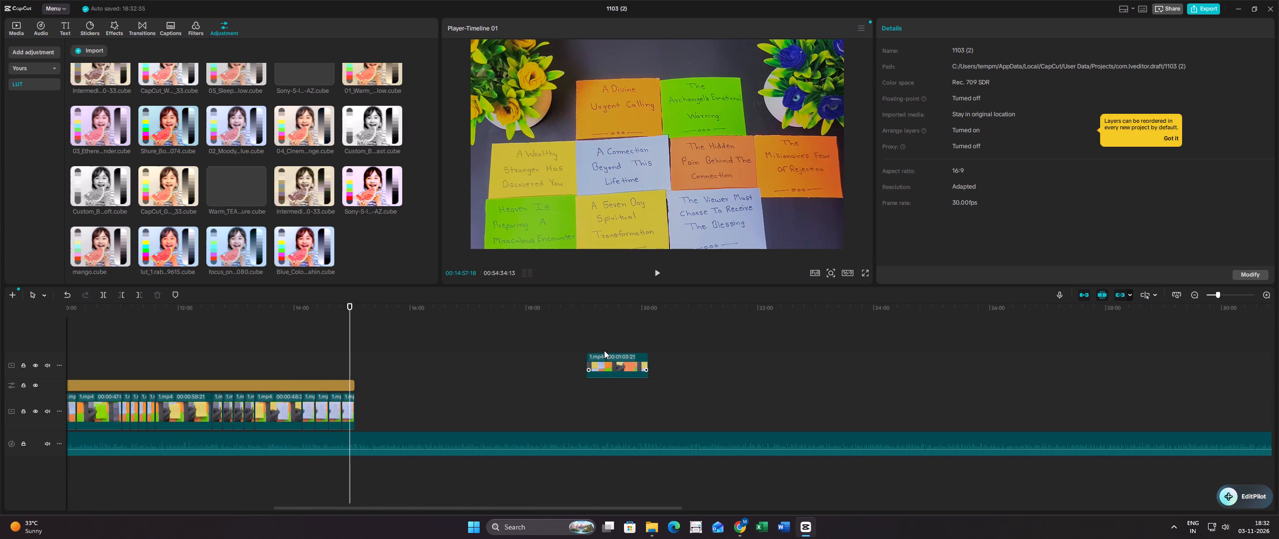
click(588, 338)
click(611, 356)
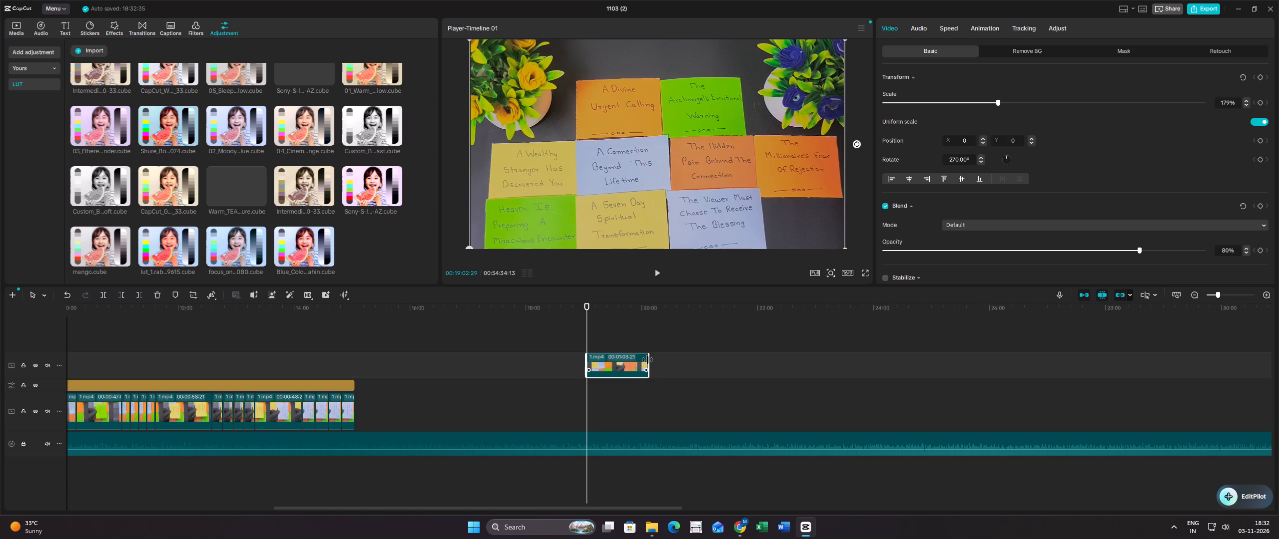
click(647, 360)
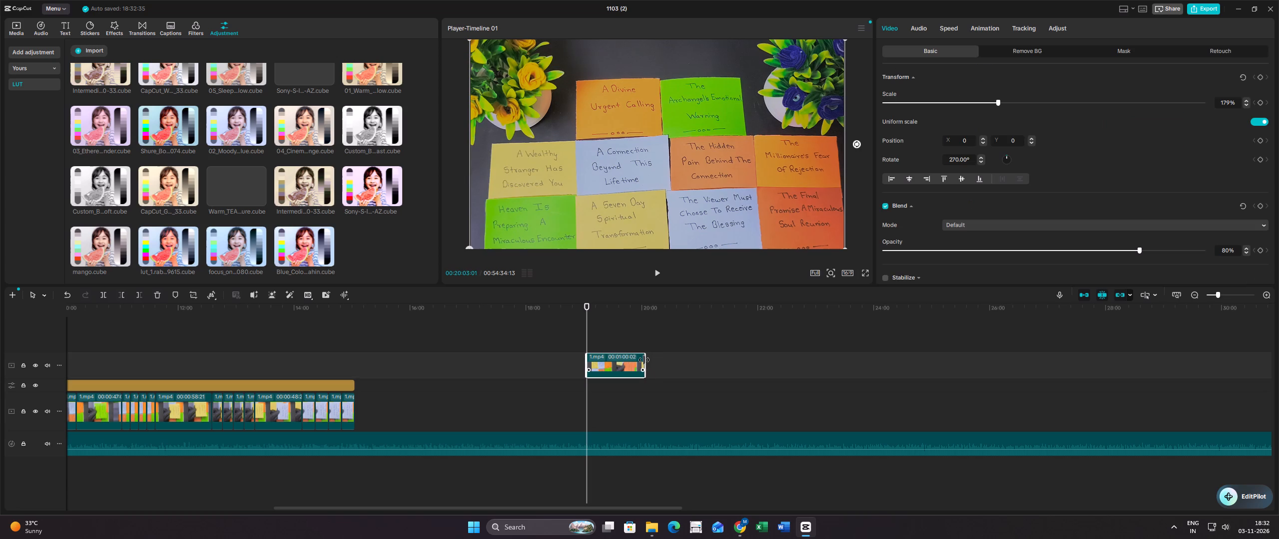
Split the "Final Promise A Miraculous Soul Reunion" clip at about 19:49, separating its still tail without the hand.
click(609, 333)
drag(609, 333, 616, 331)
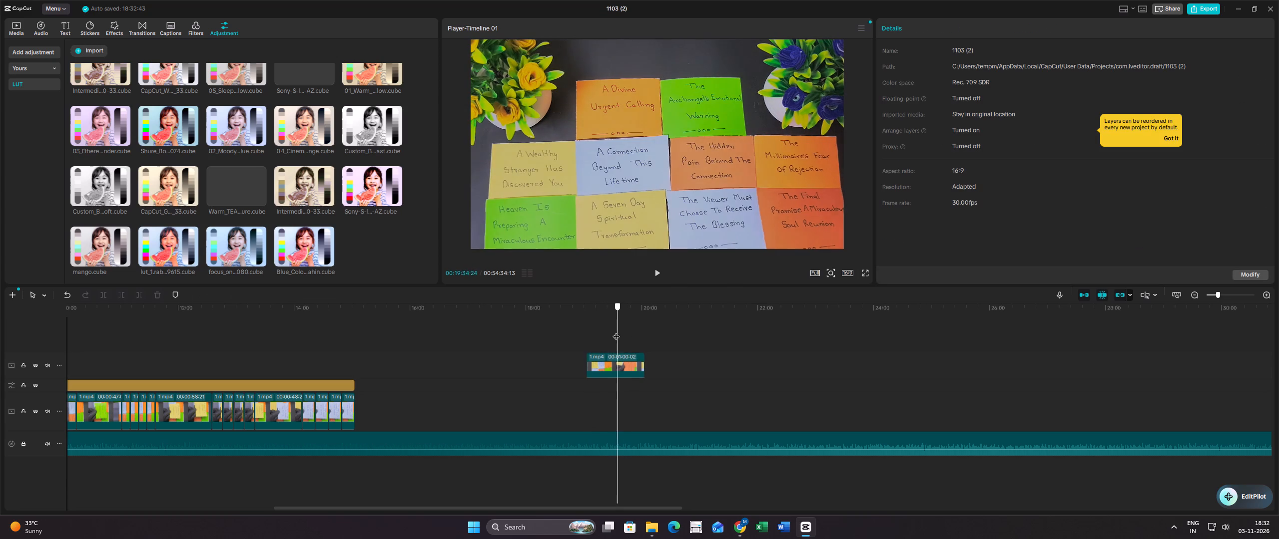
drag(616, 331, 641, 334)
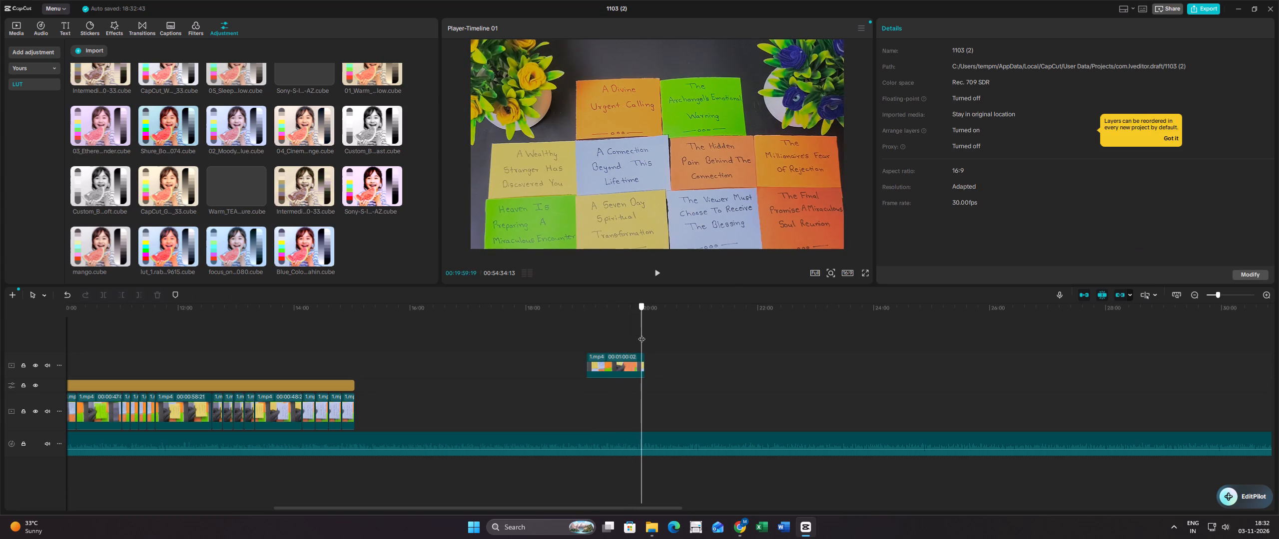
drag(641, 334, 621, 332)
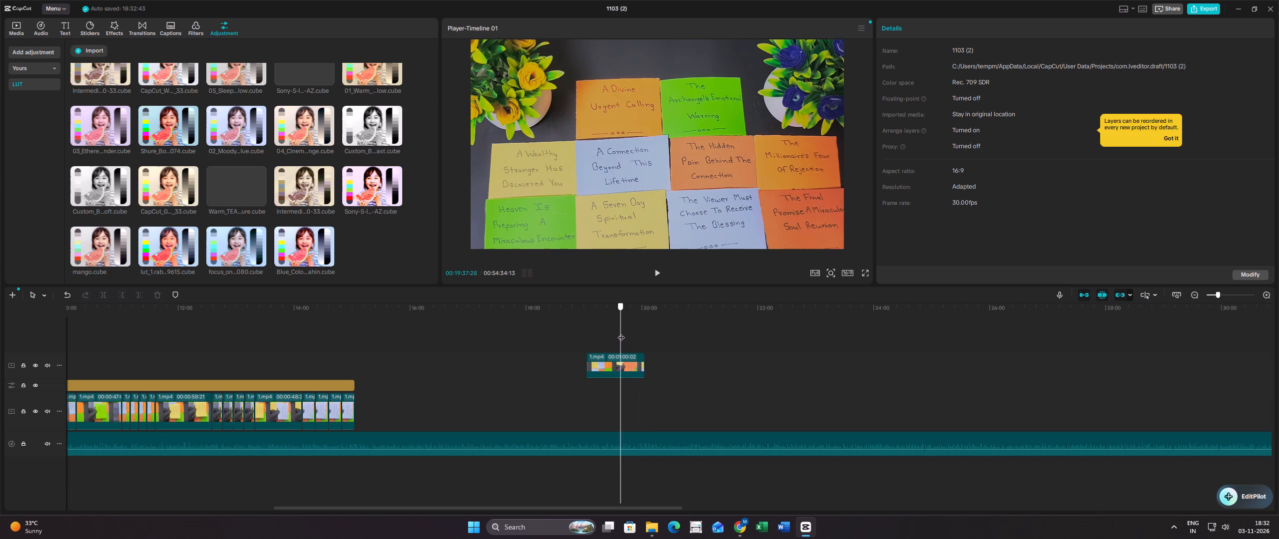
drag(621, 332, 631, 332)
click(627, 353)
drag(626, 339, 632, 338)
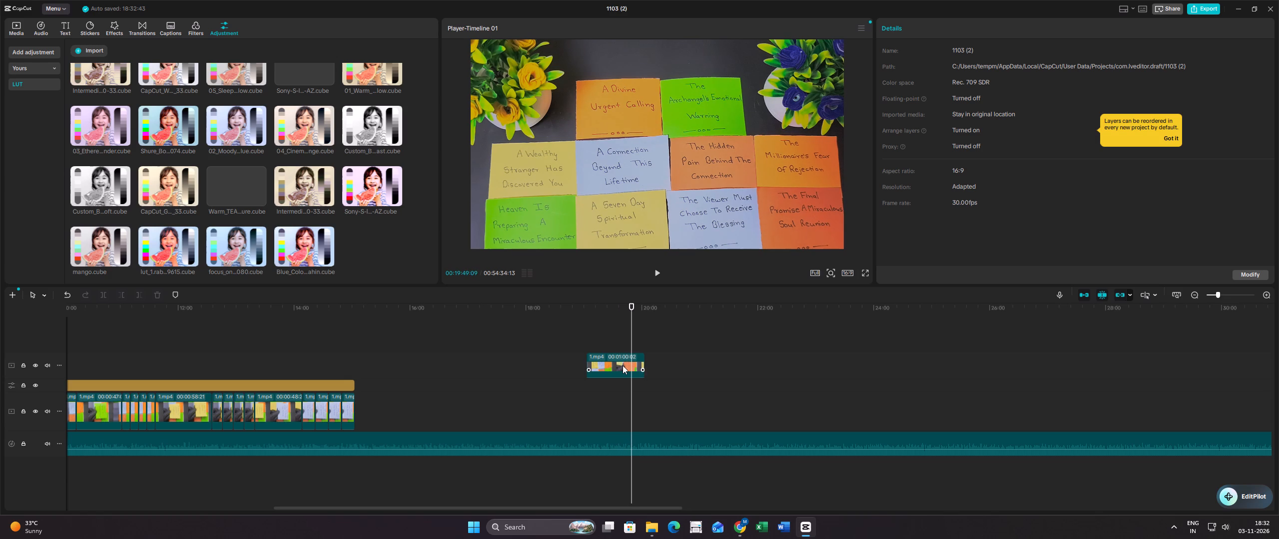
click(623, 367)
click(103, 293)
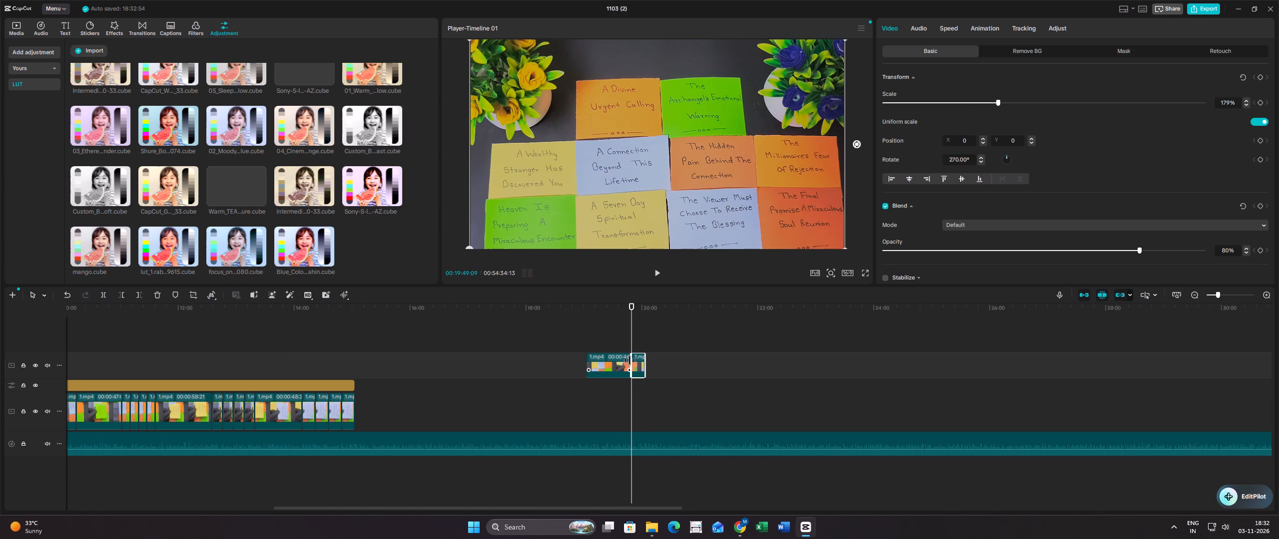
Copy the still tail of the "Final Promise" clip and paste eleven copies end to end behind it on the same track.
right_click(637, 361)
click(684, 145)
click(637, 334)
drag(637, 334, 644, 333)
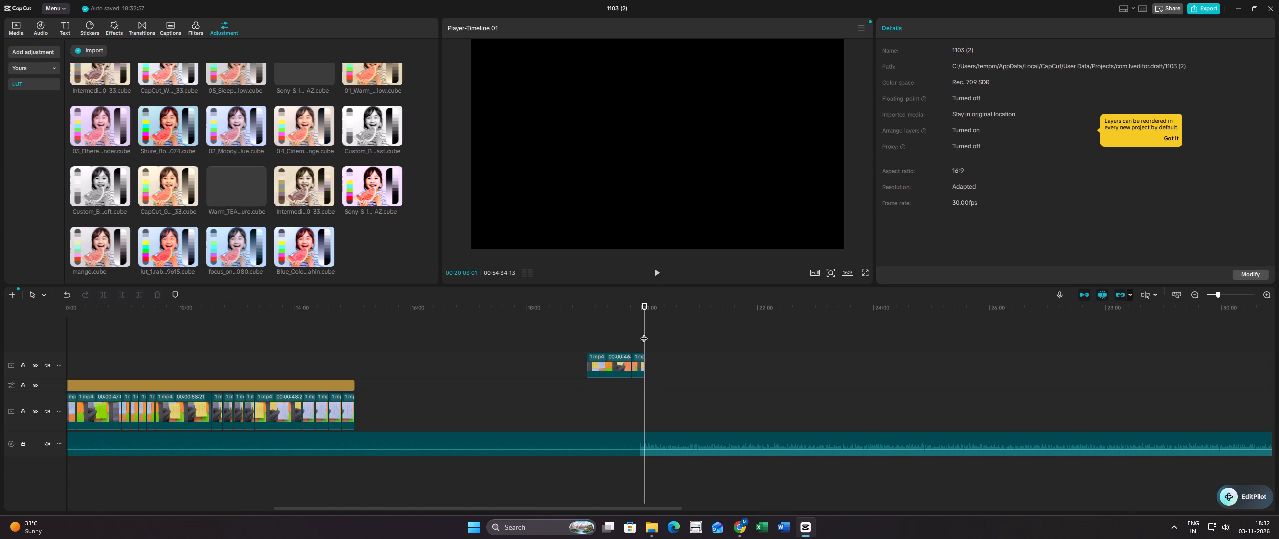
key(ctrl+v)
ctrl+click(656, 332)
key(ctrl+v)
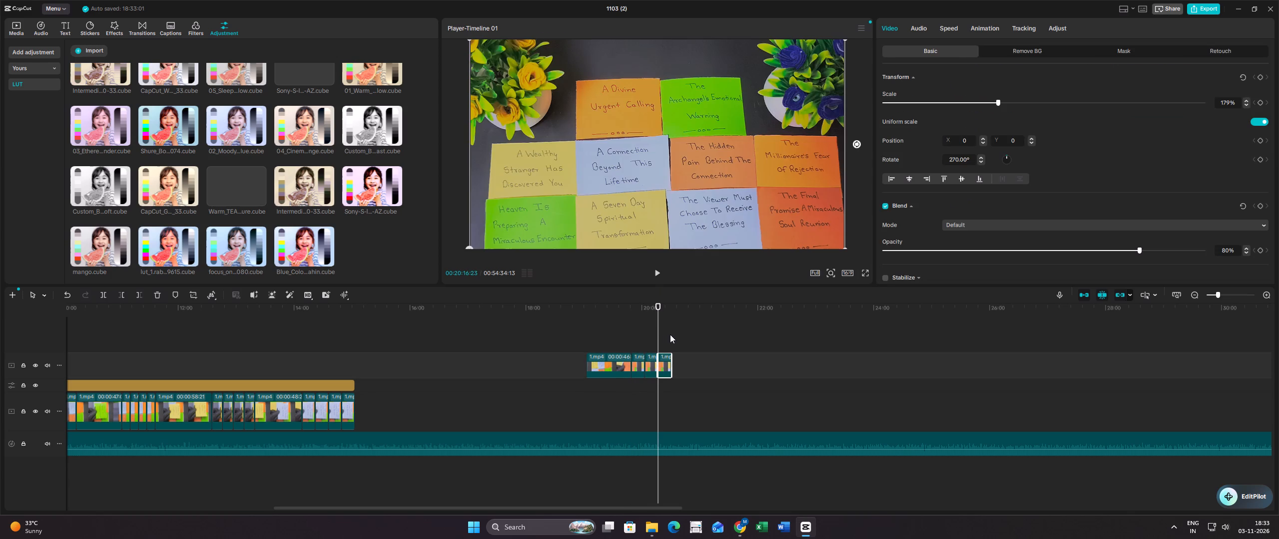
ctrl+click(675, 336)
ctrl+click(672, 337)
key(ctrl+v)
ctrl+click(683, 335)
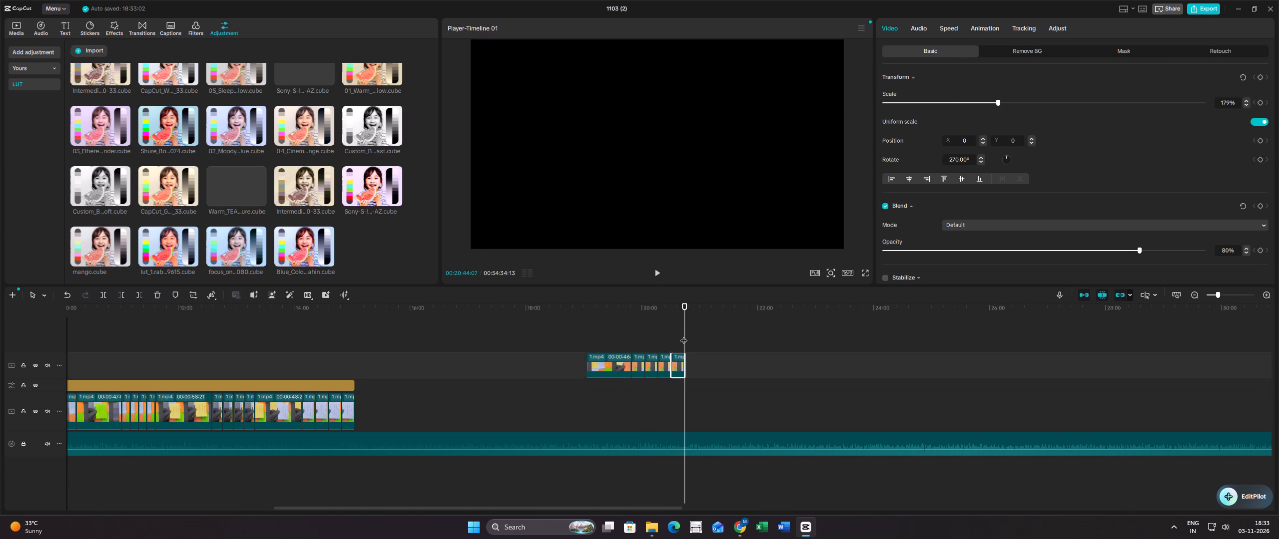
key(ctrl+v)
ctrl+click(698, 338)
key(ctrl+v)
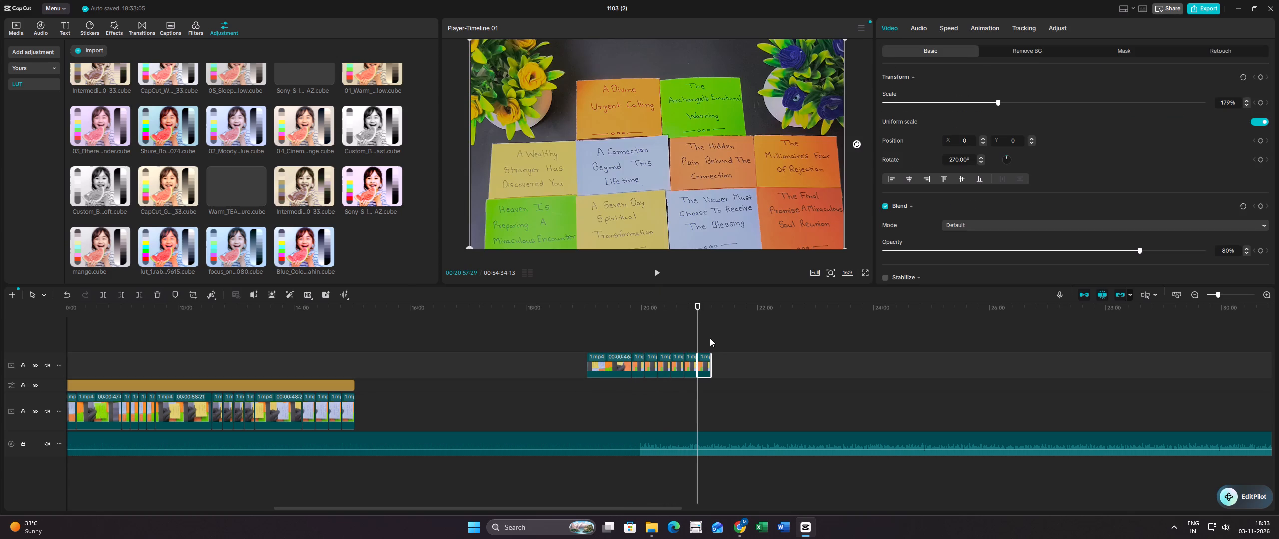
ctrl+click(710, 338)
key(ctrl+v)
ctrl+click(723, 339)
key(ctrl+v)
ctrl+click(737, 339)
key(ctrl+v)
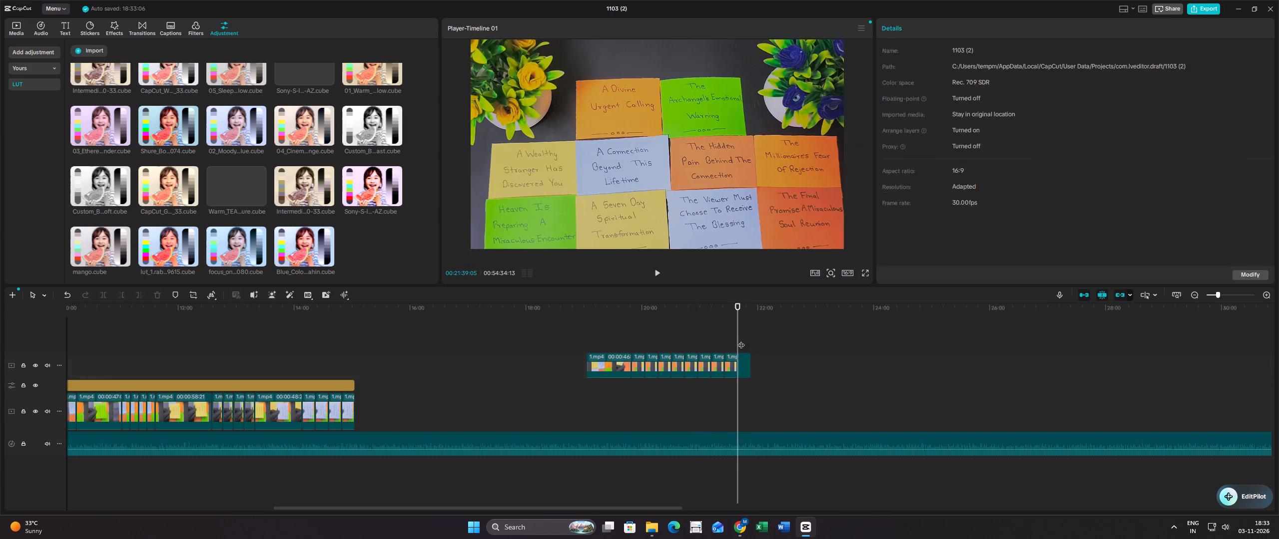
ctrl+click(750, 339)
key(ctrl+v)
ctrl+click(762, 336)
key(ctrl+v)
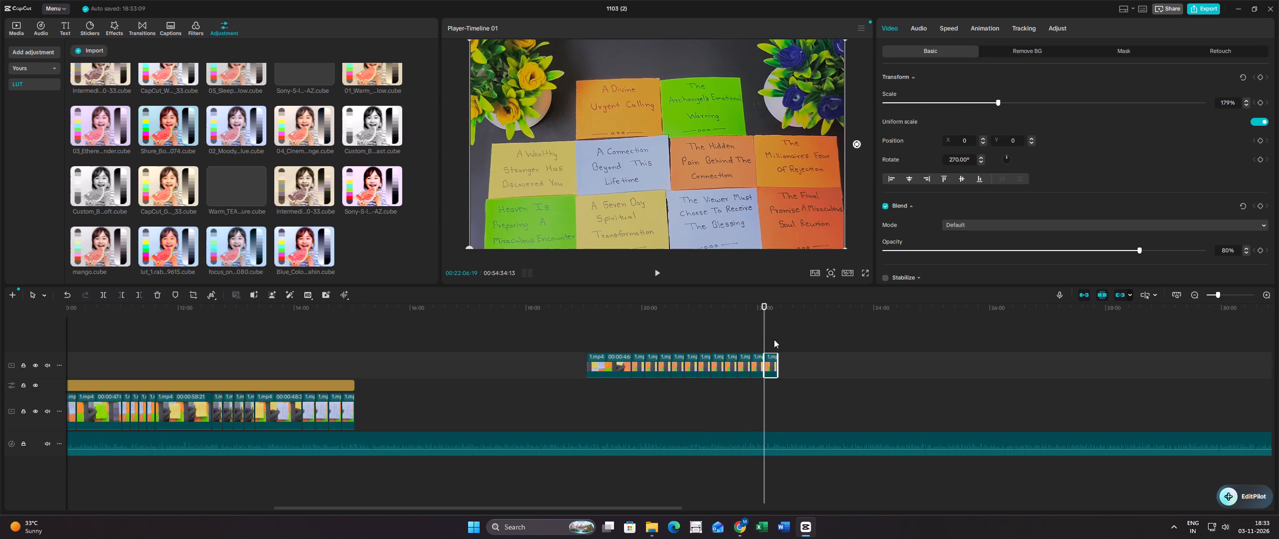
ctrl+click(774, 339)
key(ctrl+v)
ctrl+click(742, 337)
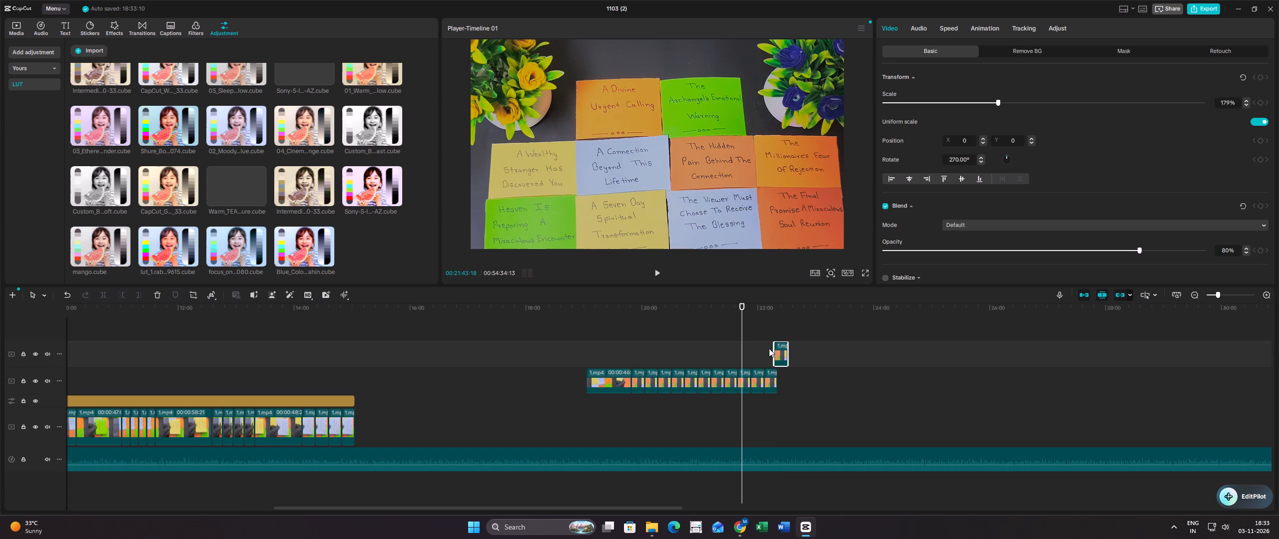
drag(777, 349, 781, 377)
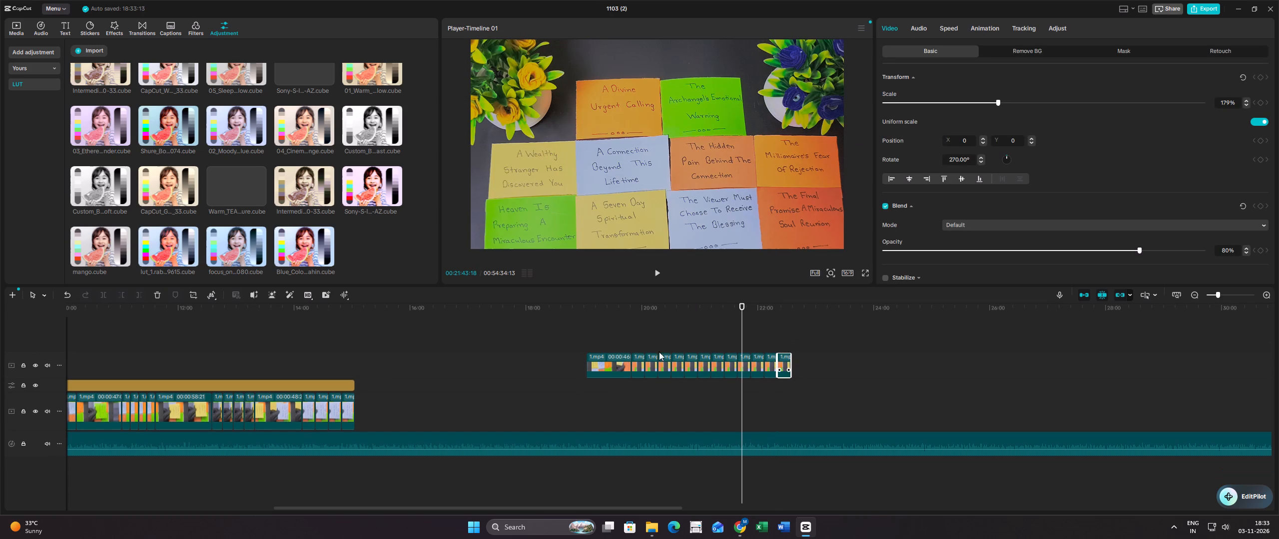
Move the "Final Promise" clip with all its still tail pieces onto the main video track's end.
drag(584, 333, 799, 368)
drag(604, 362, 604, 363)
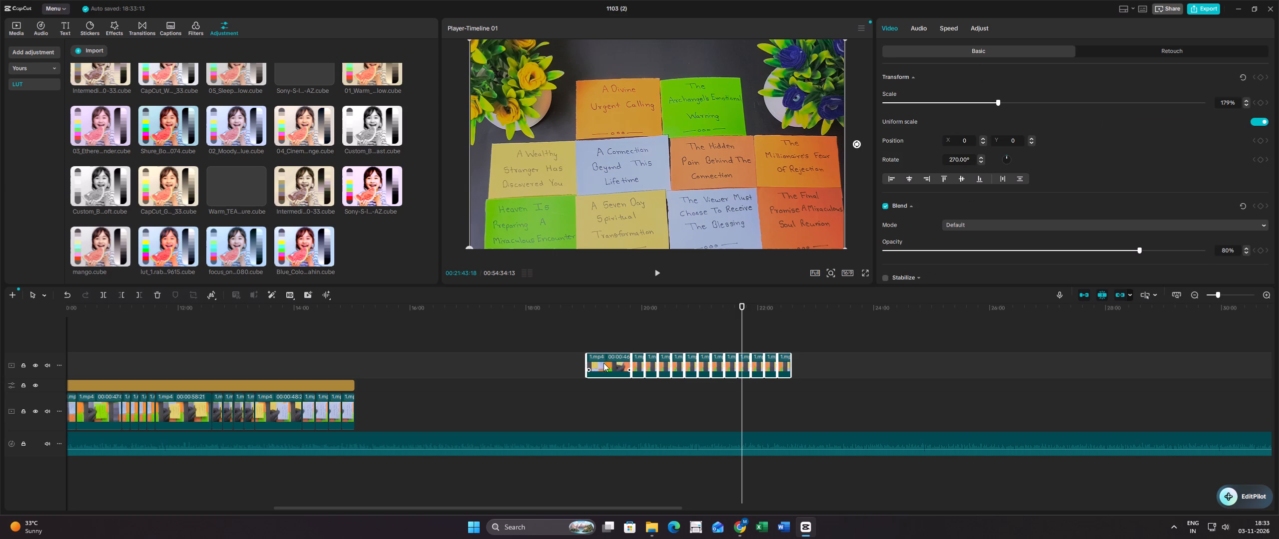
drag(604, 363, 393, 404)
click(382, 358)
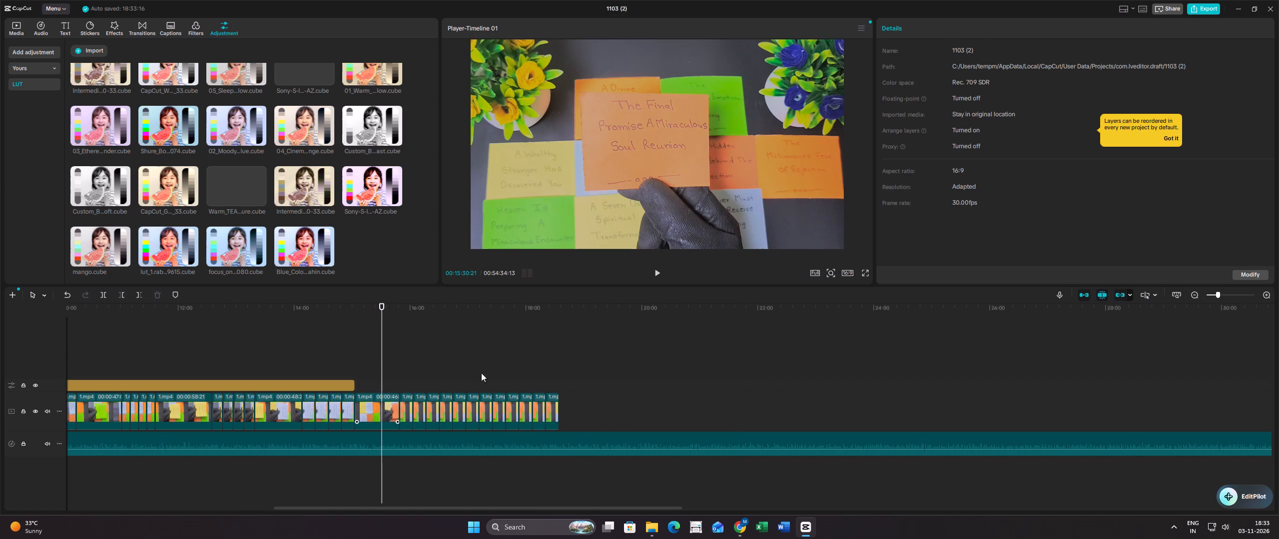
Delete all the still tail pieces behind the "Final Promise" clip on the main video track.
click(413, 373)
drag(407, 361, 567, 412)
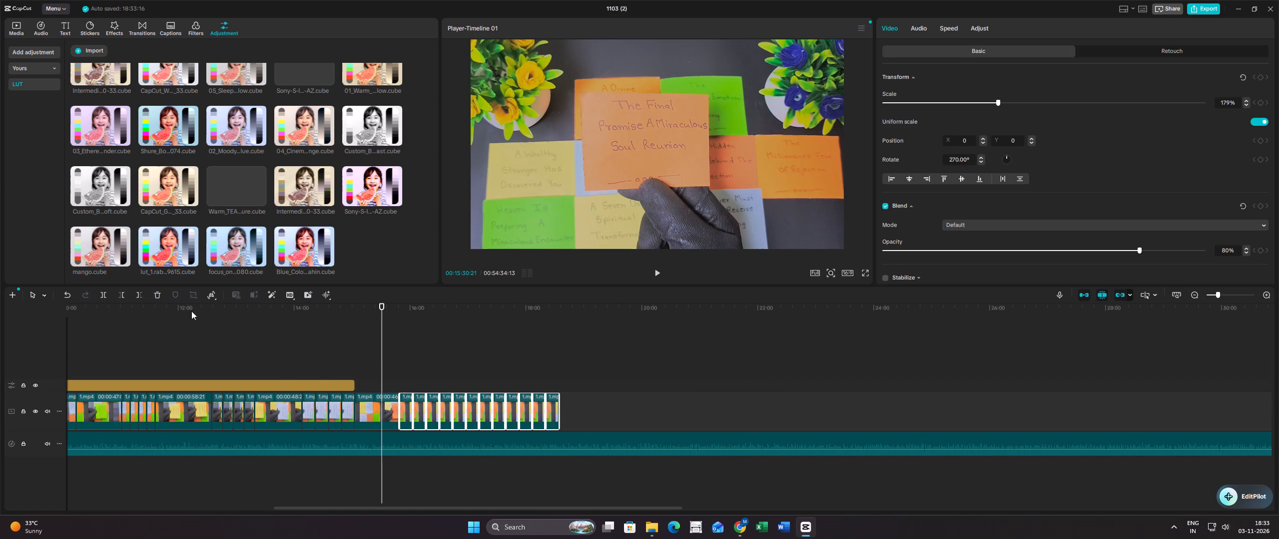
click(158, 293)
Compare the "Final Promise" clip with the preceding card shot and set its opacity to 72%.
click(328, 357)
drag(328, 355, 286, 347)
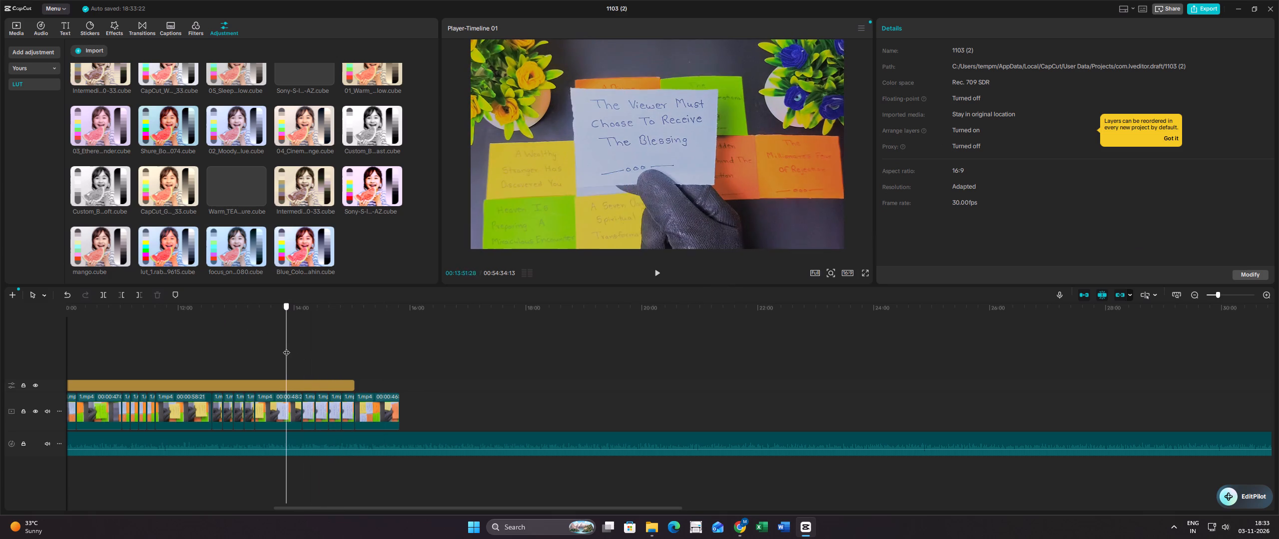
drag(286, 347, 361, 354)
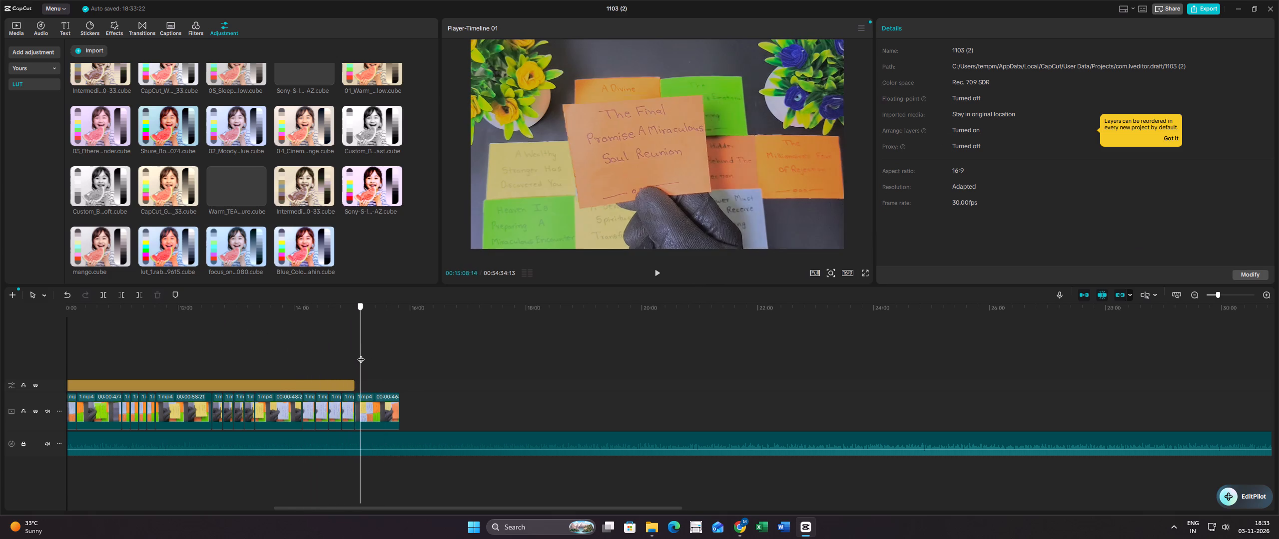
drag(361, 354, 364, 355)
click(371, 395)
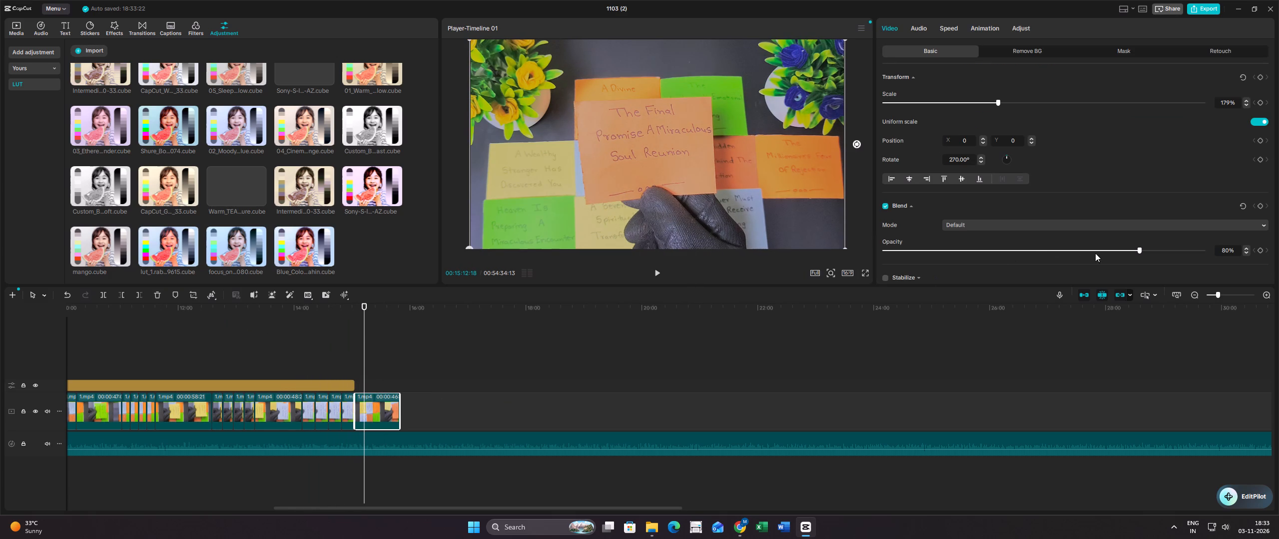
click(1107, 253)
drag(1107, 253, 1116, 252)
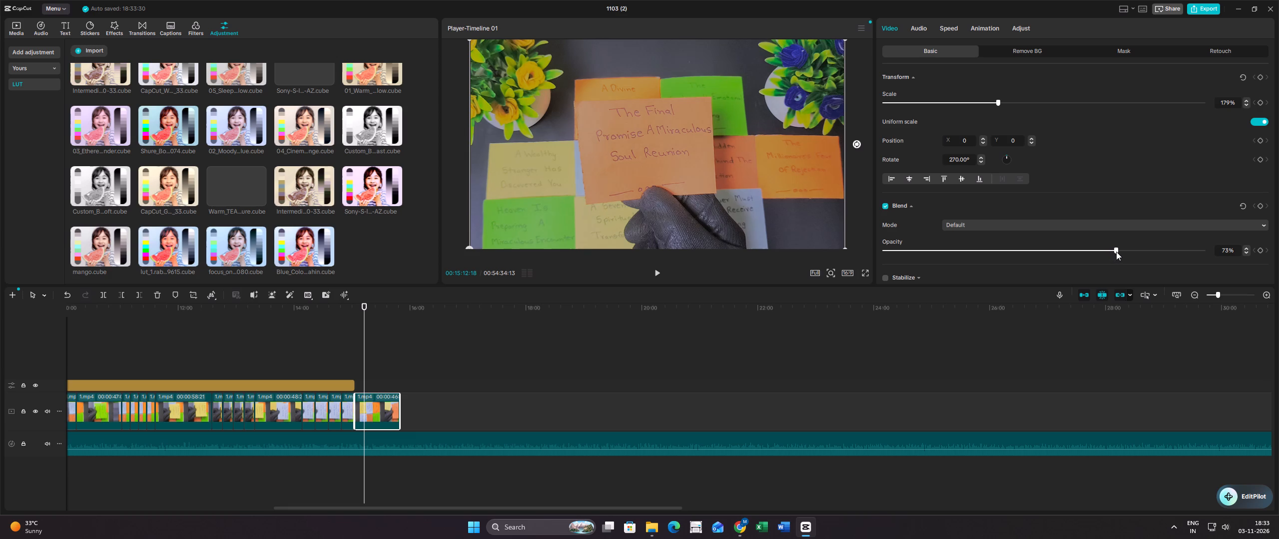
drag(1116, 252, 1112, 252)
Split the dimmed "Final Promise" clip at about 15:39, separating its still tail showing all the cards without the hand.
click(382, 371)
drag(382, 371, 390, 370)
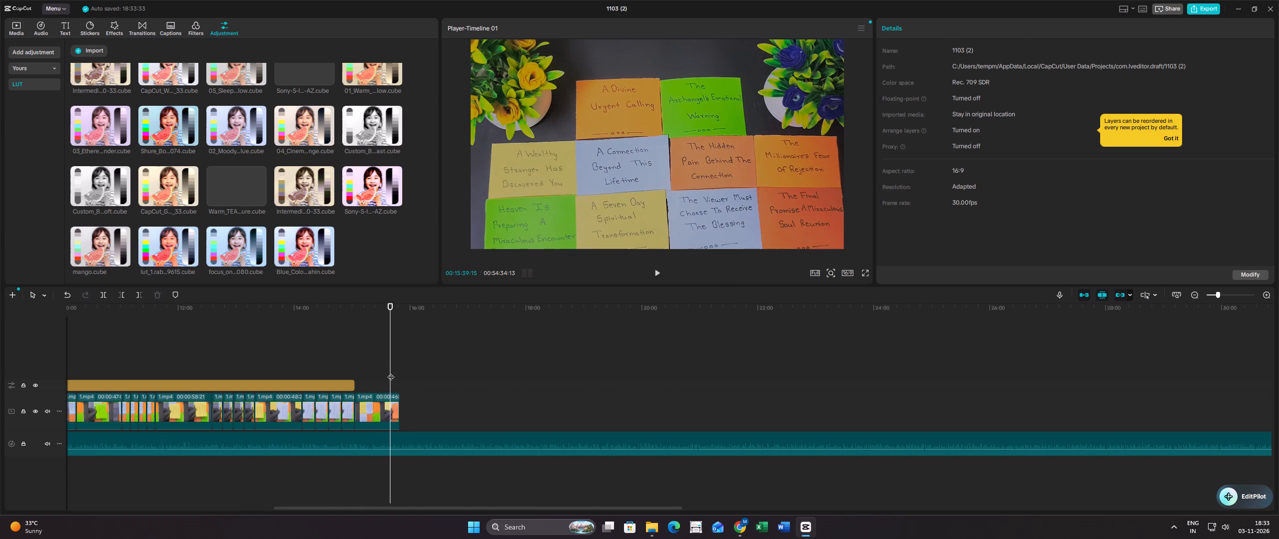
click(382, 405)
click(101, 297)
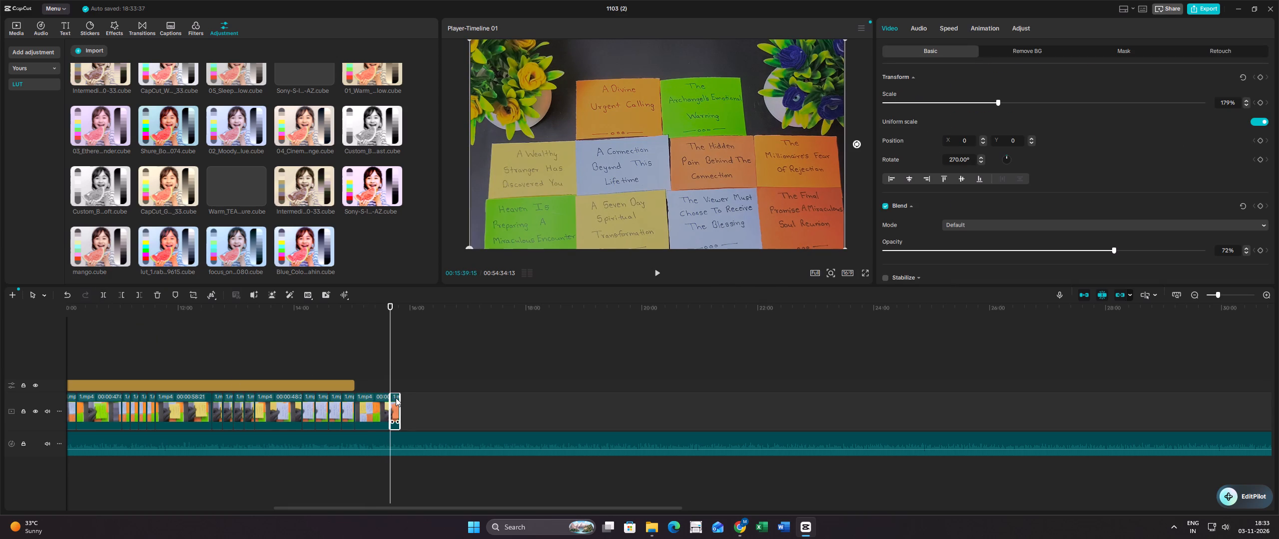
Copy the dimmed still tail of the "Final Promise" clip and paste nine copies end to end from the main video's end.
right_click(396, 398)
click(468, 149)
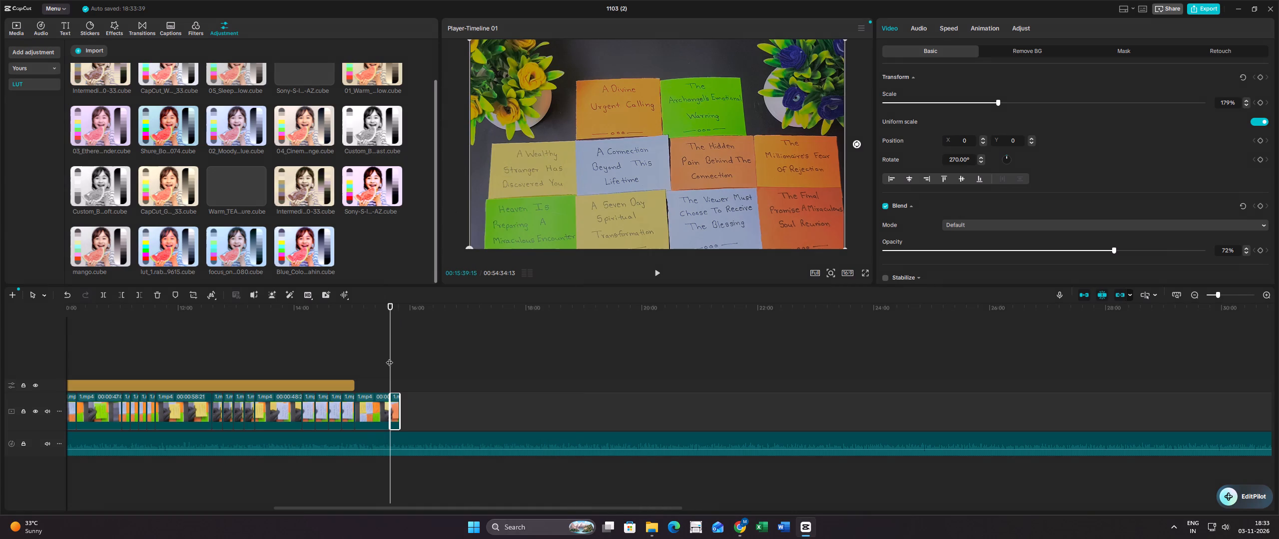
drag(391, 361, 398, 360)
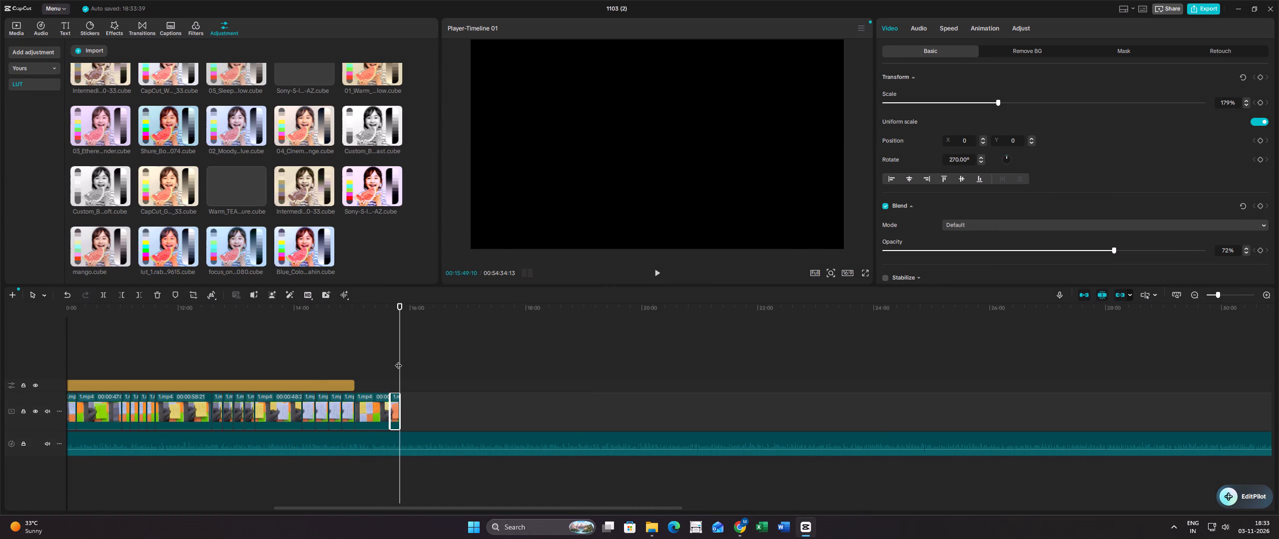
key(ctrl+v)
ctrl+click(409, 358)
key(ctrl+v)
ctrl+click(419, 355)
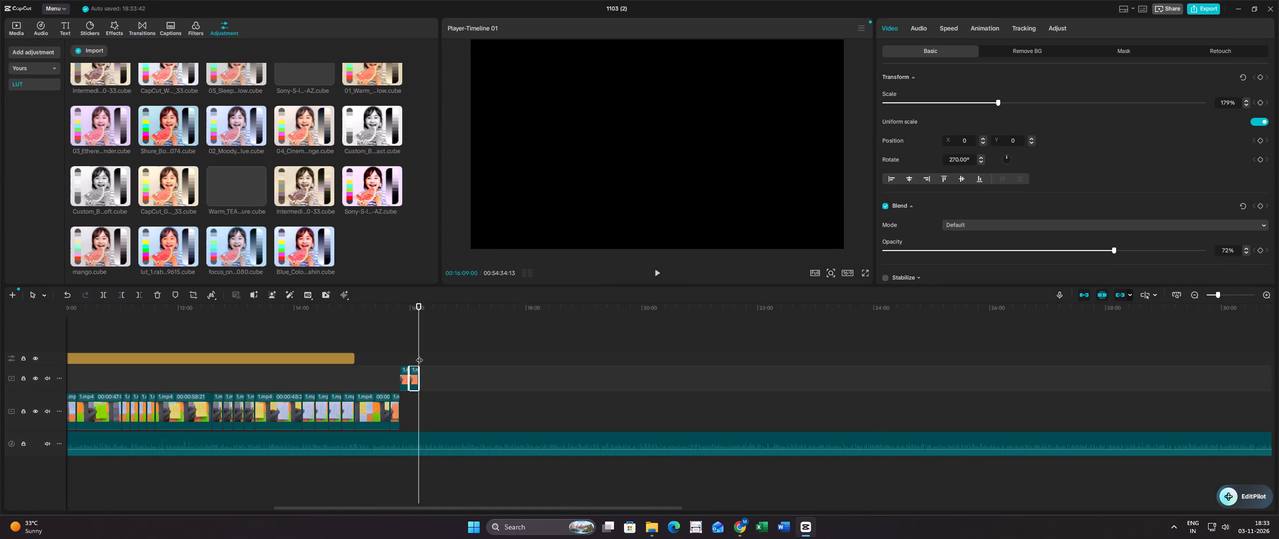
key(ctrl+v)
ctrl+click(427, 353)
key(ctrl+v)
ctrl+click(437, 352)
key(ctrl+v)
ctrl+click(447, 350)
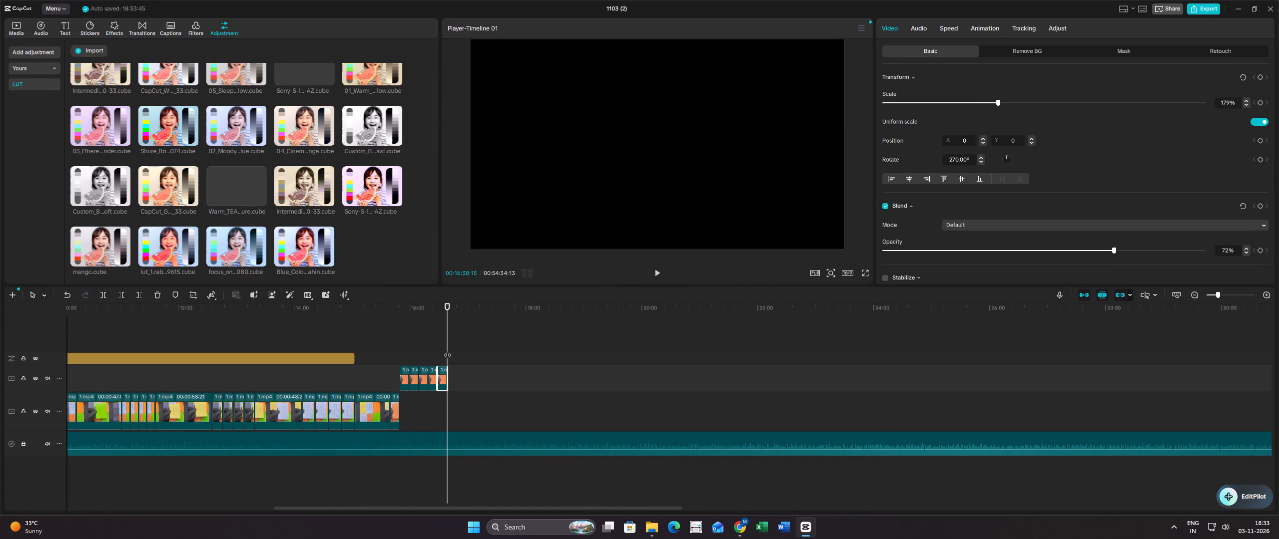
key(ctrl+v)
ctrl+click(456, 355)
key(ctrl+v)
ctrl+click(465, 353)
key(ctrl+v)
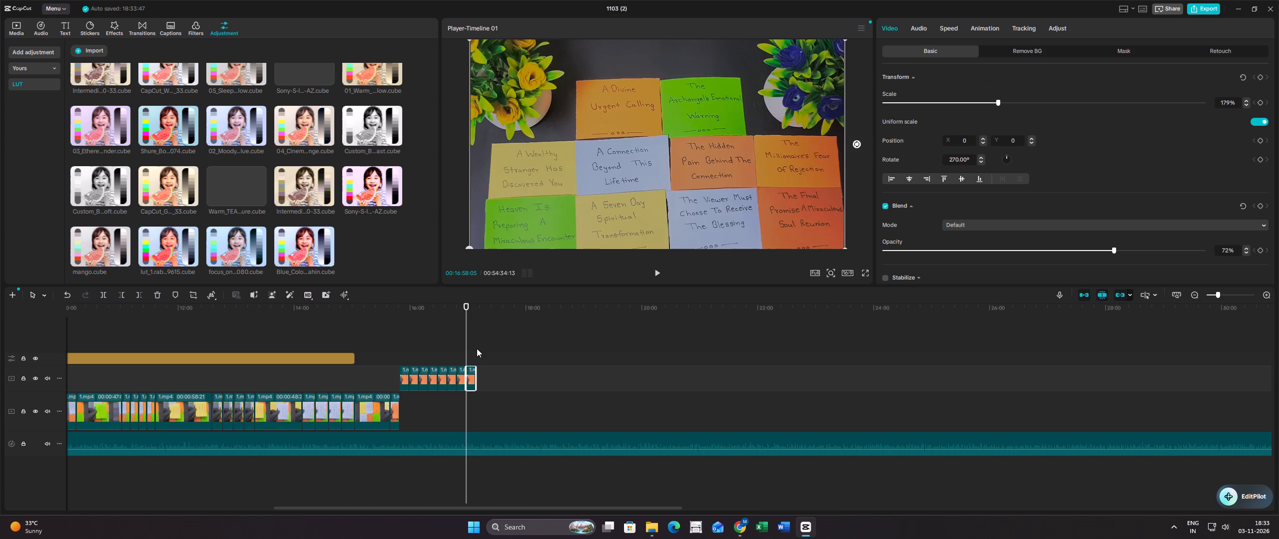
ctrl+click(477, 348)
key(ctrl+v)
Copy the nine pasted still tail pieces on the overlay track and paste the group five times end to end behind them.
drag(511, 353, 401, 376)
right_click(410, 374)
right_click(410, 374)
right_click(410, 374)
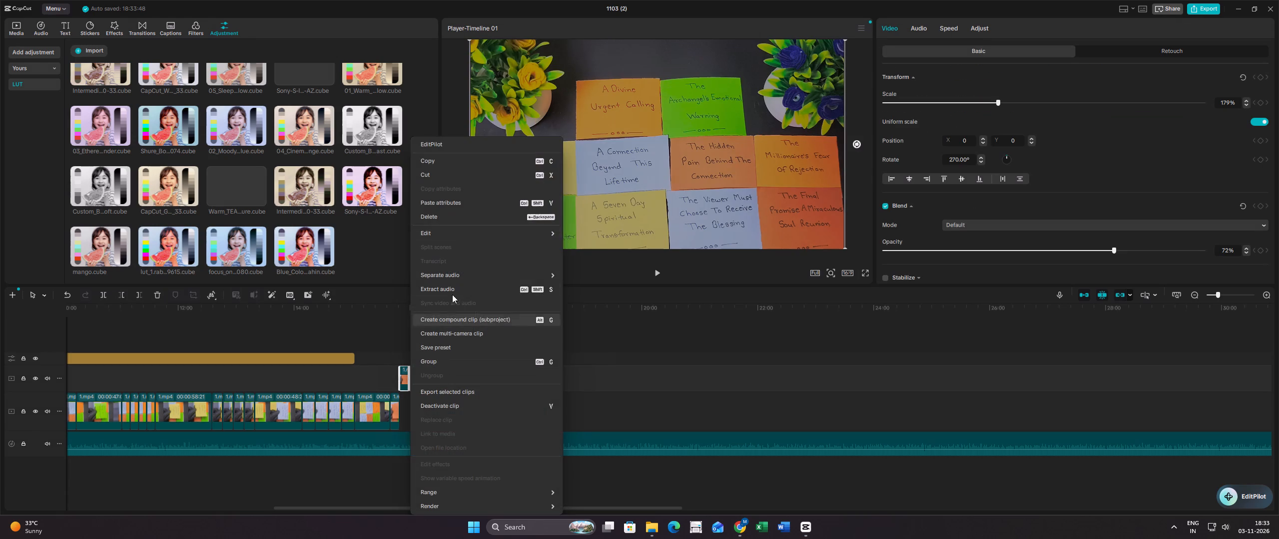
click(465, 162)
click(484, 330)
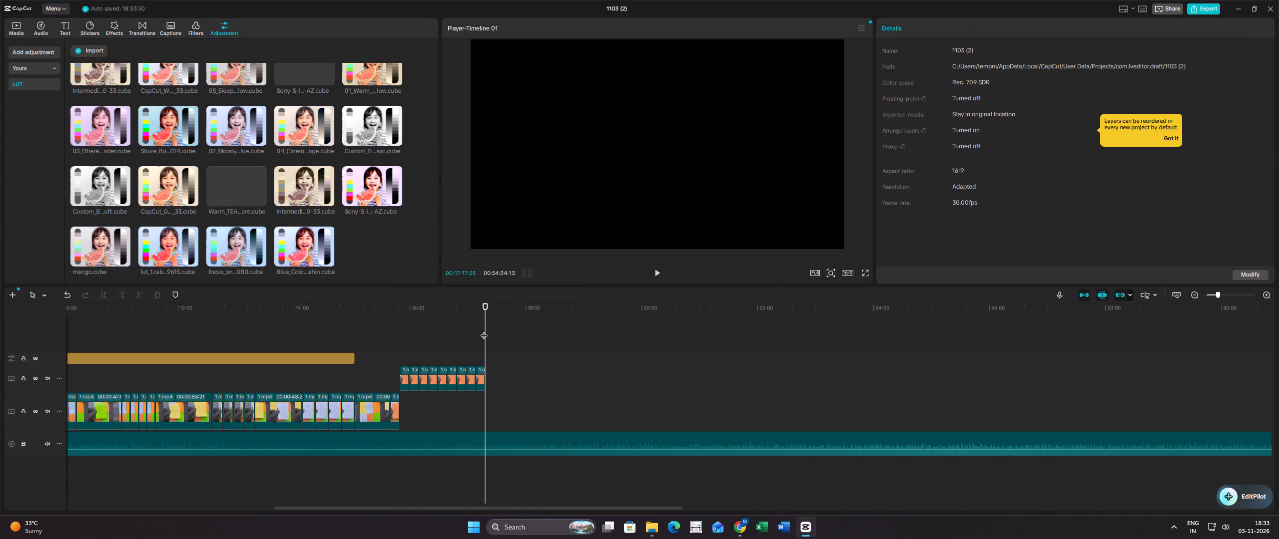
key(ctrl+v)
click(571, 348)
key(v)
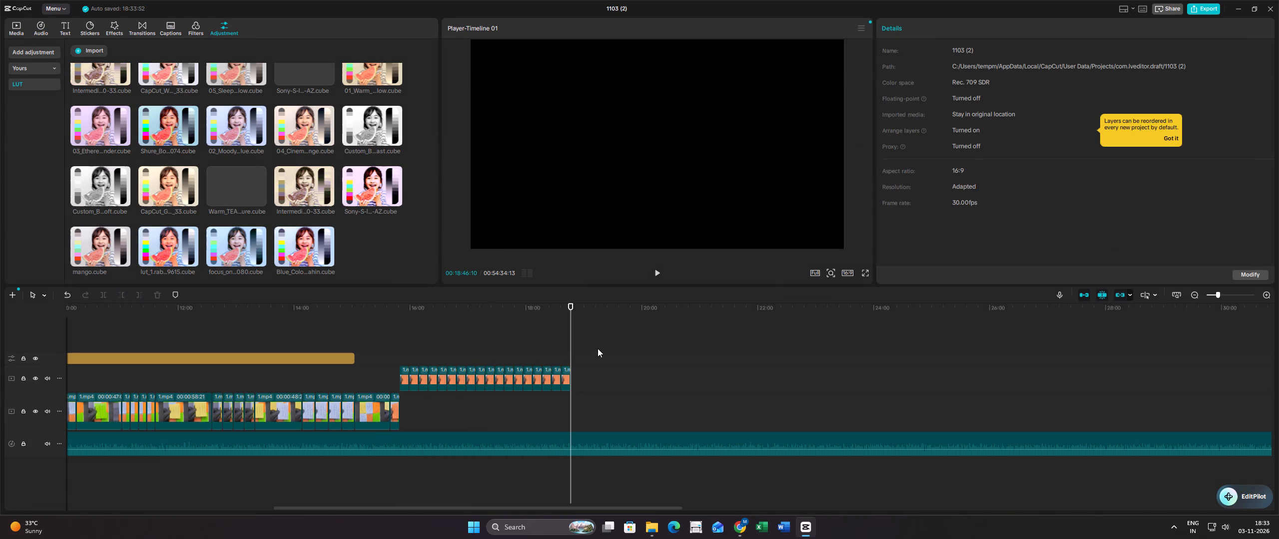
key(ctrl+v)
ctrl+click(655, 349)
key(ctrl+v)
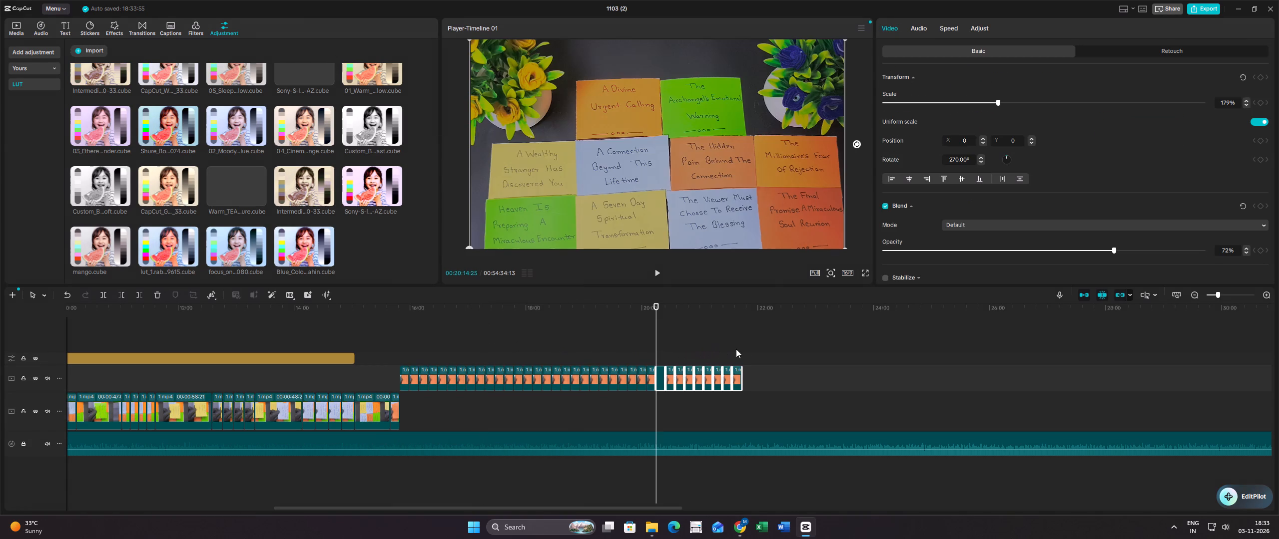
ctrl+click(744, 349)
key(ctrl+v)
ctrl+double_click(824, 345)
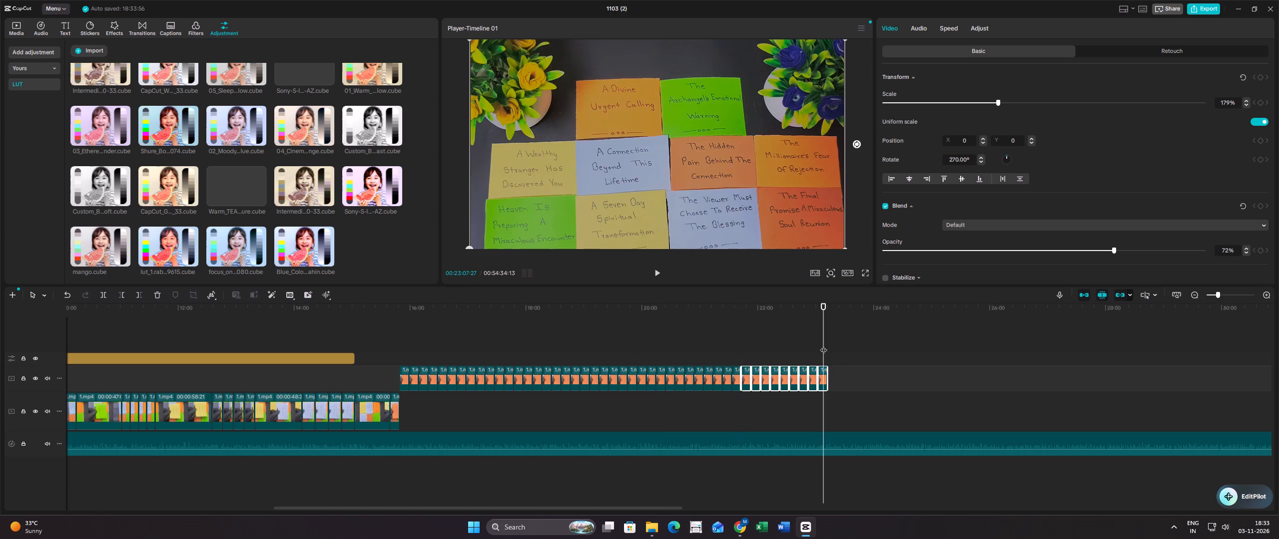
key(ctrl+v)
Copy the entire row of overlay still tail pieces and paste it three times end to end, at about 24:40, 33:31 and 42:22.
drag(931, 353, 606, 367)
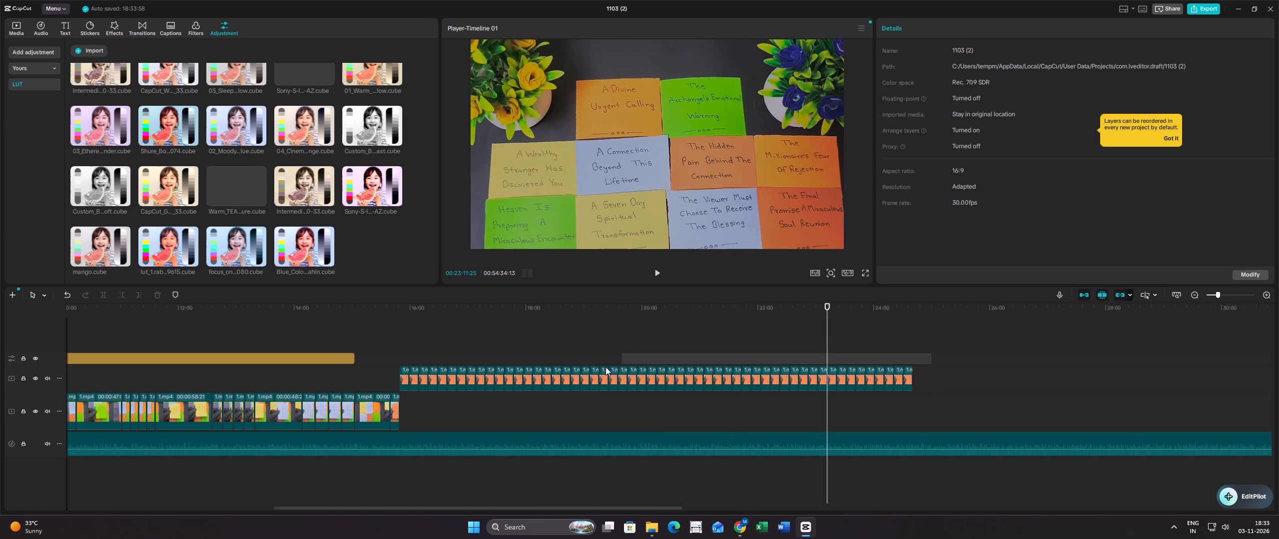
drag(606, 367, 404, 382)
right_click(405, 376)
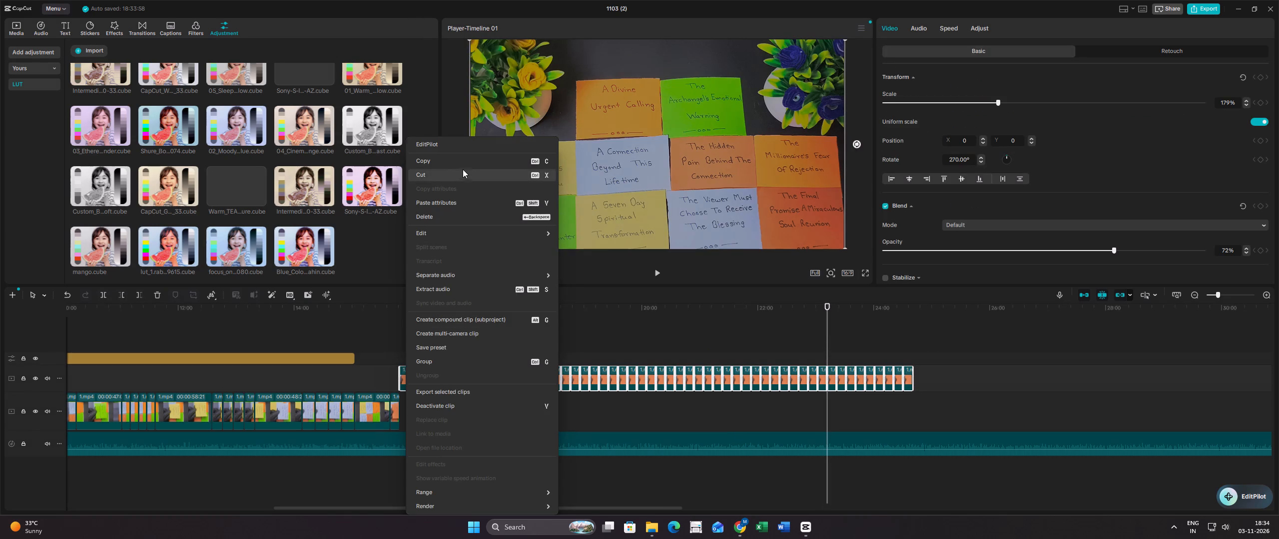
click(463, 168)
click(914, 344)
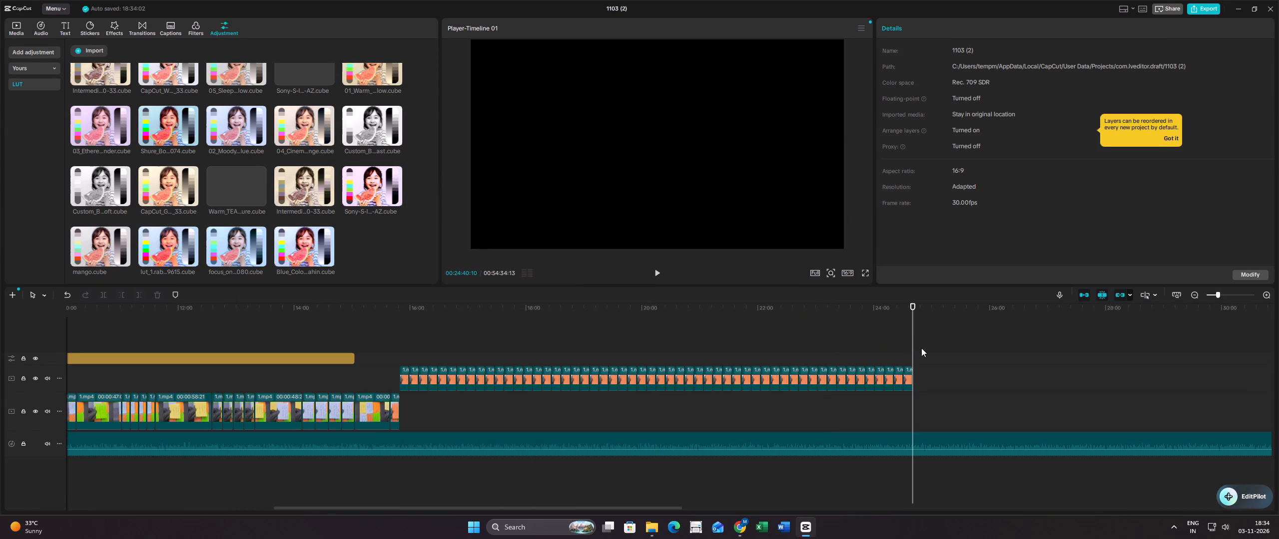
key(ctrl+v)
ctrl+scroll(1008, 354, down, 4)
ctrl+scroll(1008, 354, up, 1)
ctrl+scroll(1008, 354, down, 3)
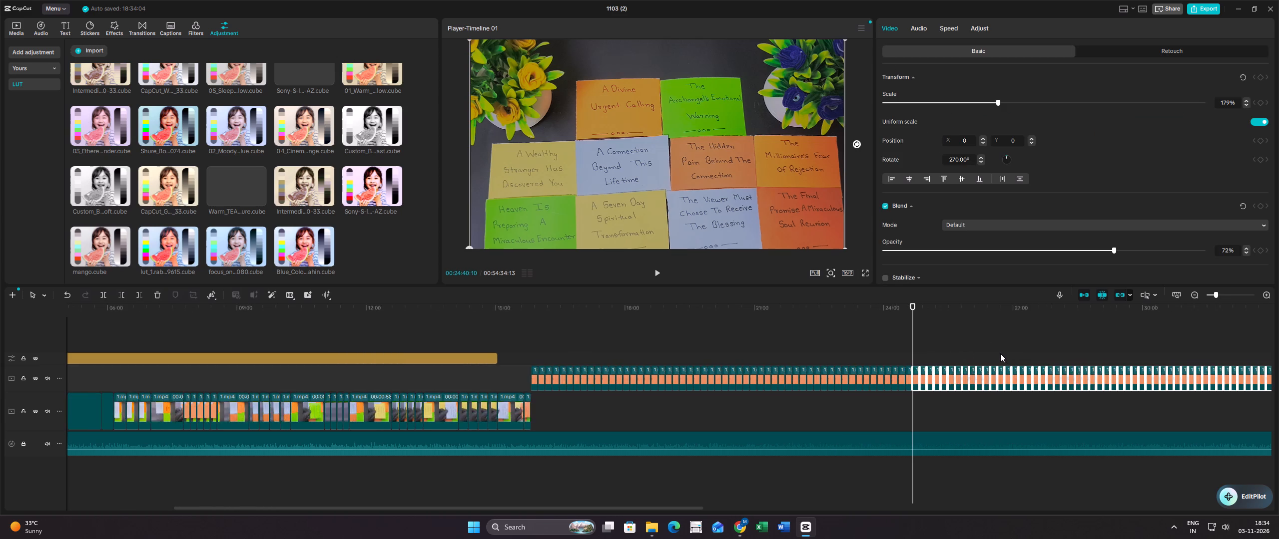
ctrl+scroll(1000, 353, down, 7)
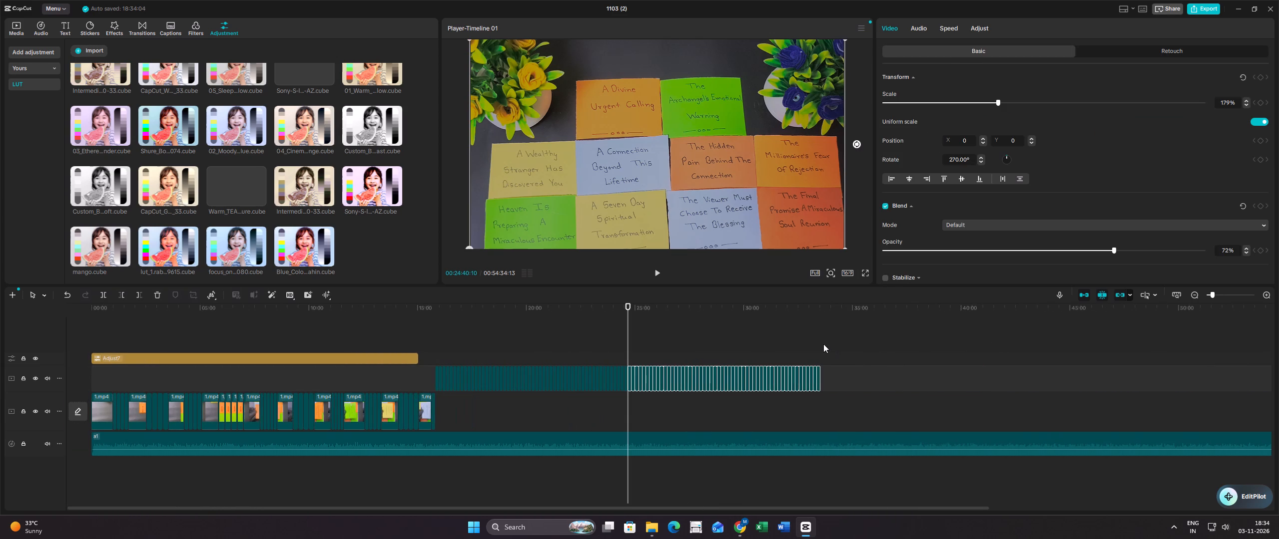
click(820, 344)
key(ctrl+v)
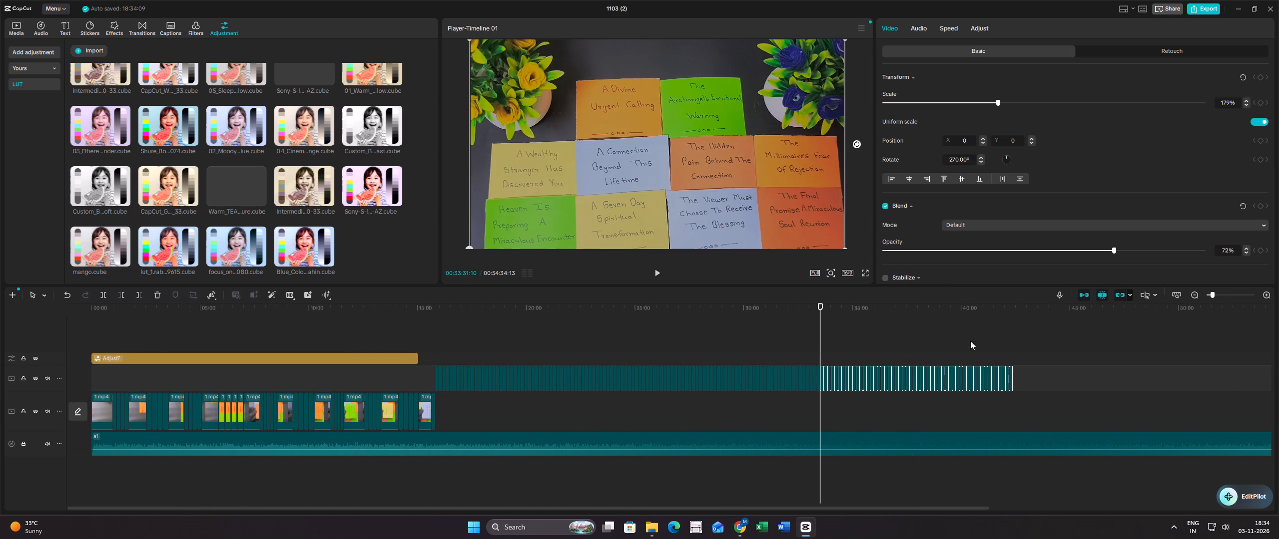
click(1013, 340)
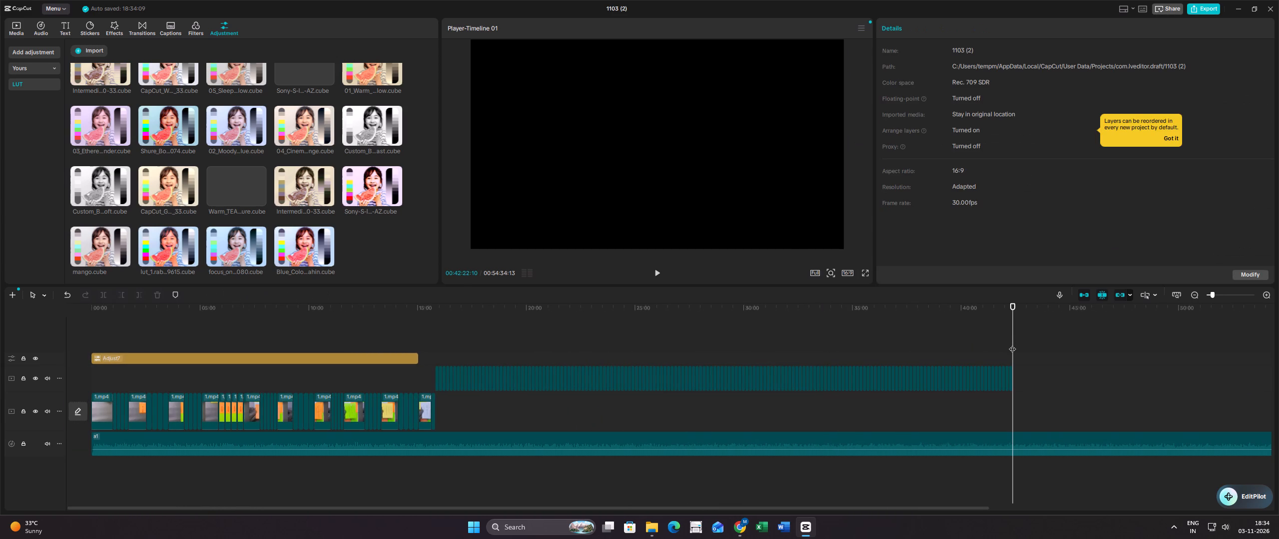
key(ctrl+v)
Move the whole row of overlay still tail pieces onto the main video track, directly behind the "Final Promise" clip.
drag(1217, 341, 735, 388)
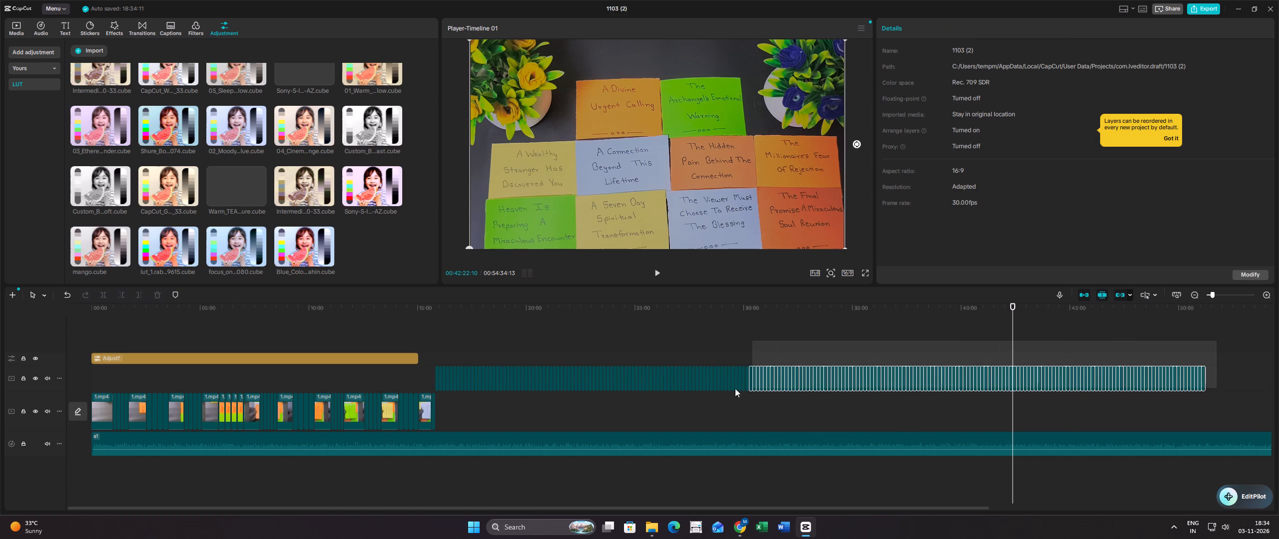
drag(735, 388, 430, 386)
click(435, 334)
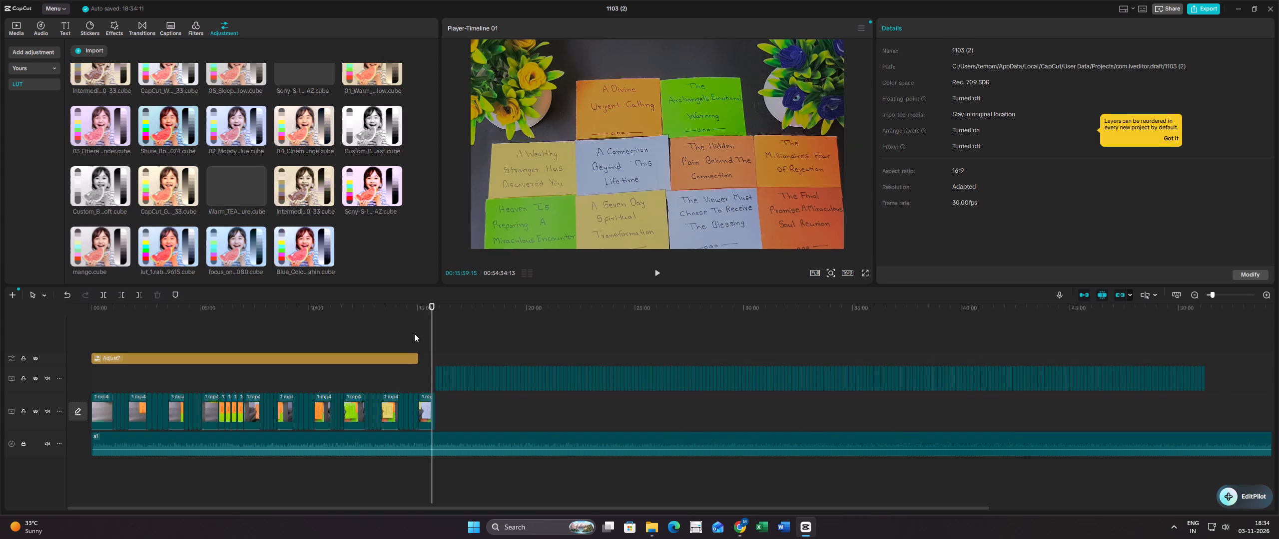
drag(414, 333, 1223, 371)
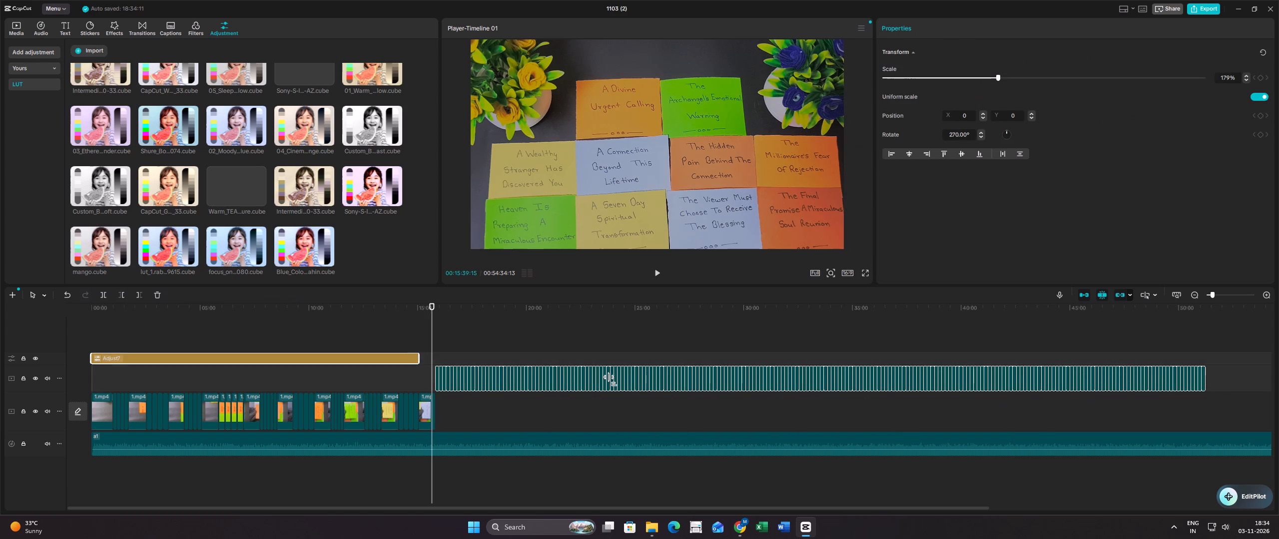
click(471, 342)
click(433, 343)
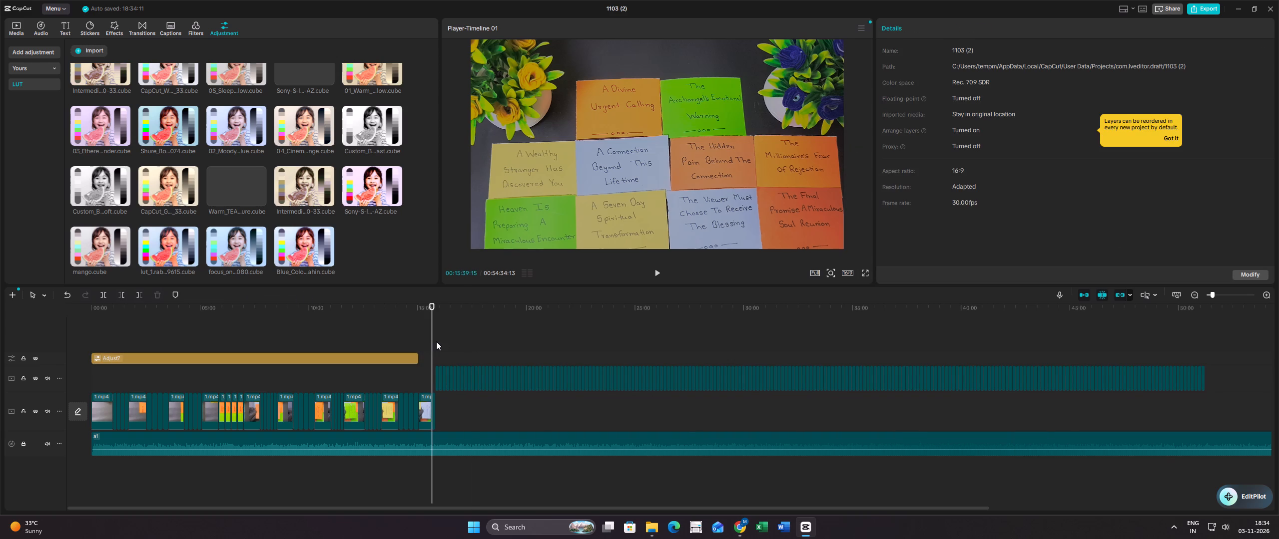
drag(436, 341, 1223, 376)
ctrl+scroll(438, 348, up, 2)
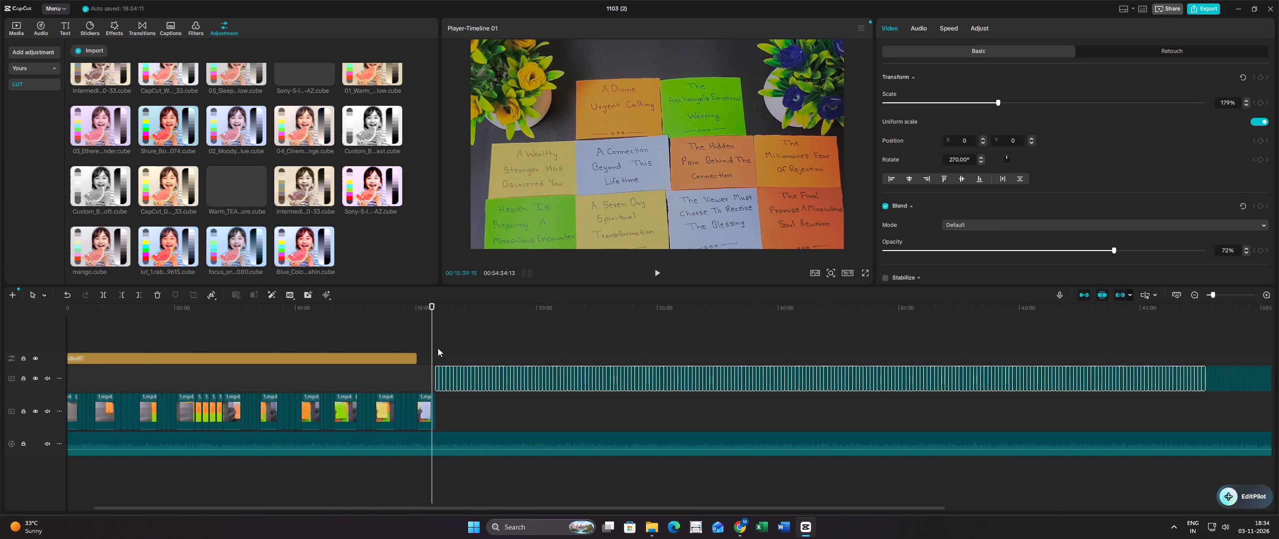
ctrl+scroll(438, 348, up, 9)
ctrl+scroll(456, 346, down, 1)
ctrl+scroll(456, 346, up, 9)
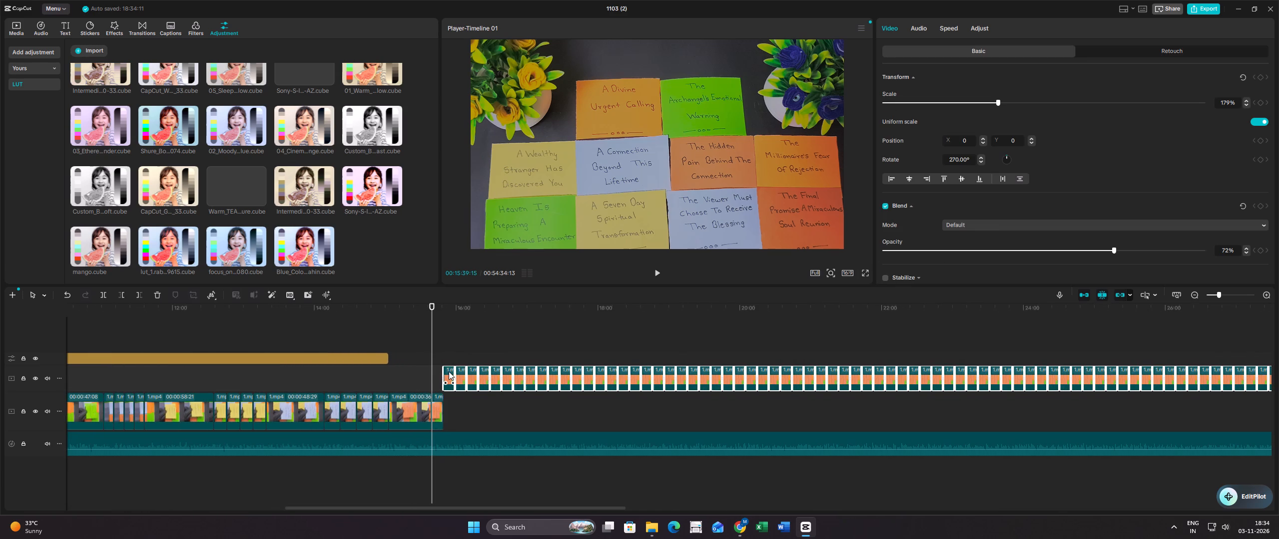
drag(449, 372, 459, 412)
click(469, 372)
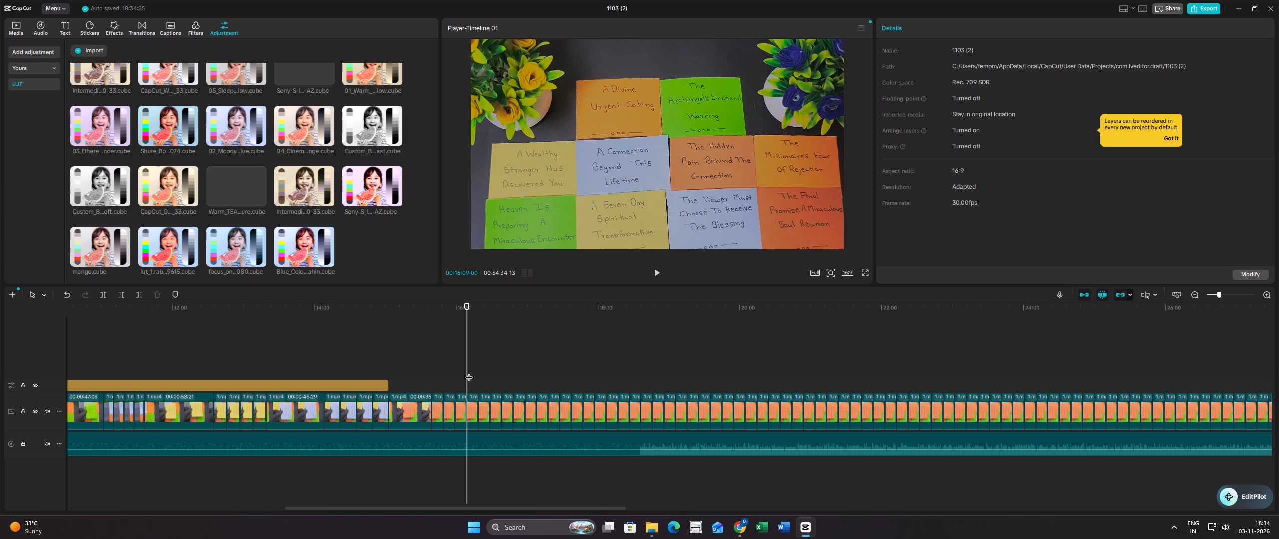
Copy the last batch of still tail pieces on the main video track and paste it at the track's end, at about 51:13.
ctrl+scroll(488, 369, down, 18)
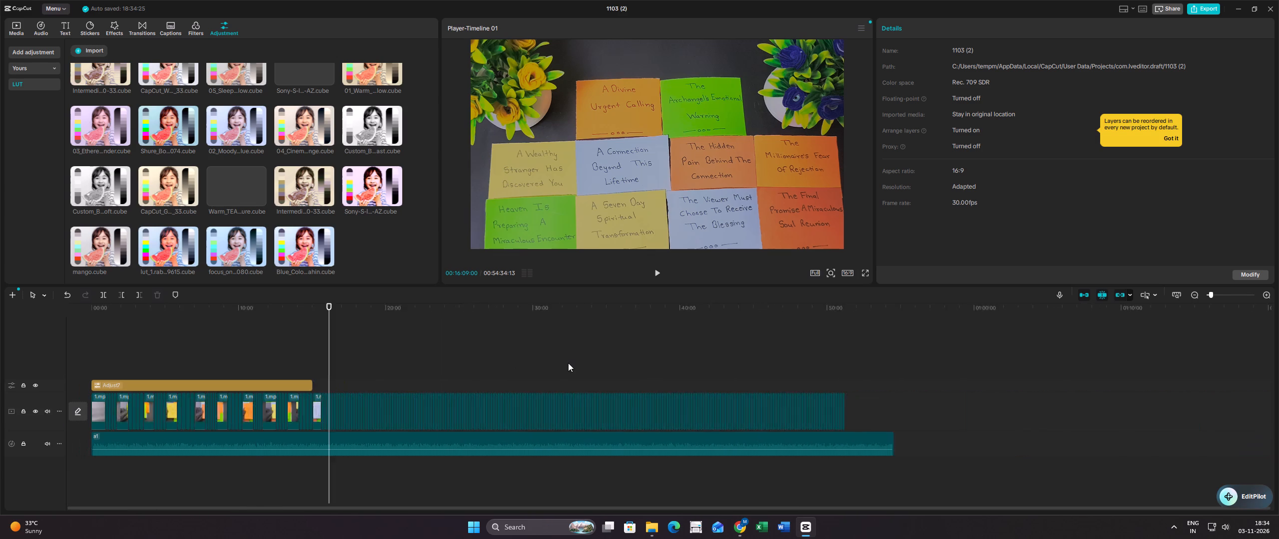
ctrl+scroll(568, 363, down, 3)
click(586, 359)
drag(610, 359, 534, 405)
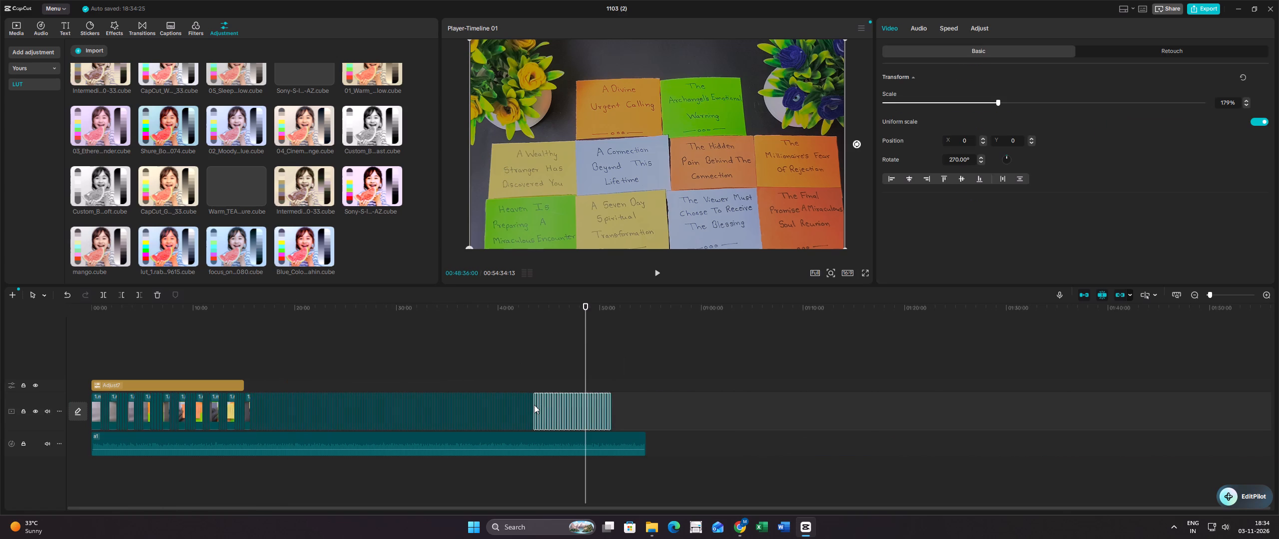
right_click(537, 401)
right_click(537, 401)
right_click(537, 401)
click(592, 166)
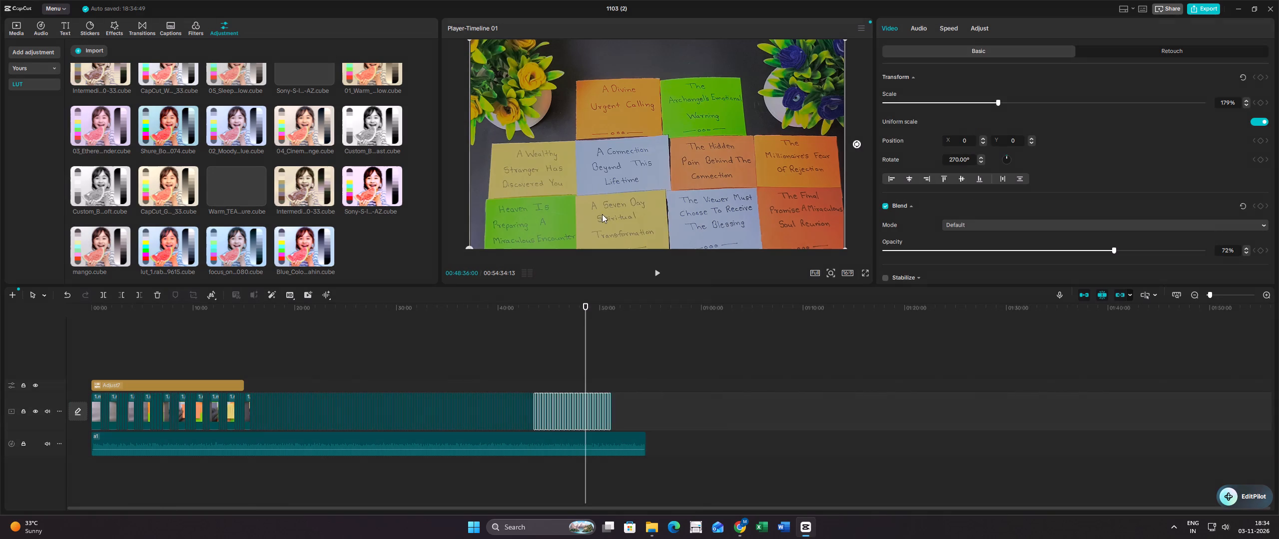
click(675, 370)
ctrl+scroll(738, 372, up, 15)
ctrl+scroll(736, 371, down, 1)
ctrl+scroll(736, 371, up, 2)
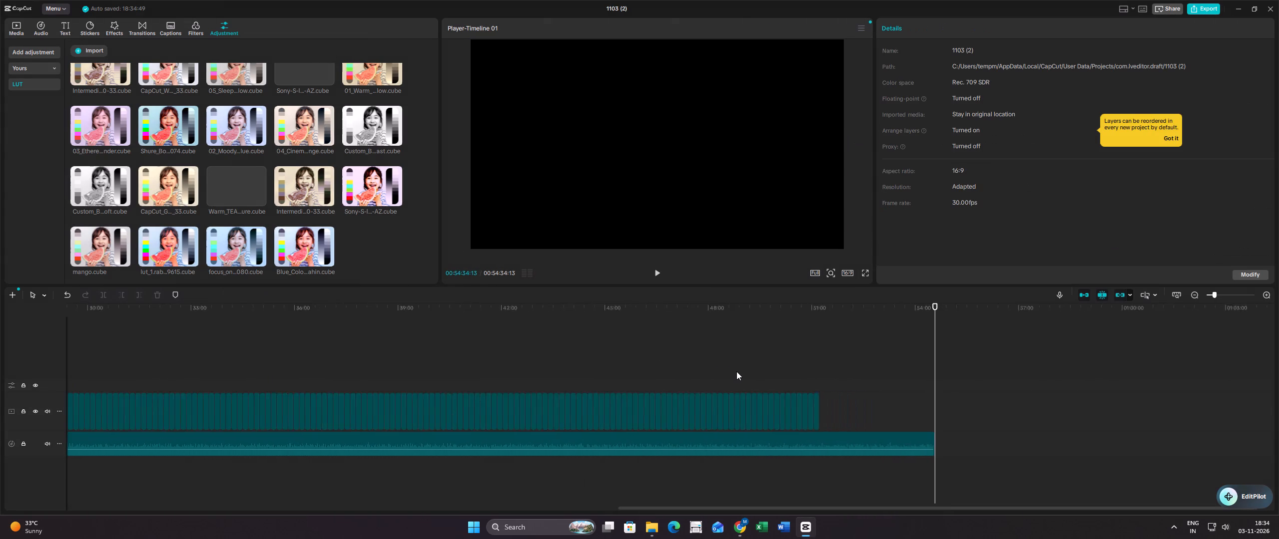
ctrl+scroll(736, 371, up, 12)
double_click(564, 367)
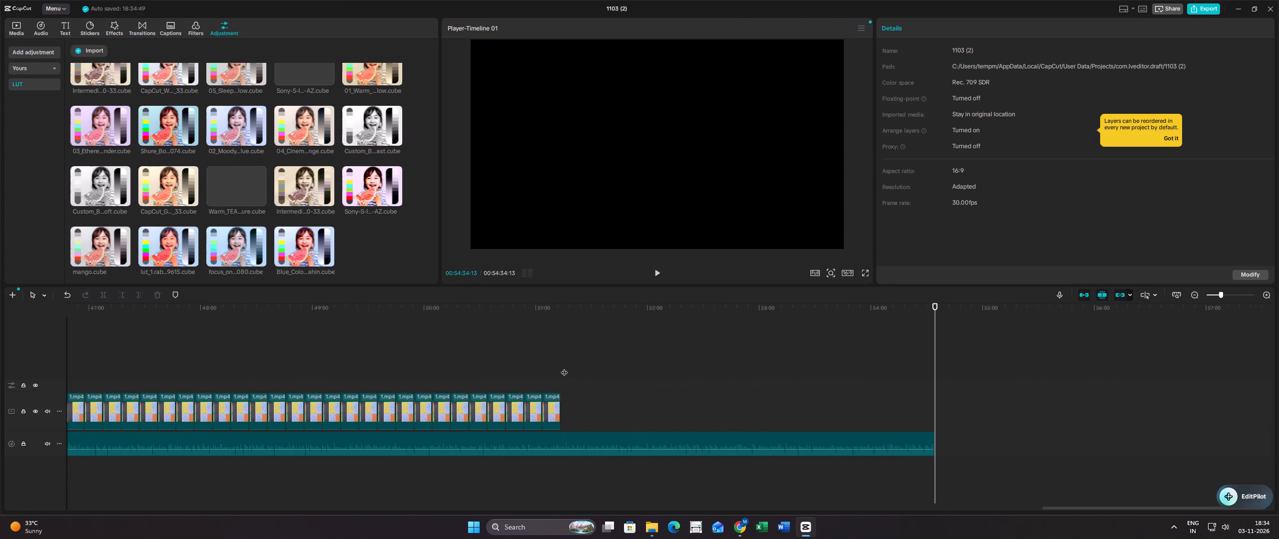
key(ctrl+v)
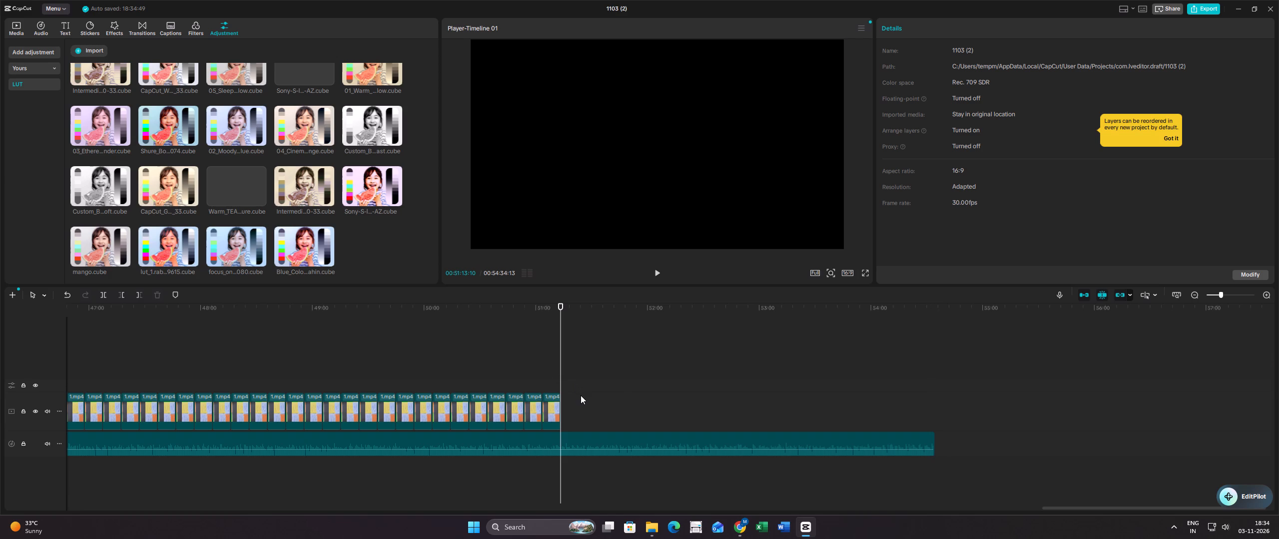
Delete the surplus overlay tail pieces beyond the end of the a1 audio, keeping the row up to about 54:39.
click(966, 339)
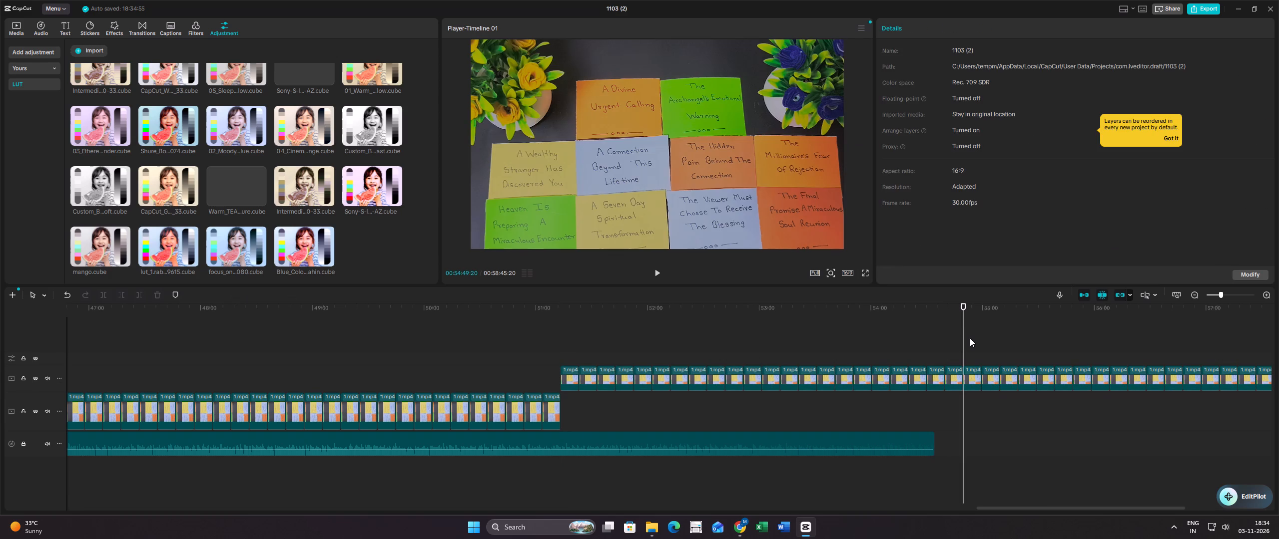
ctrl+scroll(970, 338, down, 9)
drag(1191, 335, 971, 407)
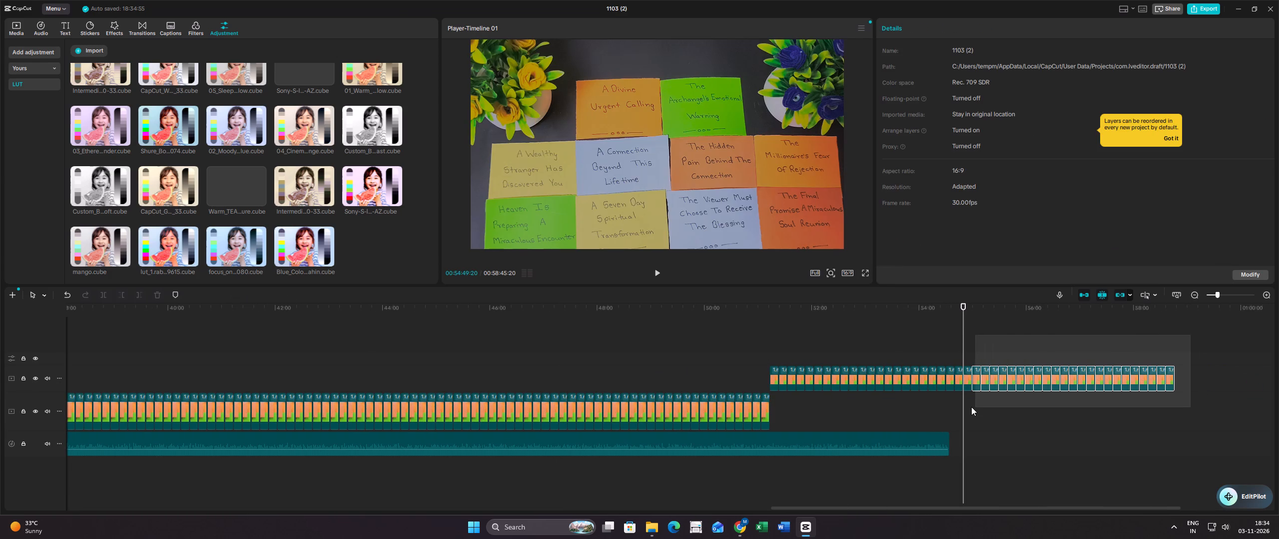
drag(971, 407, 965, 405)
click(155, 296)
ctrl+scroll(1048, 353, up, 19)
ctrl+scroll(1041, 348, down, 3)
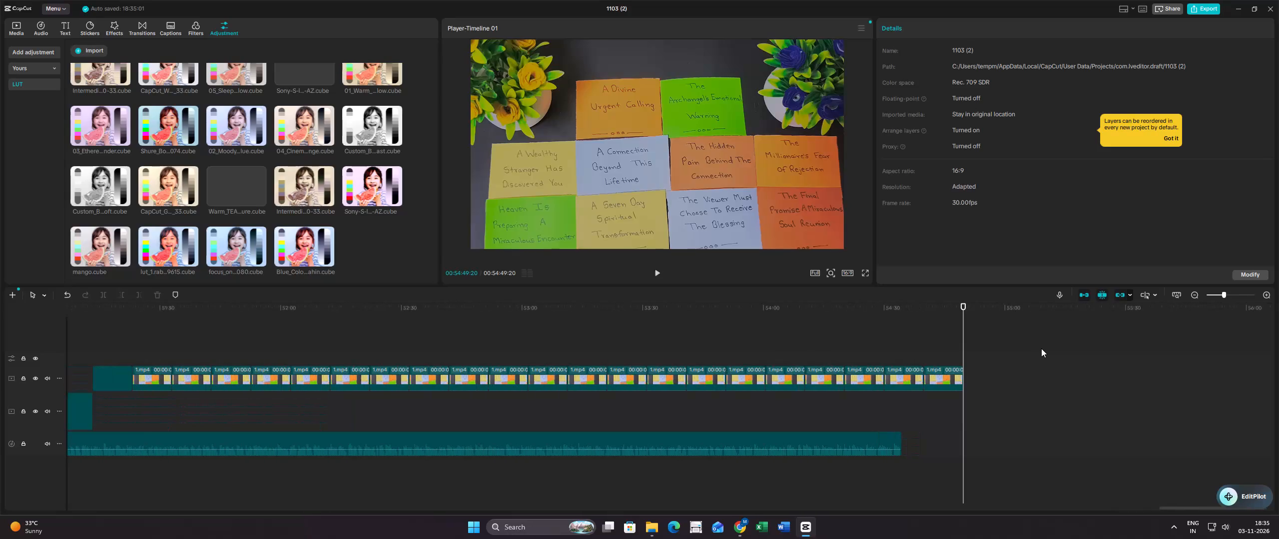
ctrl+scroll(1041, 348, down, 1)
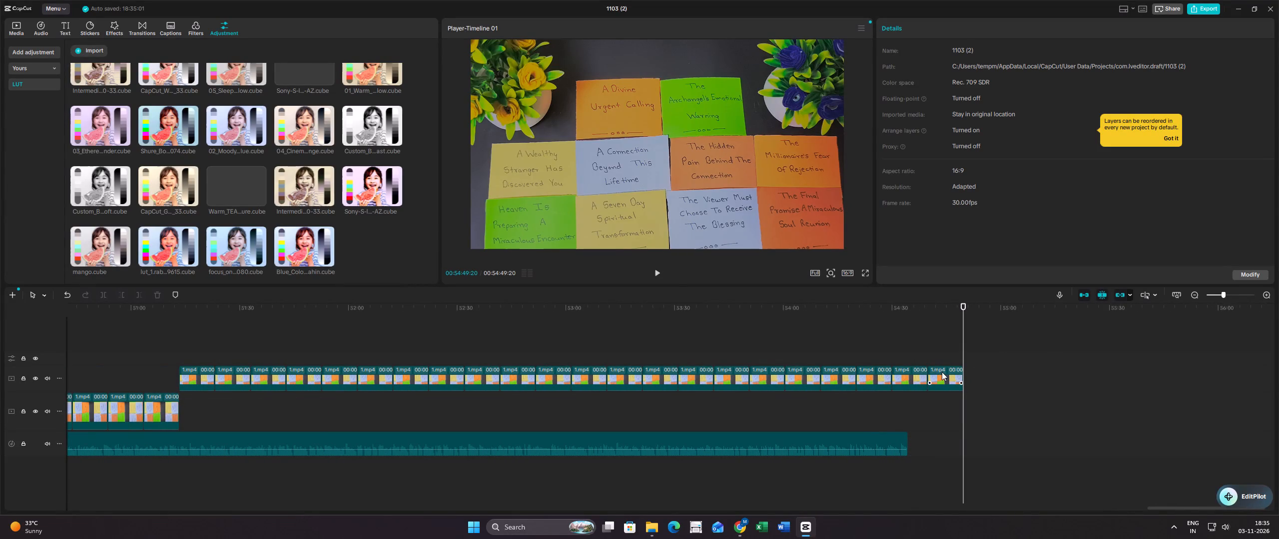
click(942, 372)
click(154, 298)
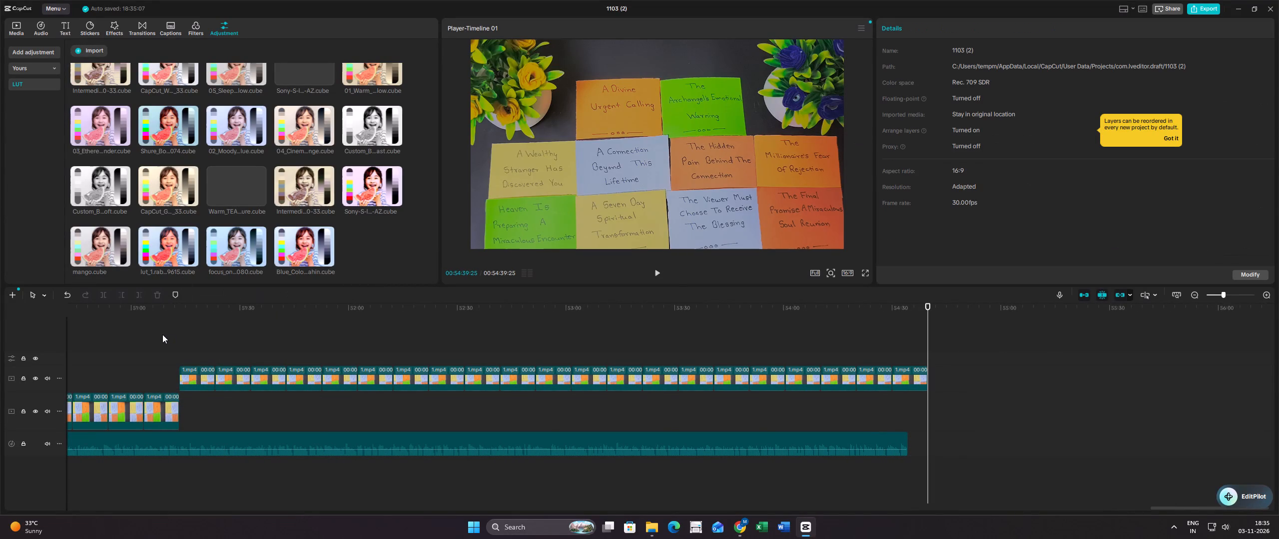
Move the remaining overlay tail pieces onto the main video track, directly behind its last piece.
drag(162, 334, 953, 385)
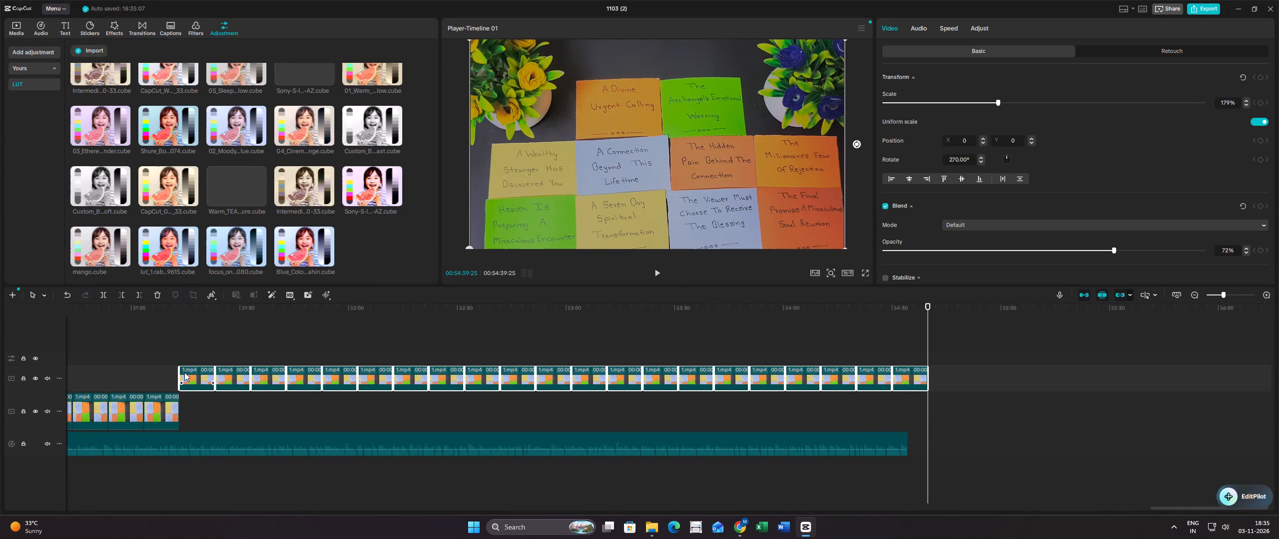
drag(186, 372, 193, 413)
Check the end of the main video track against the end of the a1 audio and review the whole timeline.
click(823, 353)
click(879, 352)
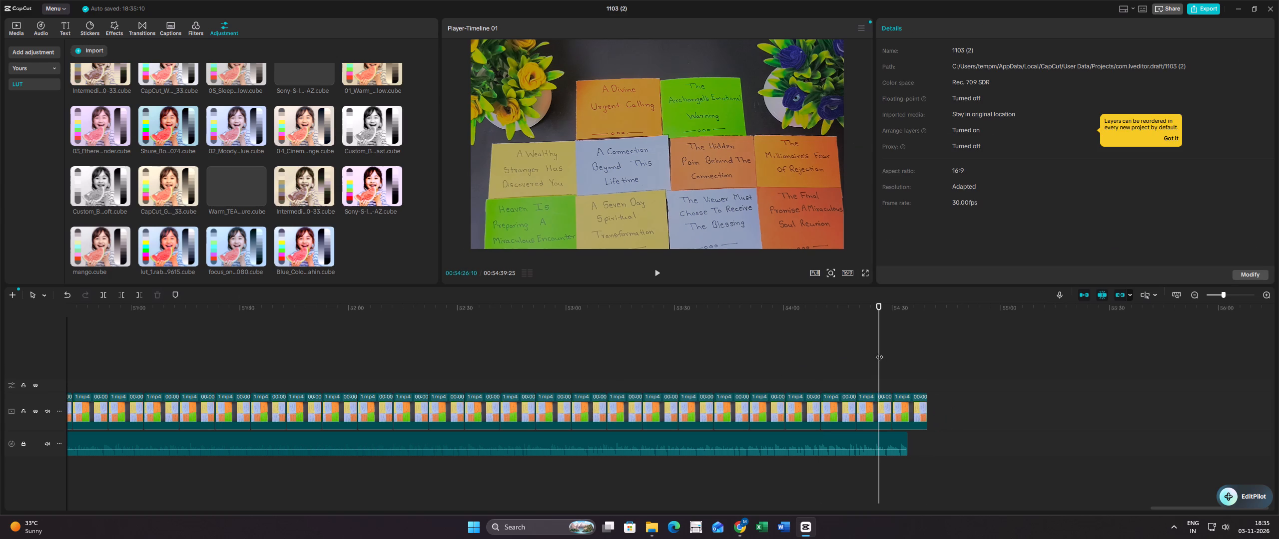
click(915, 353)
ctrl+scroll(922, 355, down, 4)
ctrl+scroll(922, 355, up, 5)
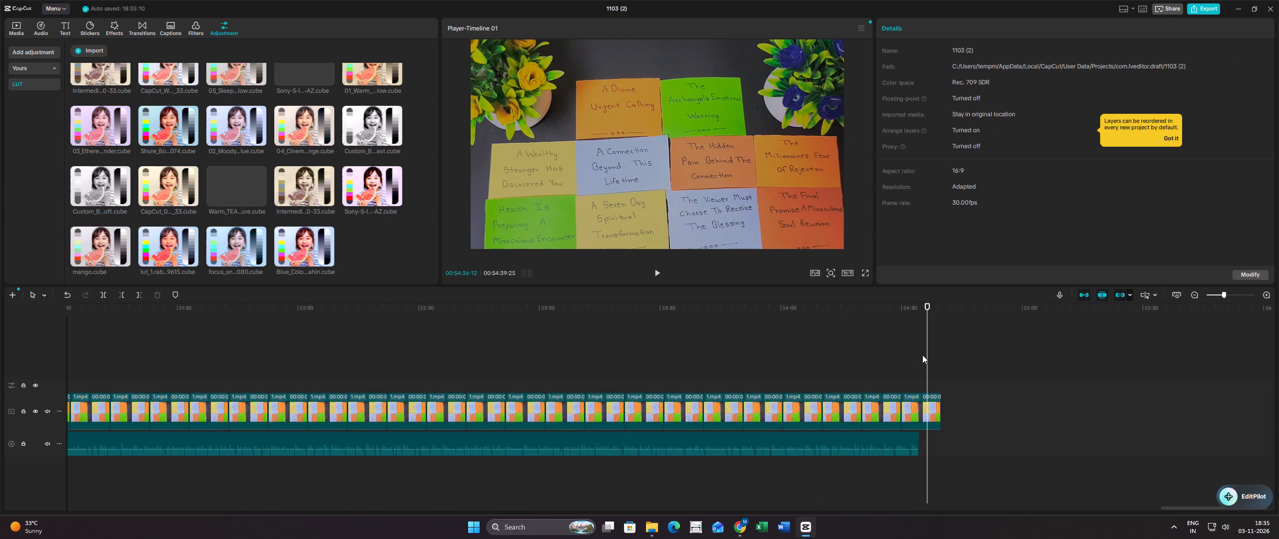
ctrl+scroll(922, 355, up, 6)
ctrl+scroll(922, 355, down, 13)
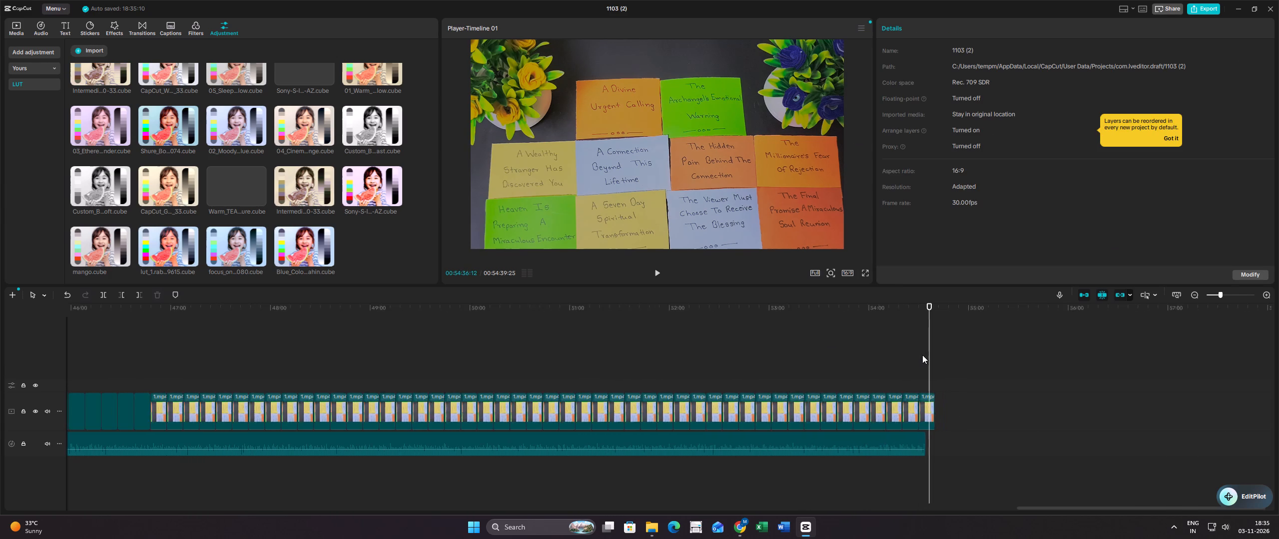
ctrl+scroll(922, 355, down, 20)
ctrl+scroll(922, 355, down, 3)
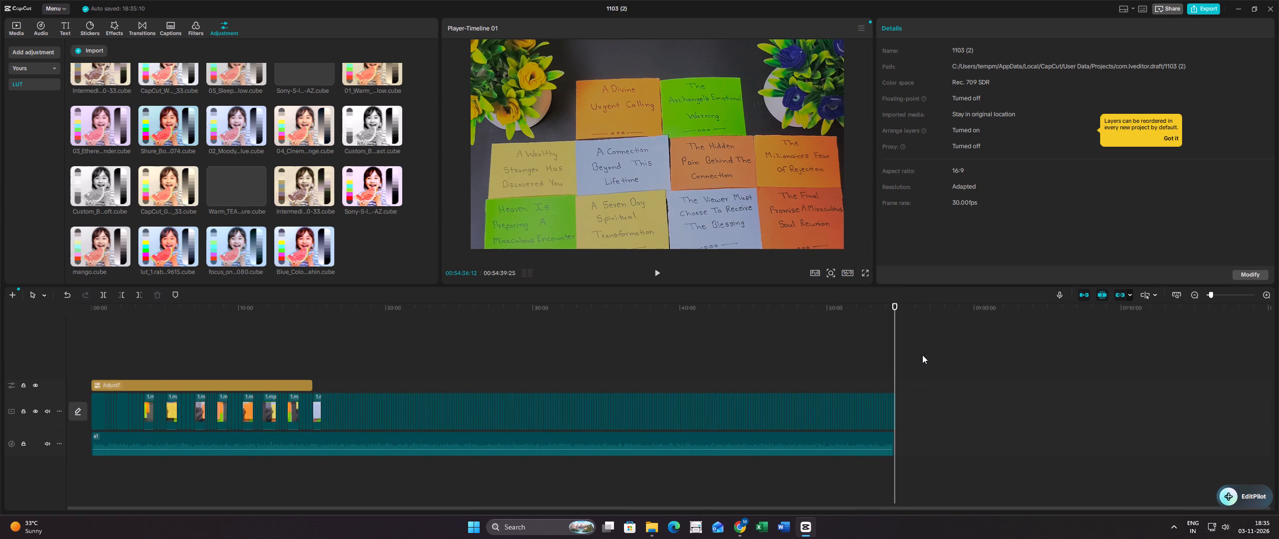
Extend the blue-toner adjustment layer to the end of the main video track, at about 54:39.
click(288, 352)
click(301, 381)
click(306, 384)
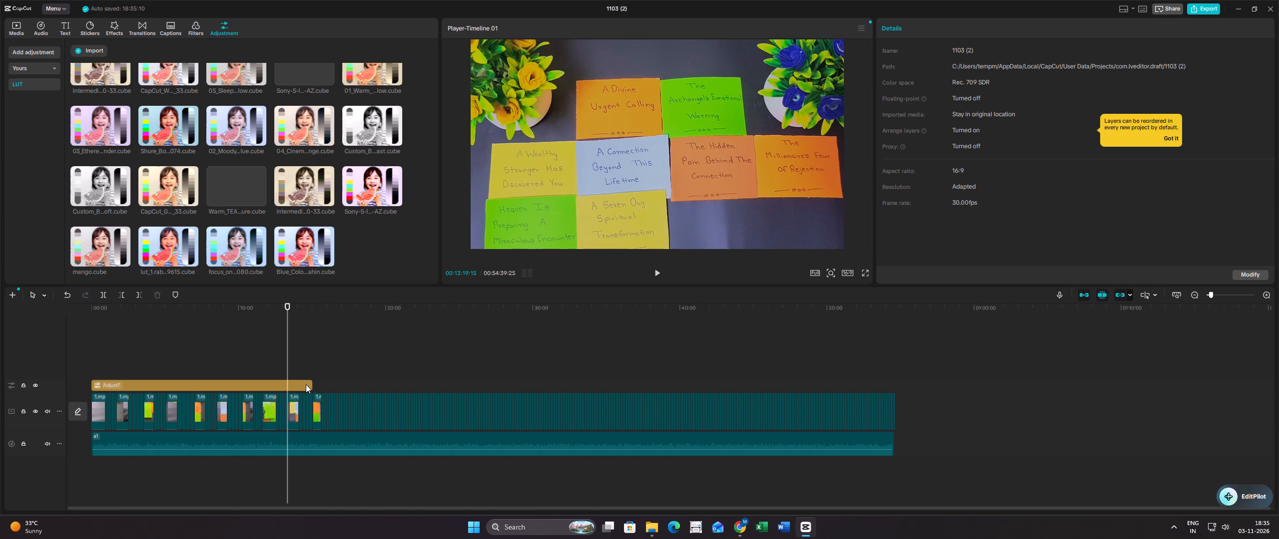
drag(312, 384, 896, 399)
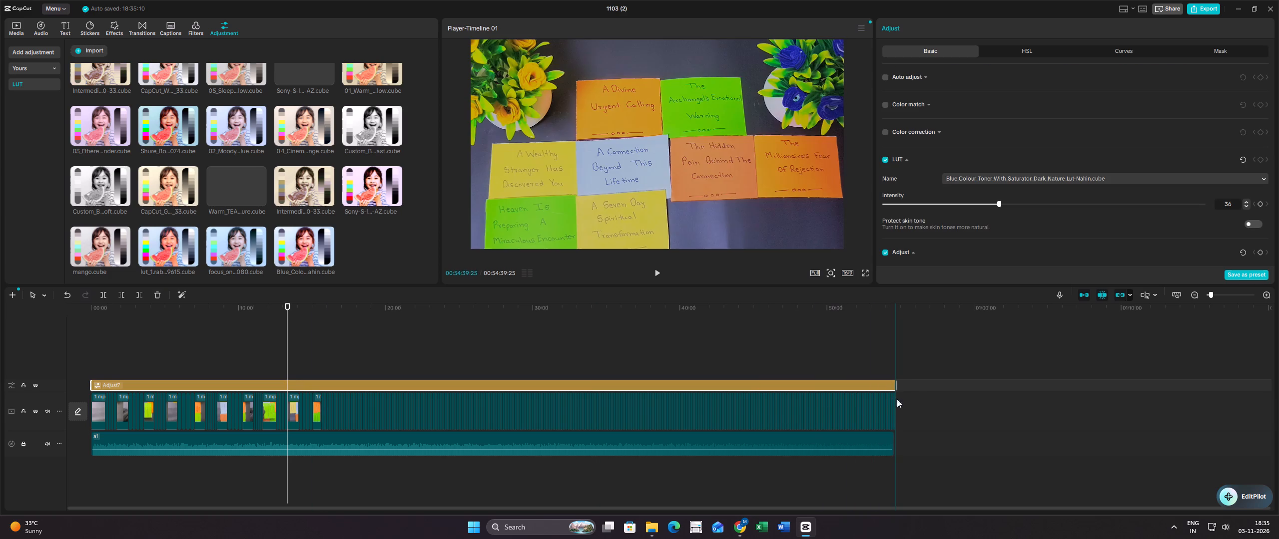
Check that the adjustment layer covers the main video track at its end and its beginning, finishing with the playhead at 00:00.
click(911, 377)
ctrl+scroll(923, 372, up, 17)
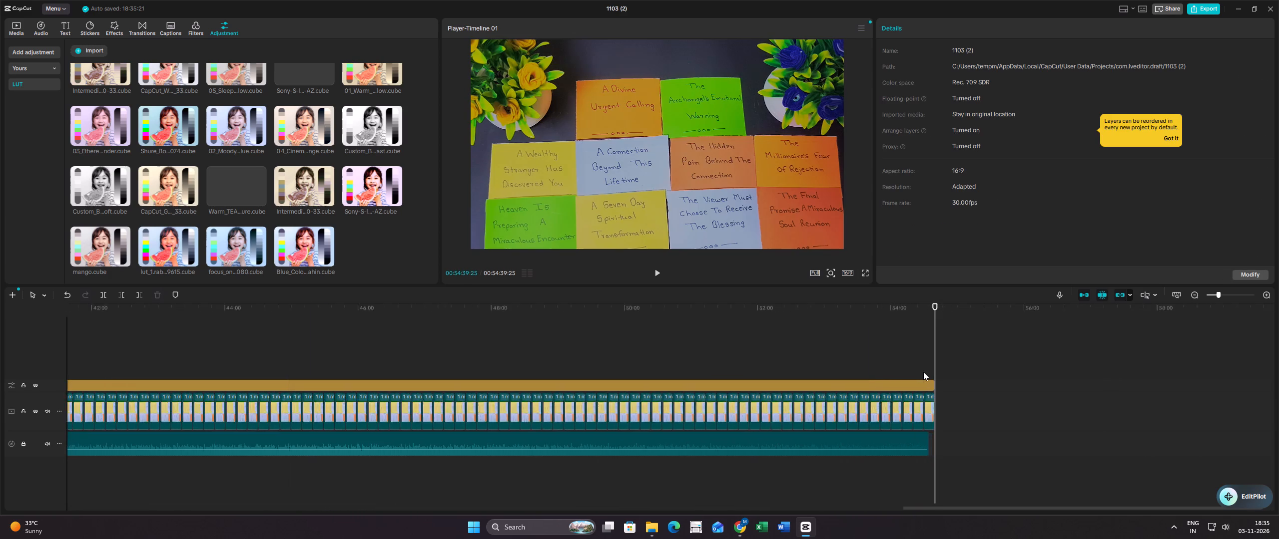
ctrl+scroll(923, 372, up, 4)
ctrl+scroll(880, 353, up, 4)
ctrl+scroll(880, 353, down, 17)
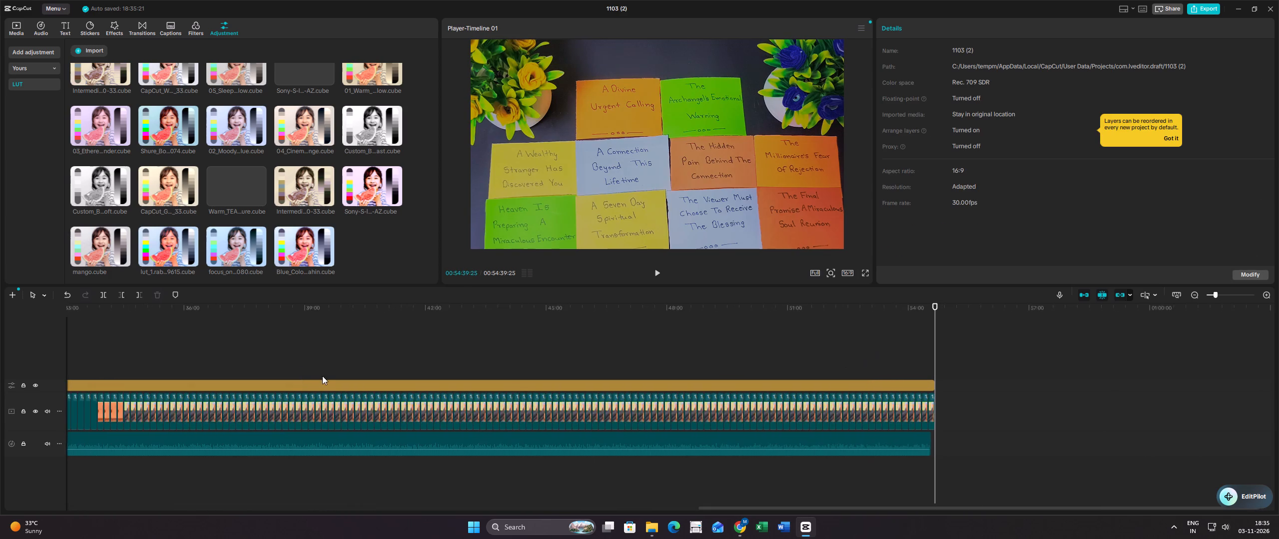
ctrl+scroll(287, 367, down, 5)
ctrl+scroll(112, 340, down, 9)
click(111, 340)
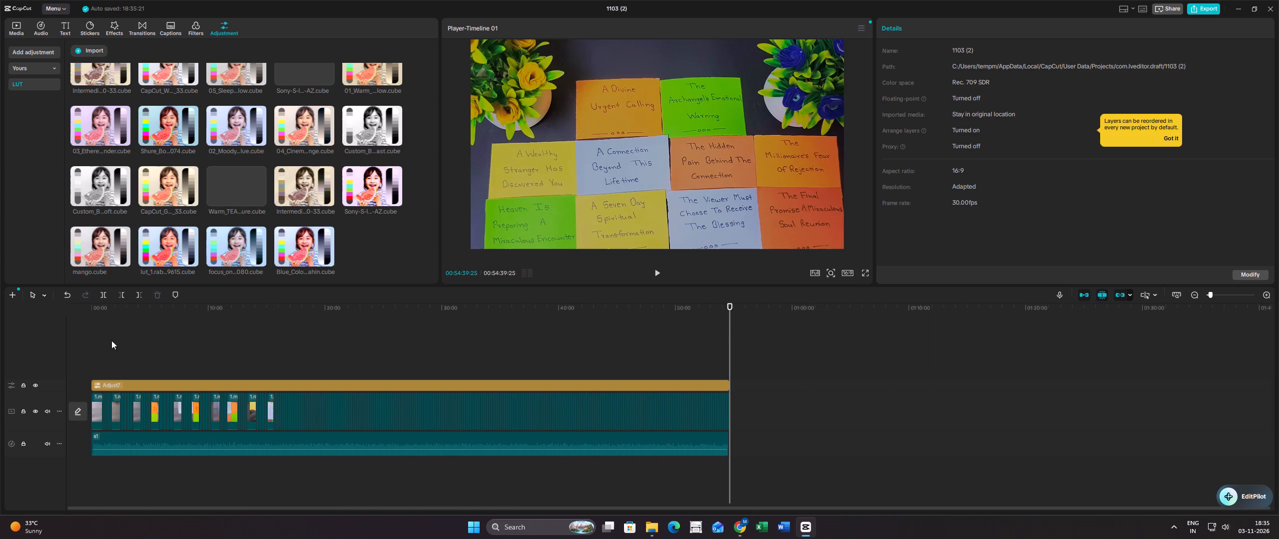
drag(111, 340, 96, 335)
click(98, 384)
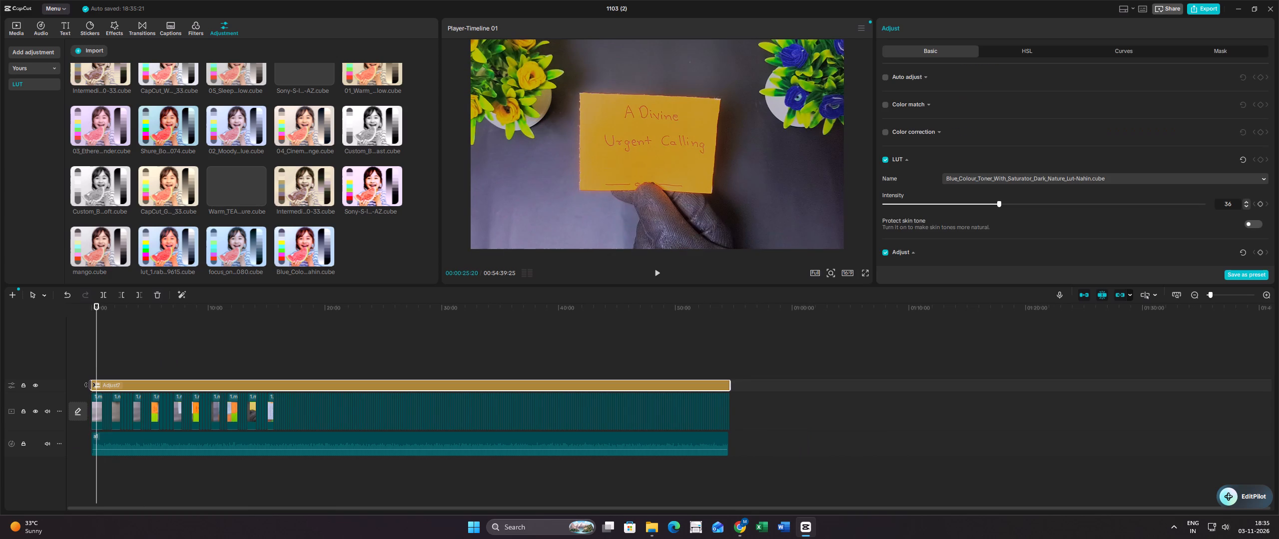
drag(90, 385, 83, 383)
click(94, 359)
click(101, 349)
drag(101, 349, 88, 349)
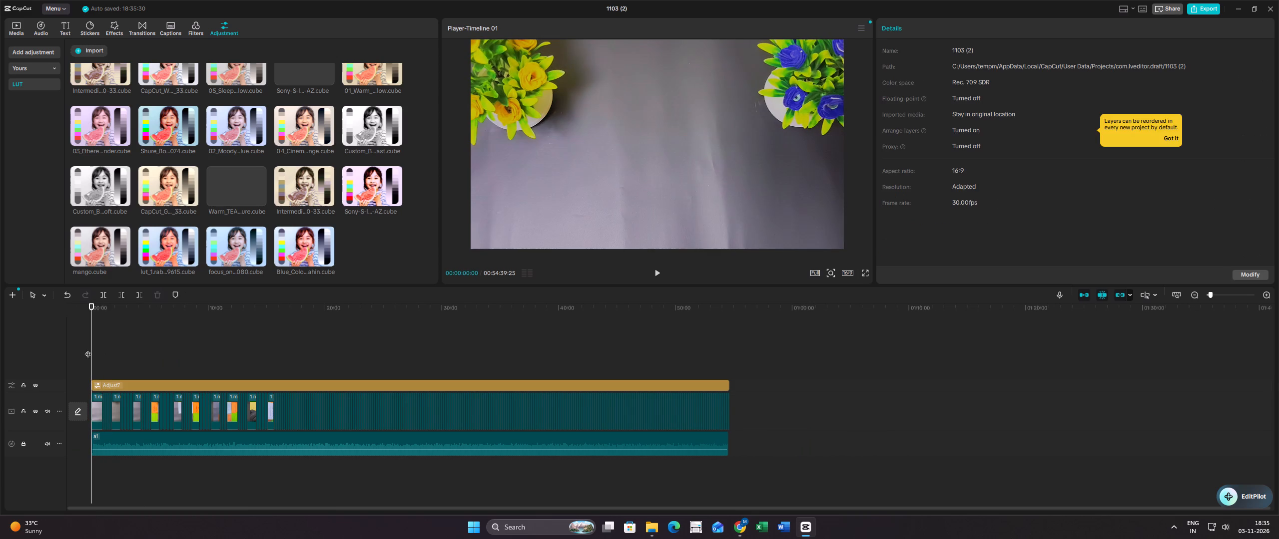
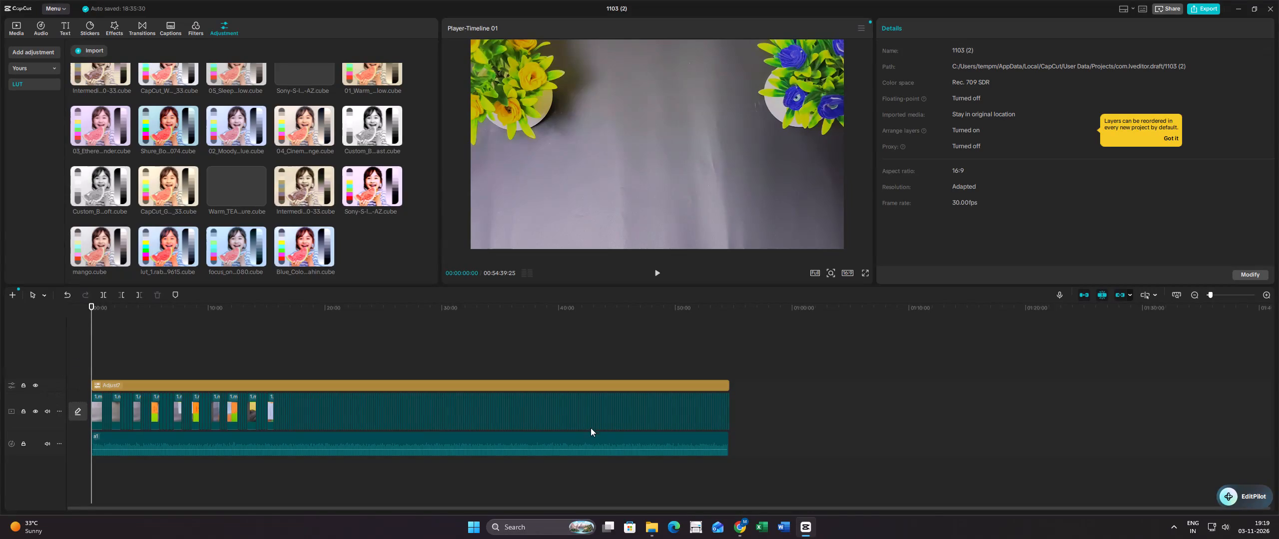
Check the preview picture at several points along the timeline, finishing with the playhead at about 43:50.
ctrl+scroll(317, 355, up, 7)
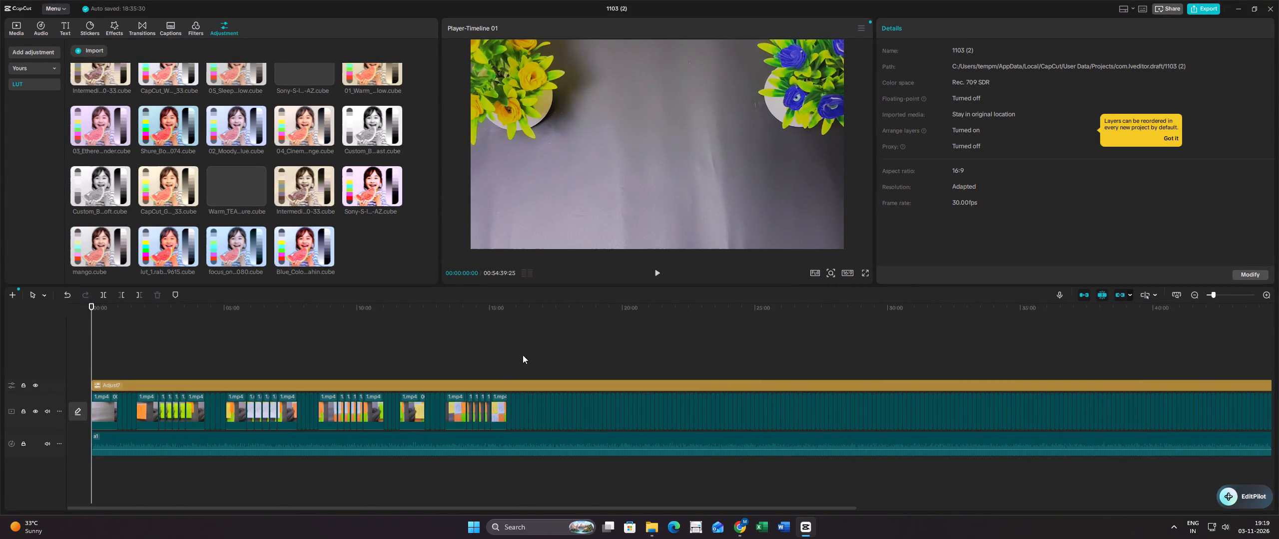
click(523, 355)
click(499, 353)
click(499, 353)
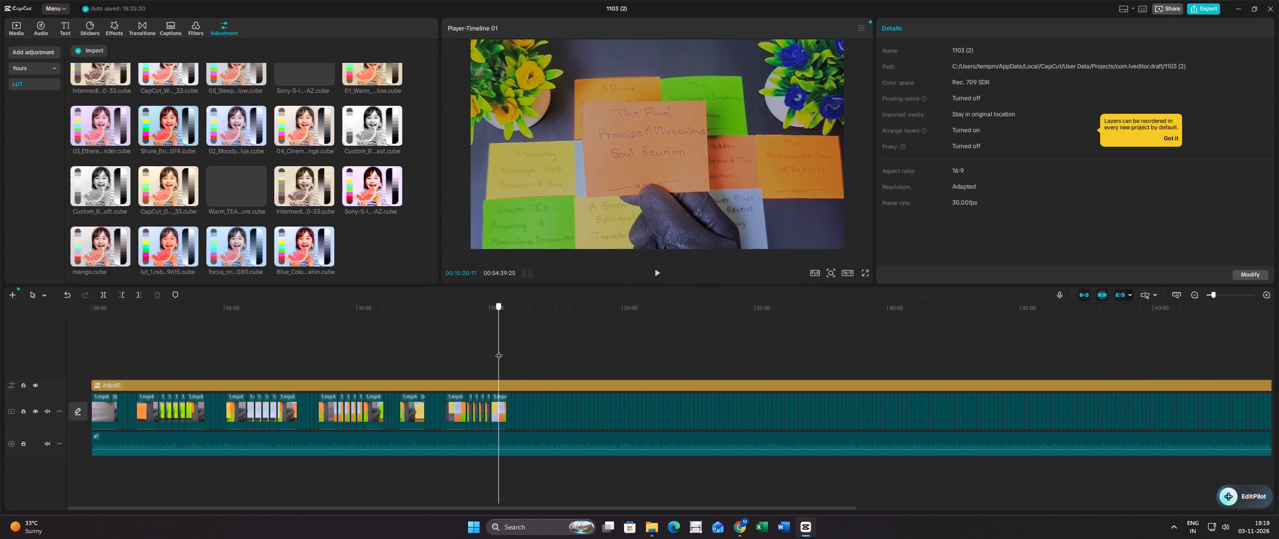
ctrl+scroll(499, 350, down, 8)
click(491, 366)
click(594, 360)
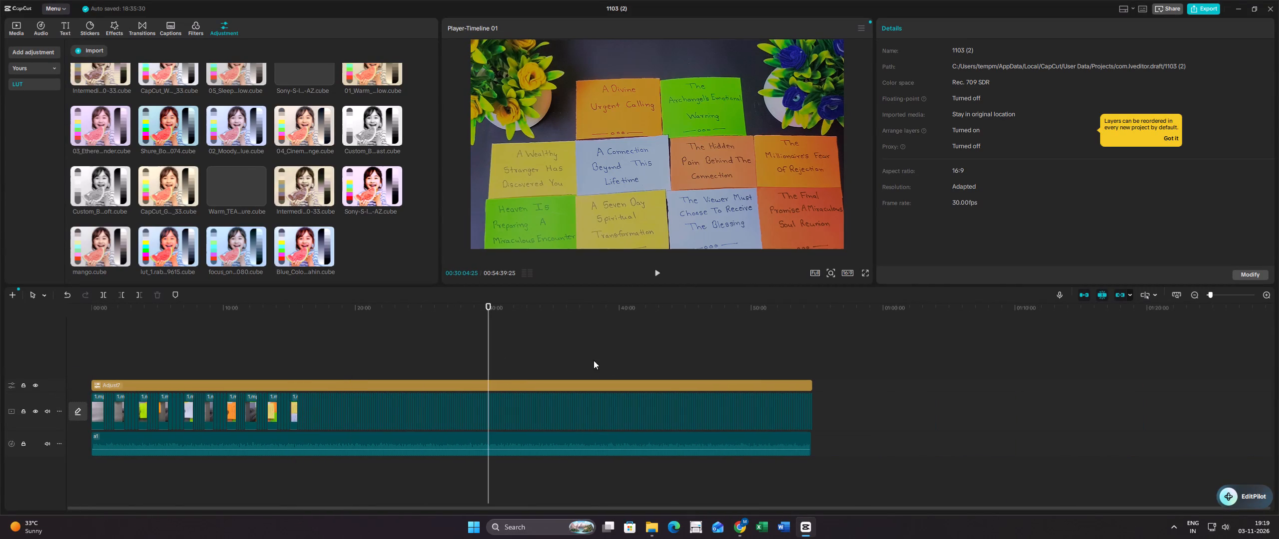
click(672, 362)
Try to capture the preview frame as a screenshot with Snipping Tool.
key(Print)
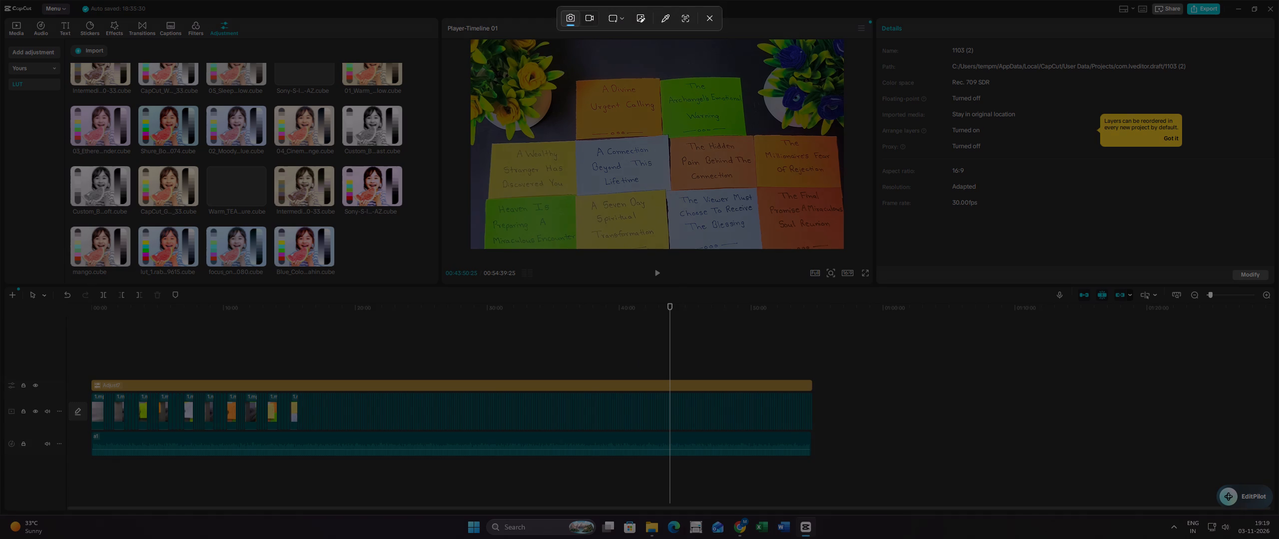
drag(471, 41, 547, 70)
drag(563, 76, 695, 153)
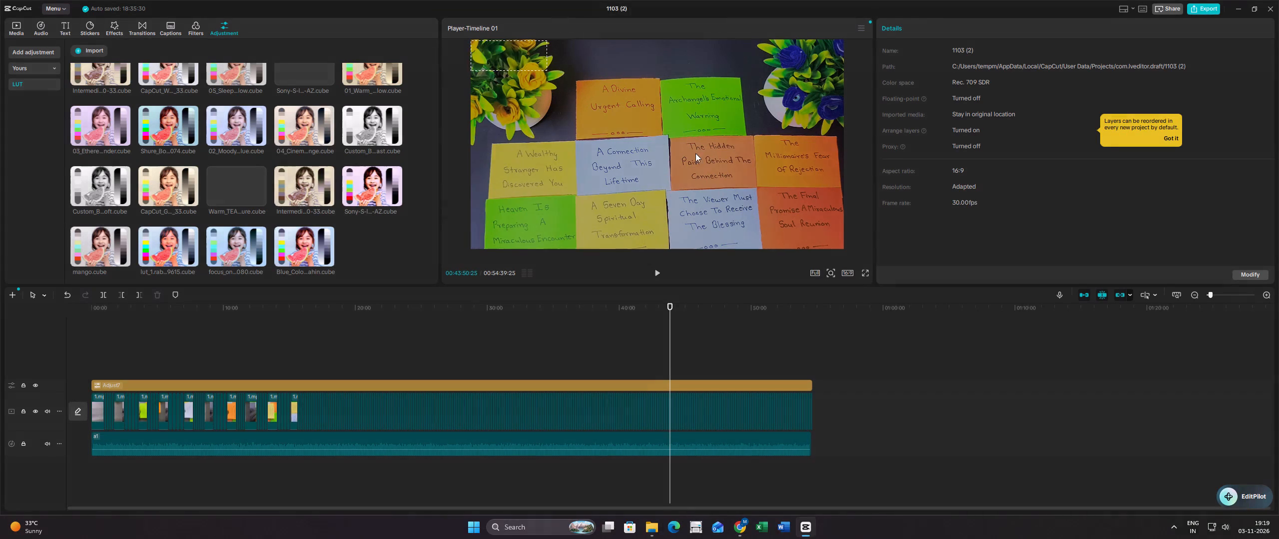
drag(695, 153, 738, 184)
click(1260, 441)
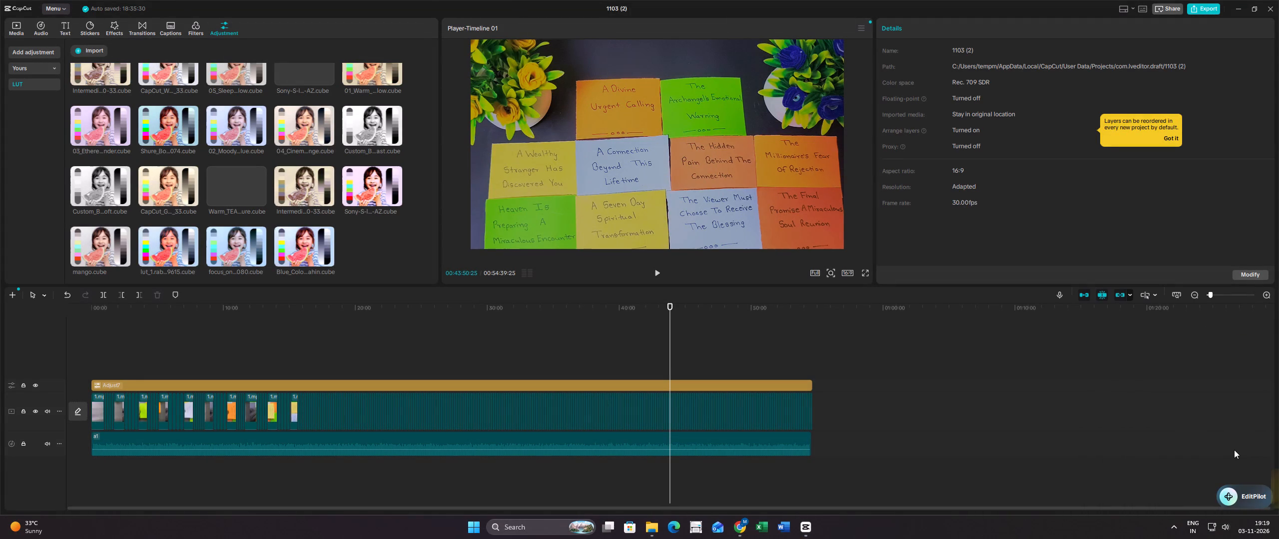
Capture the entire preview frame of the coloured note cards as a screenshot and open the capture.
drag(471, 40, 843, 248)
click(1183, 432)
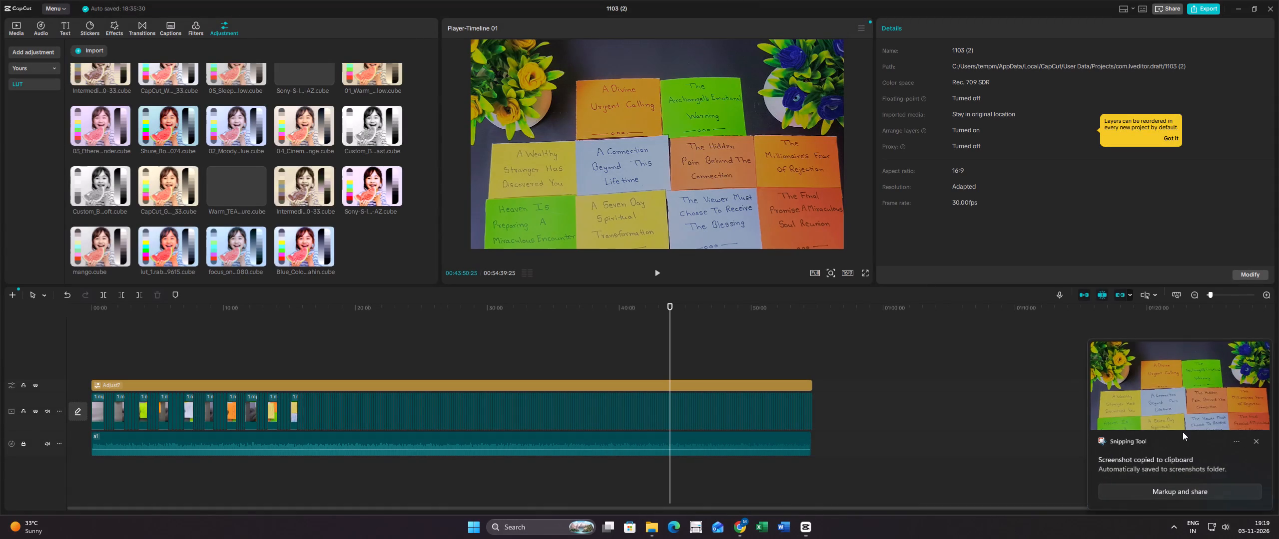
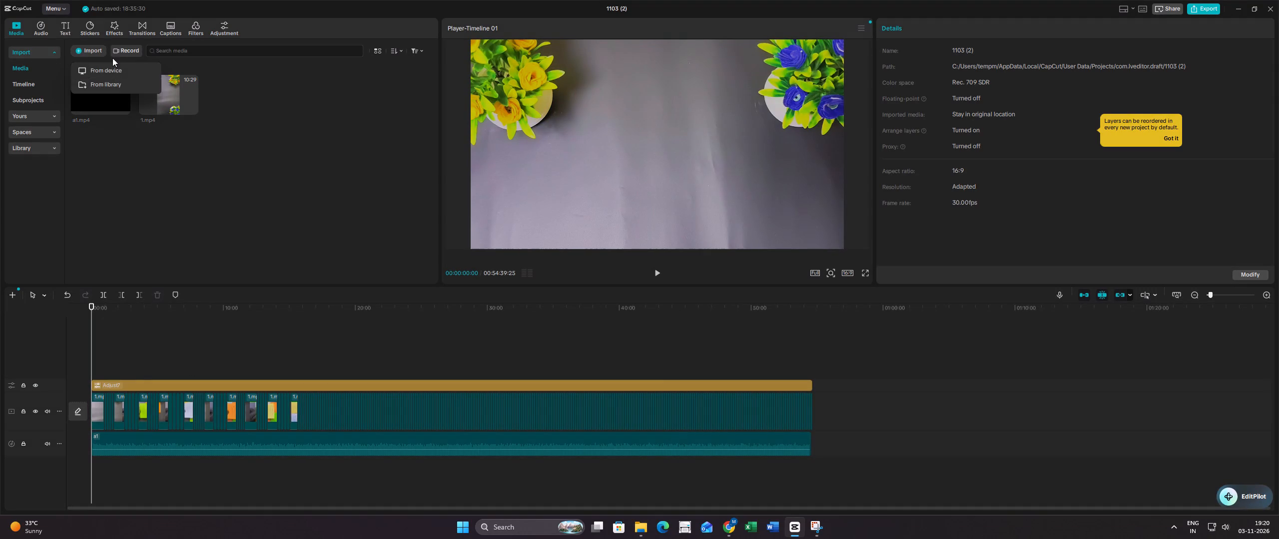
Start a media import from the device and browse from the Downloads folder to Local Disk (C:).
click(114, 68)
scroll(80, 182, down, 5)
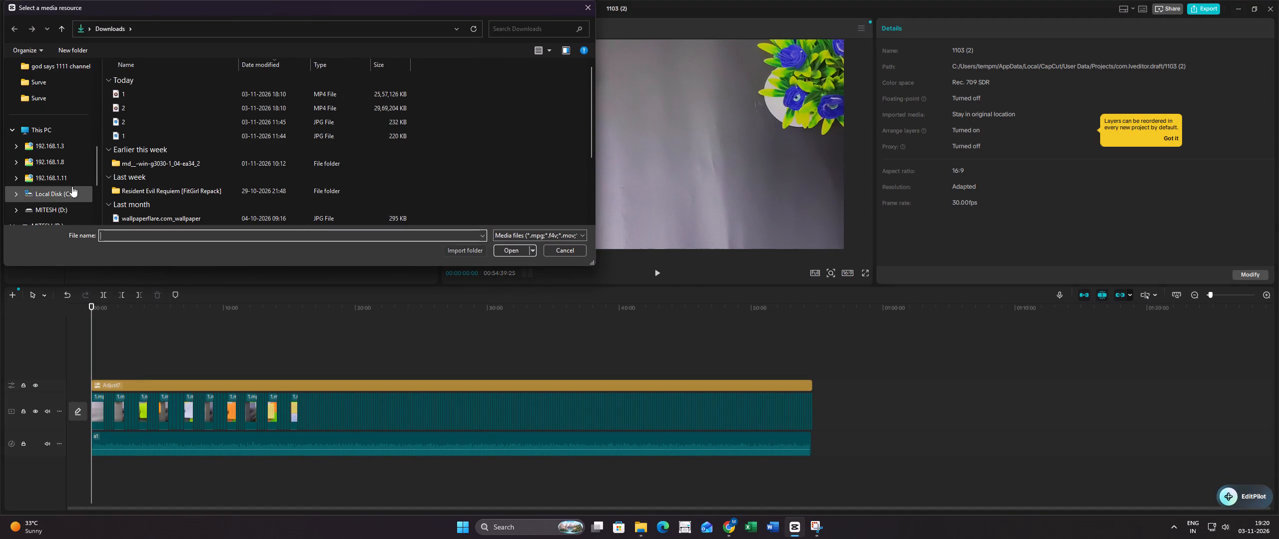
scroll(52, 157, down, 5)
scroll(64, 178, up, 4)
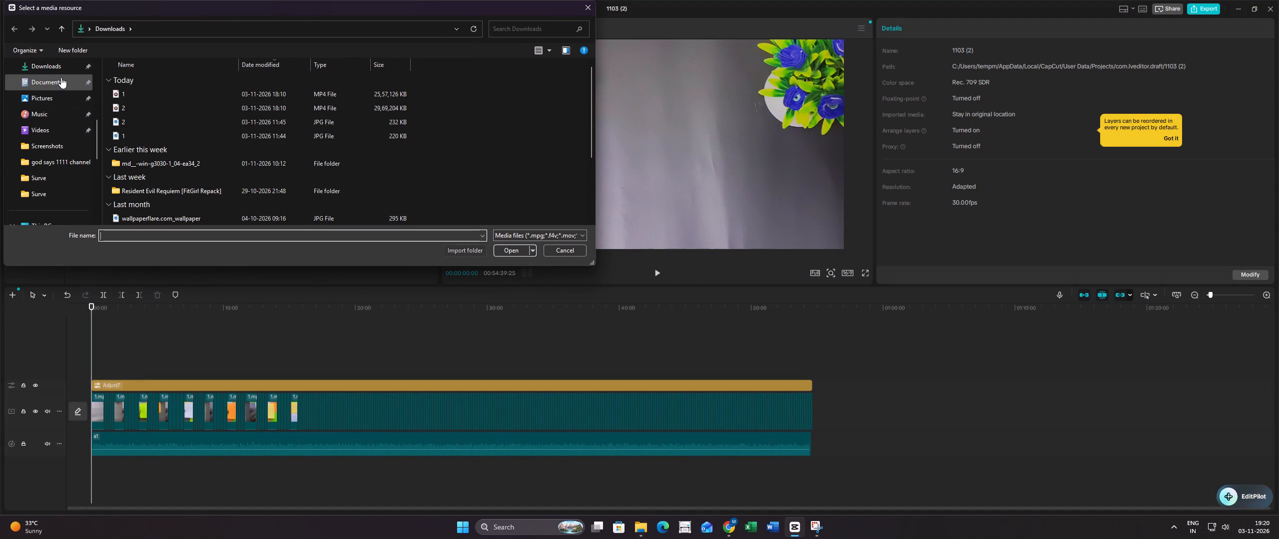
scroll(68, 187, down, 4)
click(63, 105)
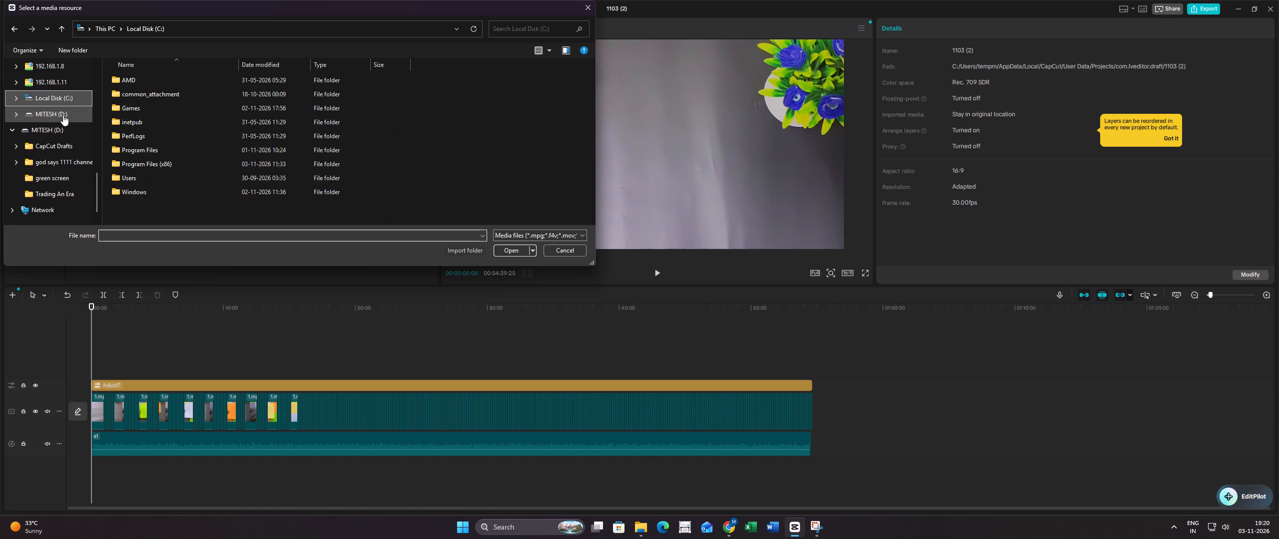
Import the green screen.mp4 video from the D: drive into the project media.
click(63, 117)
double_click(155, 167)
click(164, 192)
Place the green screen.mp4 clip at the very start of the timeline, on a new track above the adjustment layer.
drag(213, 91, 260, 146)
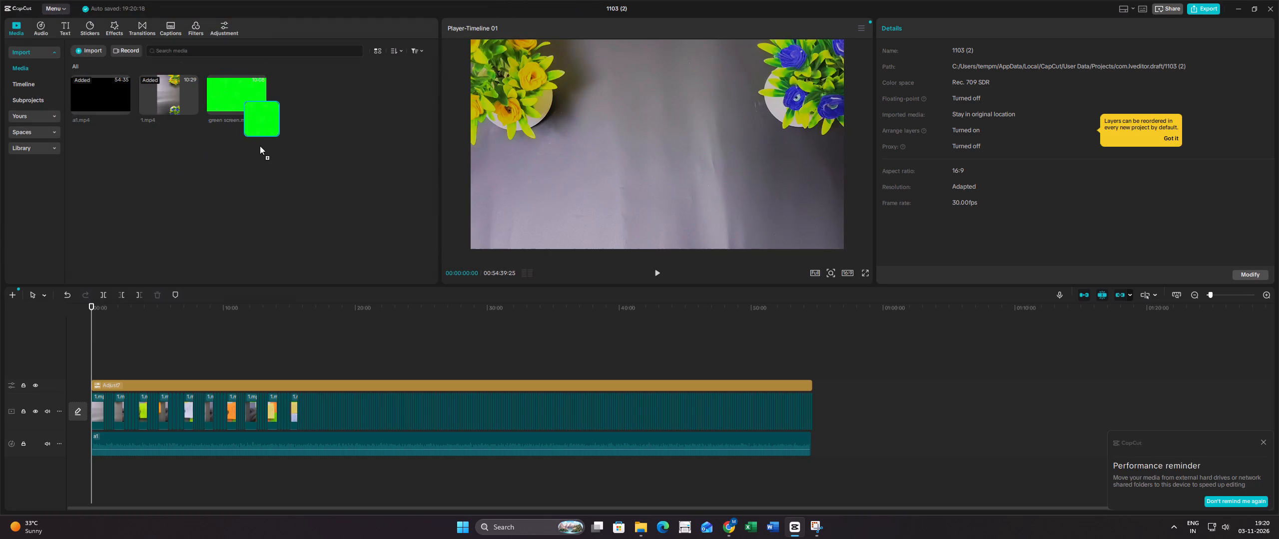
drag(260, 146, 78, 351)
With the playhead at about 1:58, scale the green screen clip down to 97% in the preview.
click(117, 338)
click(589, 203)
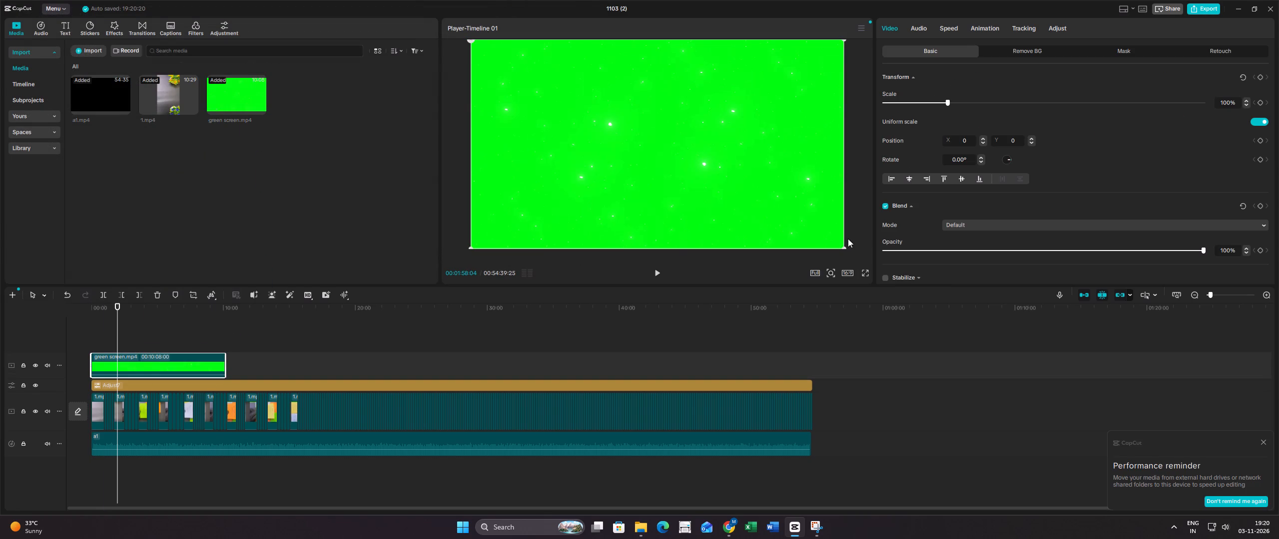
drag(845, 245, 836, 243)
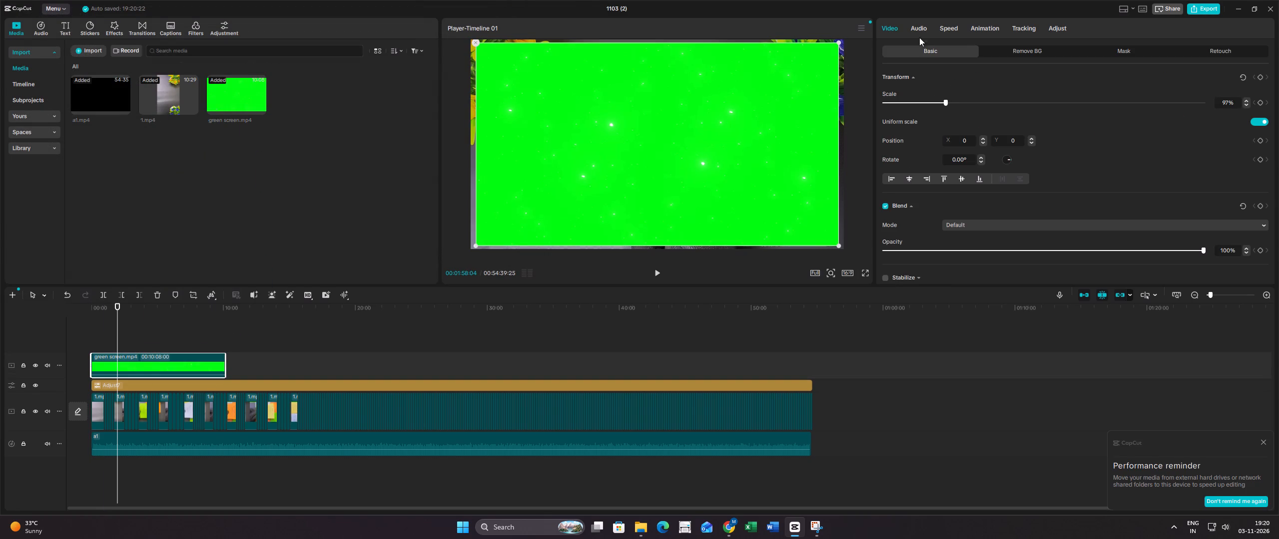
Mute the green screen clip by lowering its volume to −∞ dB.
click(918, 29)
drag(899, 102, 850, 113)
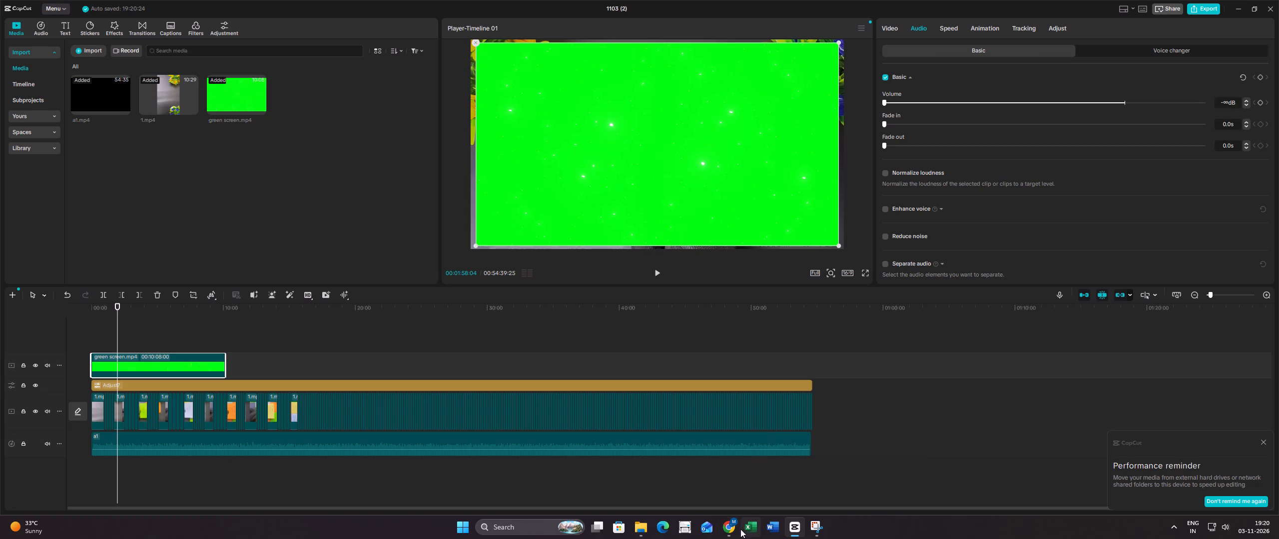
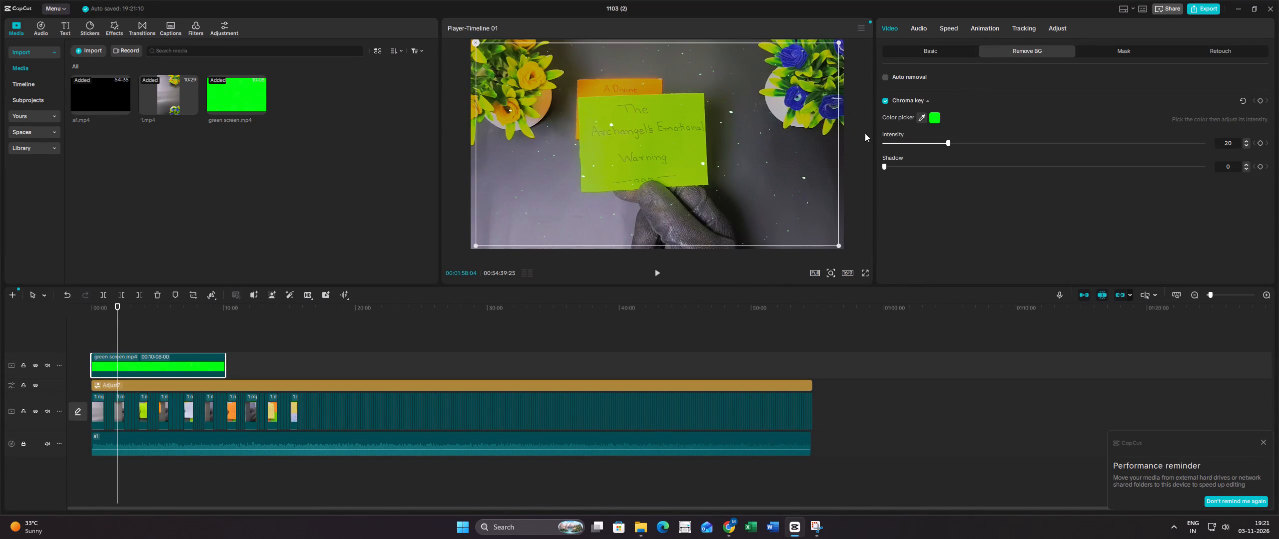
Raise the green screen clip's chroma key intensity to 67 and play the preview to check the keying.
drag(953, 140, 1083, 150)
drag(1083, 150, 1099, 158)
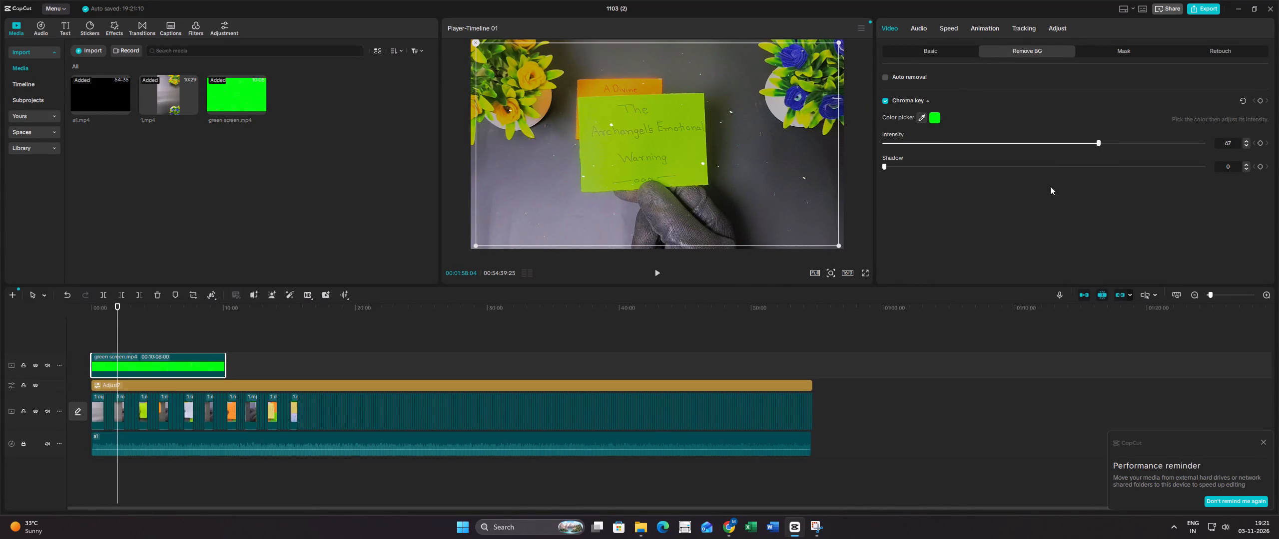
click(657, 274)
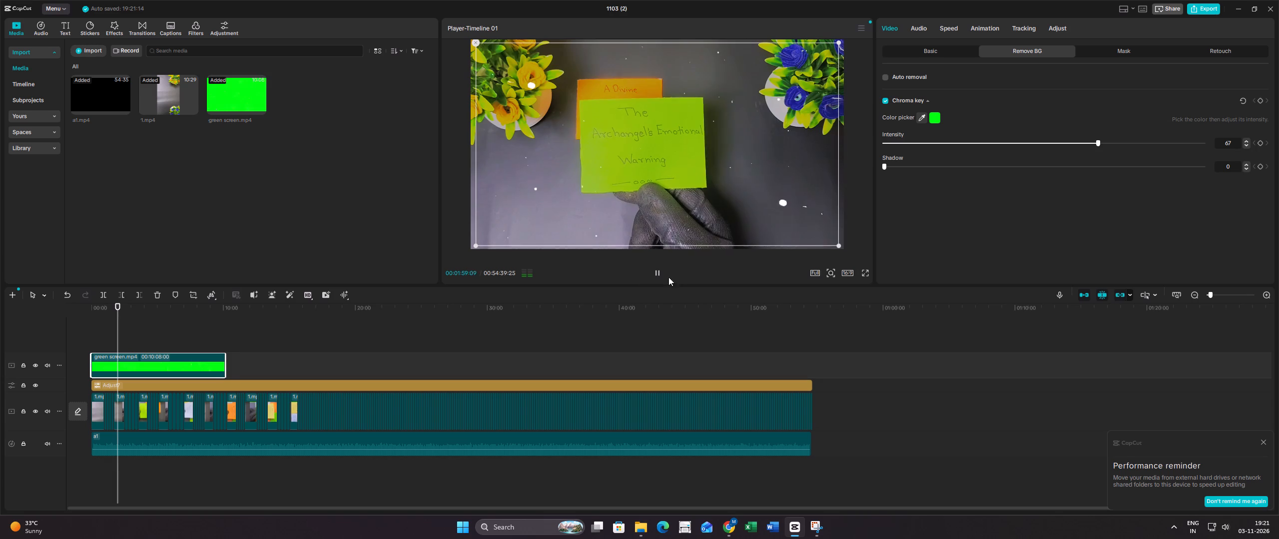
Copy the keyed green screen clip on the overlay track.
right_click(192, 362)
right_click(192, 362)
click(244, 148)
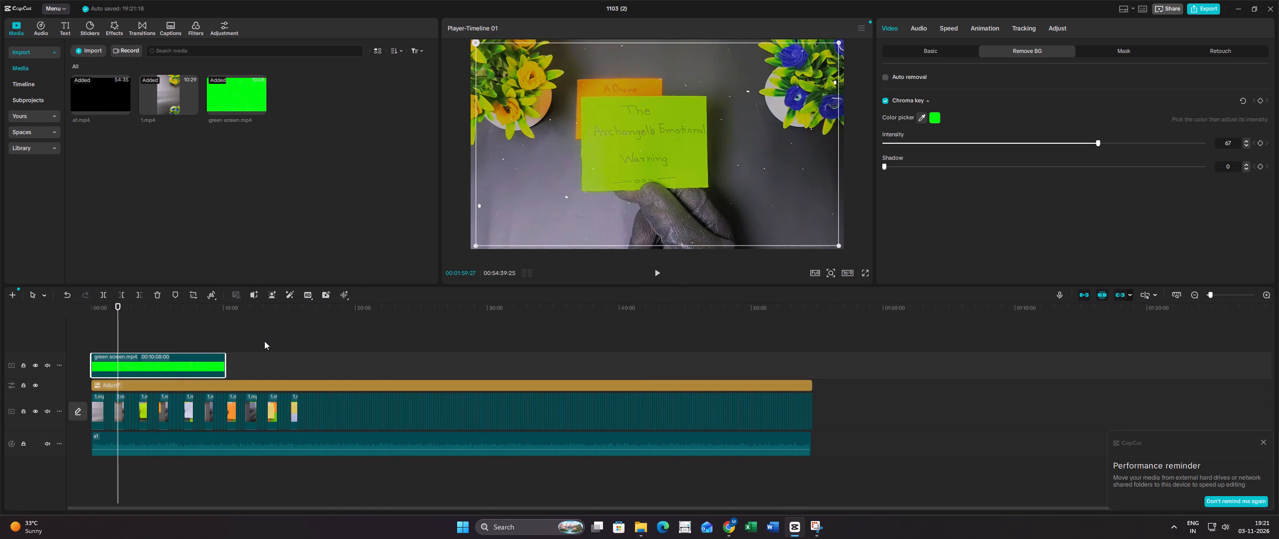
Paste five more copies of the green screen overlay clip along its track to extend past the main video.
click(253, 344)
key(ctrl+v)
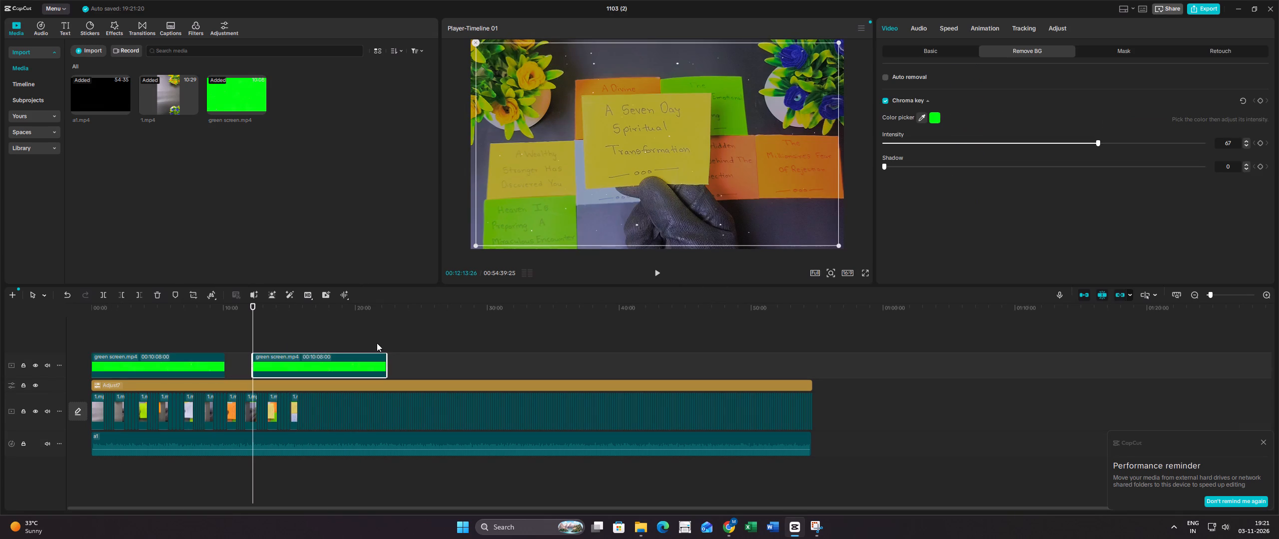
ctrl+click(404, 341)
key(ctrl+v)
ctrl+click(540, 338)
ctrl+click(556, 341)
key(ctrl+v)
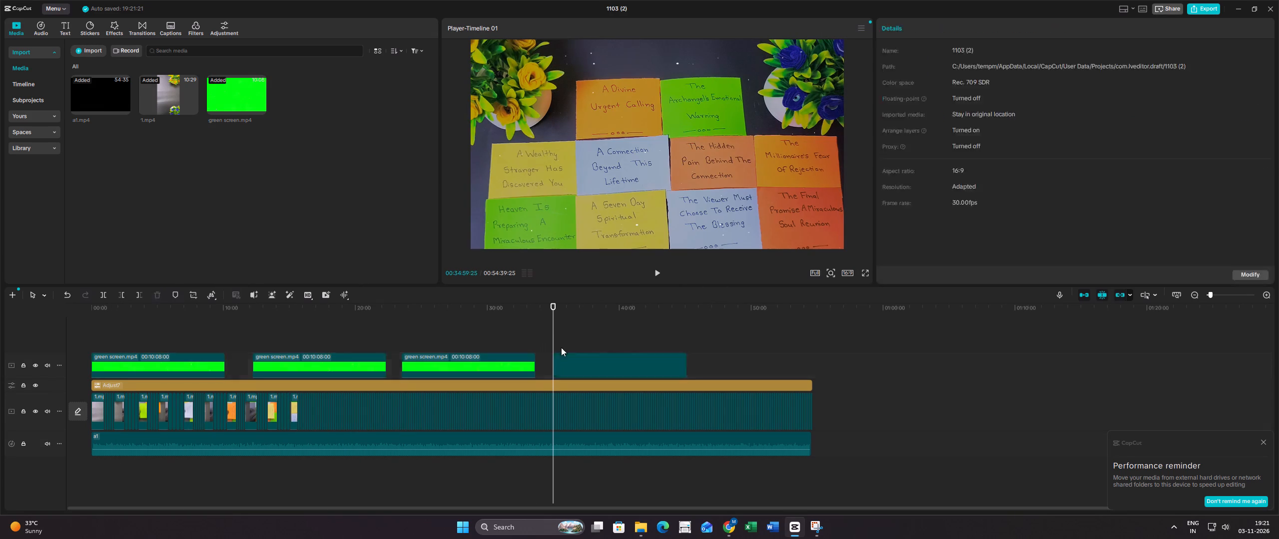
ctrl+click(710, 345)
key(ctrl+v)
ctrl+click(869, 331)
key(ctrl+v)
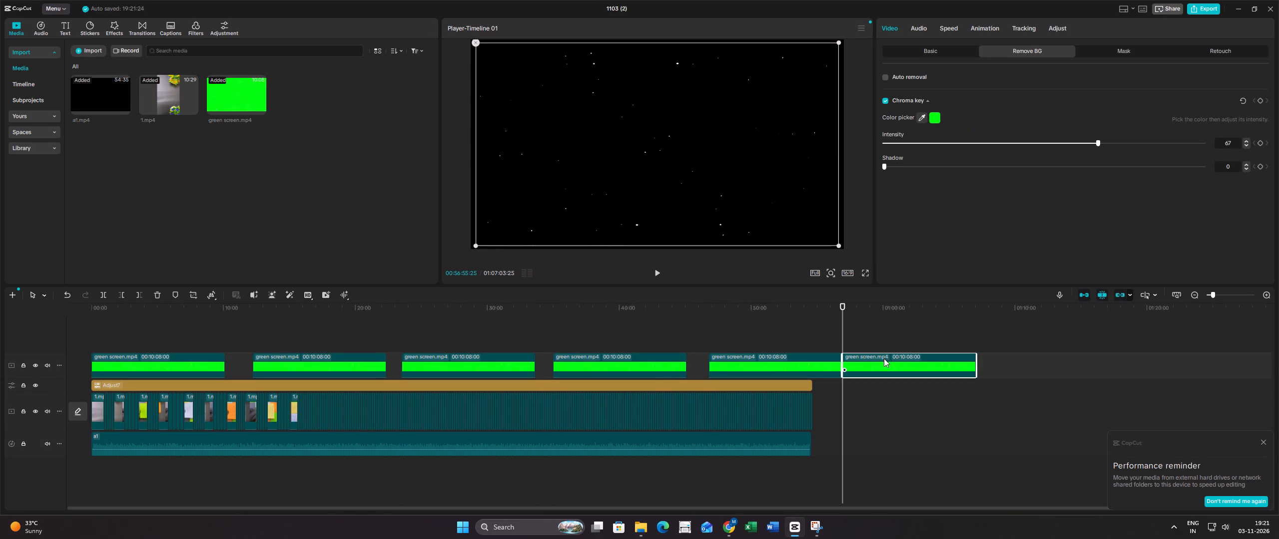
Close every gap between the green screen copies so the overlay clips run back to back from the start.
right_click(695, 363)
right_click(695, 363)
click(710, 373)
right_click(541, 361)
right_click(541, 361)
click(556, 370)
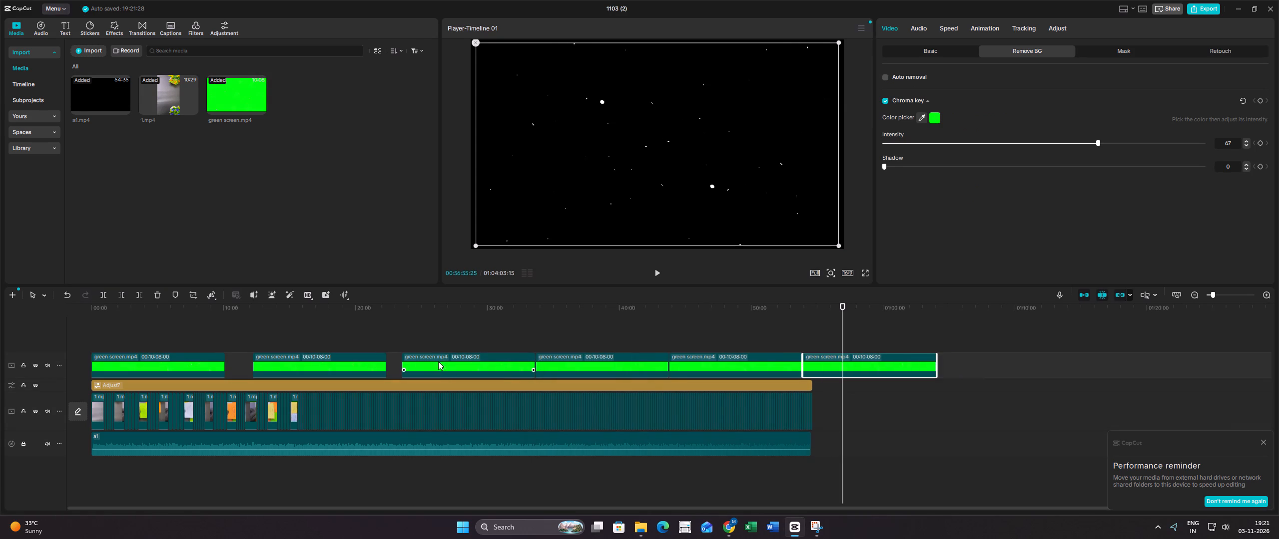
right_click(392, 362)
right_click(392, 362)
click(425, 368)
right_click(216, 367)
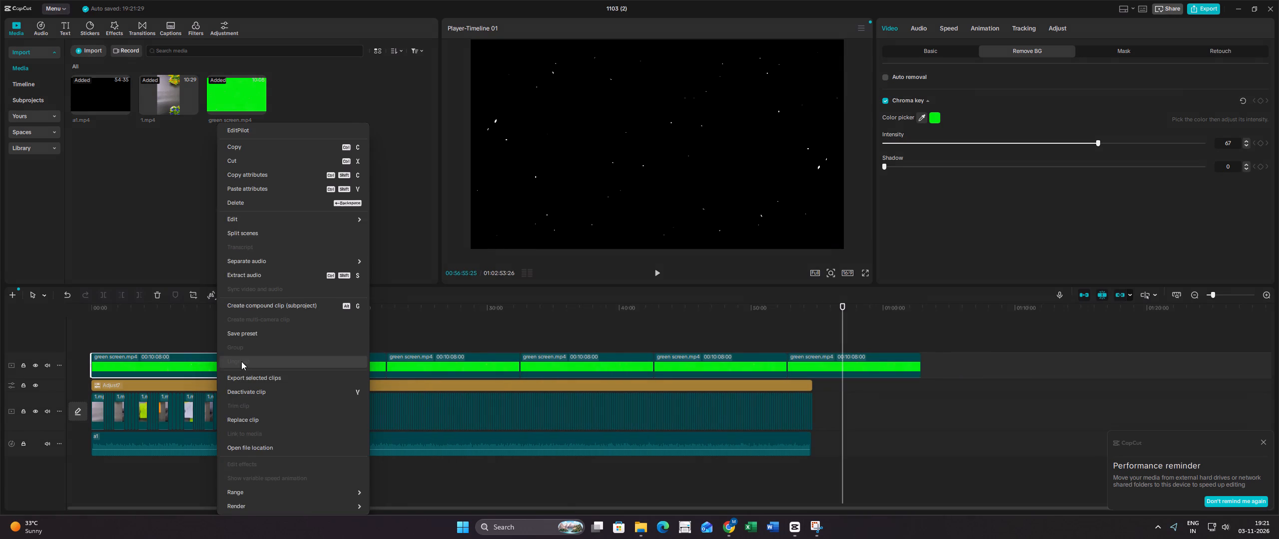
right_click(241, 361)
click(202, 335)
right_click(245, 362)
click(277, 368)
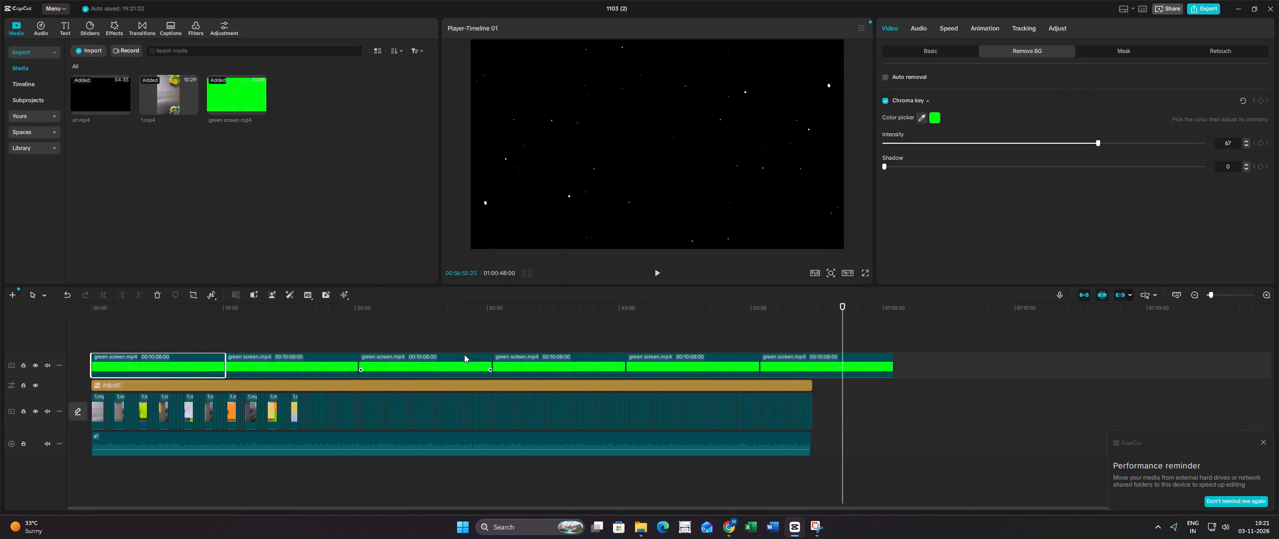
Trim the end of the last green screen clip to match the end of the adjustment layer and main video.
click(864, 332)
click(895, 358)
click(888, 342)
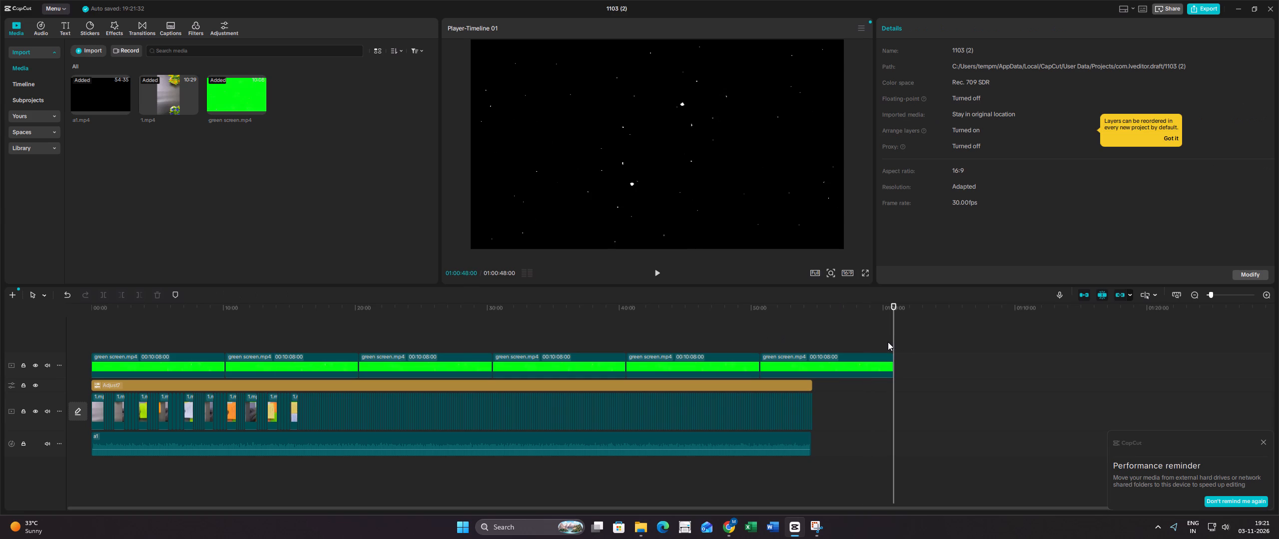
ctrl+scroll(945, 343, up, 9)
ctrl+click(731, 340)
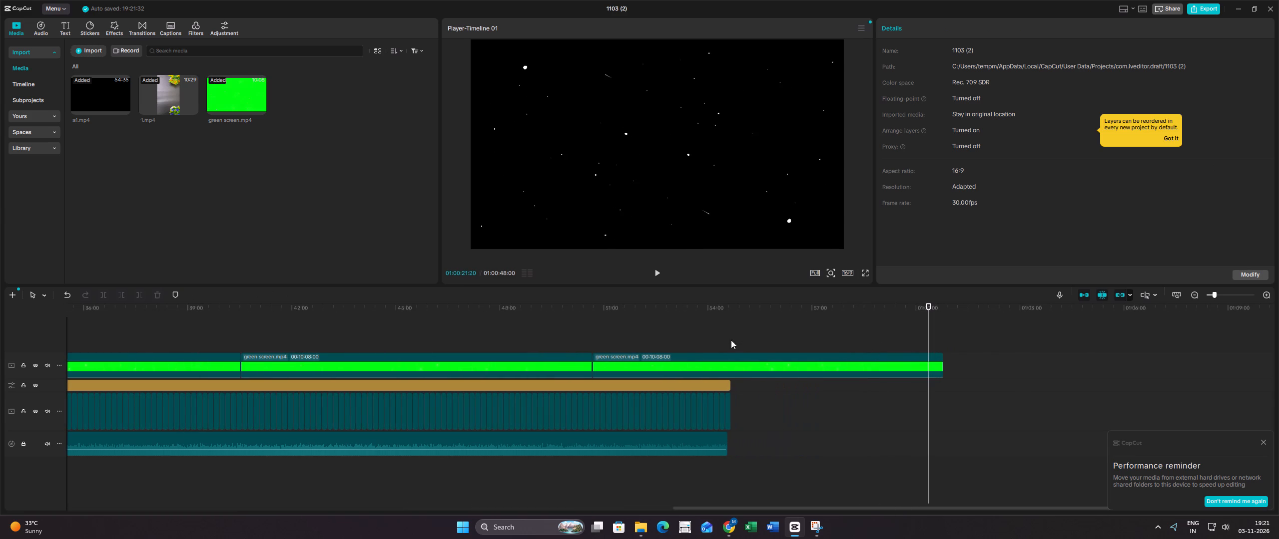
click(758, 364)
click(666, 328)
click(854, 373)
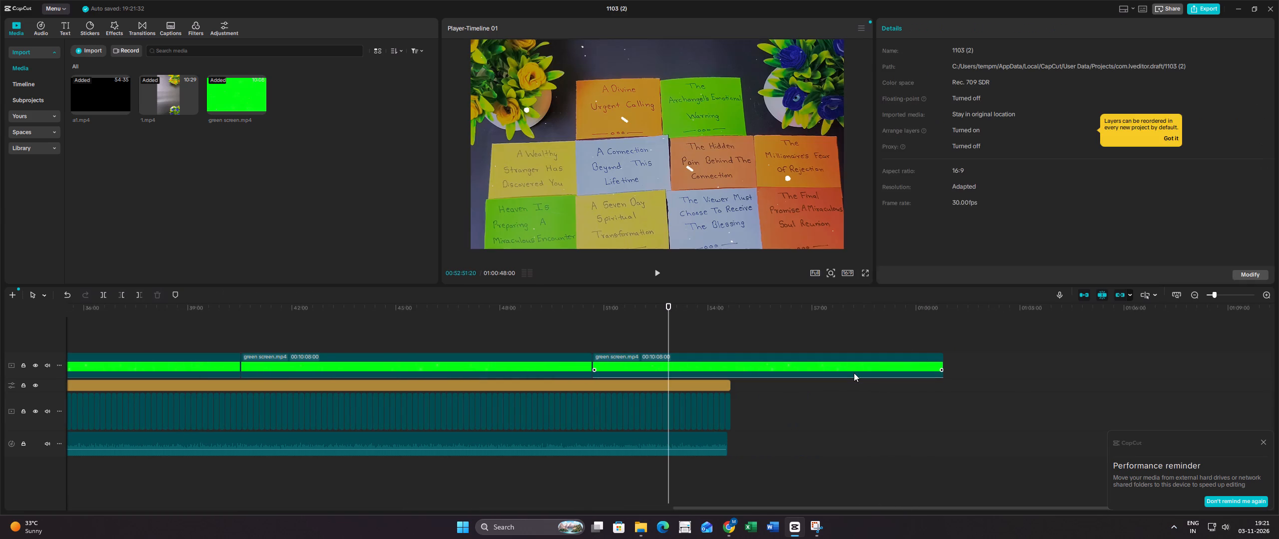
drag(944, 360, 734, 374)
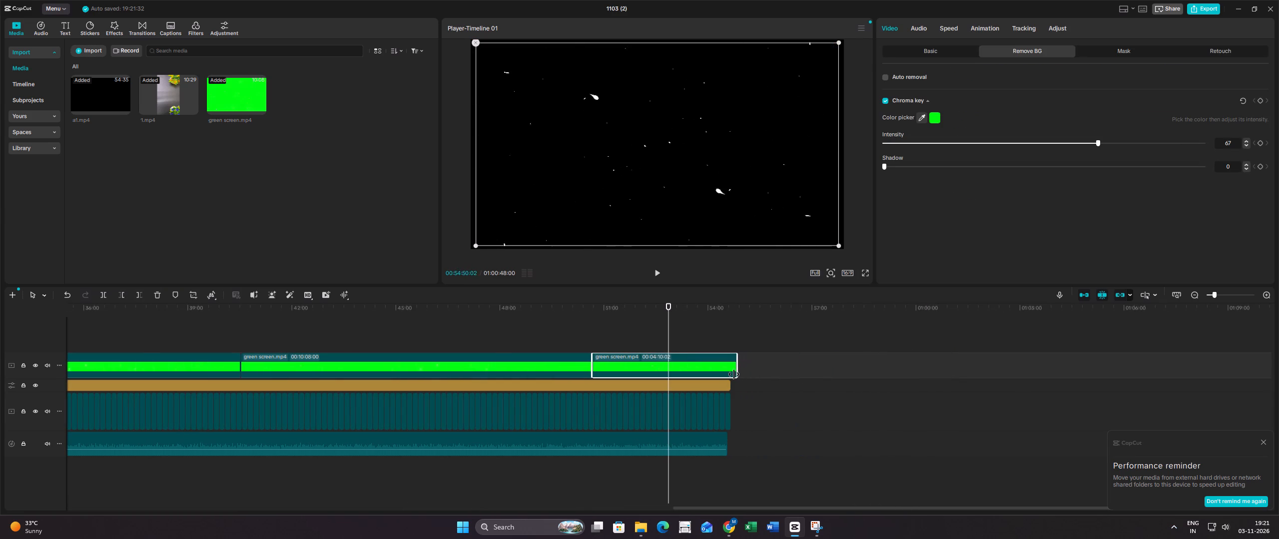
drag(734, 374, 730, 374)
Play back the start and closing sections of the timeline to check the particle overlay on the video.
click(778, 338)
click(783, 337)
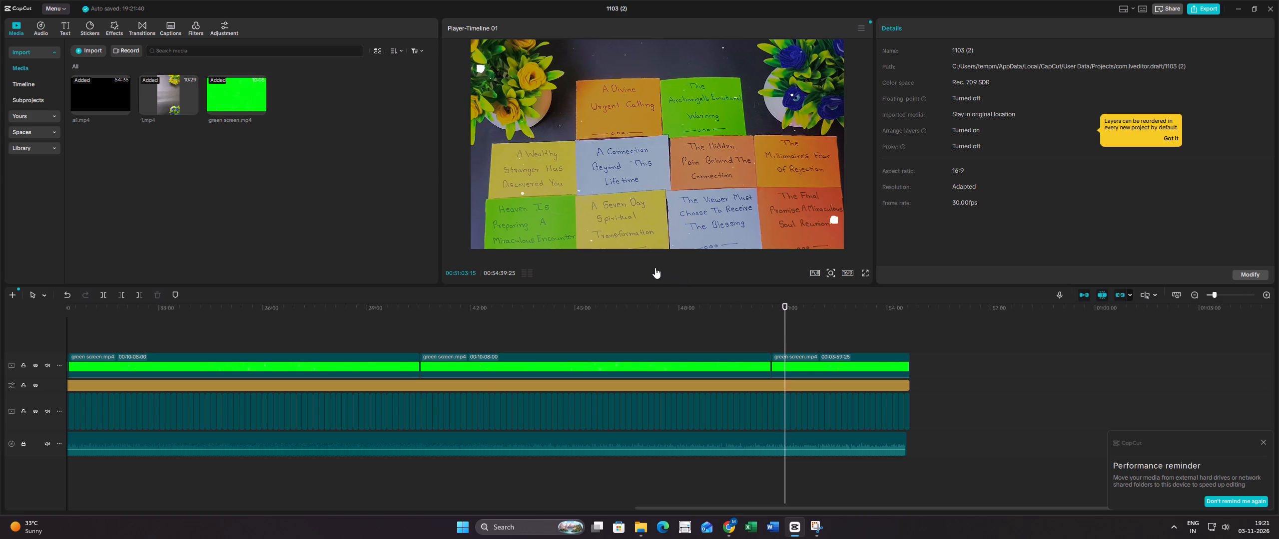
click(655, 268)
ctrl+scroll(690, 361, down, 17)
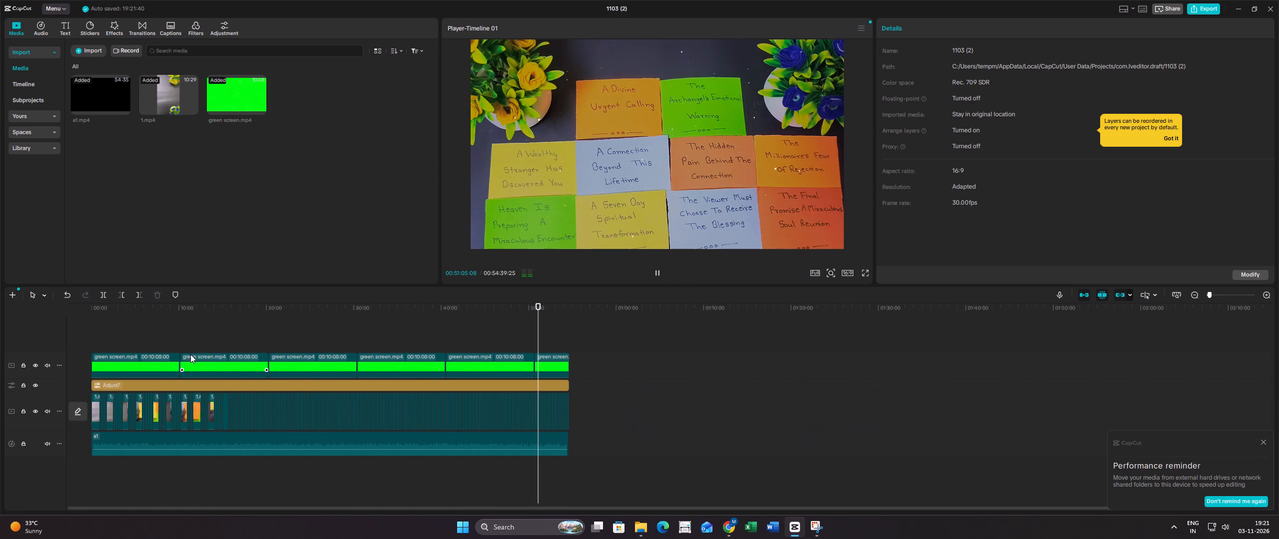
click(159, 333)
drag(159, 333, 91, 327)
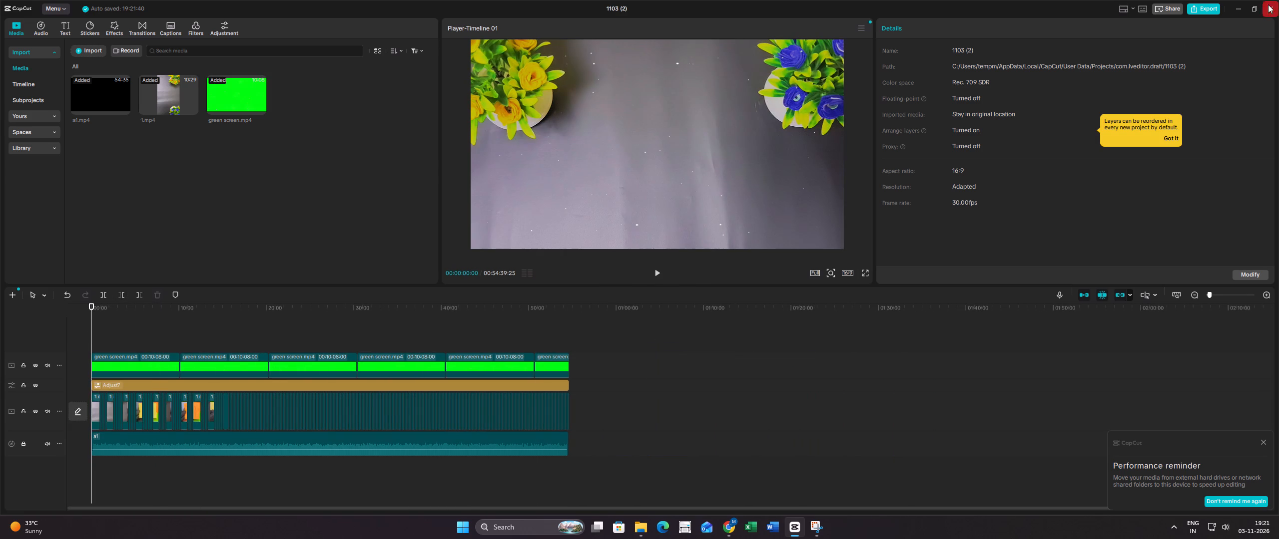
click(659, 269)
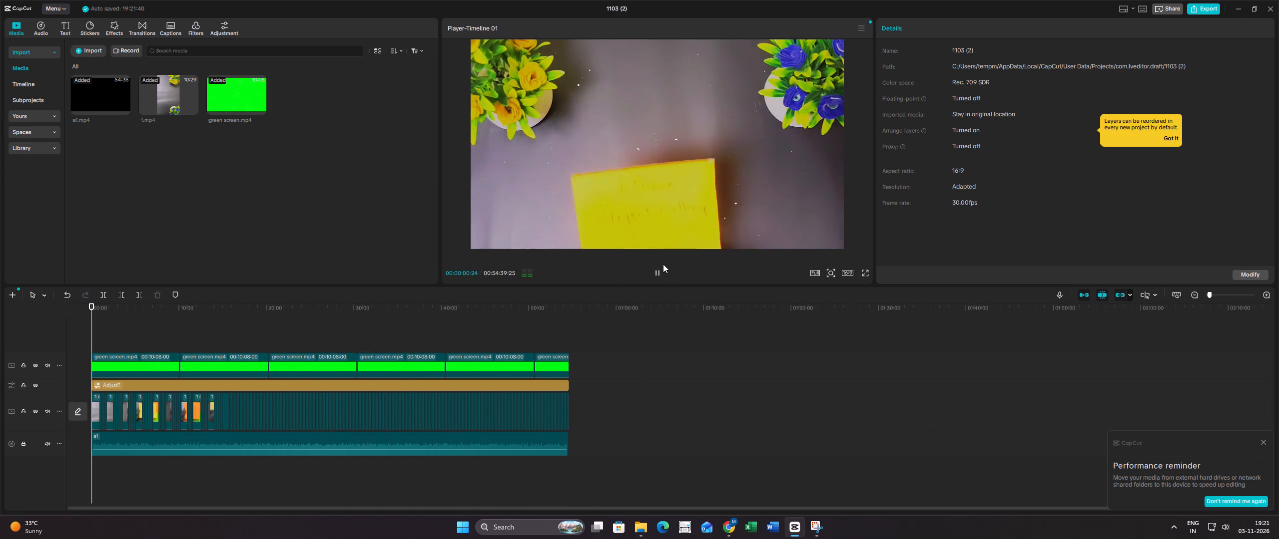
click(375, 331)
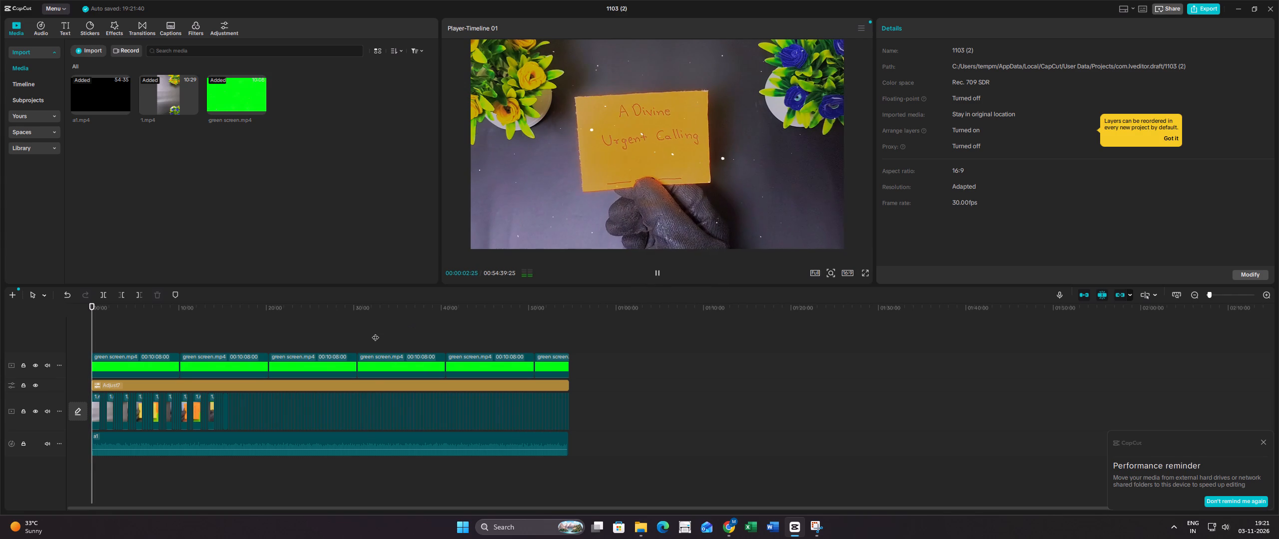
click(663, 272)
click(547, 348)
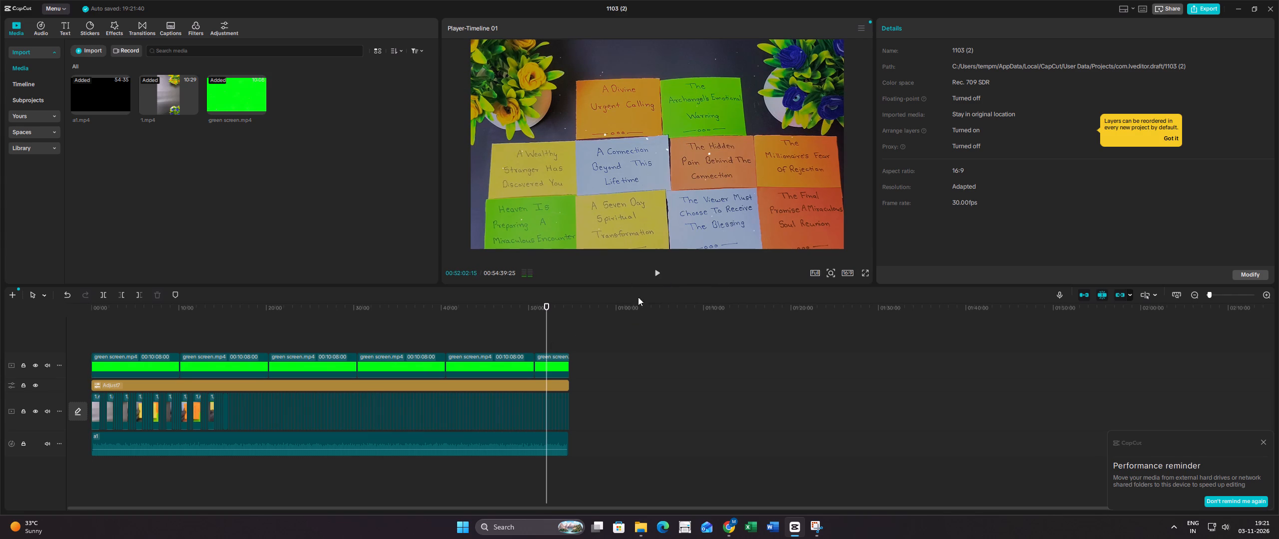
click(660, 273)
click(660, 273)
Close the finished project and create a new empty project.
click(1277, 6)
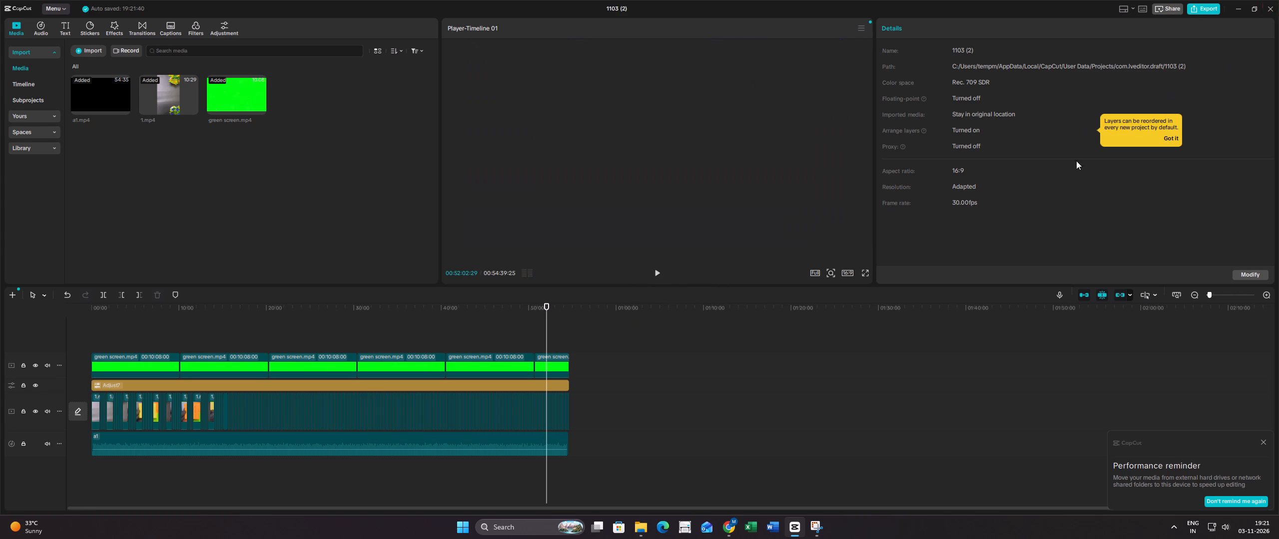
click(717, 85)
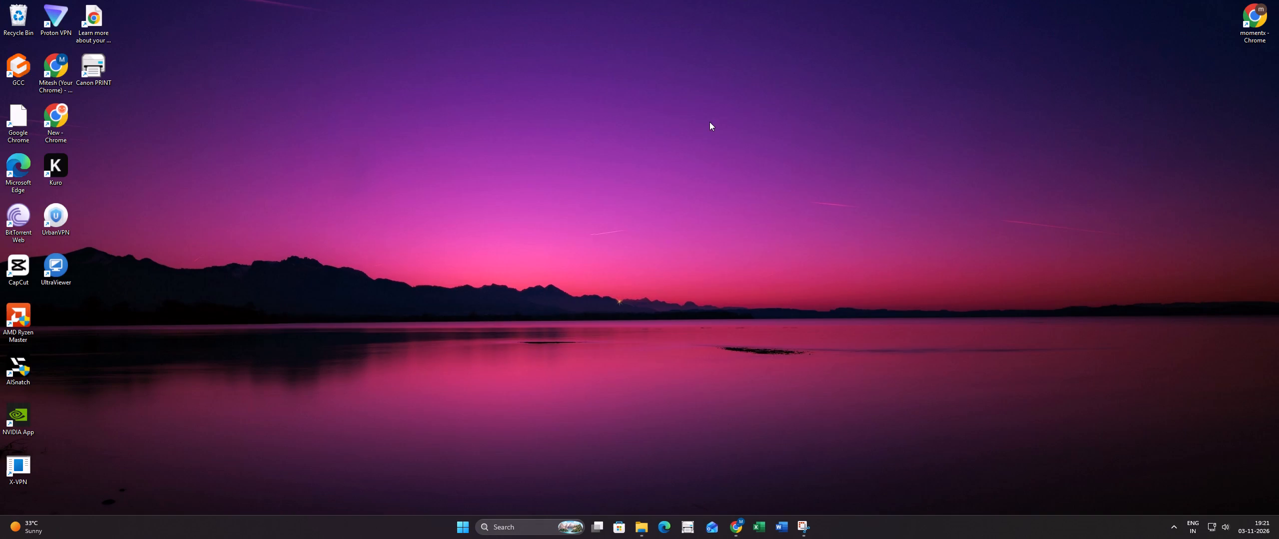
Import a2.mp4 from drive D: and 2.mp4 from the Downloads folder into the new project's media.
click(277, 164)
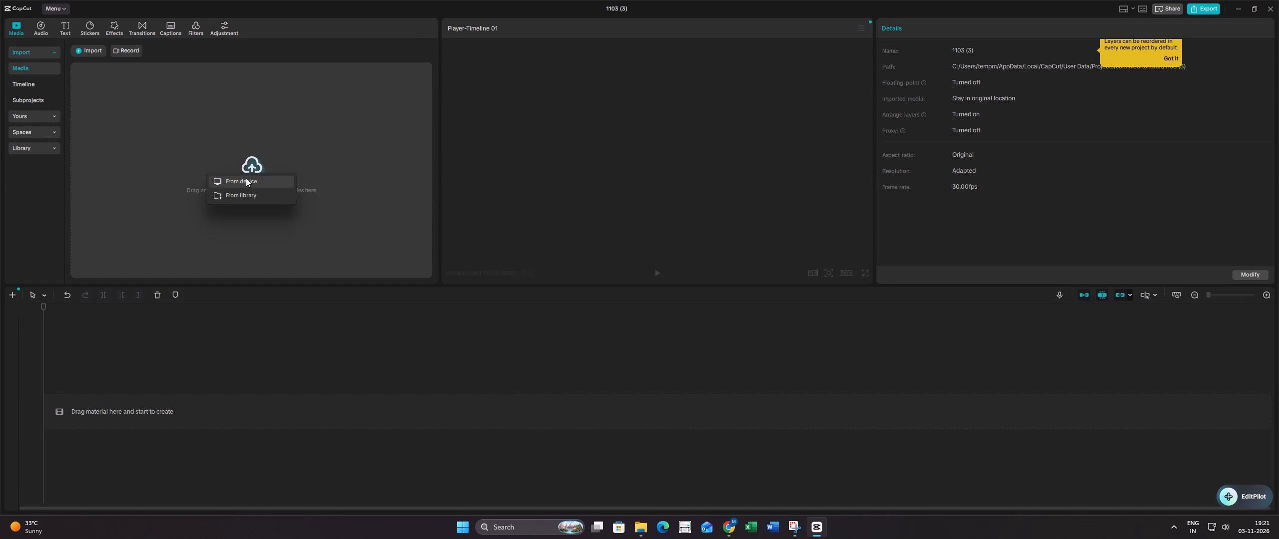
click(246, 178)
double_click(135, 149)
click(125, 168)
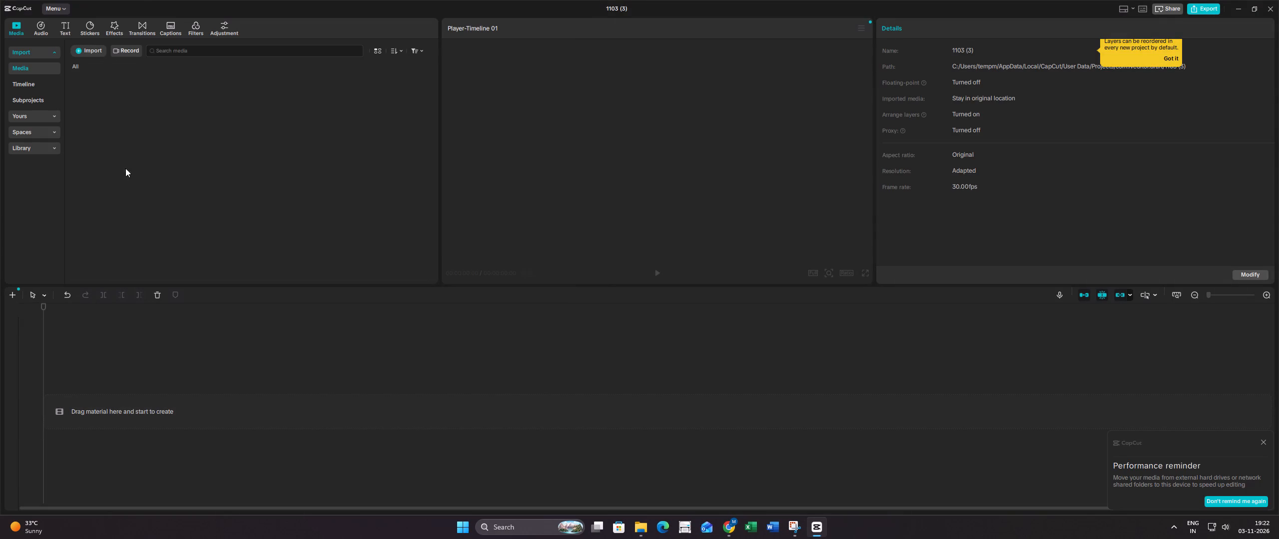
click(94, 53)
click(103, 73)
scroll(67, 139, up, 4)
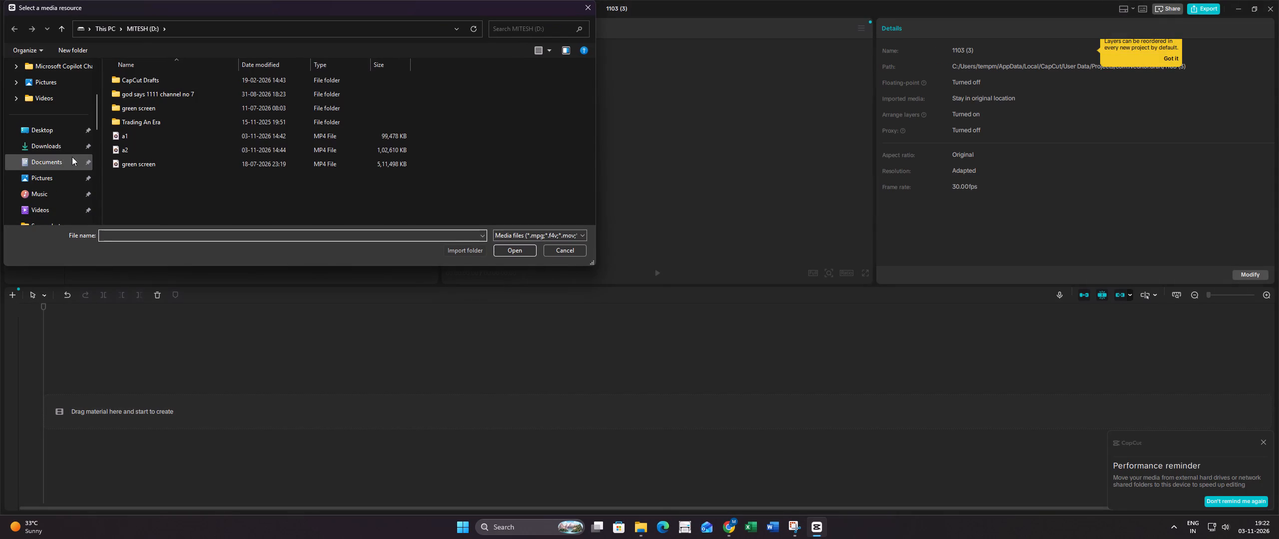
click(70, 150)
double_click(175, 111)
click(178, 152)
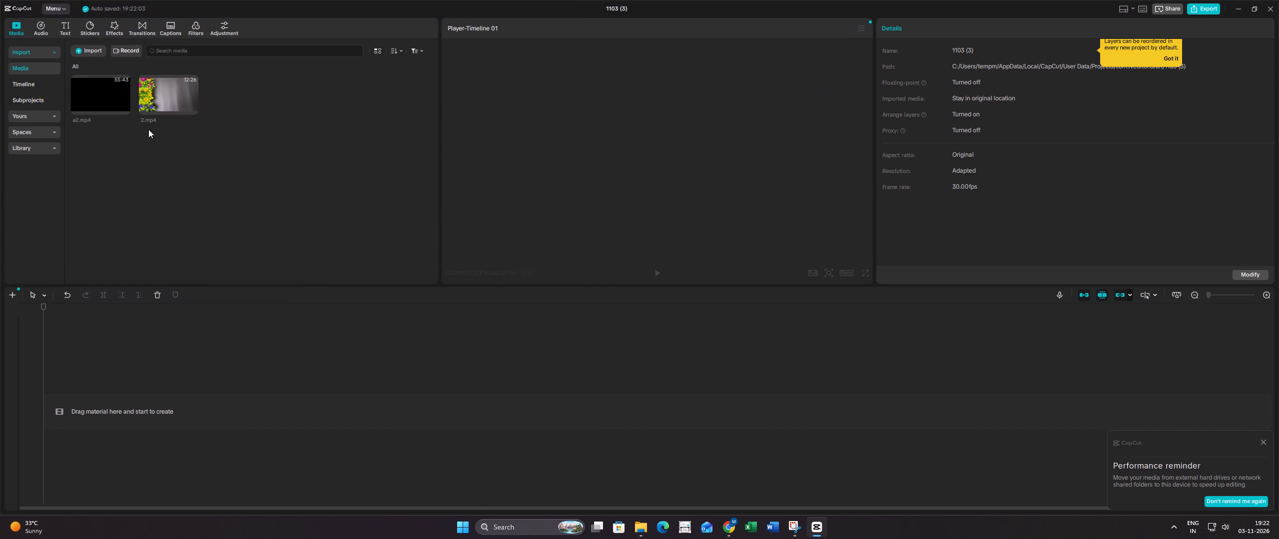
Place a2.mp4 at the timeline start, extract its audio to a separate track and delete the black video clip.
drag(93, 92, 171, 184)
drag(171, 184, 128, 392)
right_click(165, 399)
right_click(168, 400)
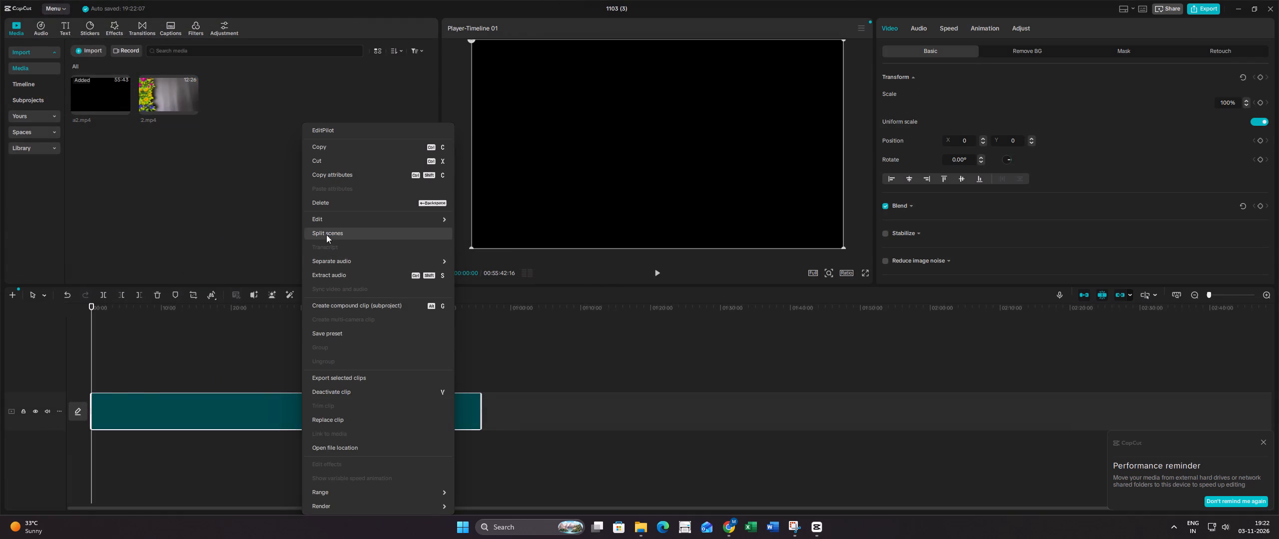
click(359, 271)
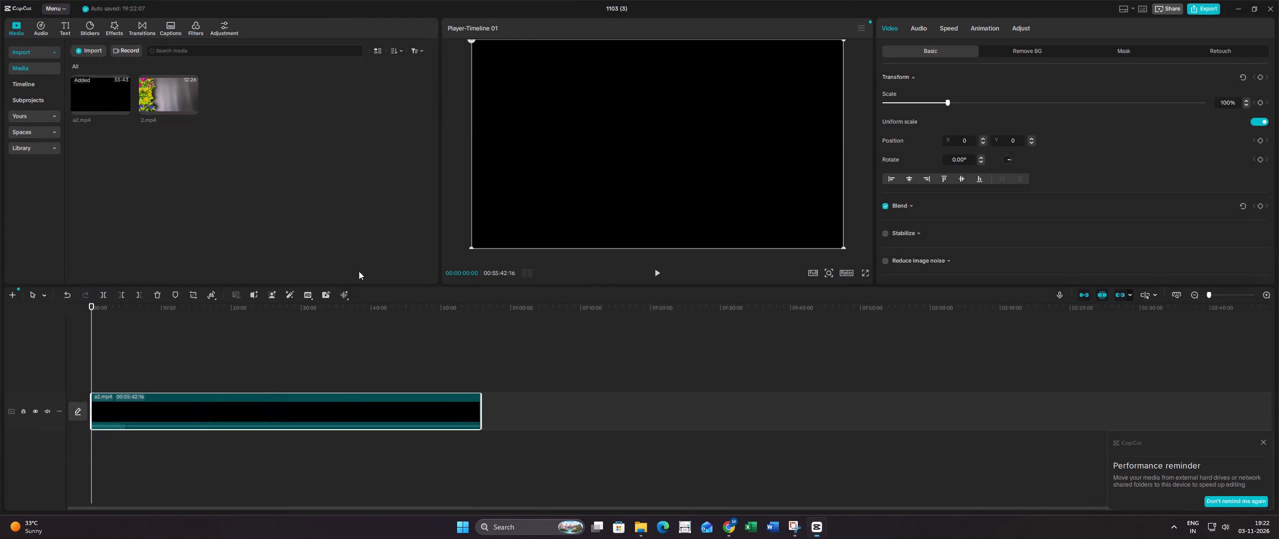
click(158, 294)
Place 2.mp4 at the timeline start on a track above the a2 audio and lower its volume to -∞ dB.
drag(170, 93, 243, 264)
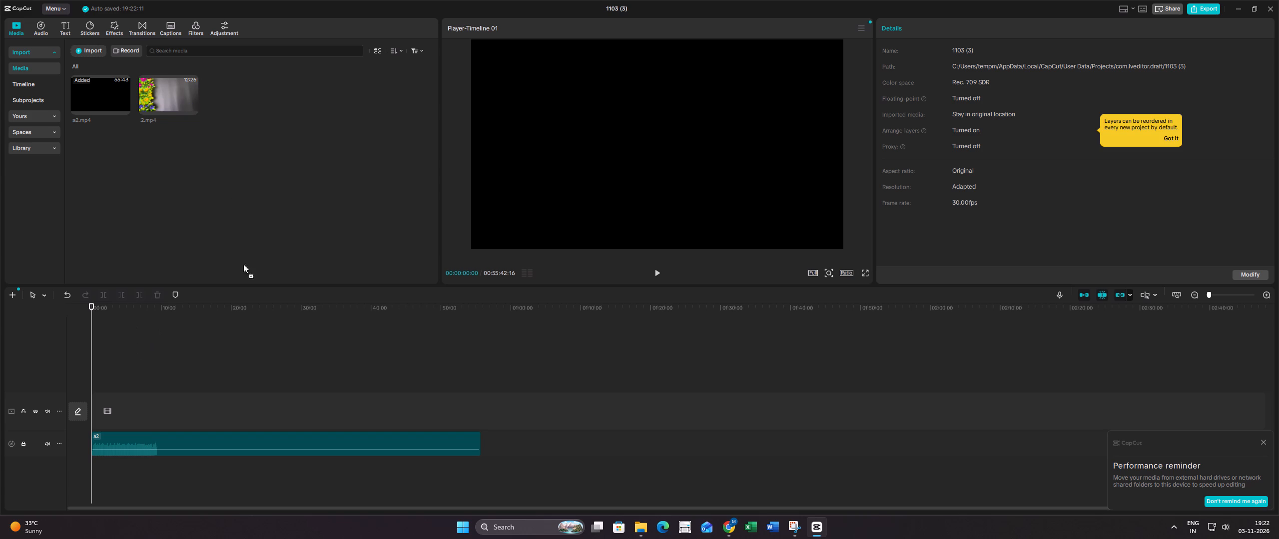
drag(243, 264, 80, 372)
click(593, 295)
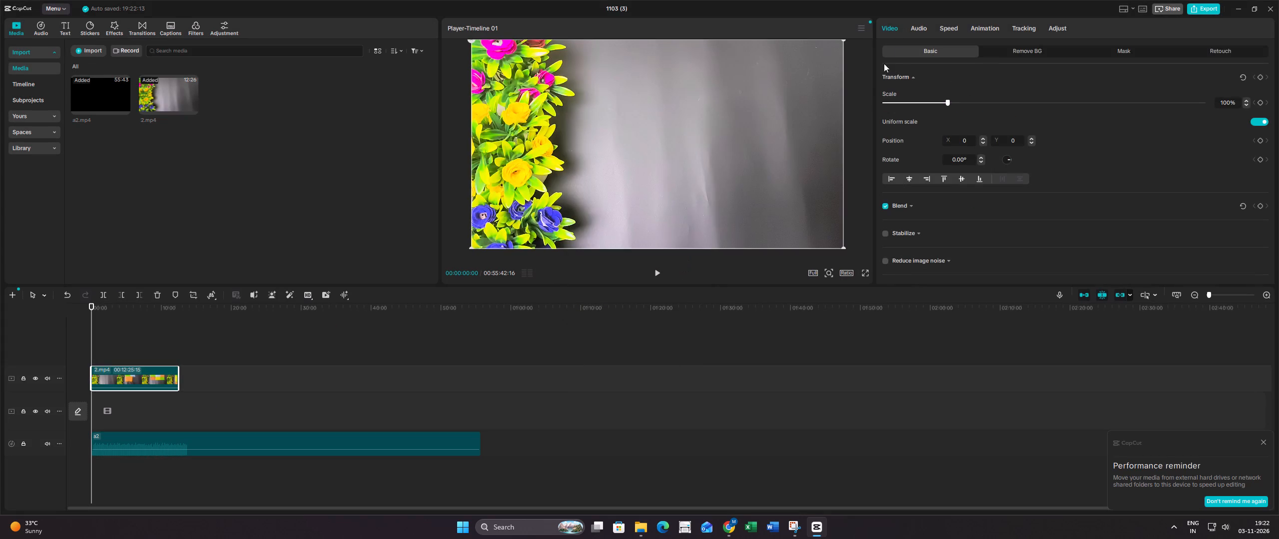
click(924, 30)
drag(928, 102, 844, 117)
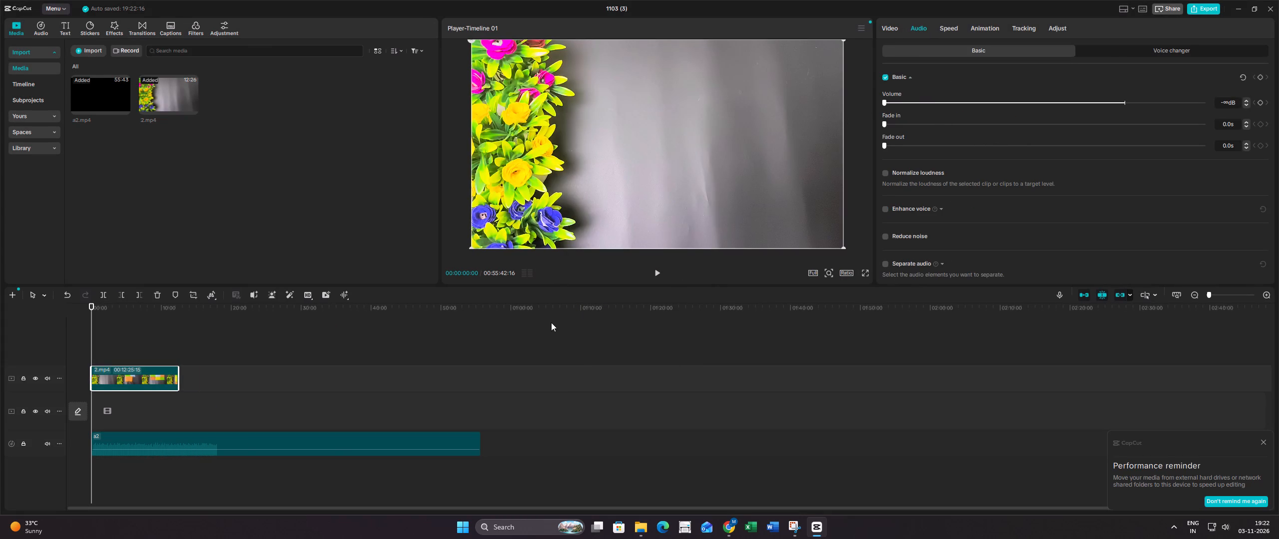
Set the project's aspect ratio to 16:9 and dismiss the performance reminder.
ctrl+scroll(549, 323, up, 4)
ctrl+scroll(727, 333, up, 3)
click(847, 273)
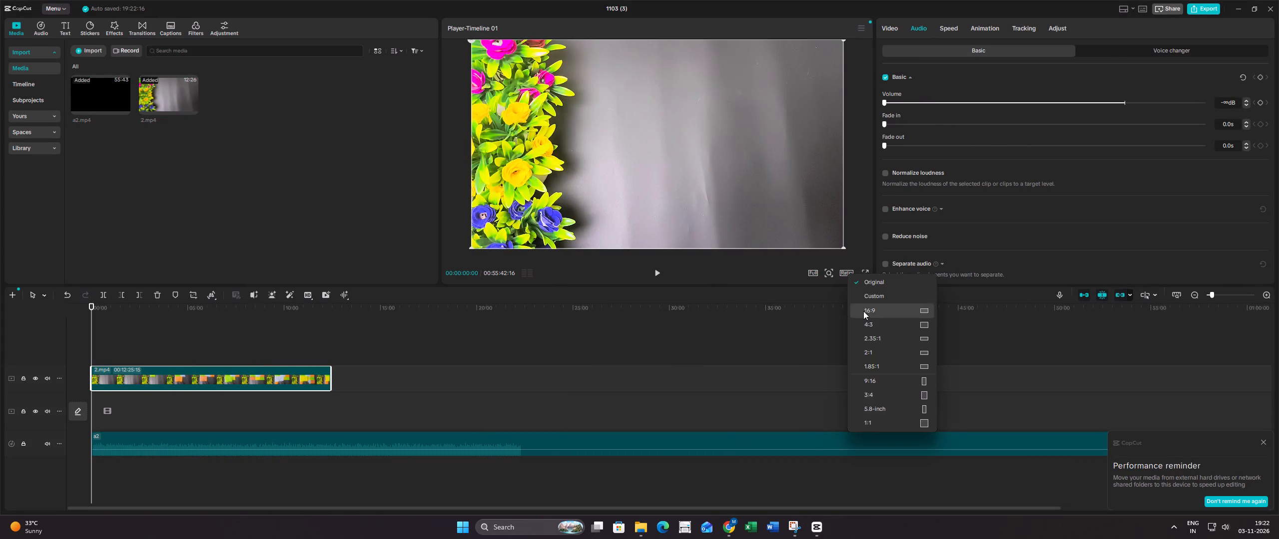
click(863, 311)
click(1264, 441)
ctrl+scroll(801, 380, up, 6)
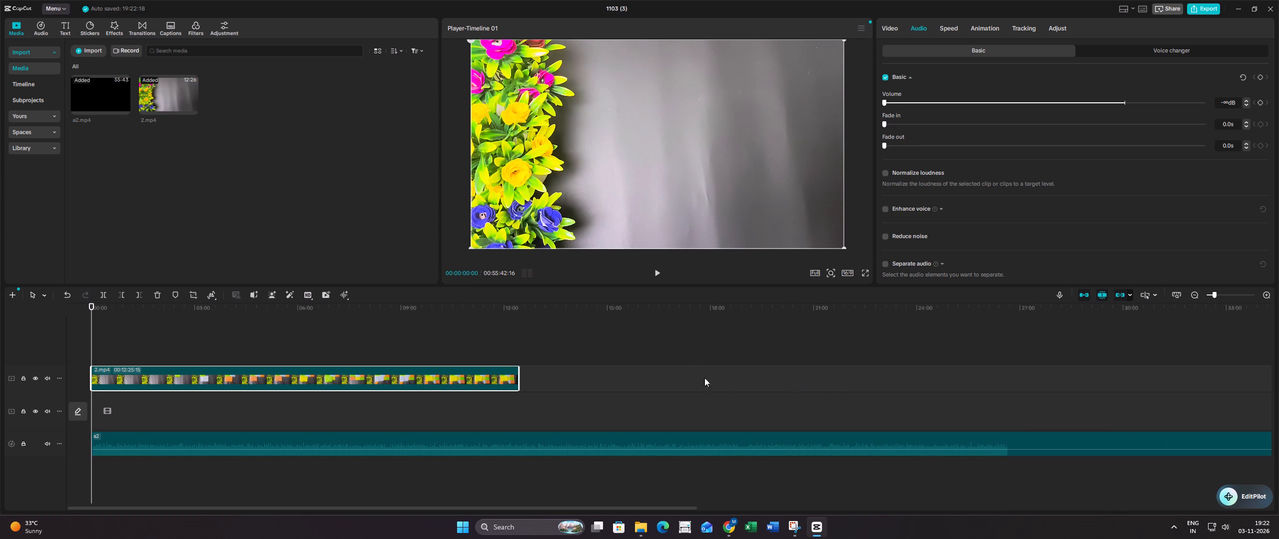
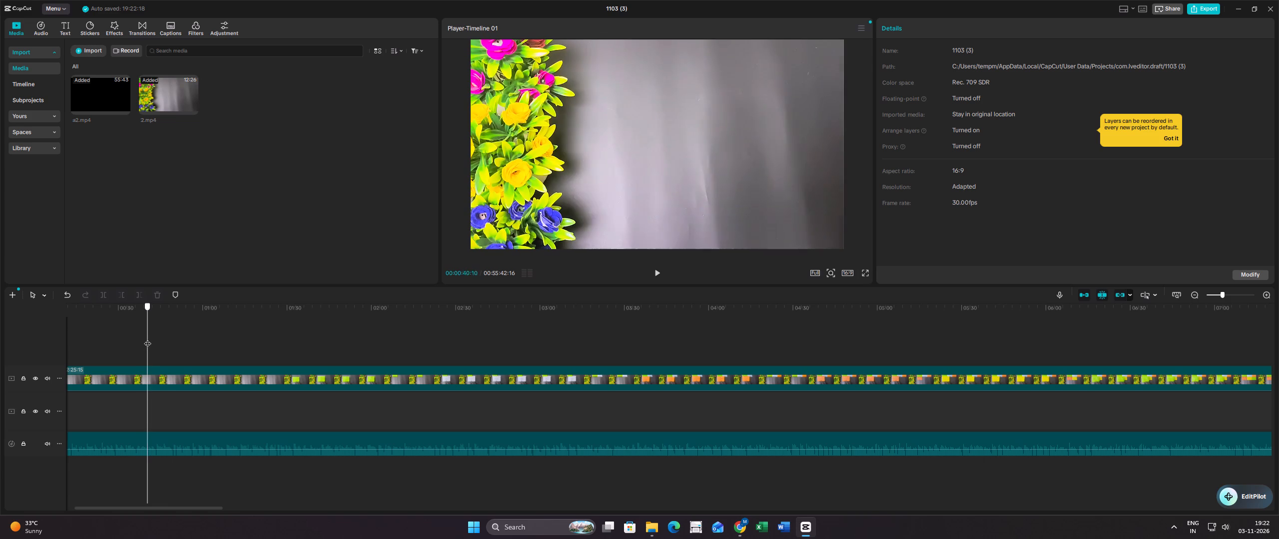
Trim away the start of 2.mp4 up to 00:01:17:14, just before the hand brings in the green note.
drag(147, 338, 198, 343)
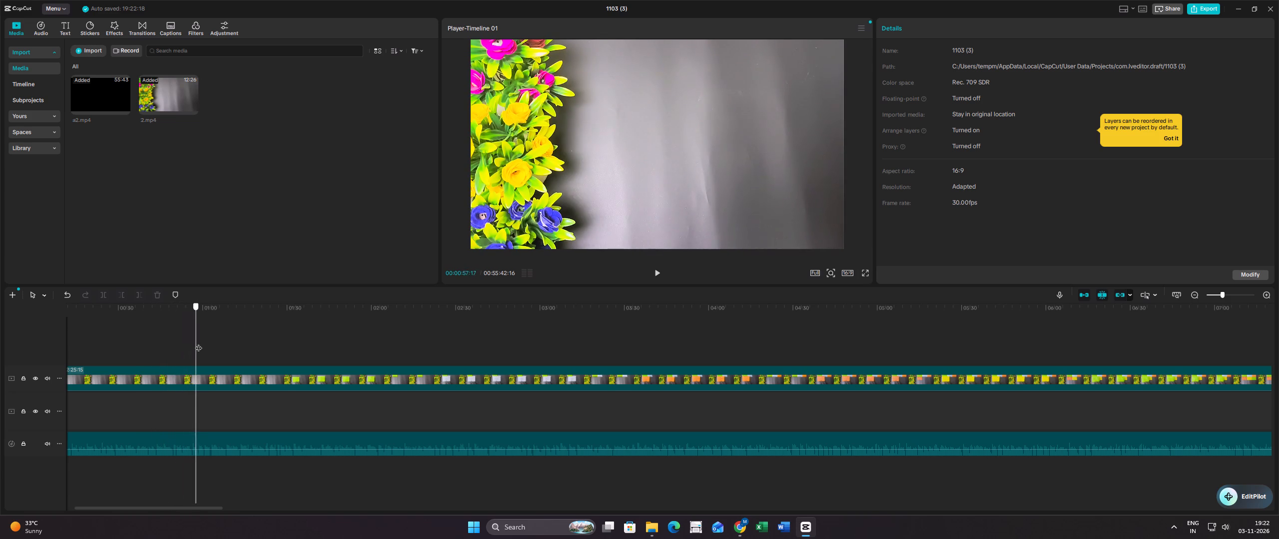
drag(198, 343, 255, 339)
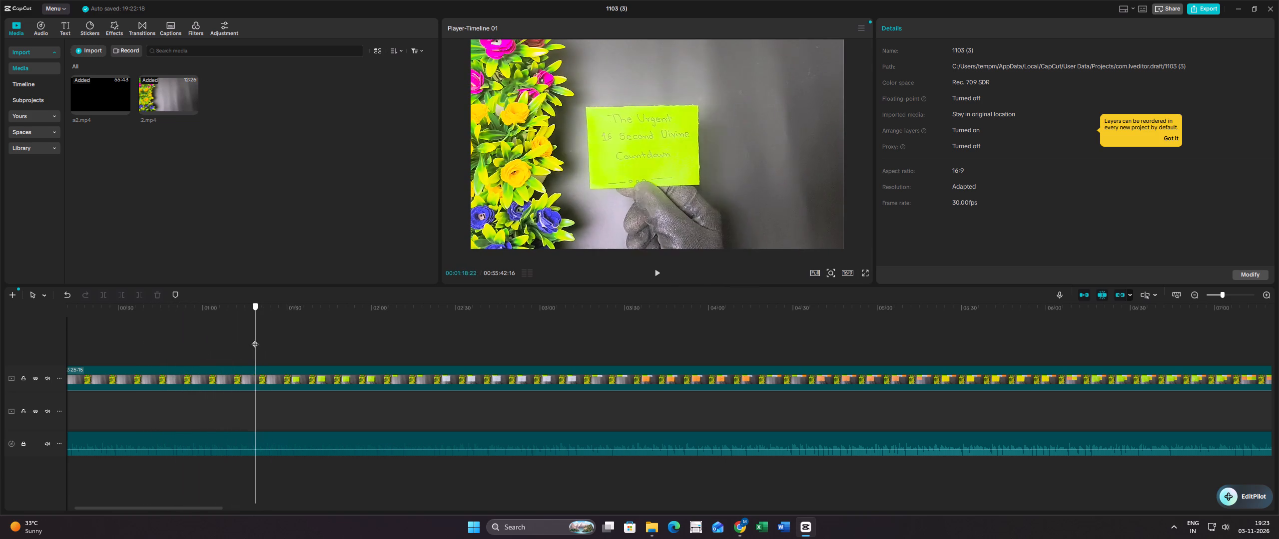
drag(255, 339, 252, 339)
click(259, 373)
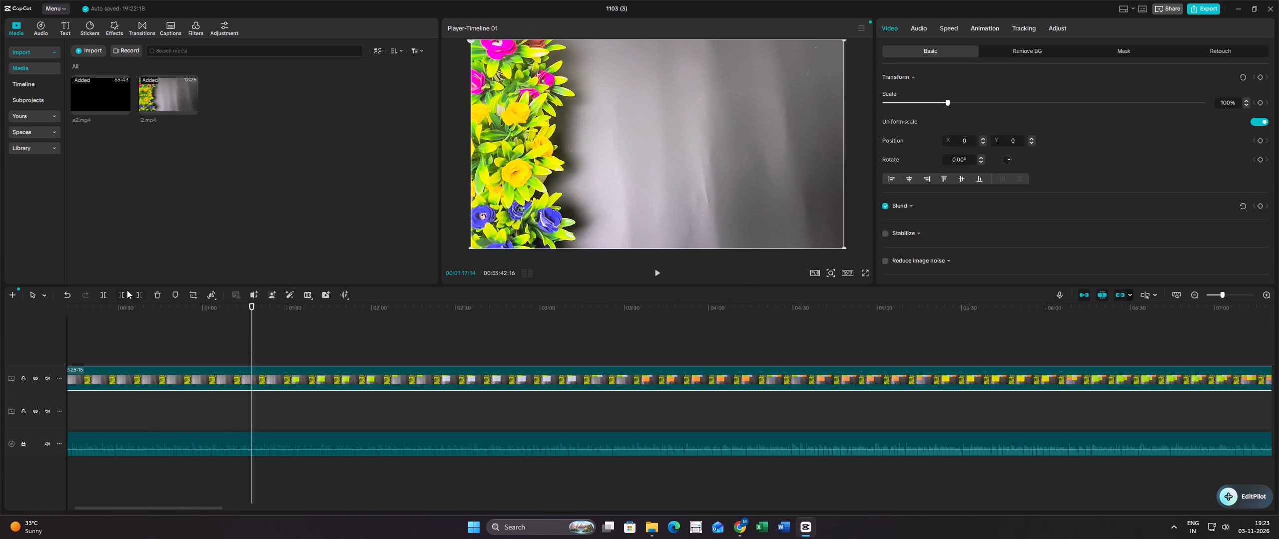
click(122, 292)
Split 2.mp4 at 00:02:11:14, after the green note has been placed at the top of the backdrop.
ctrl+scroll(254, 351, down, 6)
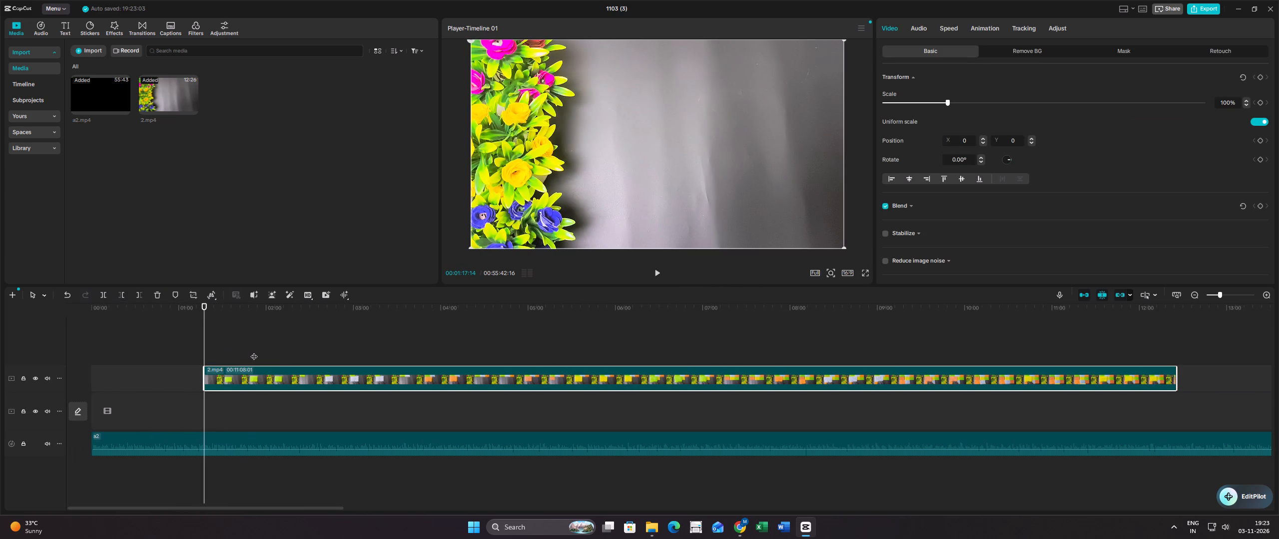
drag(206, 342, 216, 343)
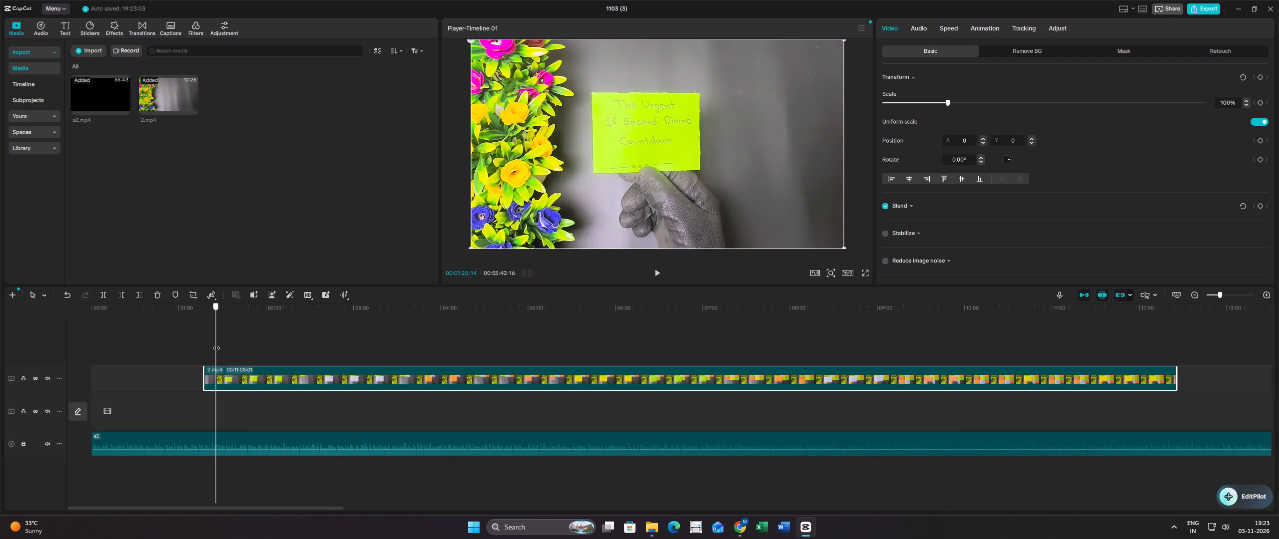
drag(216, 343, 283, 345)
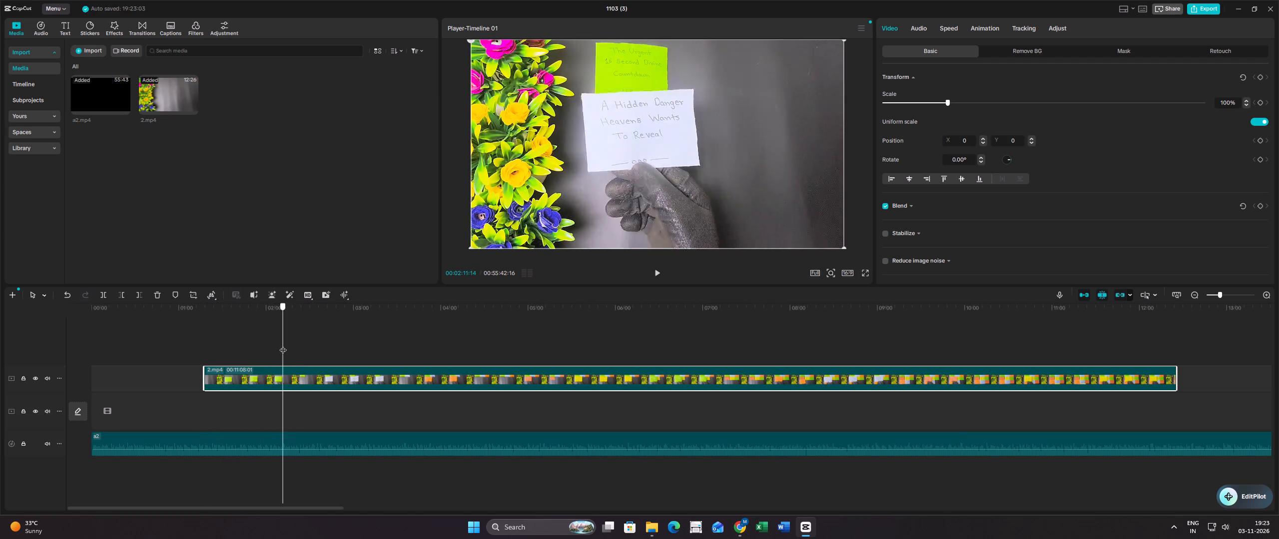
drag(283, 345, 251, 345)
drag(250, 345, 268, 348)
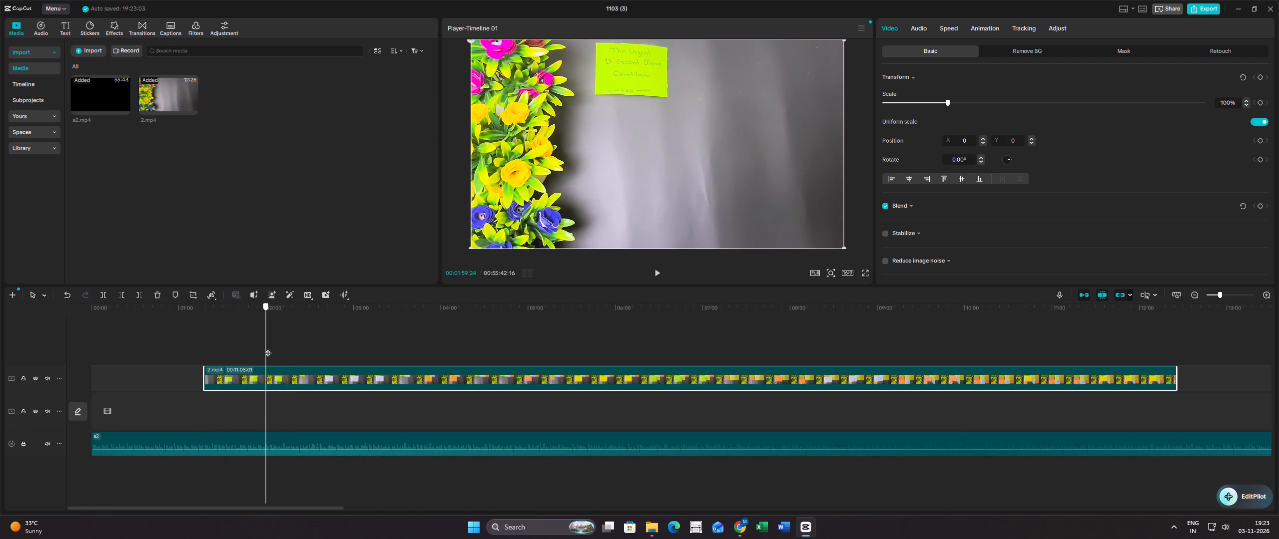
drag(268, 348, 283, 355)
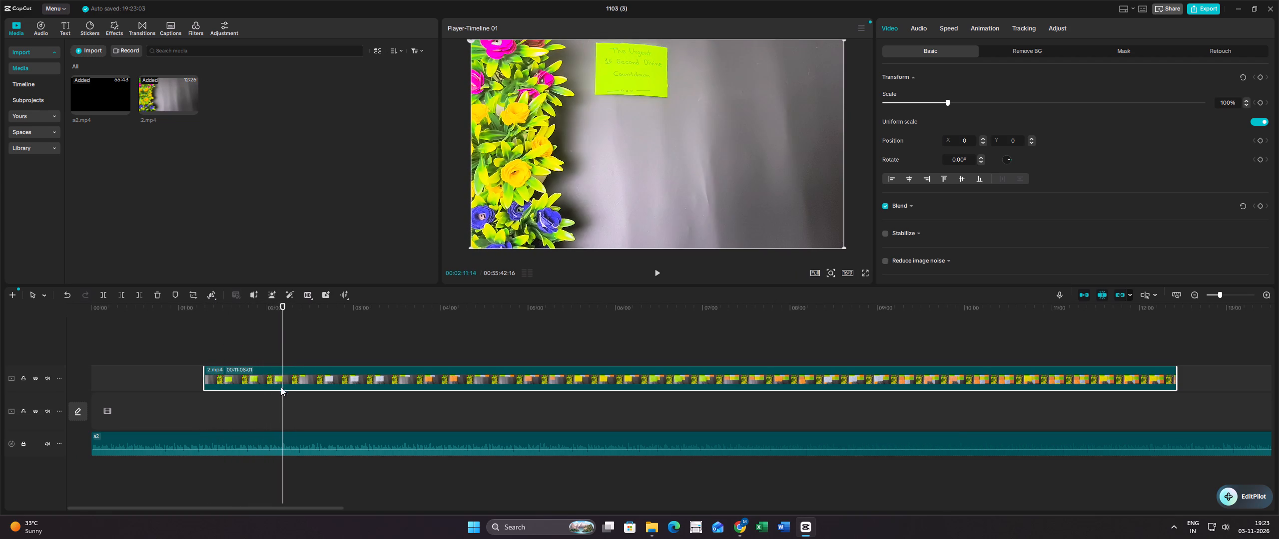
click(281, 387)
click(106, 296)
Move the short first piece of 2.mp4 earlier on its track, toward the timeline start.
drag(266, 378, 191, 378)
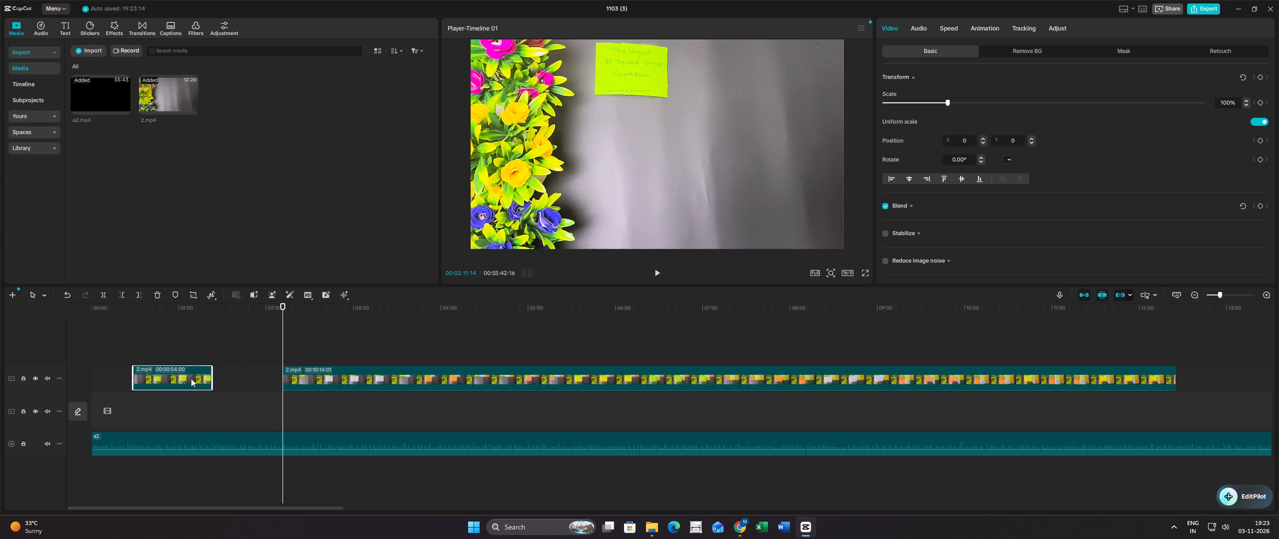
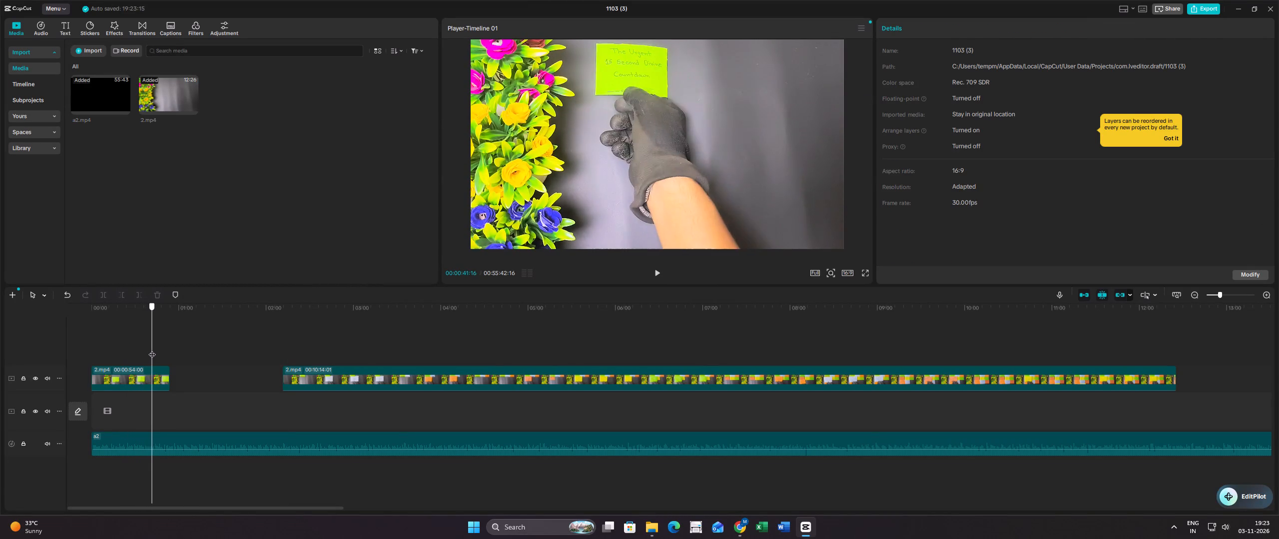
Split the first piece of 2.mp4 at 00:00:44:09, just after the hand has left the placed green note.
drag(152, 349, 154, 351)
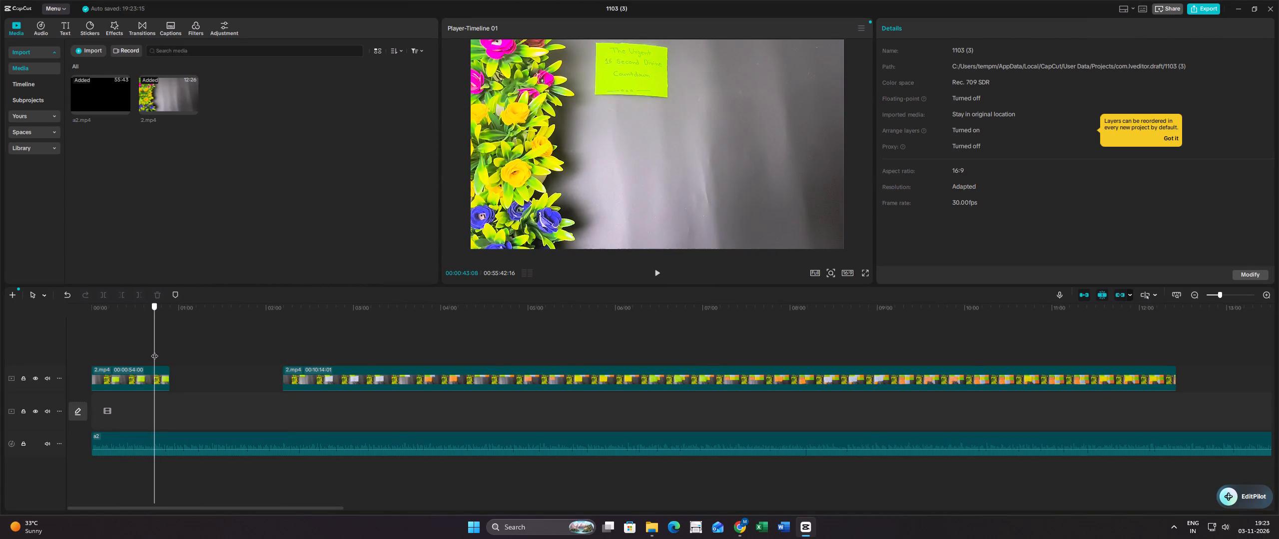
drag(154, 351, 156, 351)
click(154, 370)
click(101, 294)
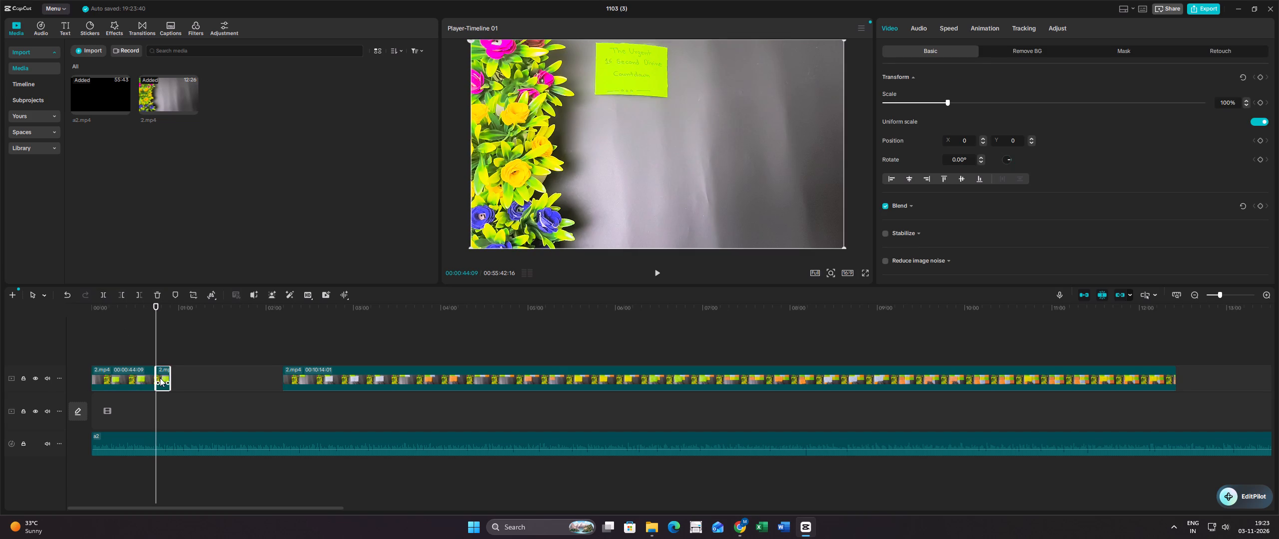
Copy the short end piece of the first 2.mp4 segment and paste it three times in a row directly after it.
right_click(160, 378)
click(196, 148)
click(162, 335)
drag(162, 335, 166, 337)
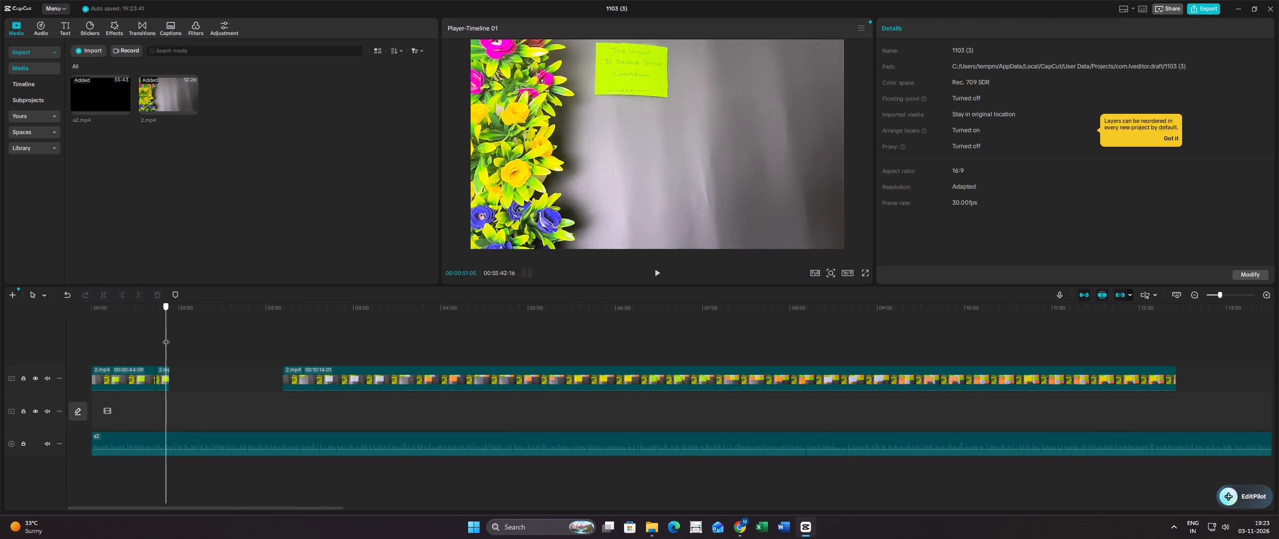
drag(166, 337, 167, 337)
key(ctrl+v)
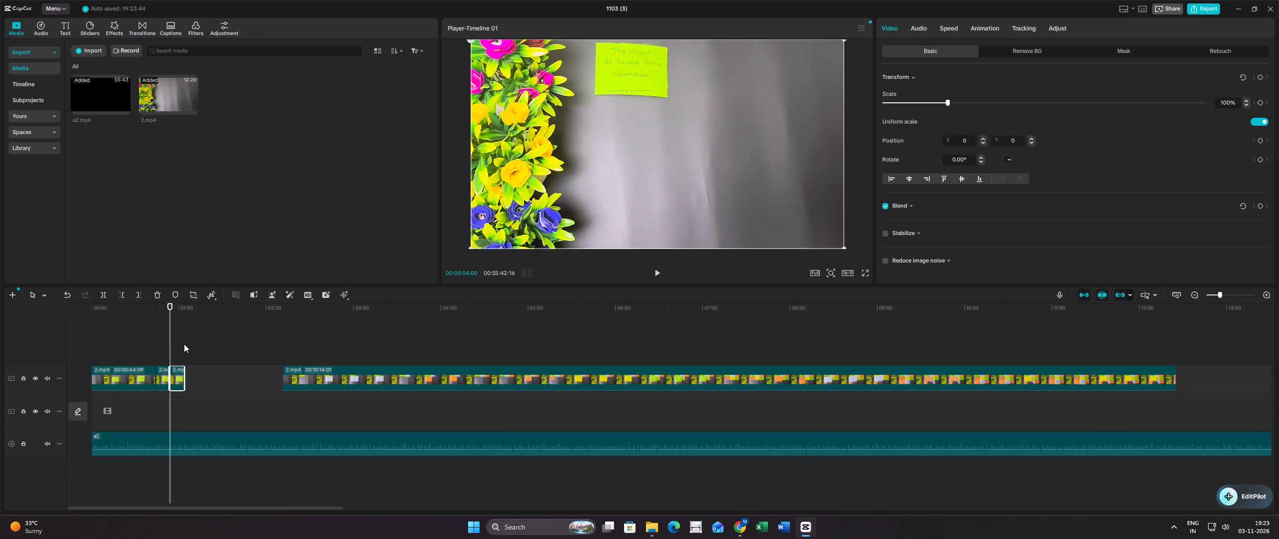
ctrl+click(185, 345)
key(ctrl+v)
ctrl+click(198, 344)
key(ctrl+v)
Move the 44-second first piece of 2.mp4 down onto the main track at the timeline start.
drag(230, 346, 234, 388)
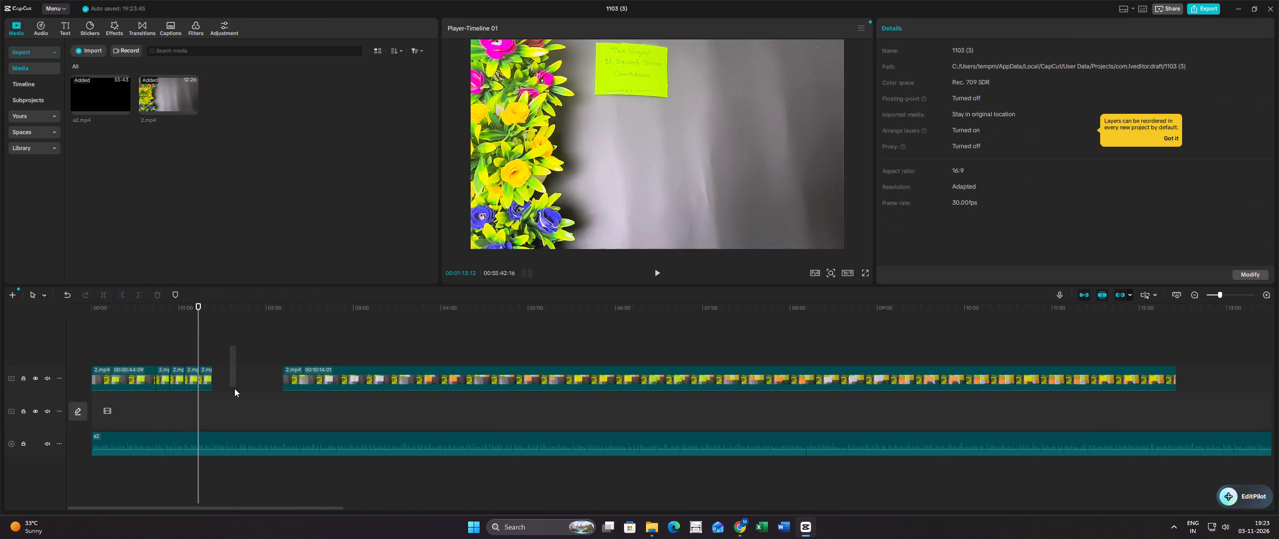
drag(234, 388, 122, 379)
drag(122, 379, 119, 416)
click(118, 382)
Delete the short end piece of 2.mp4 together with its three pasted copies from the upper video track.
drag(160, 376, 223, 403)
click(155, 302)
click(156, 298)
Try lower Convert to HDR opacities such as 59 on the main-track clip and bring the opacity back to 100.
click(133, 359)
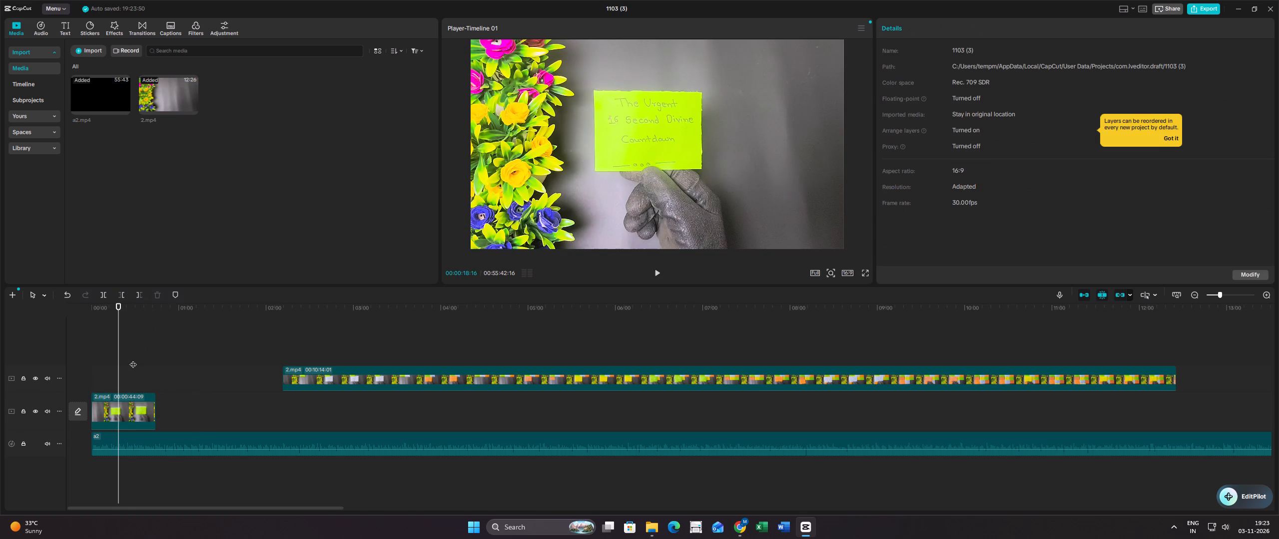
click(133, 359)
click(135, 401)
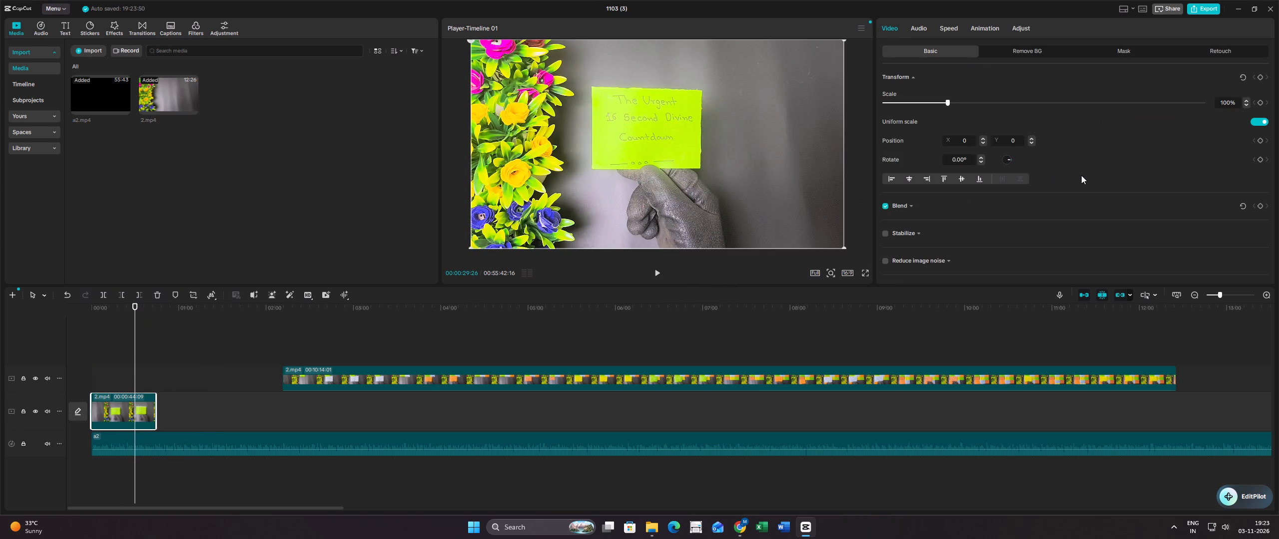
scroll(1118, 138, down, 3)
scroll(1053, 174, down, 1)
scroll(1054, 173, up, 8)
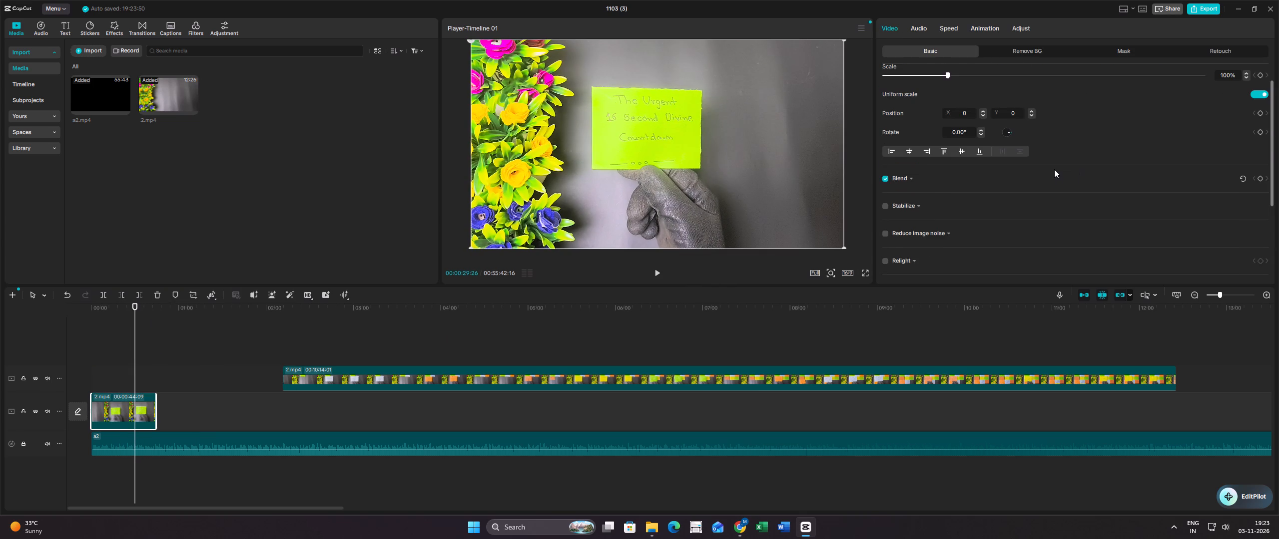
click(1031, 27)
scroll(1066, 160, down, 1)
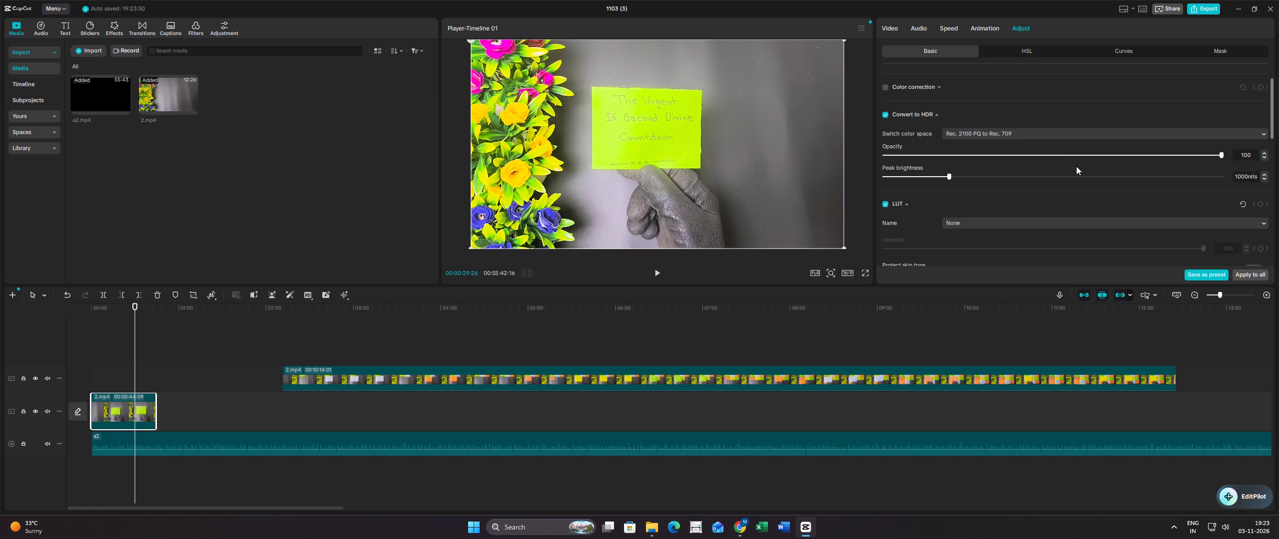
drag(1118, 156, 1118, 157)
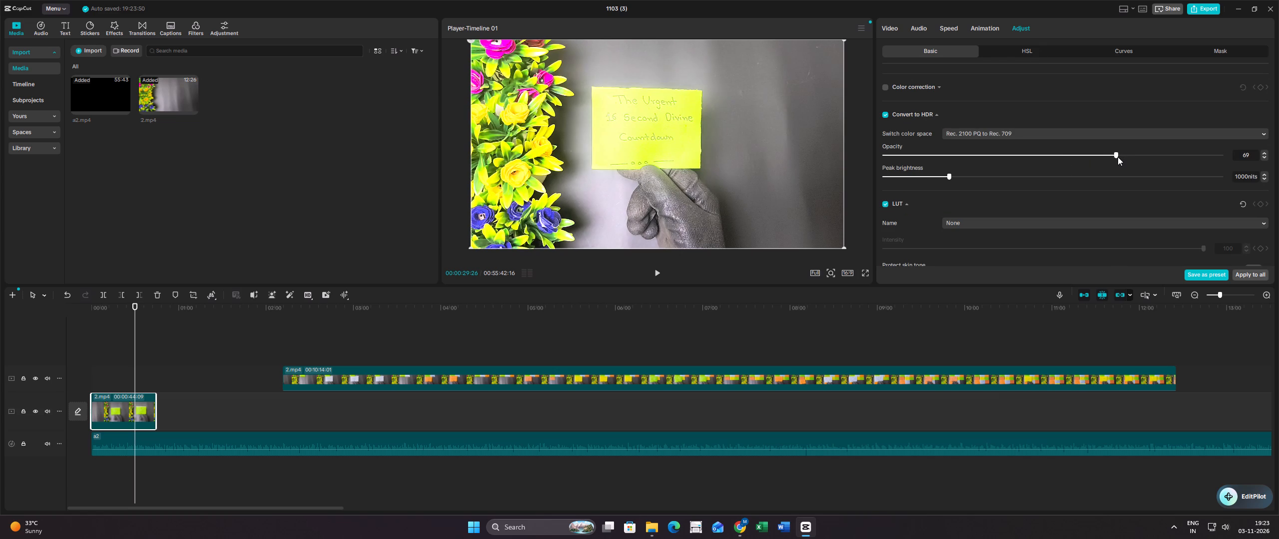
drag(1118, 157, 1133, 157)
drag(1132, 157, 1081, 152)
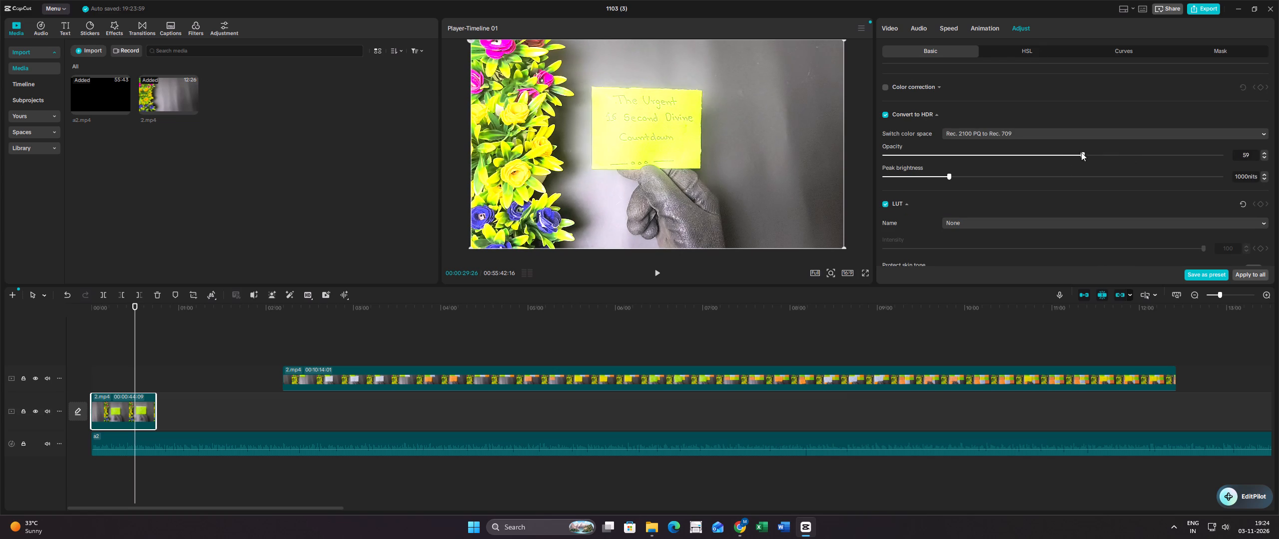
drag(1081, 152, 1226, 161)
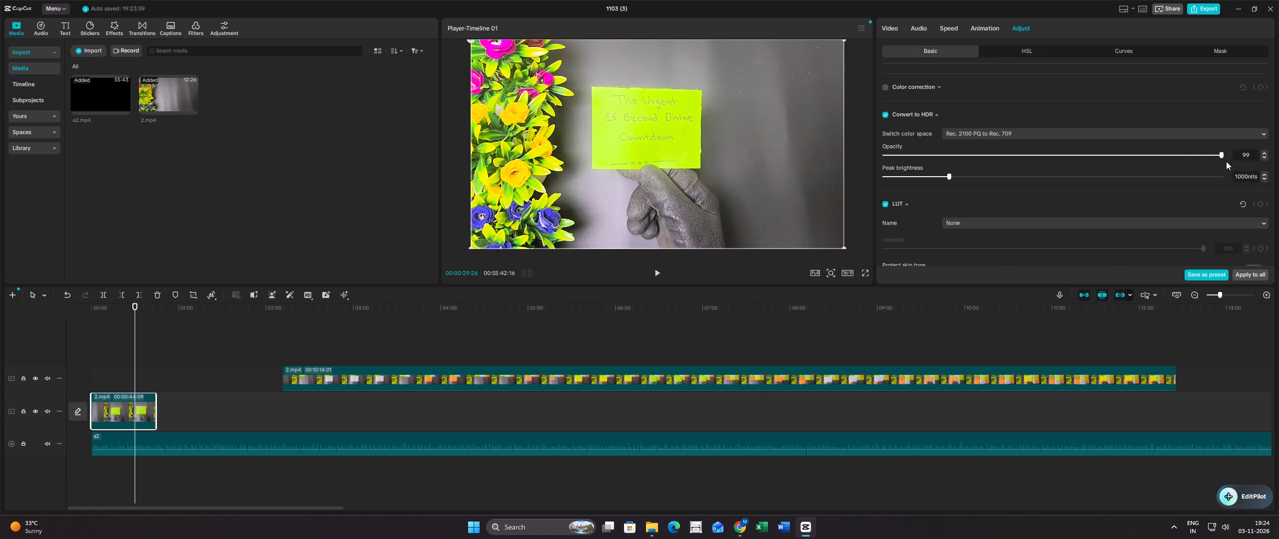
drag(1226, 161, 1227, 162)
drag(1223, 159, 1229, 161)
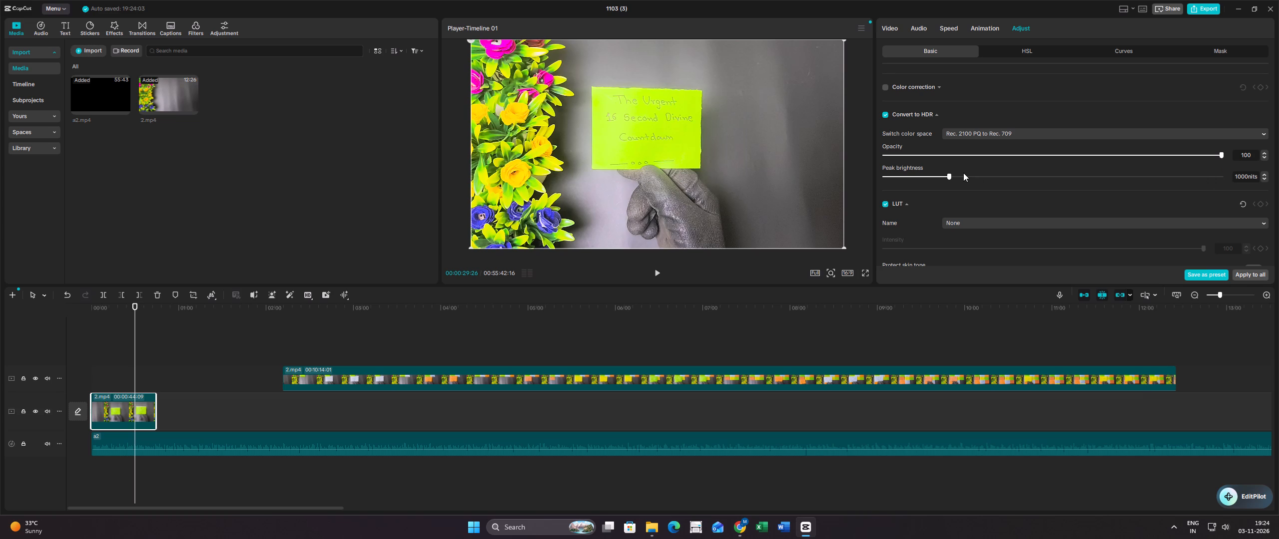
Set the Convert to HDR peak brightness of the main-track clip to 728 nits and play it briefly.
drag(947, 176, 927, 176)
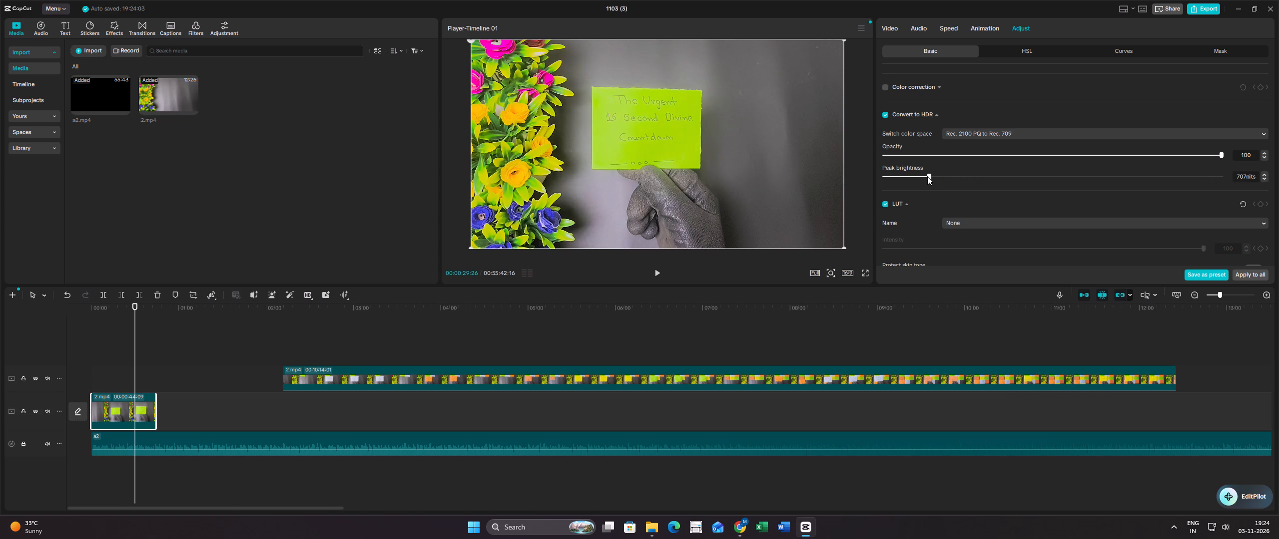
drag(927, 176, 923, 176)
drag(923, 176, 929, 177)
click(651, 274)
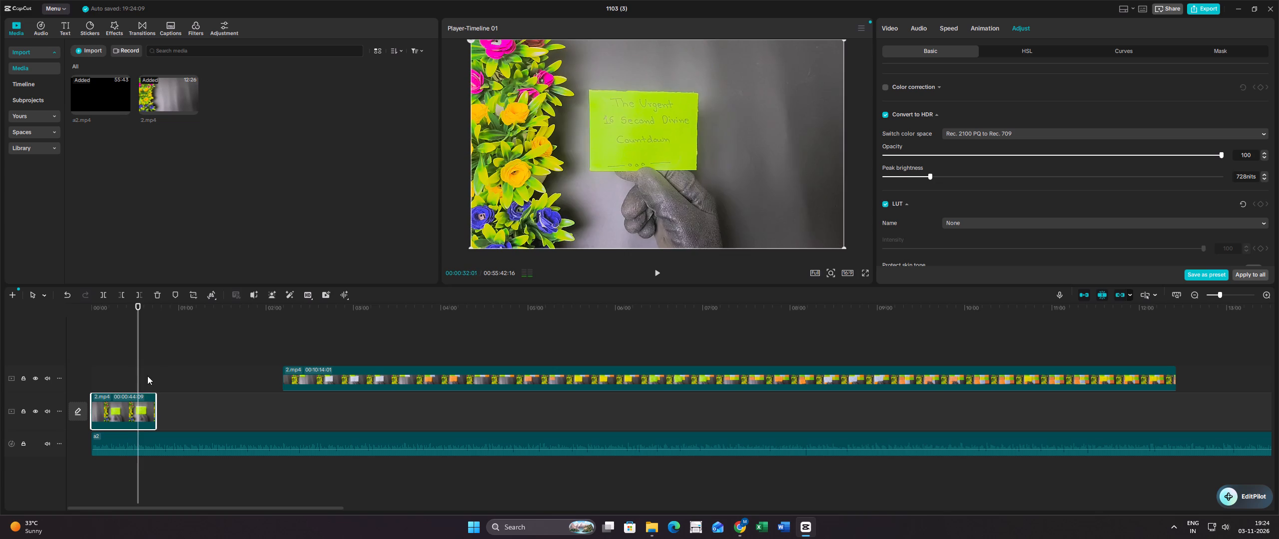
Preview various imported LUTs one after another on the opening clip to compare how the green note looks.
click(133, 349)
drag(133, 349, 92, 347)
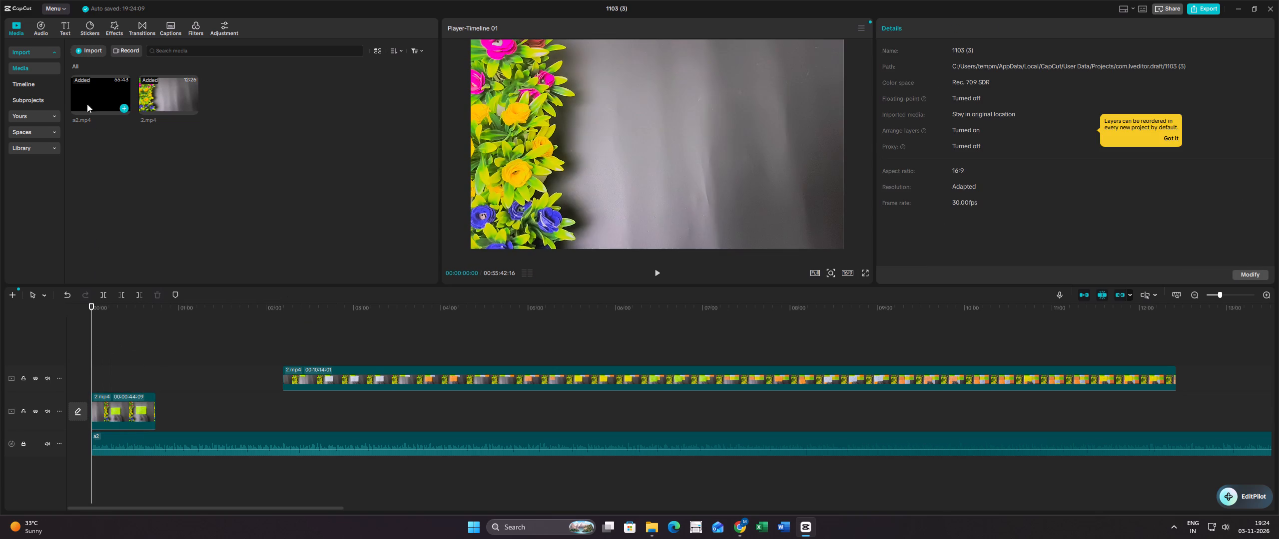
click(224, 26)
click(59, 83)
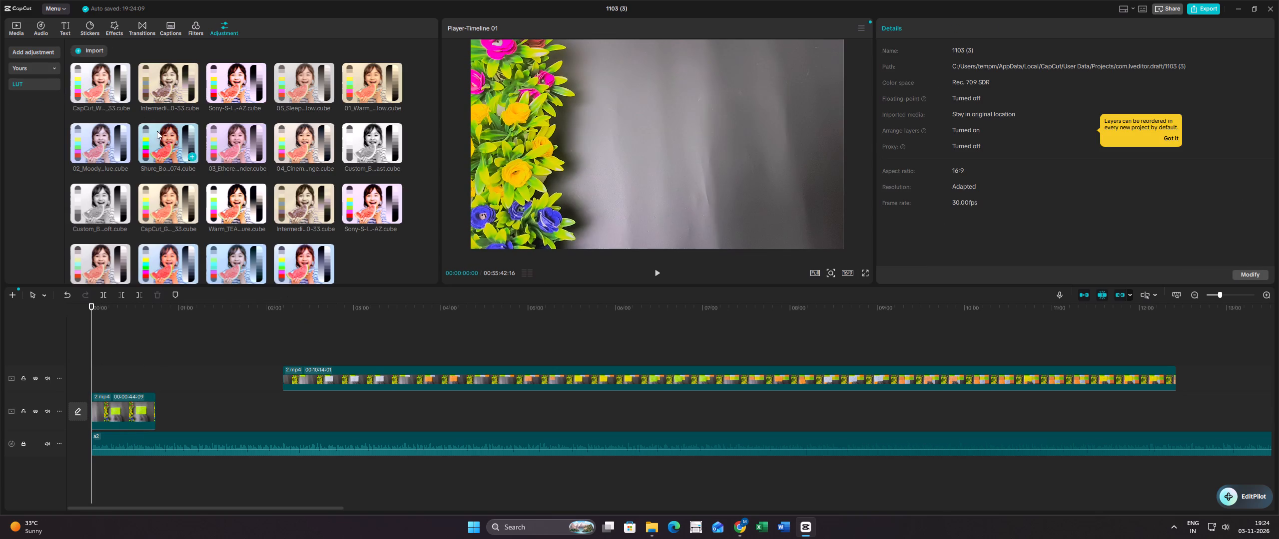
click(243, 251)
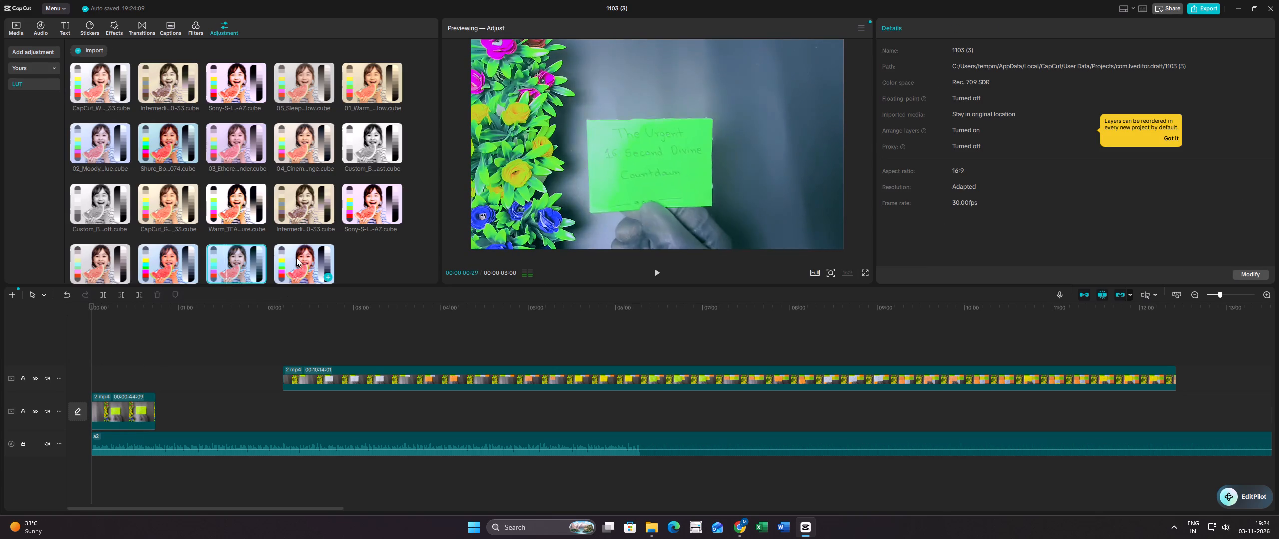
click(296, 258)
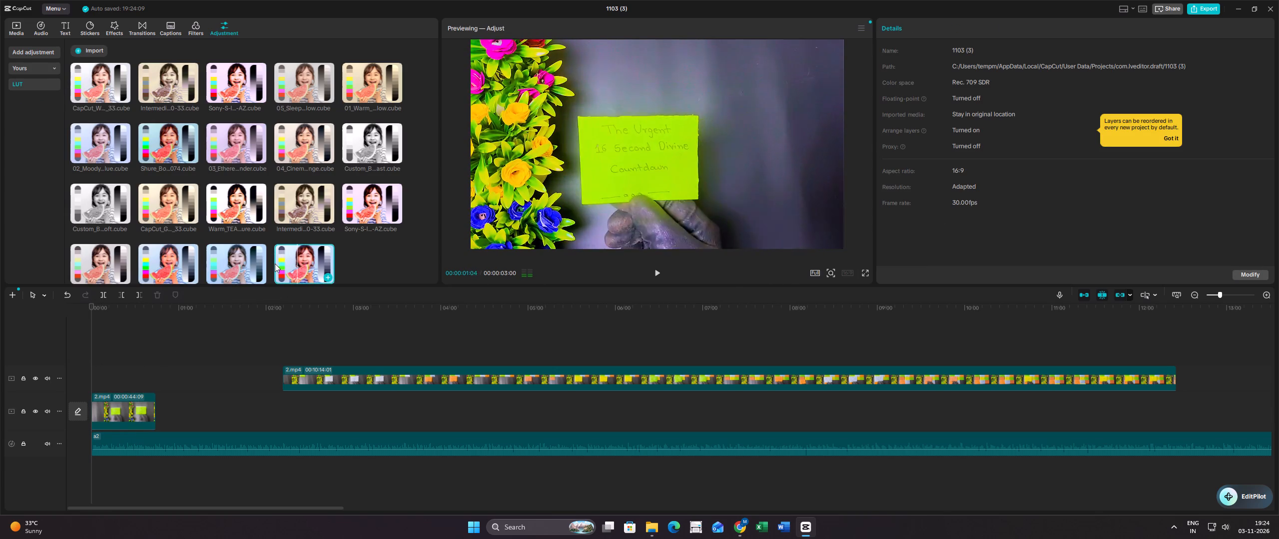
click(158, 265)
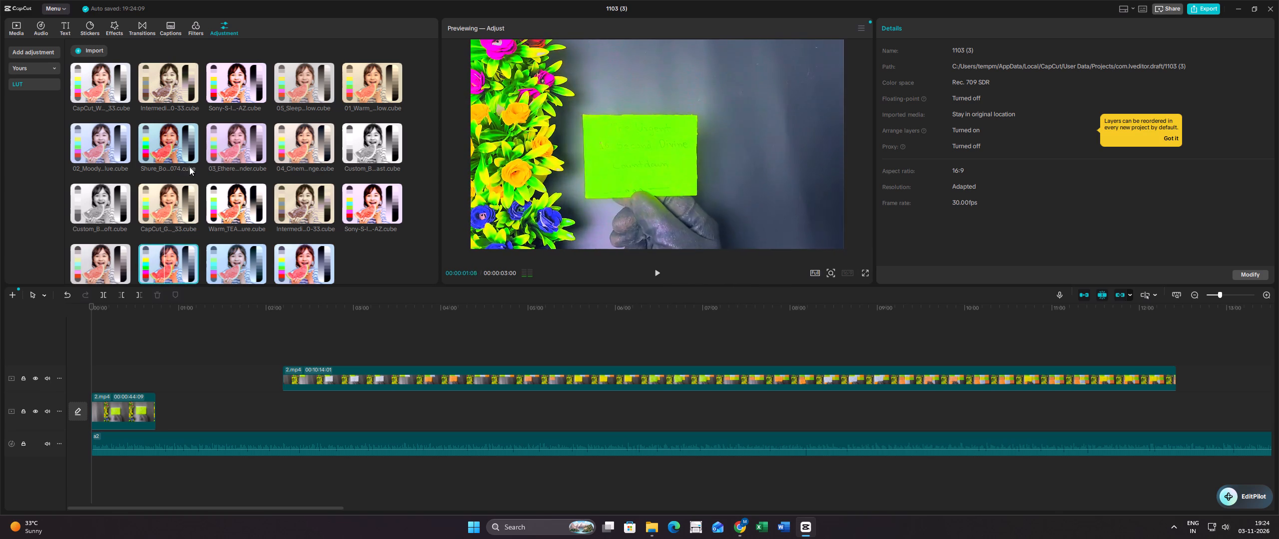
click(181, 142)
scroll(200, 157, up, 2)
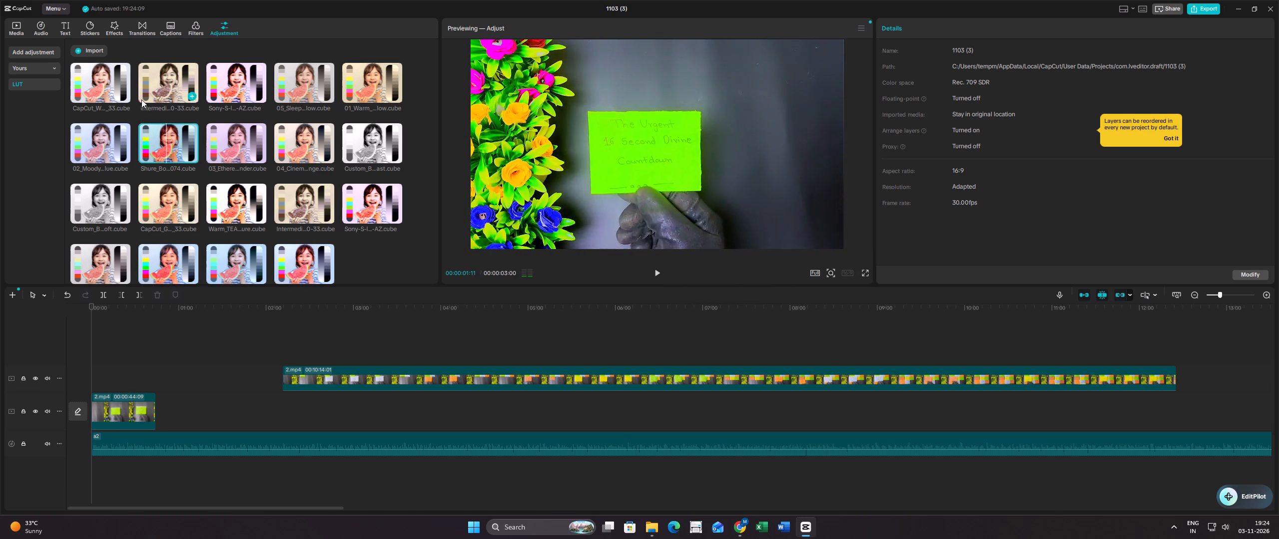
click(112, 77)
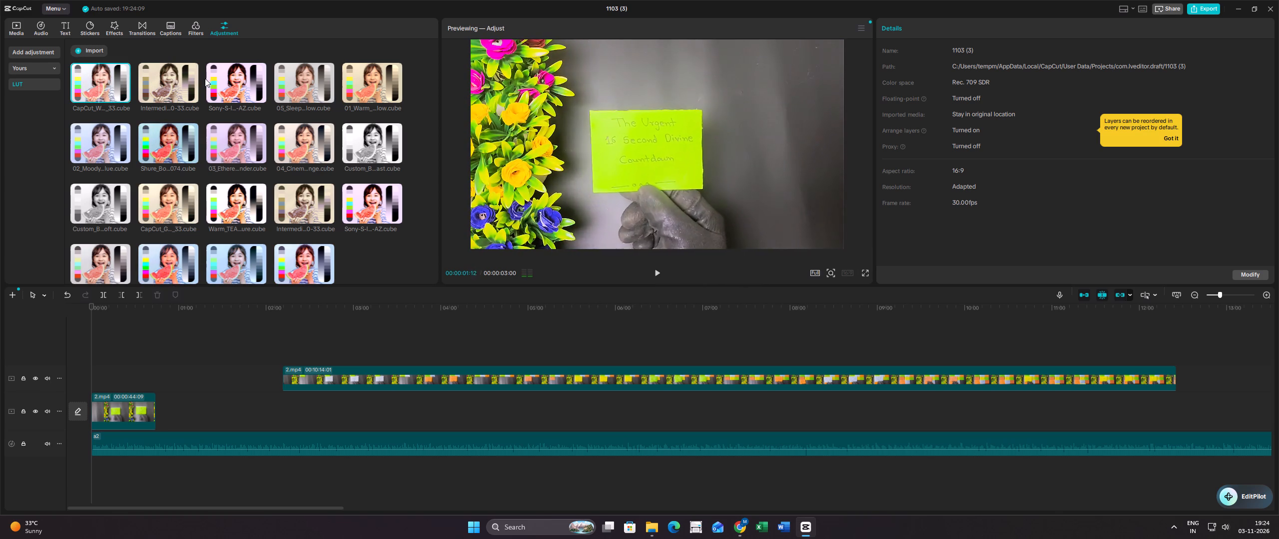
click(231, 76)
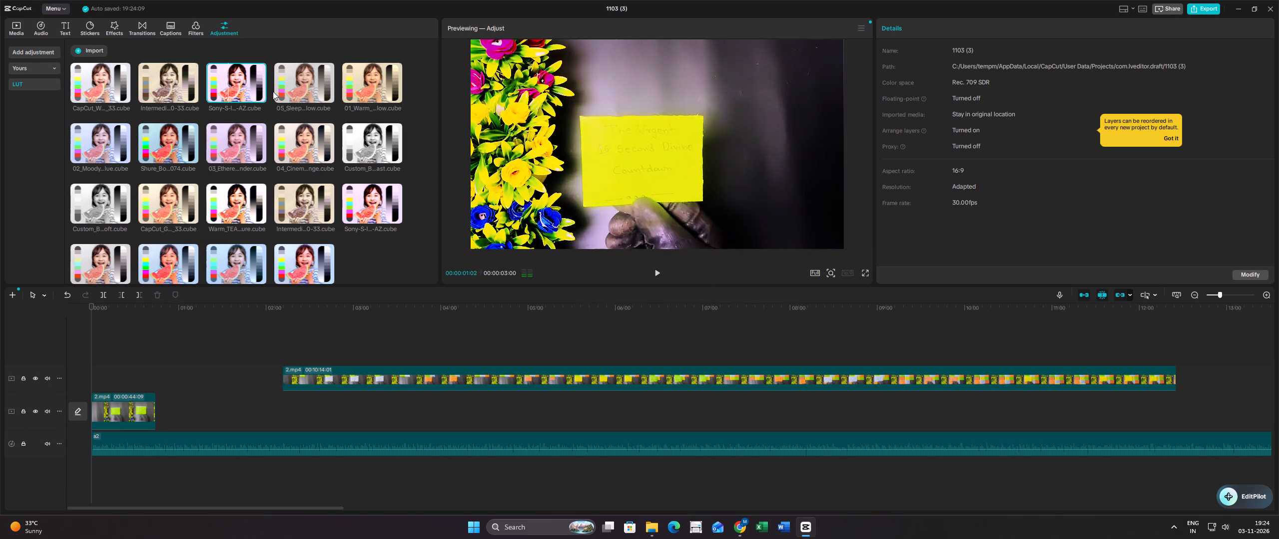
click(319, 83)
click(314, 146)
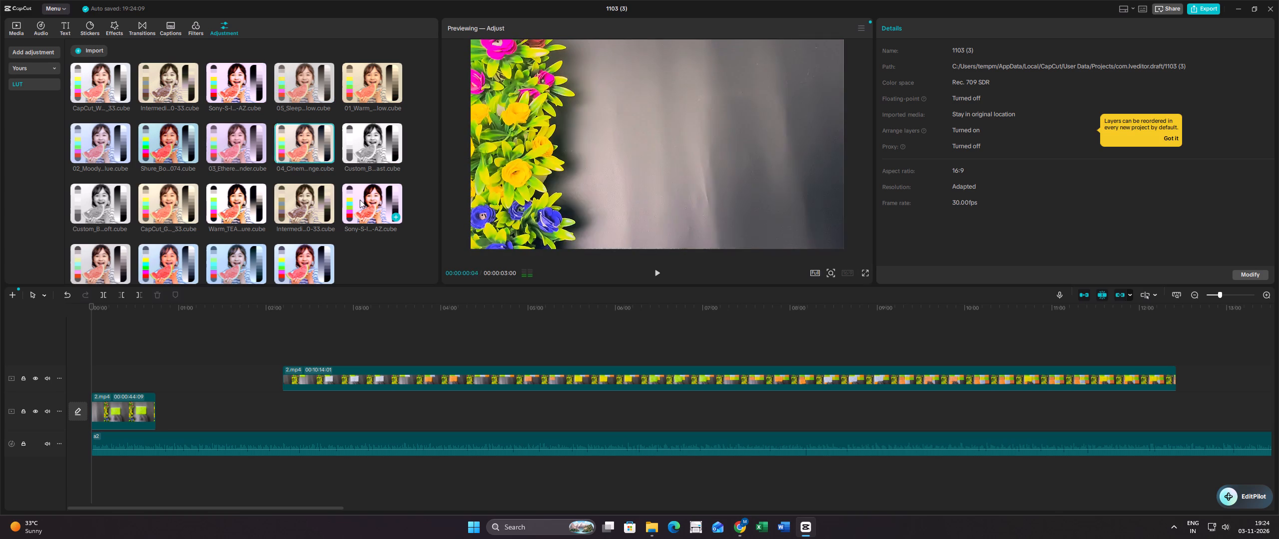
click(361, 201)
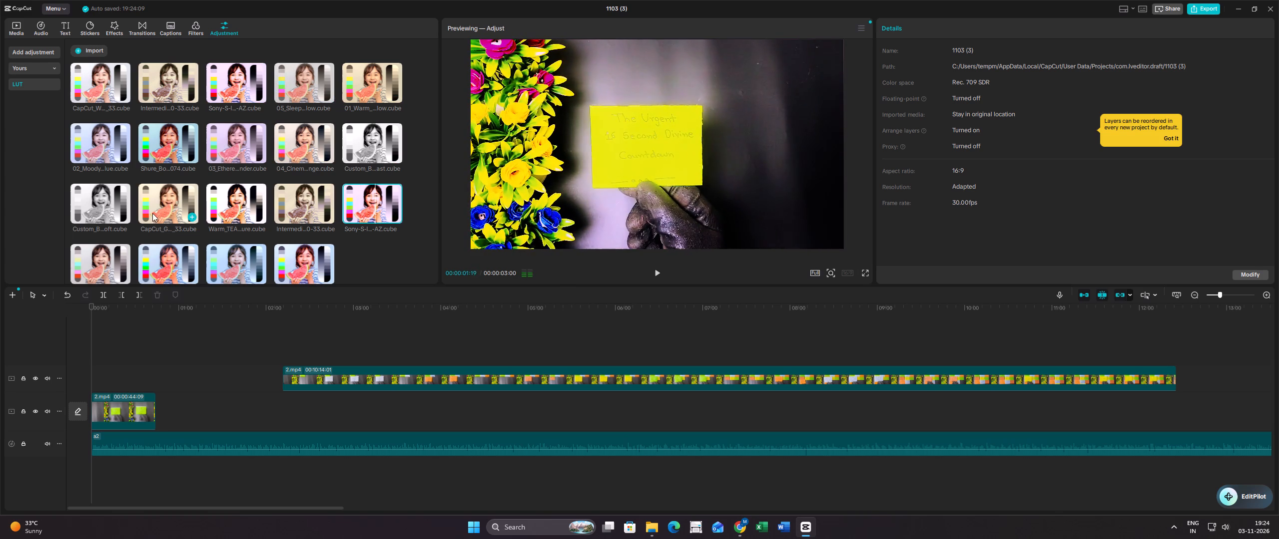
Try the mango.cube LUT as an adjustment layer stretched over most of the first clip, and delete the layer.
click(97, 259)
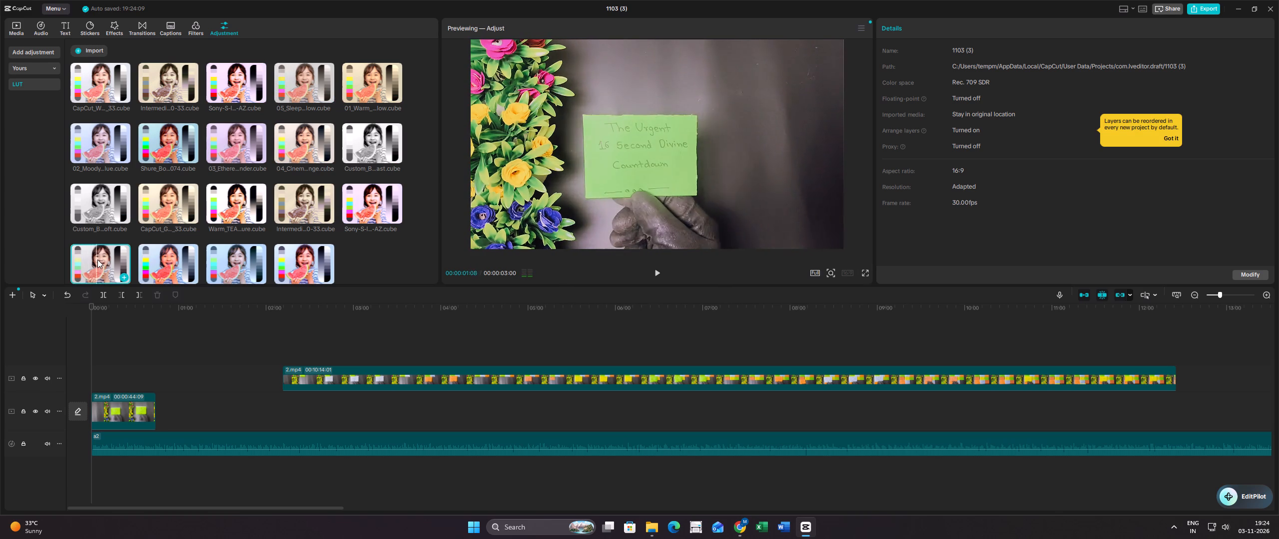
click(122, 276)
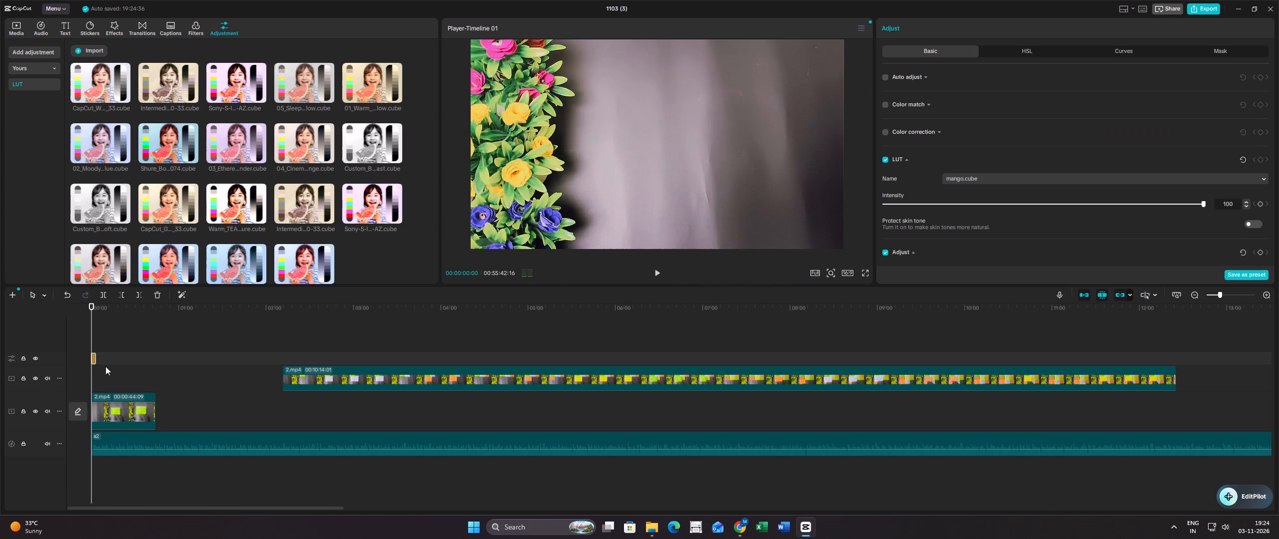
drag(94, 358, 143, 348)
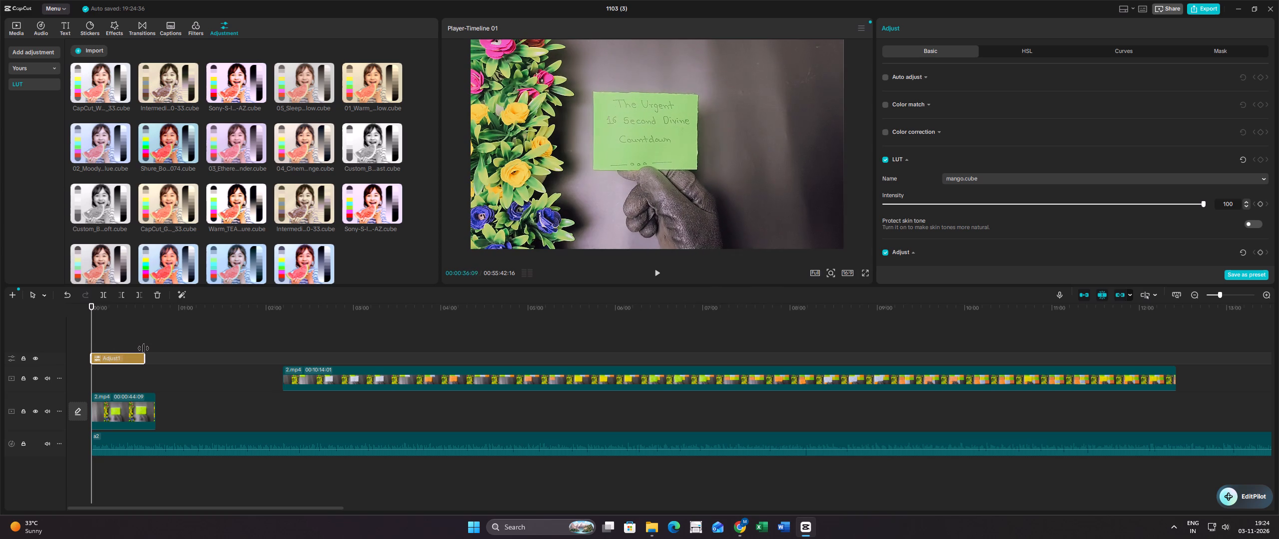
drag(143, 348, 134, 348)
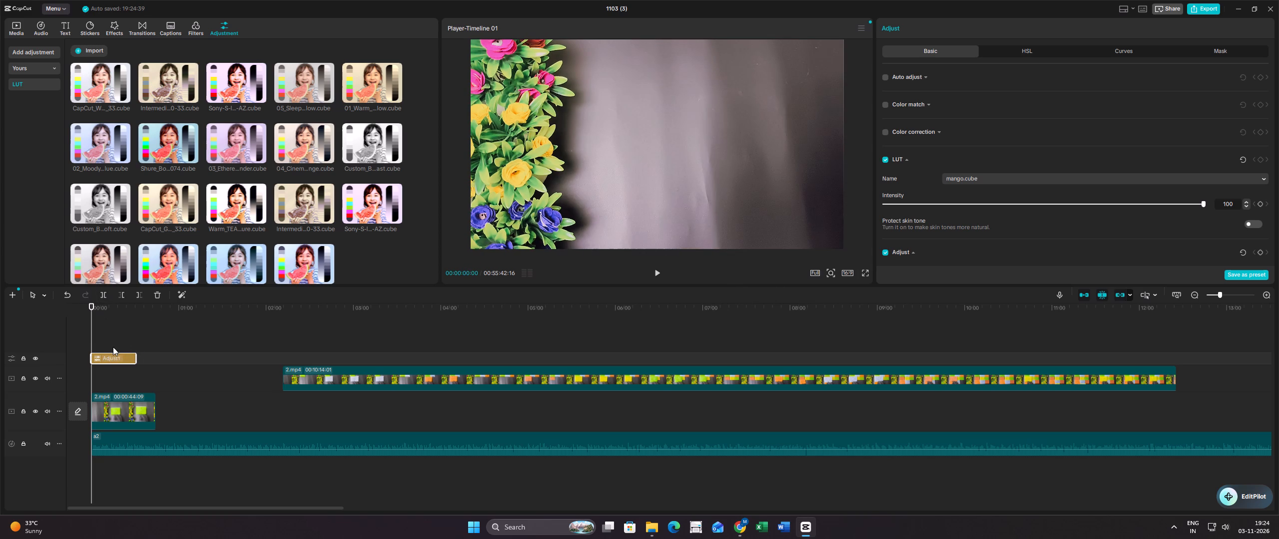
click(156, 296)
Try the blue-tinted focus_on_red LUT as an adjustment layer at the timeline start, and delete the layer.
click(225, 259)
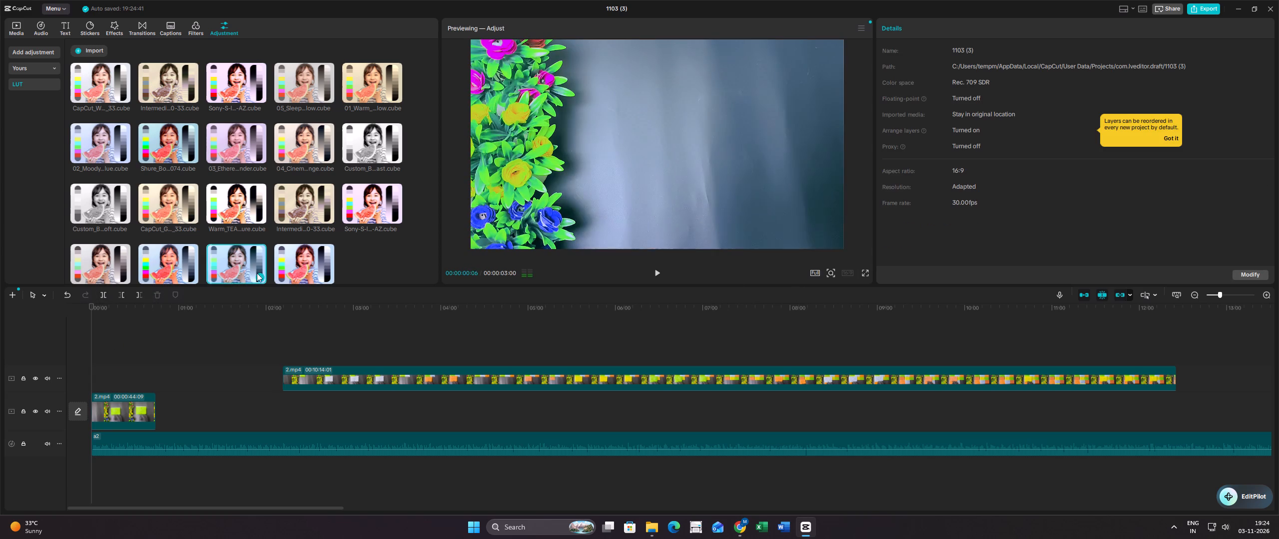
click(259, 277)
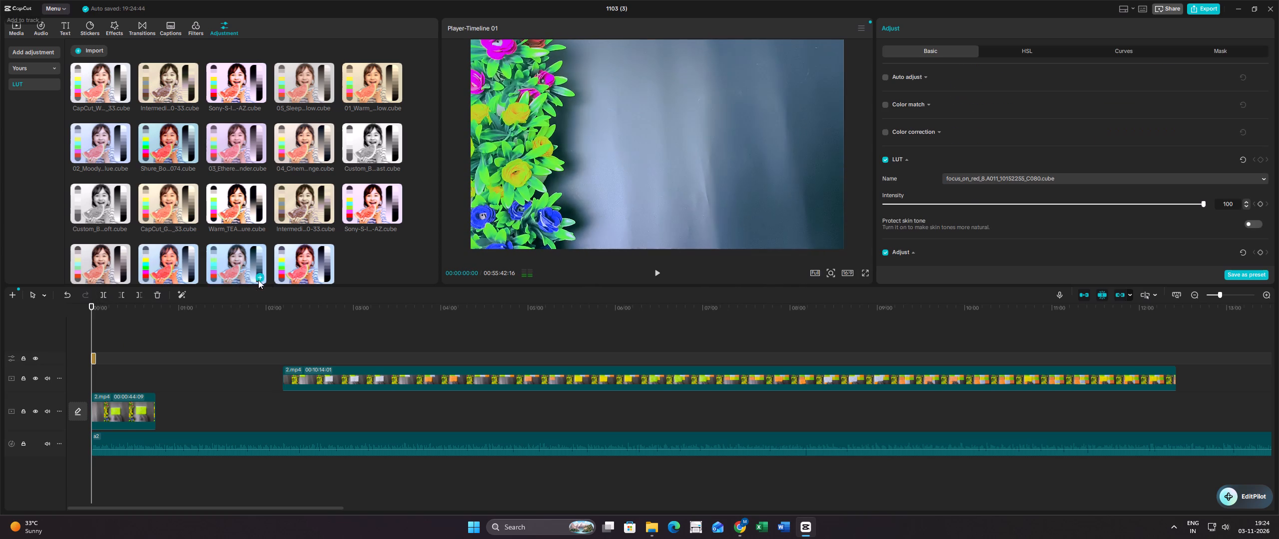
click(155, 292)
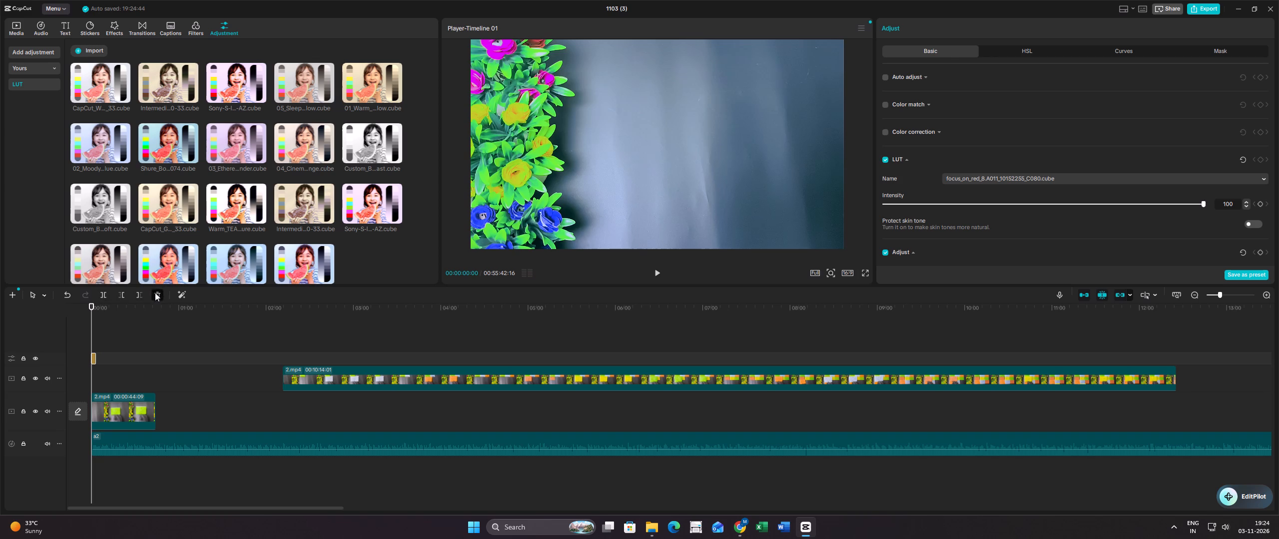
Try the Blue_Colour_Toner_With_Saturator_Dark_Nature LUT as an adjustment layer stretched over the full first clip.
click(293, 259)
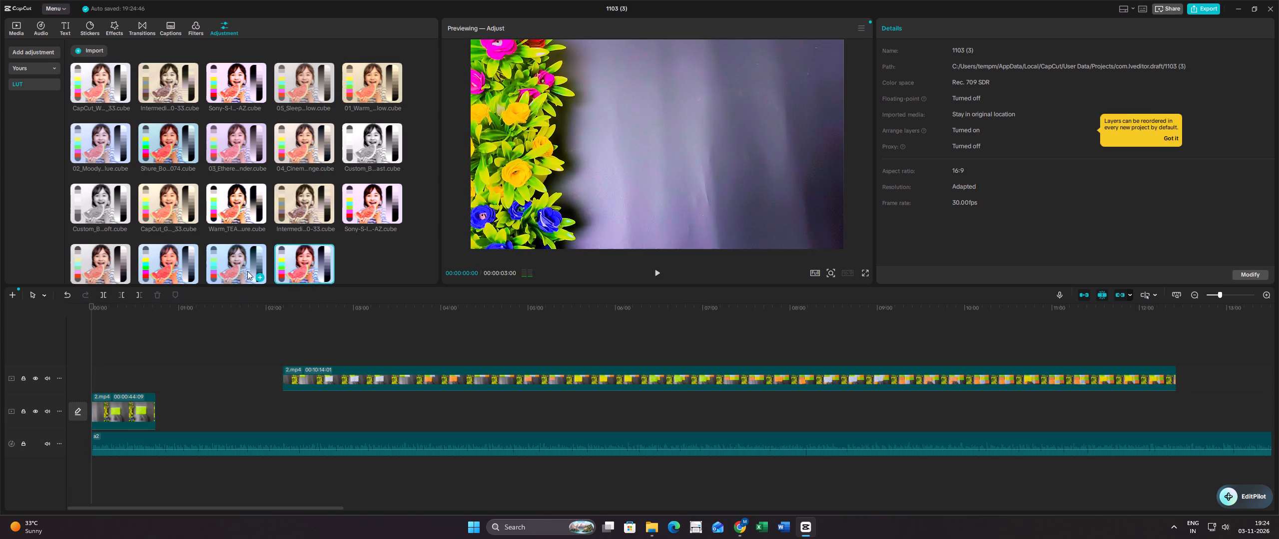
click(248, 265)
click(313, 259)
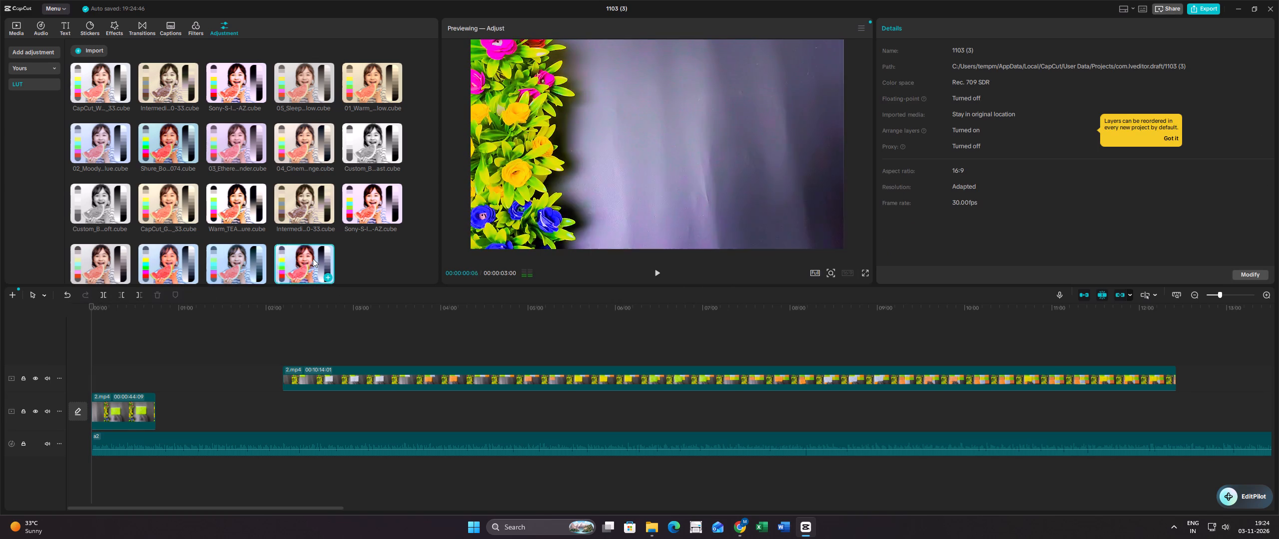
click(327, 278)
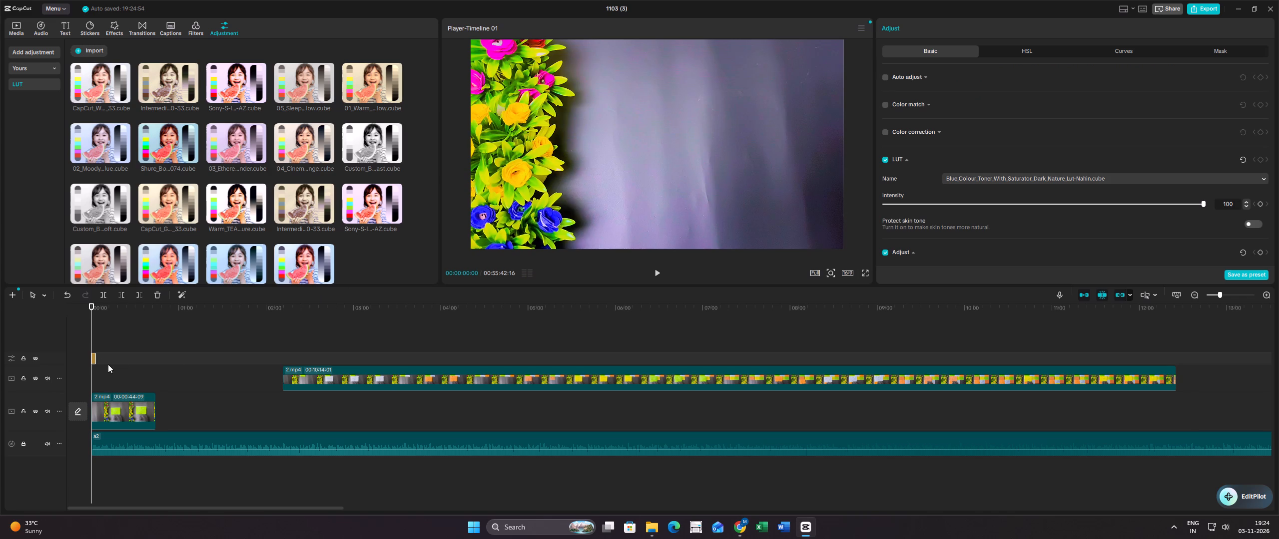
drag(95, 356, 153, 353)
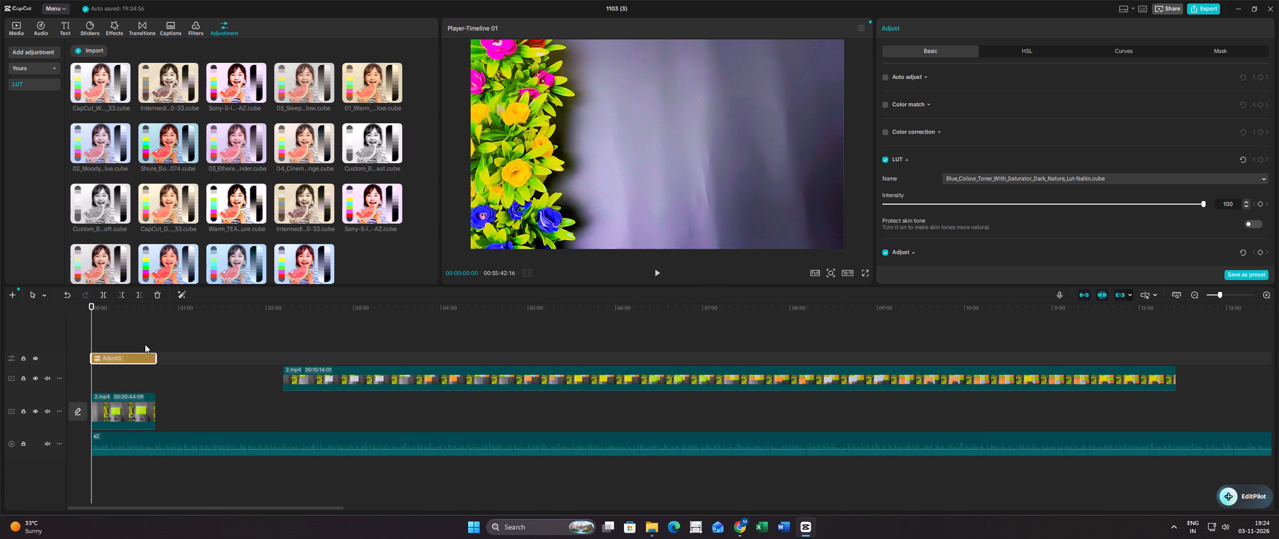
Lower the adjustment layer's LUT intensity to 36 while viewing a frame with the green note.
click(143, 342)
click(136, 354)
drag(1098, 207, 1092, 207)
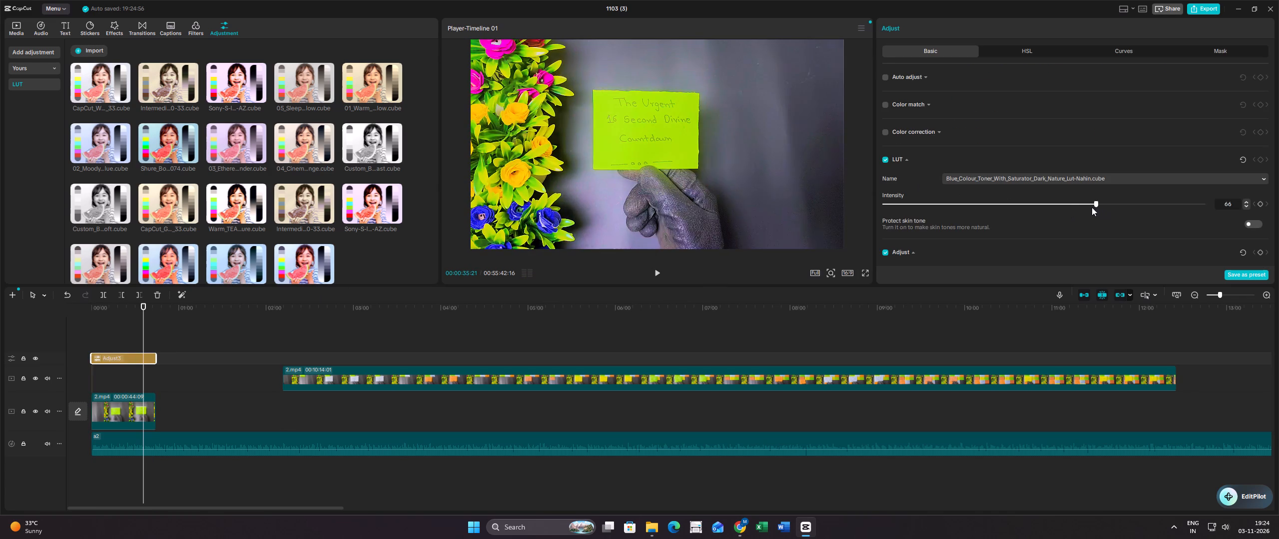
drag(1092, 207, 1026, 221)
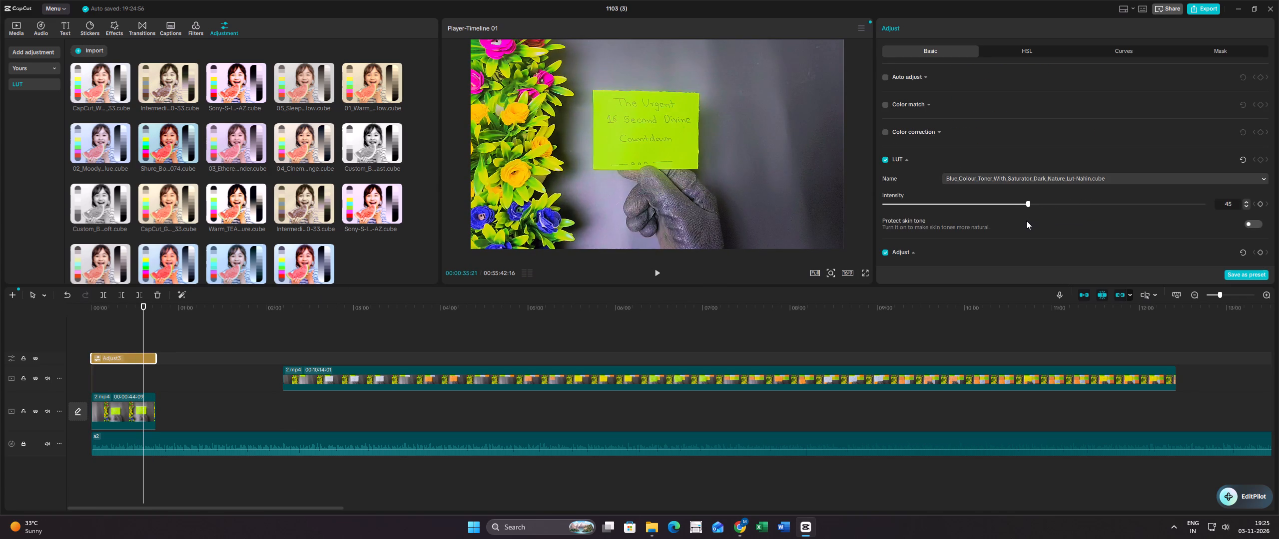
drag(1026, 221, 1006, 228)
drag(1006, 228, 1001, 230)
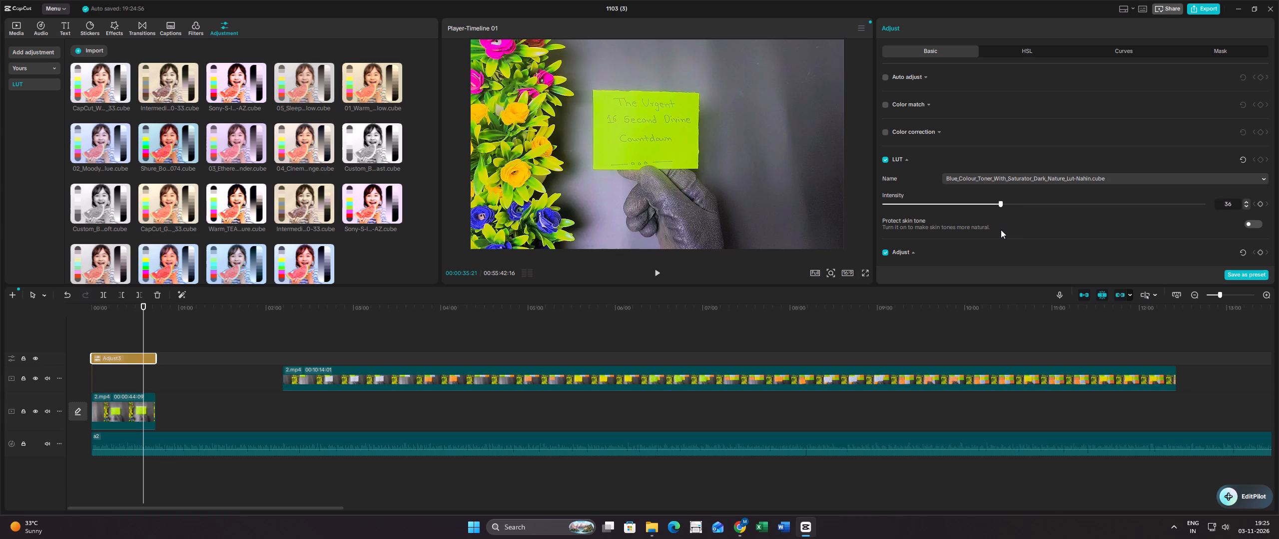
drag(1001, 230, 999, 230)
Play and scrub through the graded first clip and the start of the long segment to compare their colours.
click(655, 276)
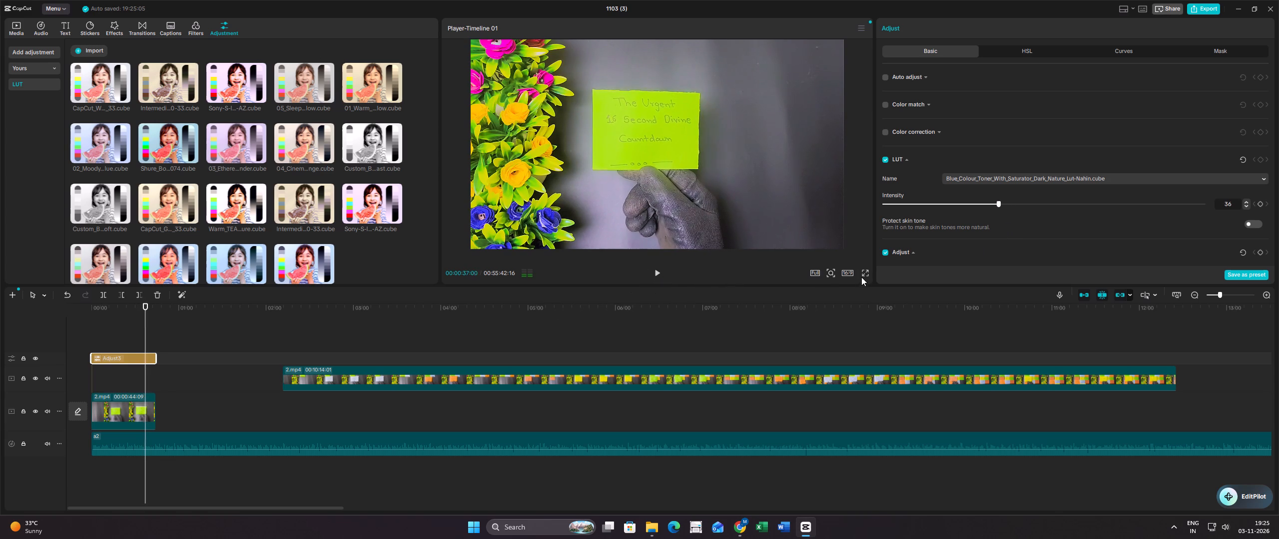
click(863, 274)
click(770, 495)
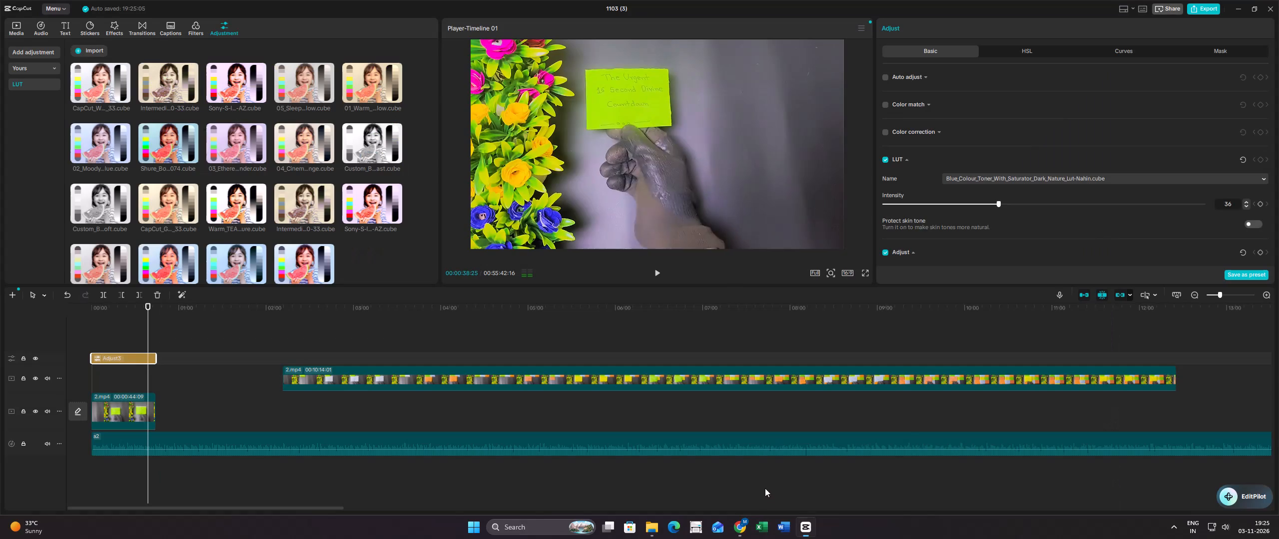
click(101, 409)
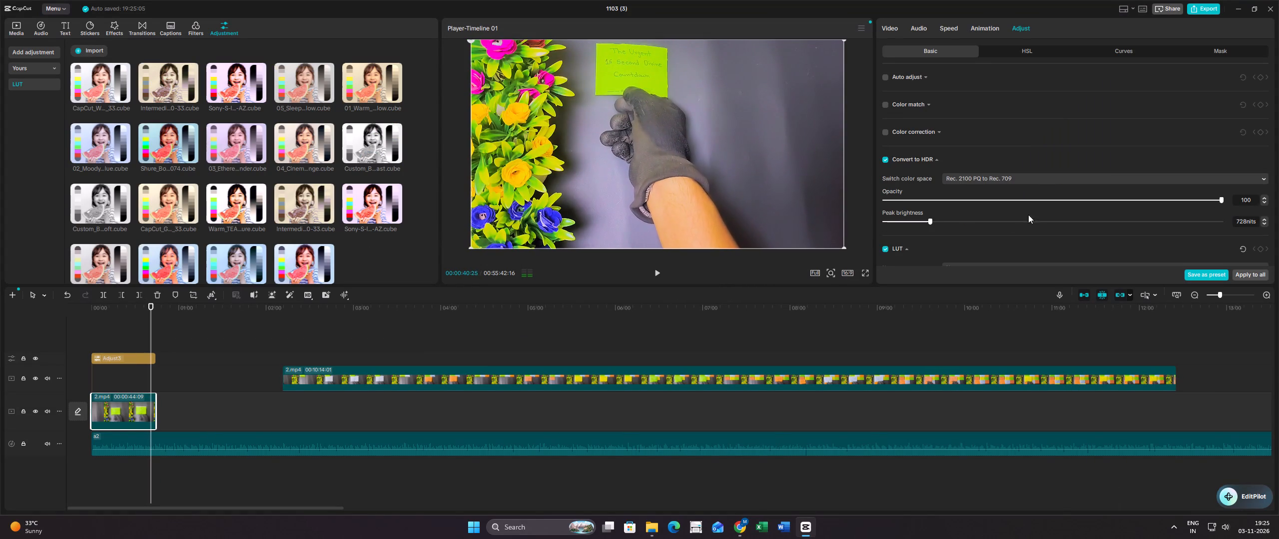
click(133, 338)
drag(133, 338, 149, 336)
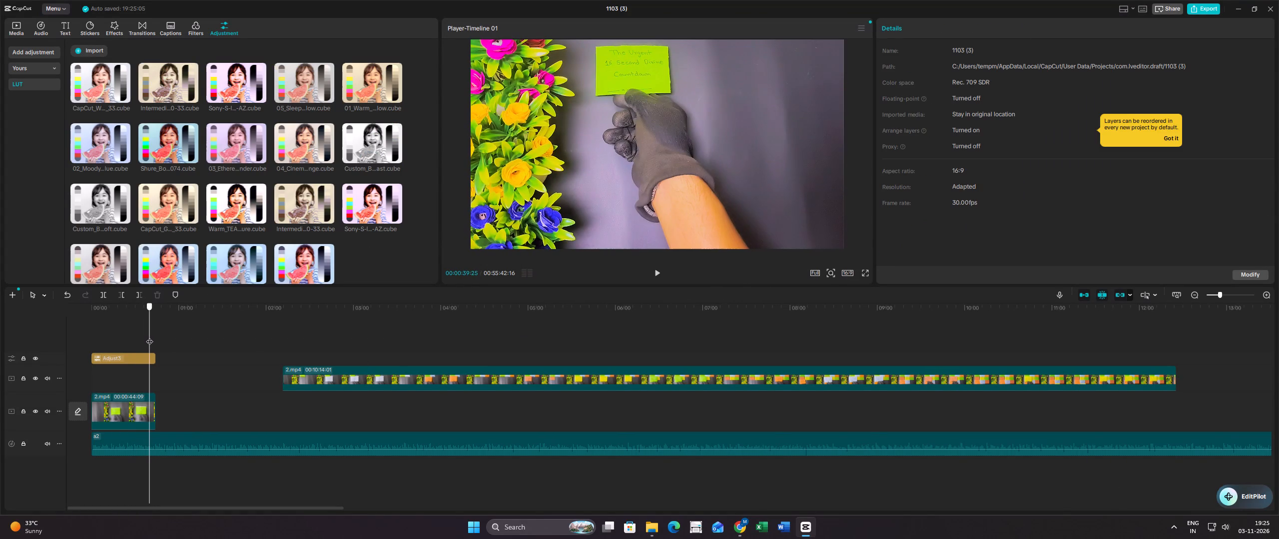
drag(149, 336, 287, 331)
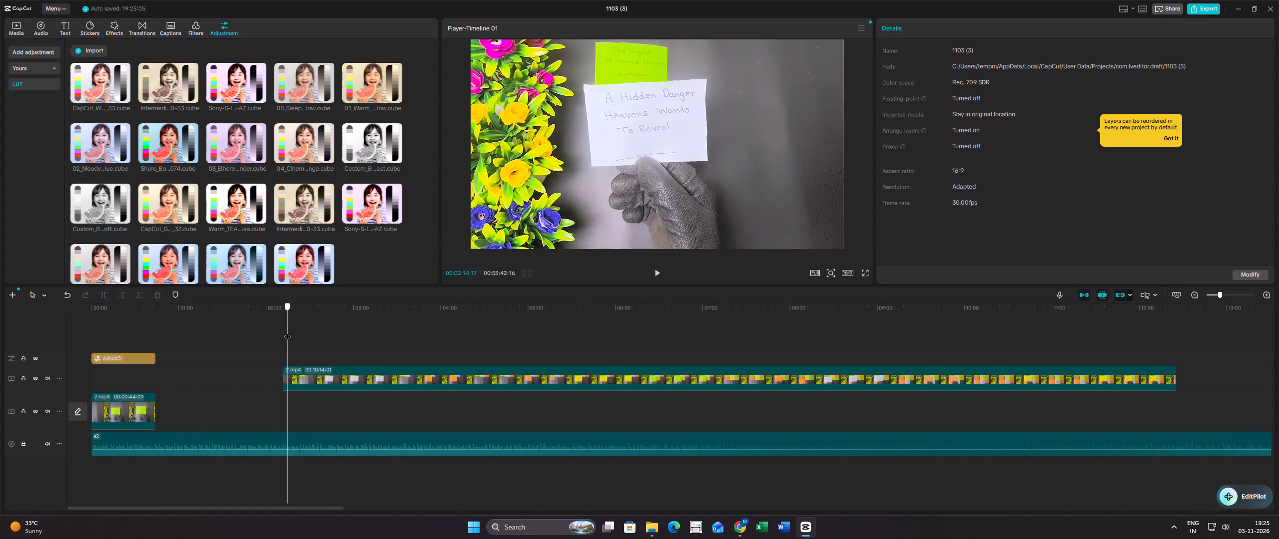
drag(287, 331, 125, 350)
ctrl+scroll(173, 338, up, 8)
click(173, 338)
drag(176, 338, 190, 337)
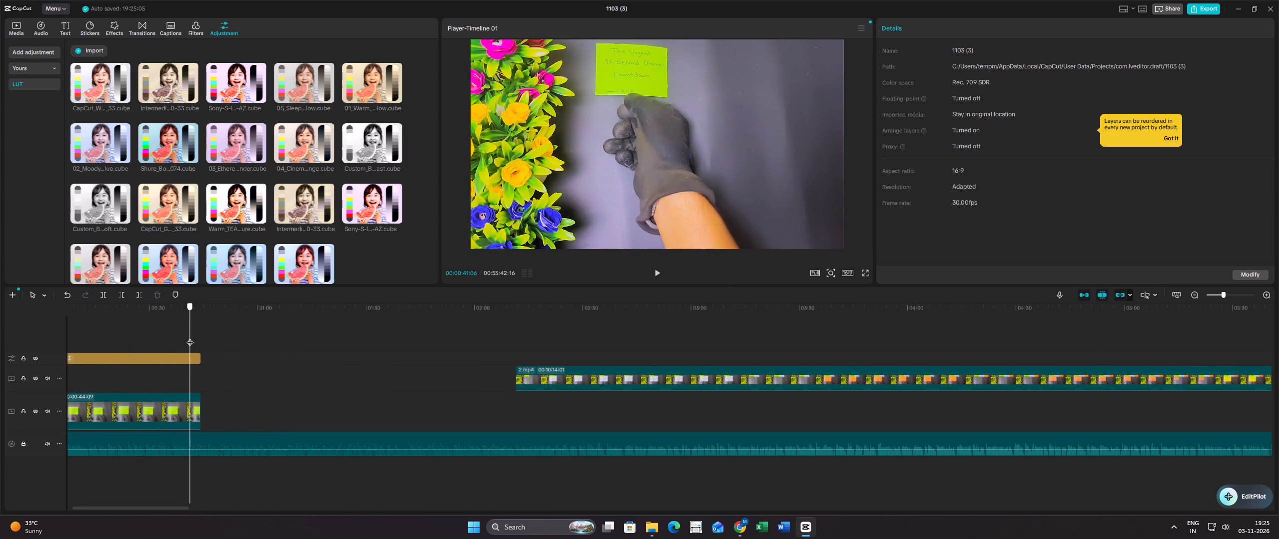
drag(190, 337, 194, 337)
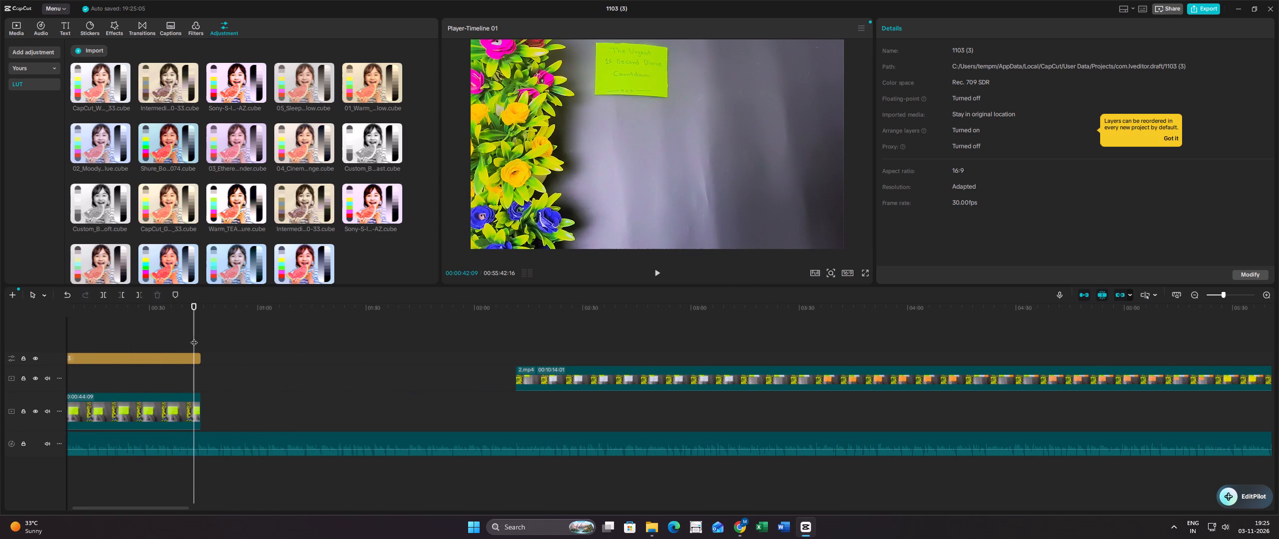
click(155, 340)
ctrl+scroll(155, 340, down, 5)
click(120, 336)
drag(120, 336, 170, 332)
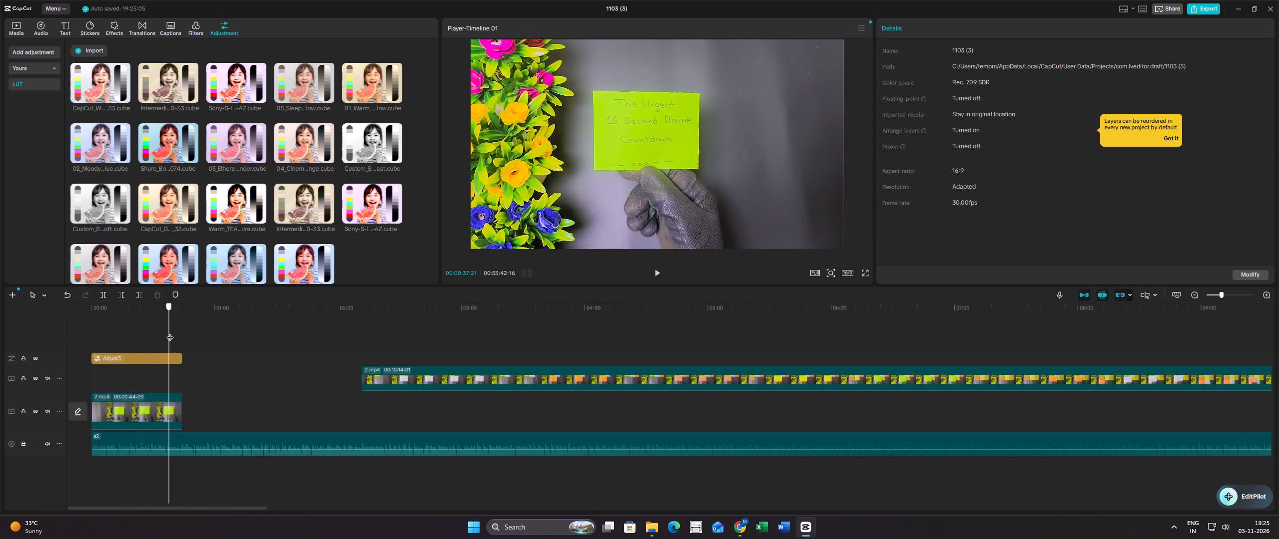
drag(170, 332, 177, 335)
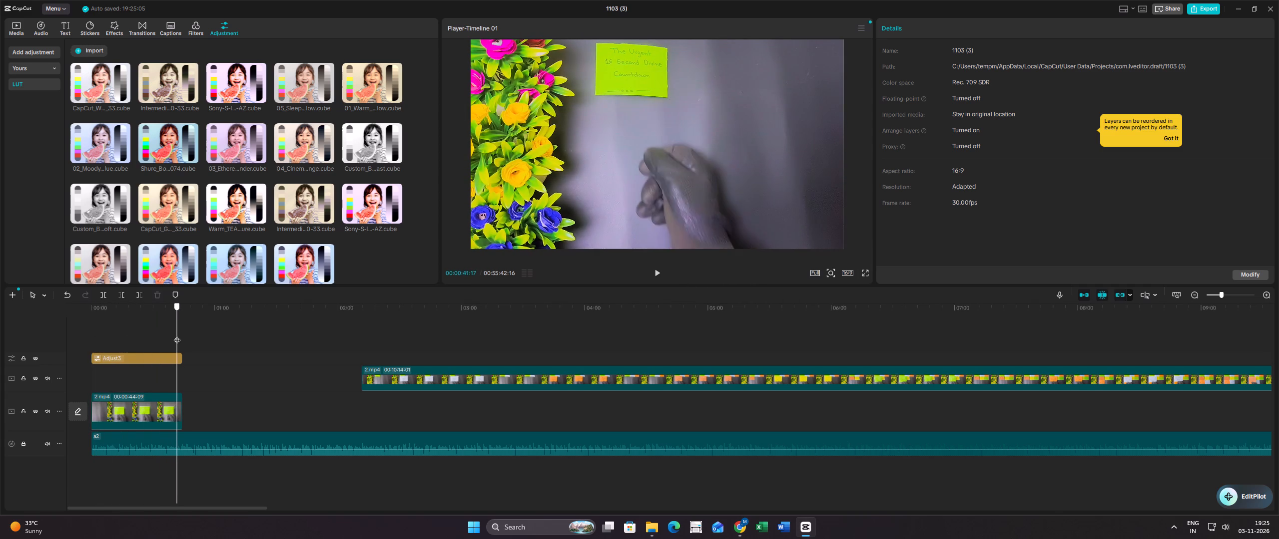
drag(177, 335, 170, 335)
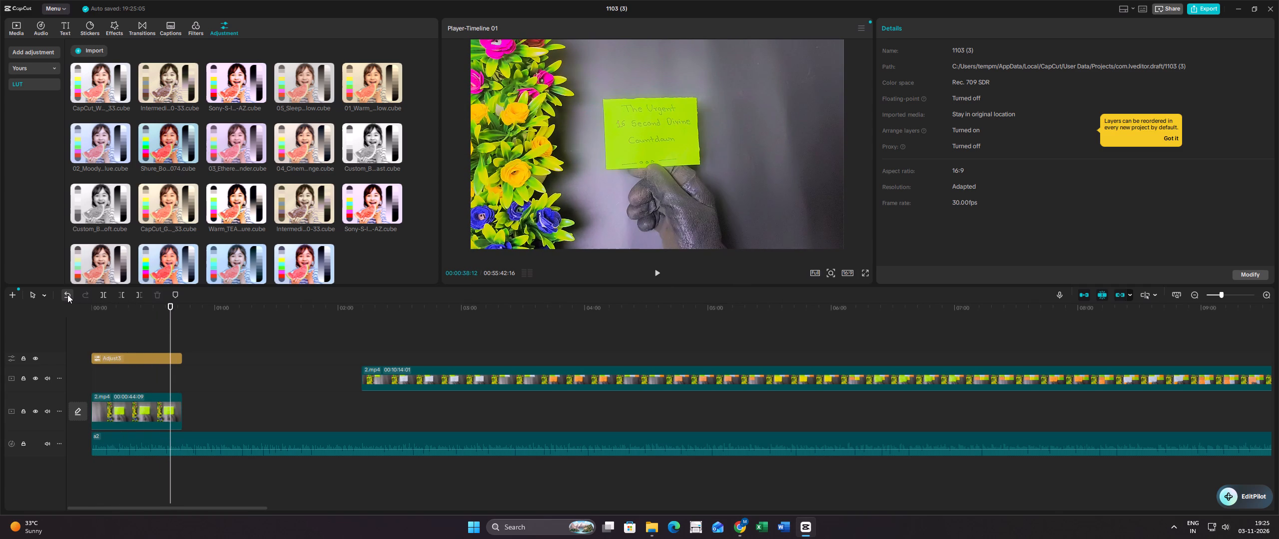
Undo the LUT layers and the earlier edits back to where both short 2.mp4 segments sit on the upper track.
click(67, 294)
click(67, 294)
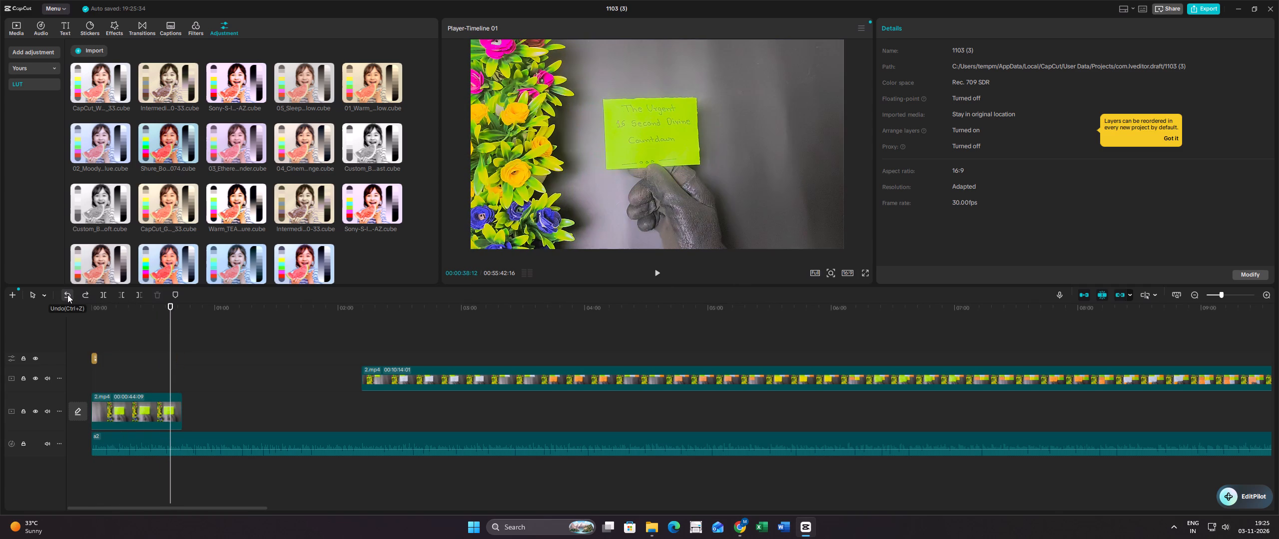
click(67, 294)
click(67, 294)
click(67, 294)
click(67, 294)
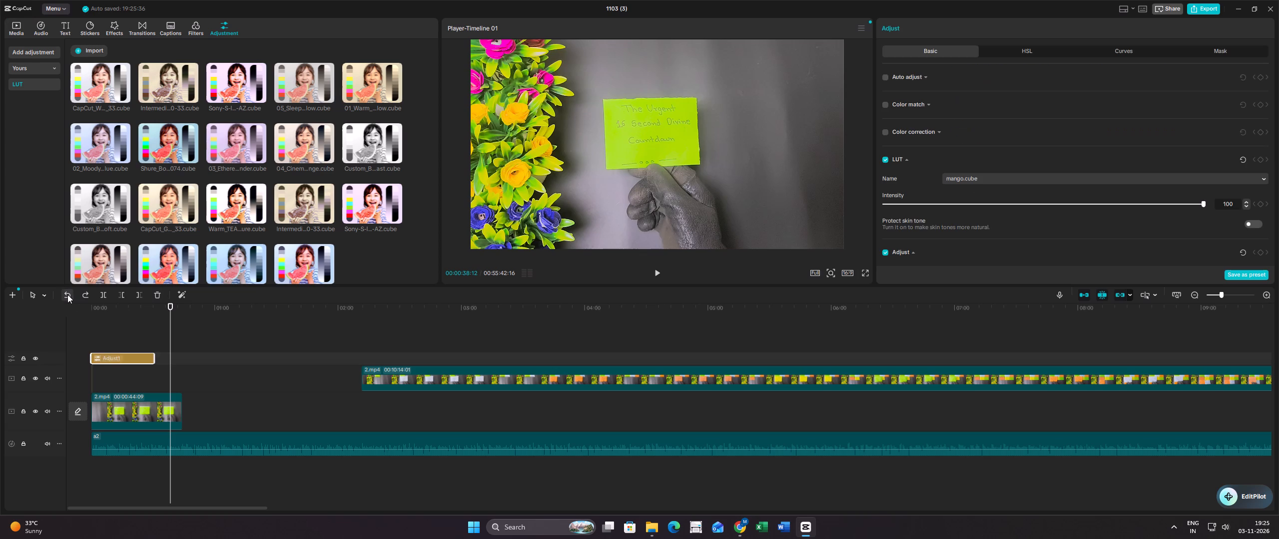
click(67, 294)
click(67, 294)
click(67, 294)
triple_click(67, 294)
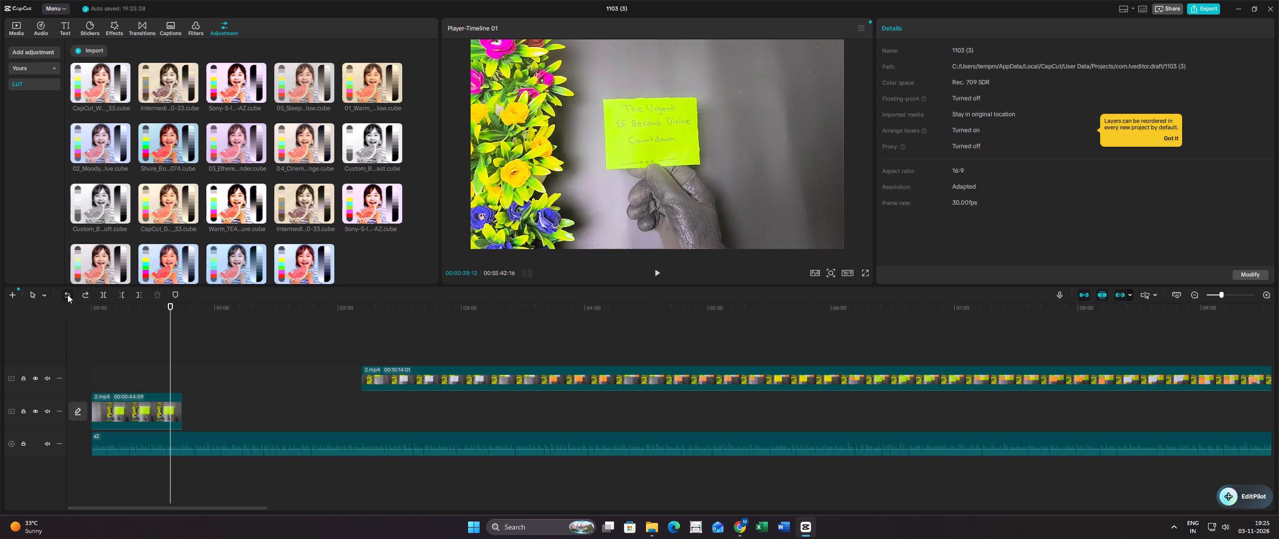
click(67, 294)
click(67, 294)
double_click(67, 294)
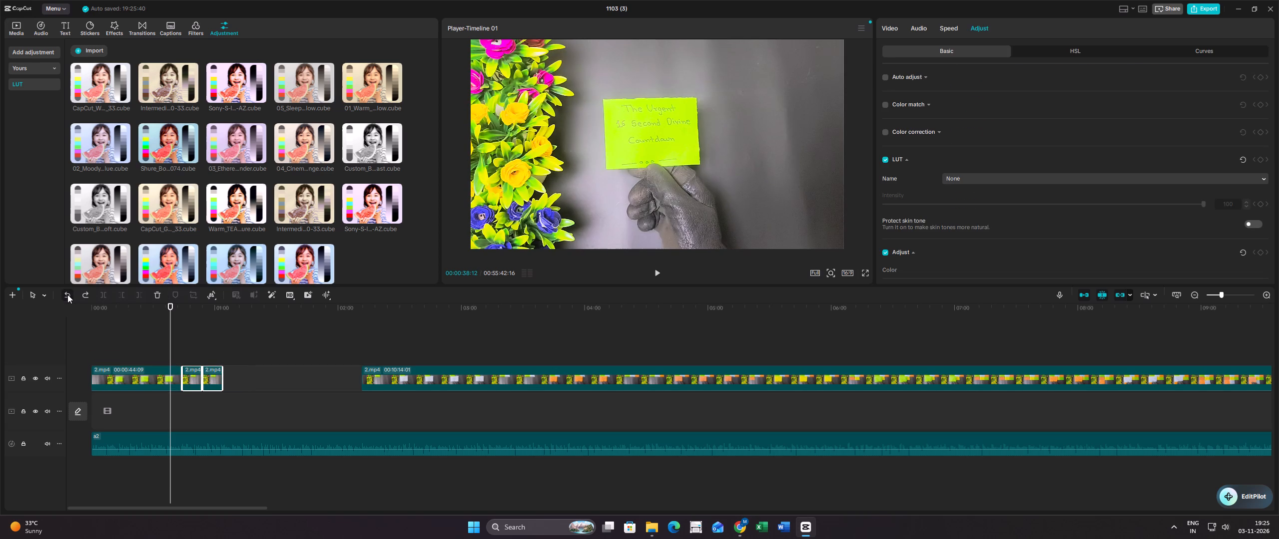
Set the Convert to HDR peak brightness of the first upper-track 2.mp4 segment to 695 nits and check the green note frames.
click(186, 348)
drag(186, 347, 192, 348)
drag(193, 348, 186, 347)
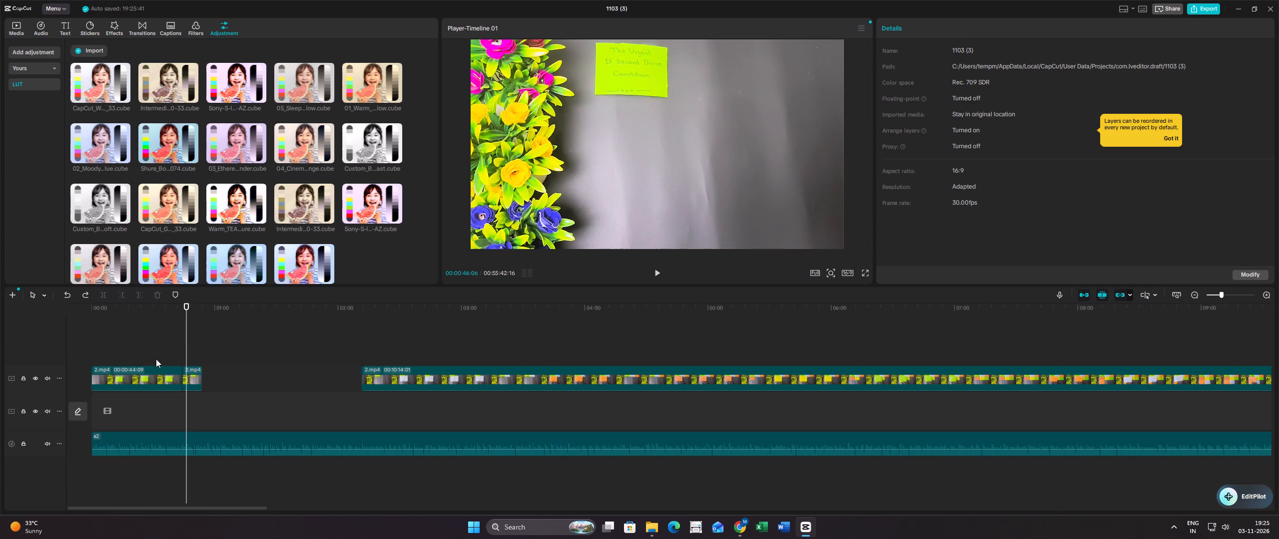
click(156, 359)
drag(155, 350, 160, 351)
click(164, 373)
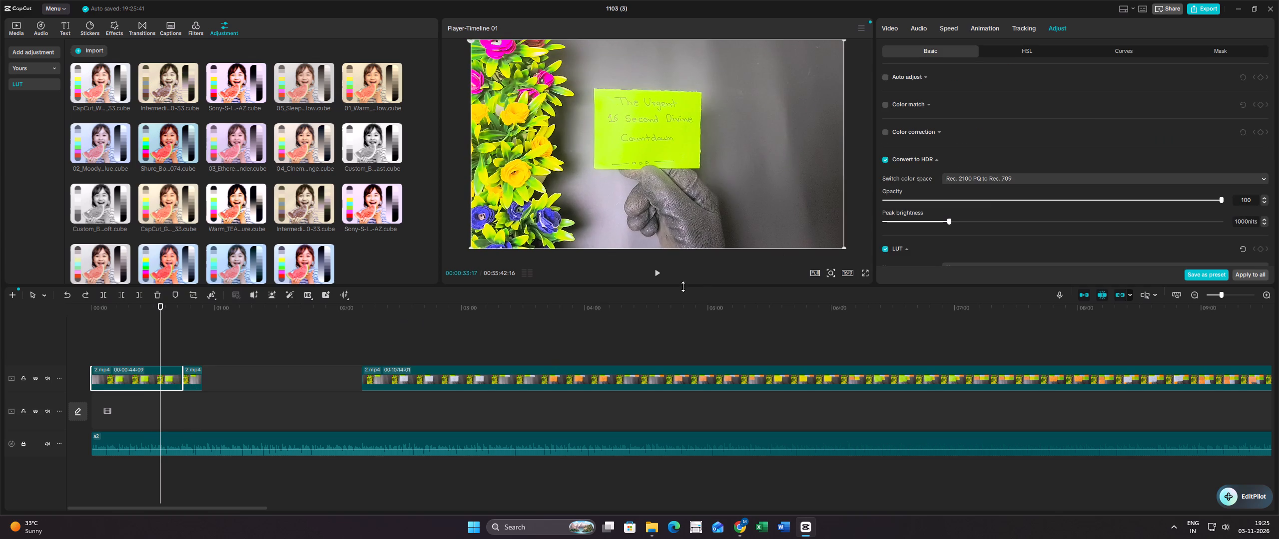
drag(946, 221, 926, 222)
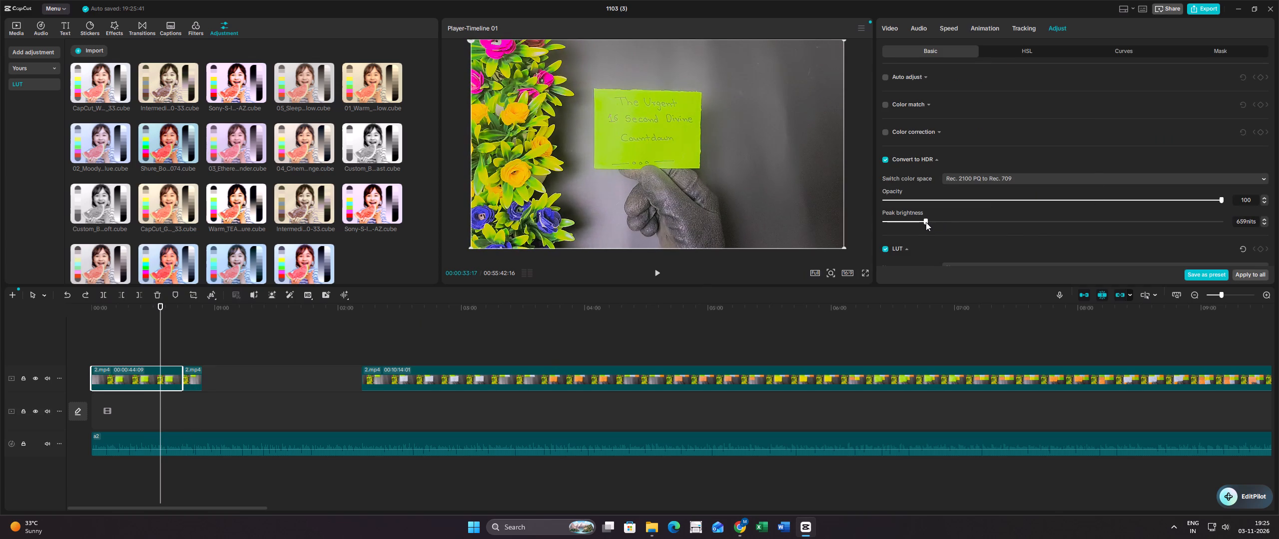
drag(926, 222, 928, 222)
click(190, 351)
click(162, 341)
click(174, 372)
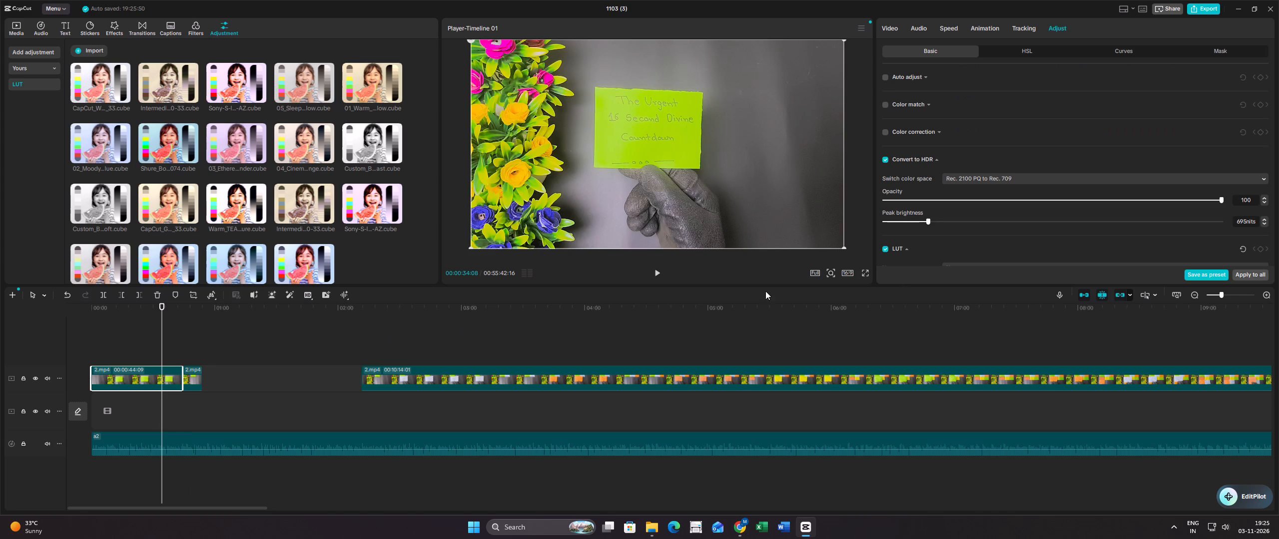
click(653, 277)
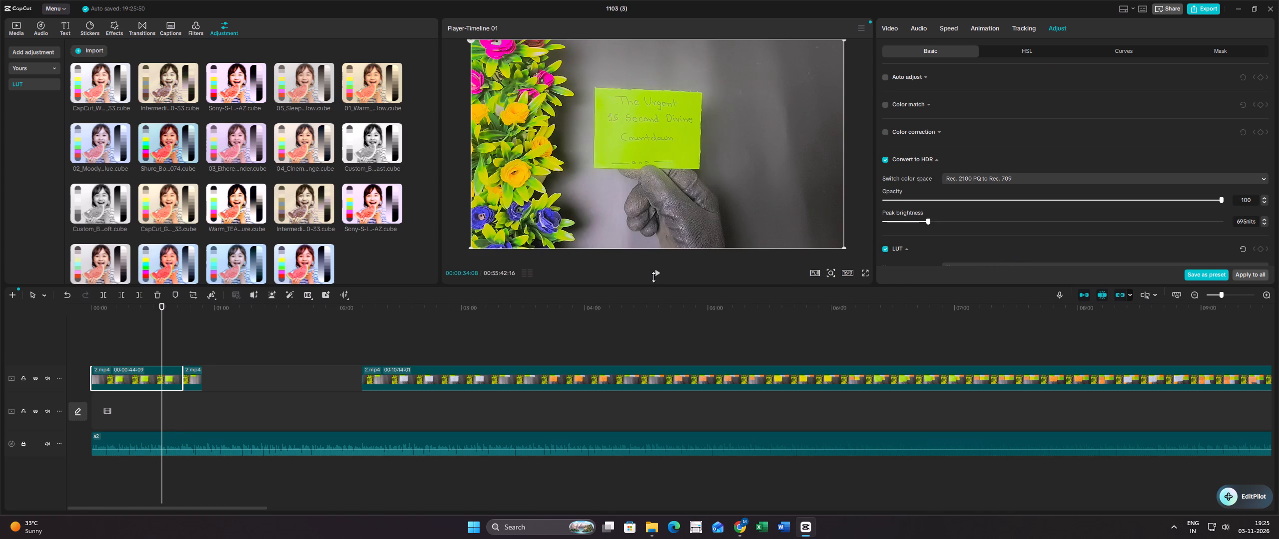
Set the Convert to HDR peak brightness of the short second 2.mp4 segment to 694 nits and scrub back to the timeline start.
click(197, 353)
click(196, 368)
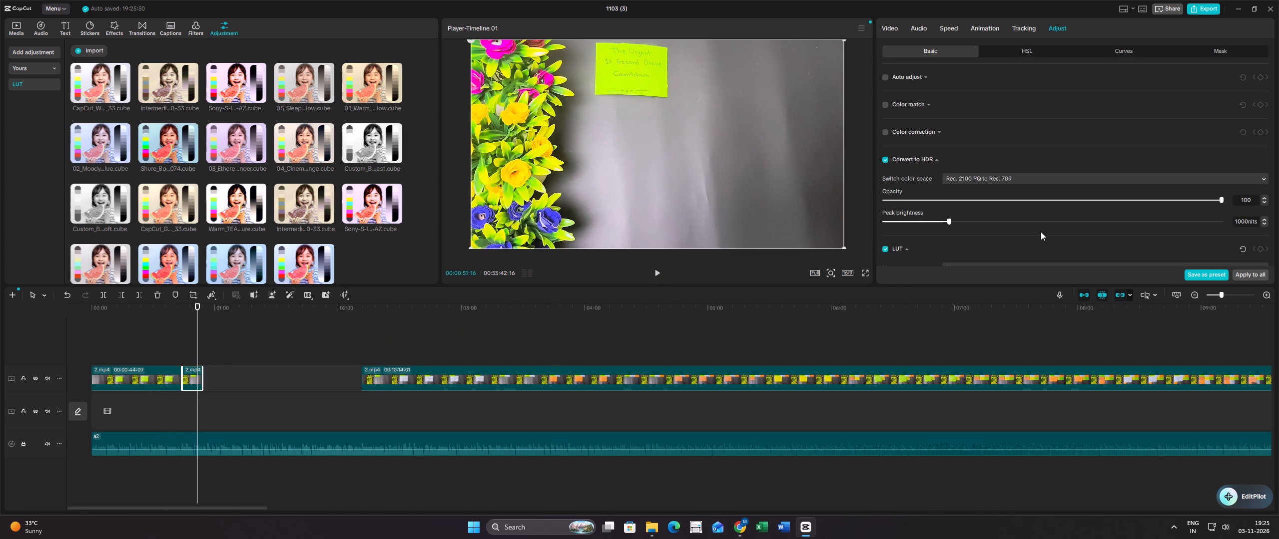
drag(947, 222, 922, 222)
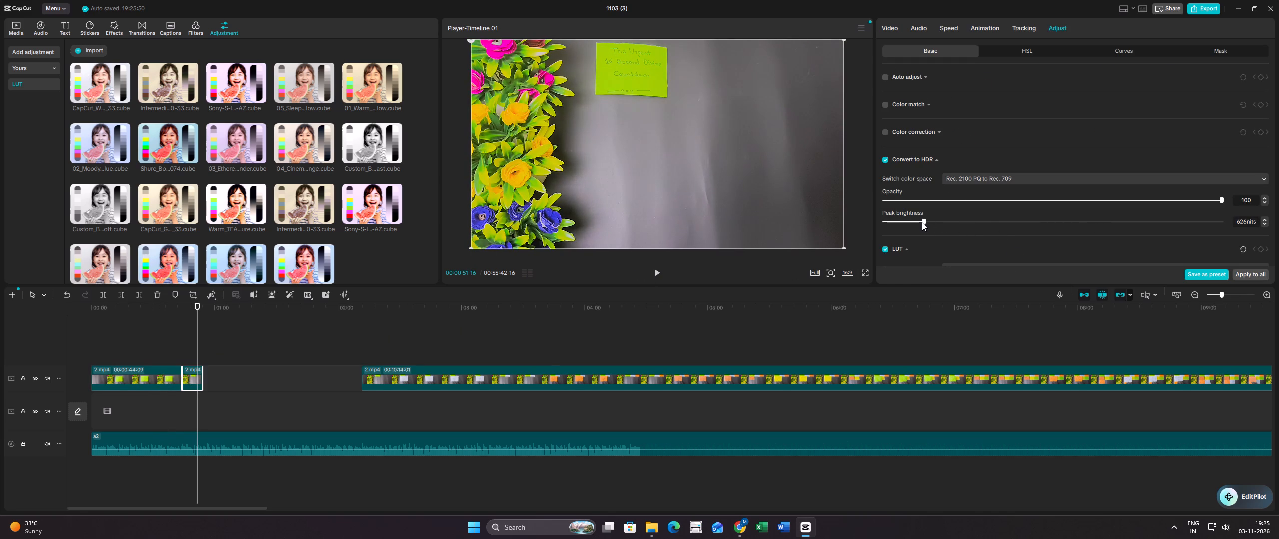
drag(922, 222, 927, 223)
triple_click(1265, 222)
double_click(1265, 222)
click(168, 348)
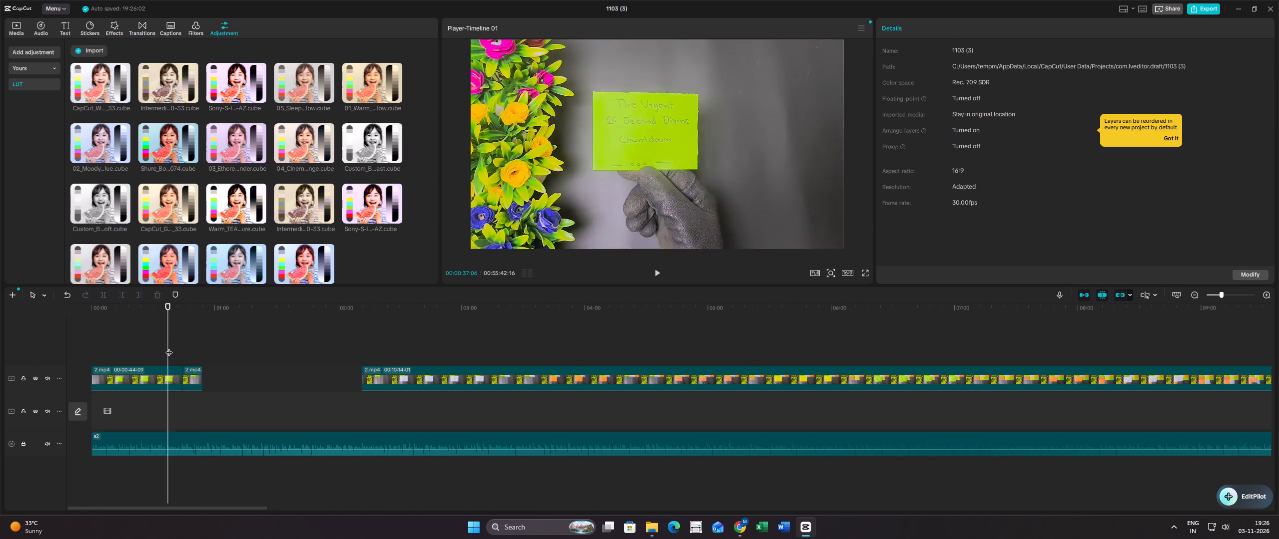
drag(170, 347, 191, 347)
click(140, 344)
drag(140, 344, 71, 337)
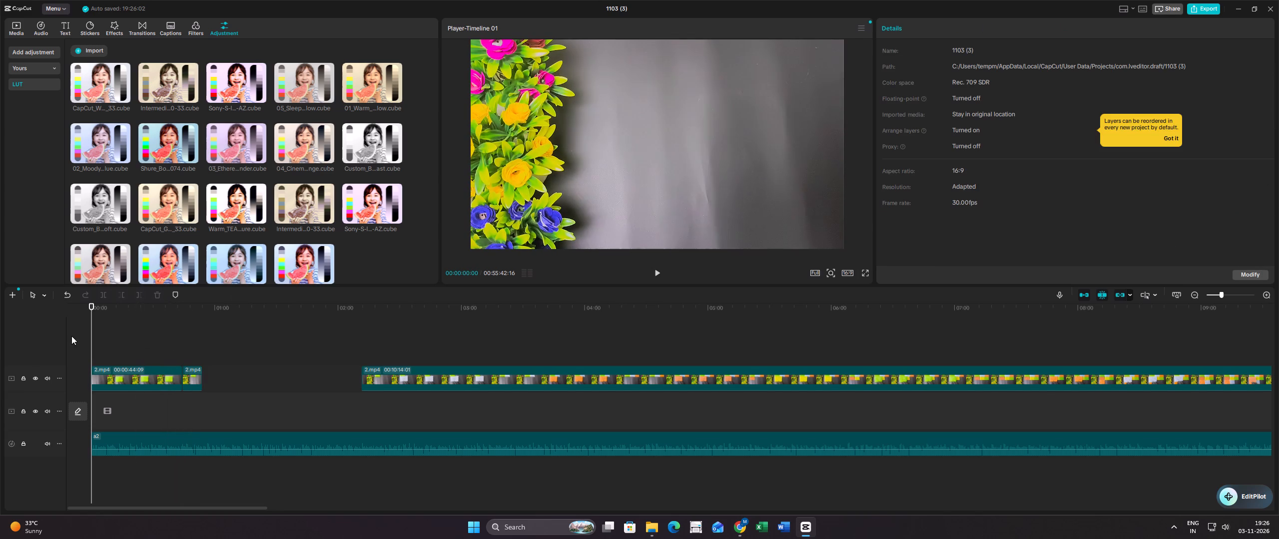
Preview the imported LUTs and add the Blue_Colour_Toner_With_Saturator_Dark_Nature LUT as a layer trimmed to cover the first two 2.mp4 segments.
click(230, 262)
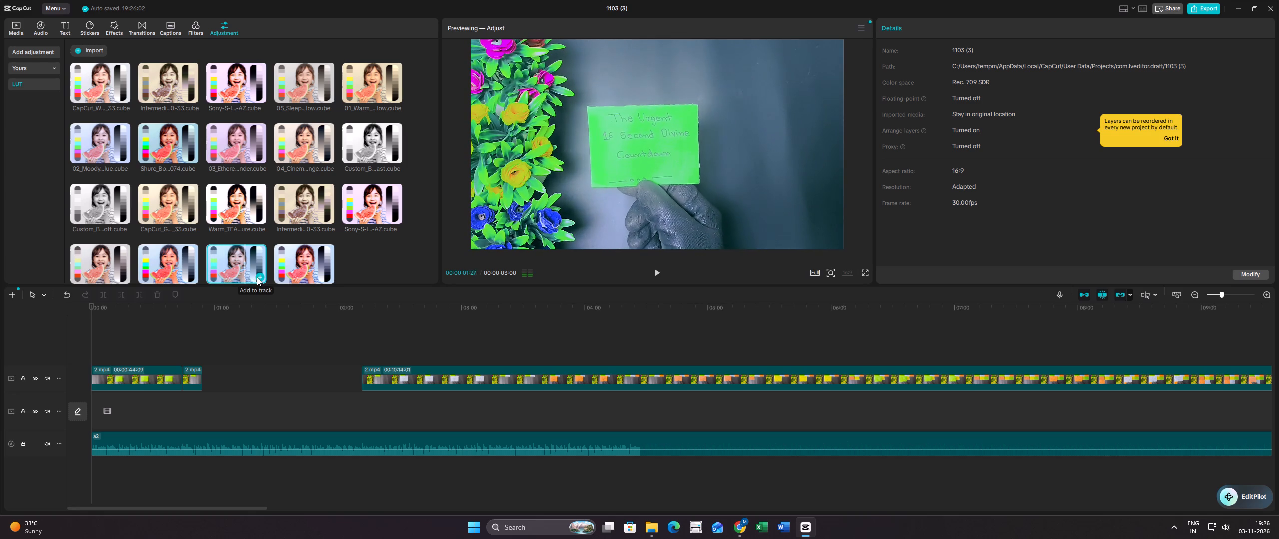
click(300, 264)
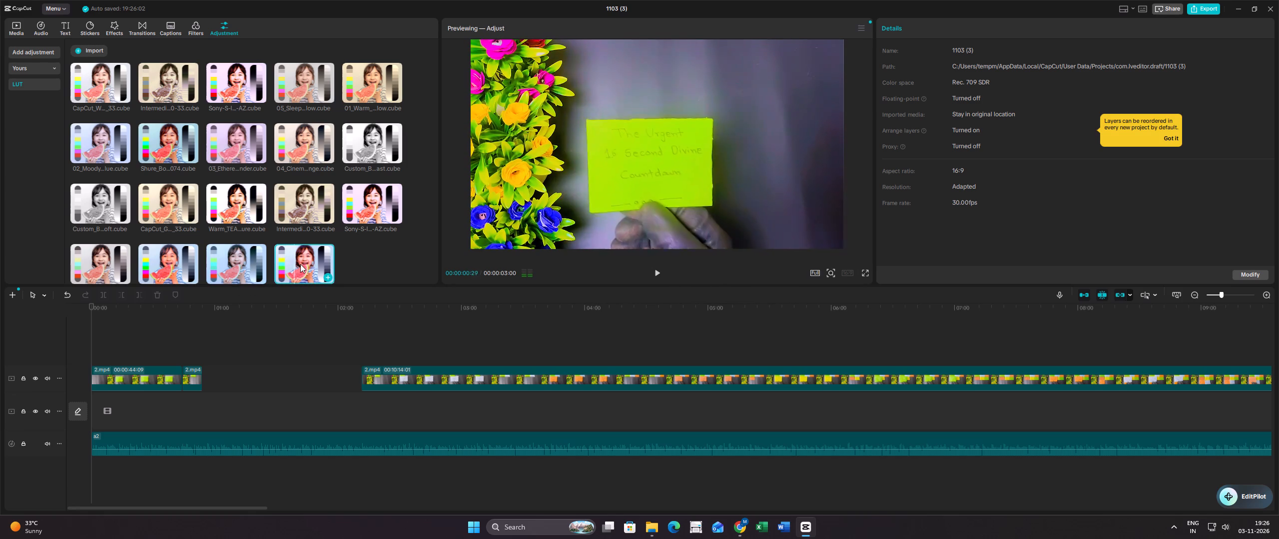
click(328, 276)
drag(98, 356, 216, 348)
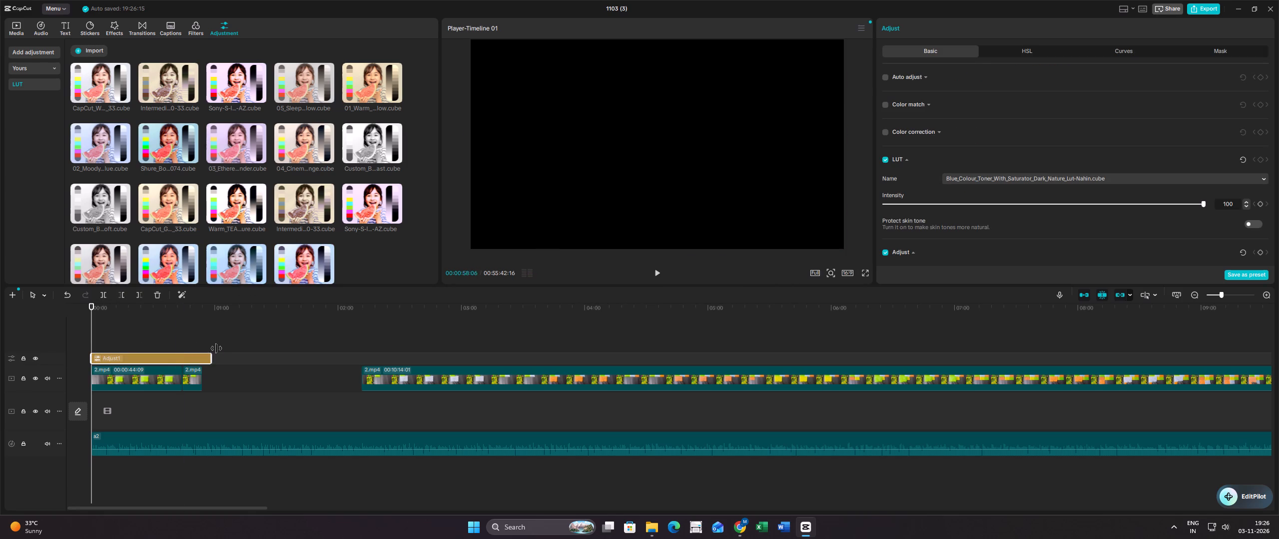
drag(216, 348, 201, 351)
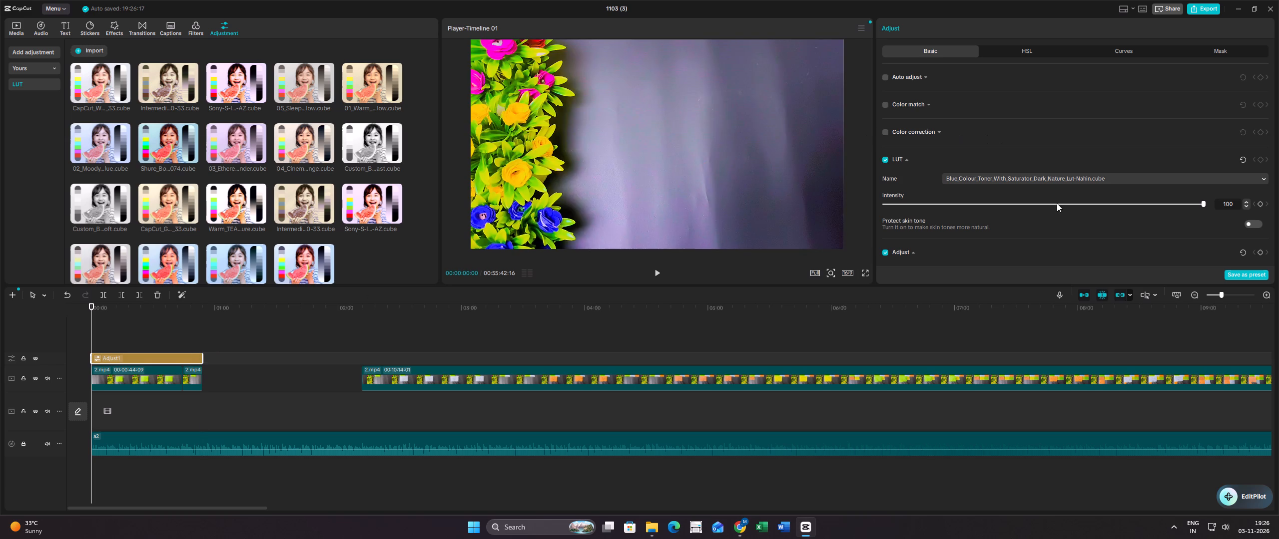
Set the LUT layer's intensity to 33 and play and scrub through the green-note segments to check the colour.
drag(1057, 204, 1018, 207)
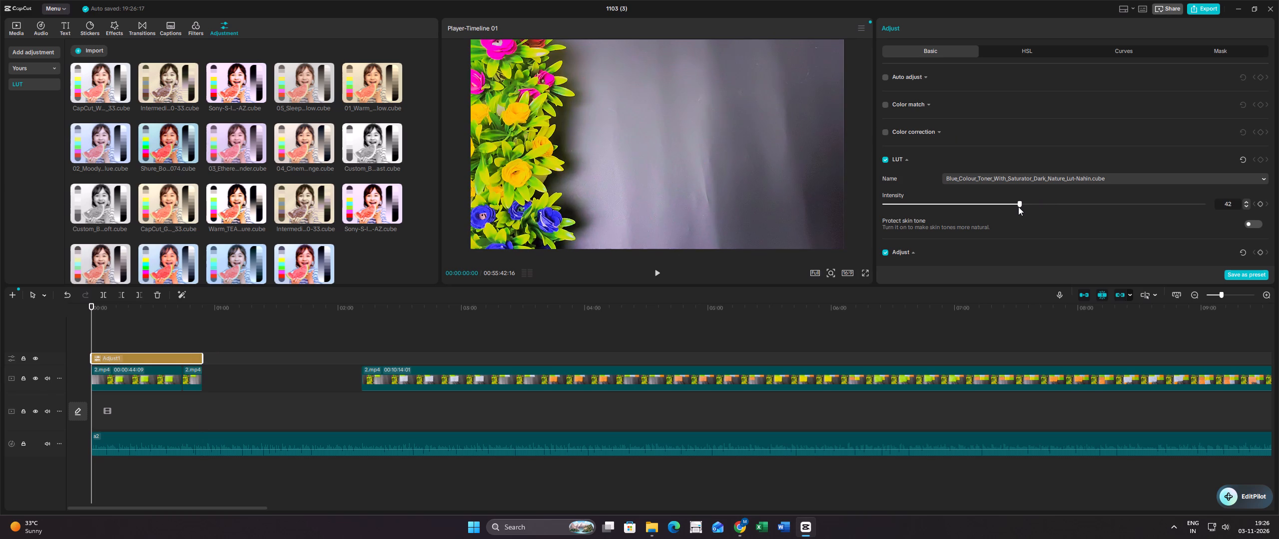
drag(1018, 207, 991, 210)
click(657, 272)
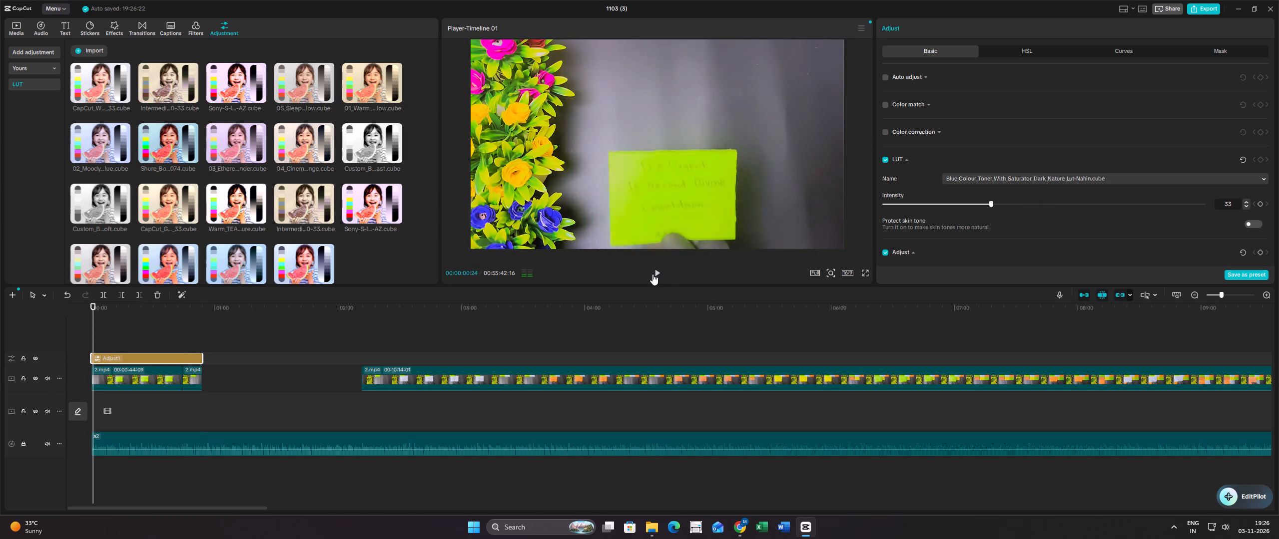
click(158, 334)
drag(158, 334, 166, 334)
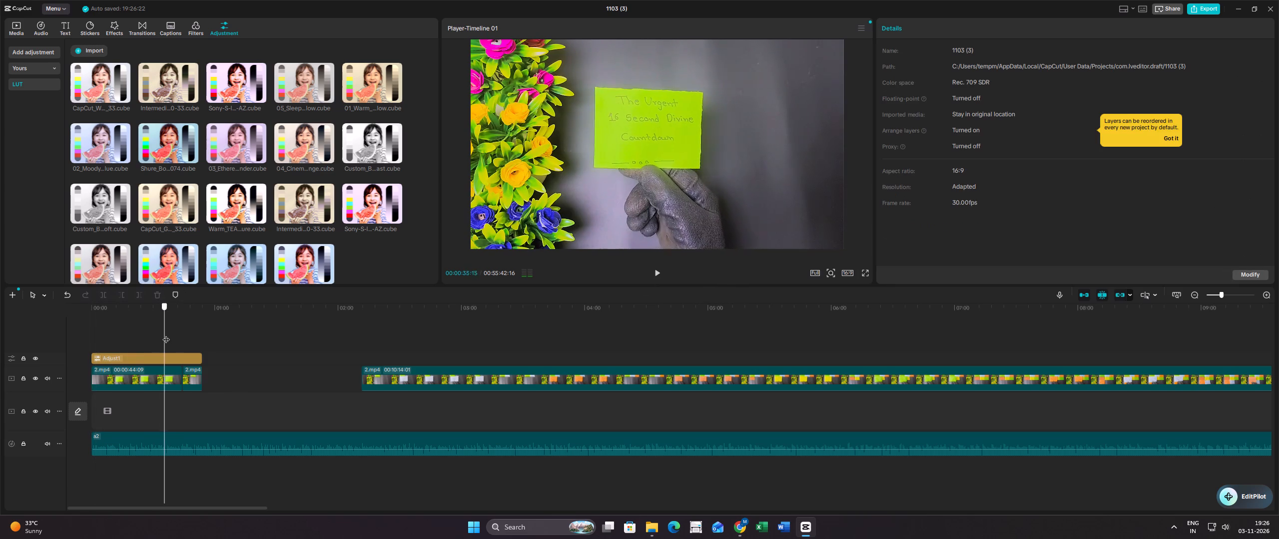
drag(166, 334, 187, 334)
Copy the short second 2.mp4 segment and paste three copies of it end to end after the original.
right_click(192, 379)
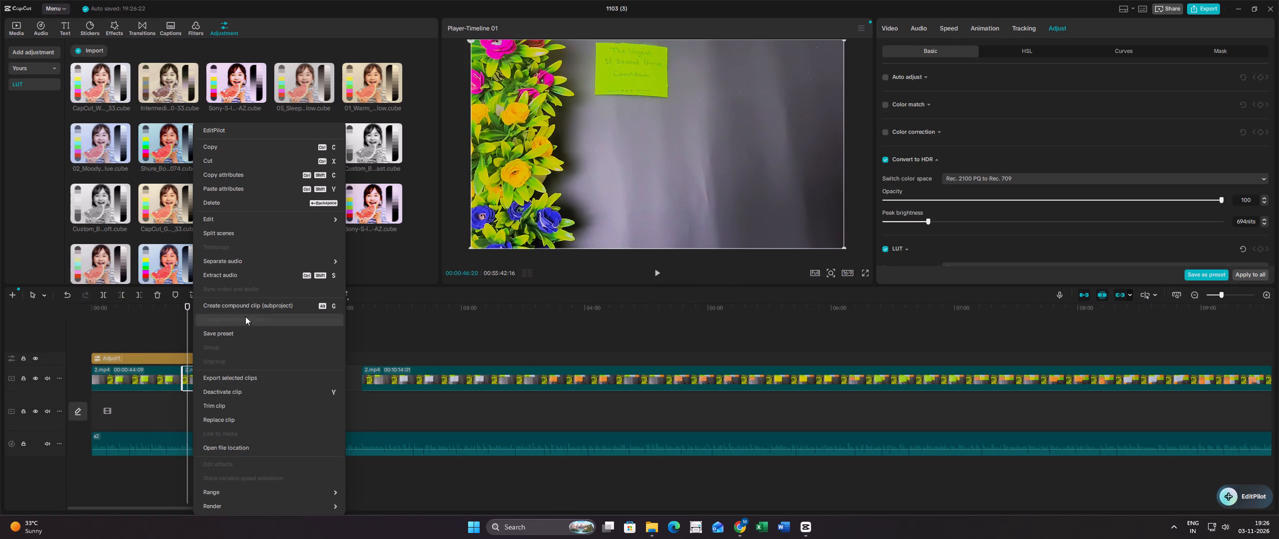
click(244, 148)
double_click(198, 332)
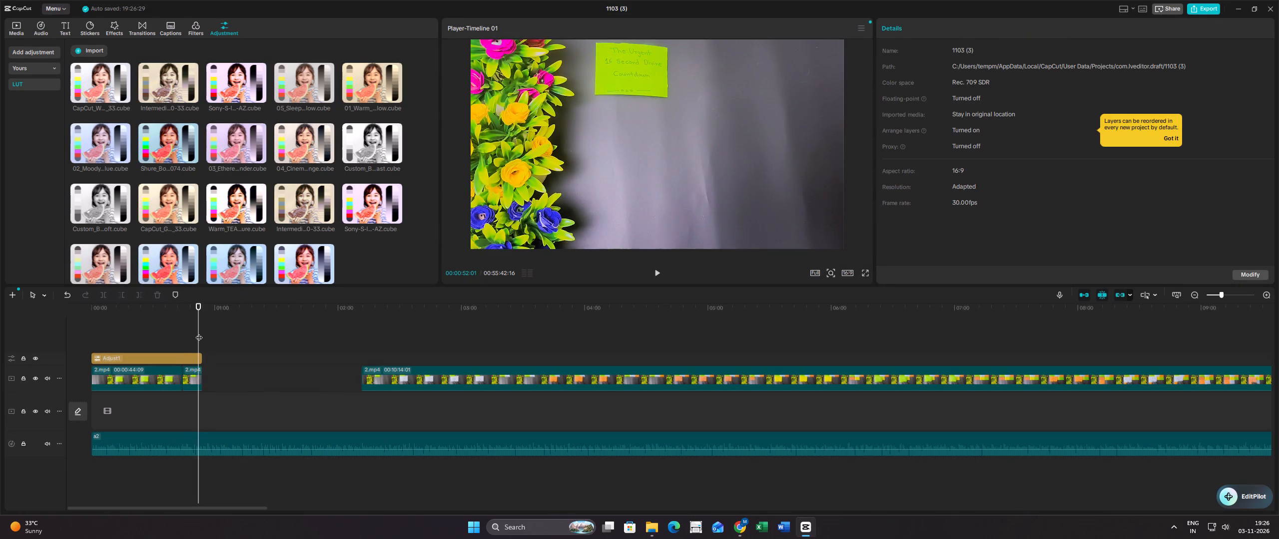
key(ctrl+v)
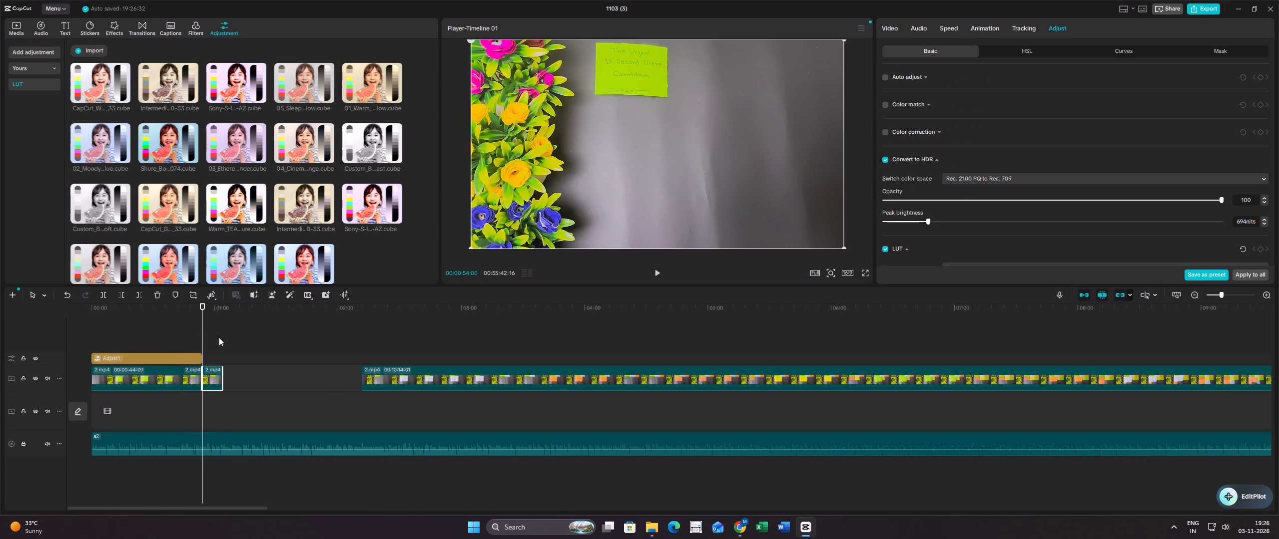
ctrl+click(219, 337)
key(ctrl+v)
ctrl+click(241, 339)
key(ctrl+v)
Move the first 2.mp4 segment and the four short ones following it down together onto the main track.
drag(279, 345, 244, 380)
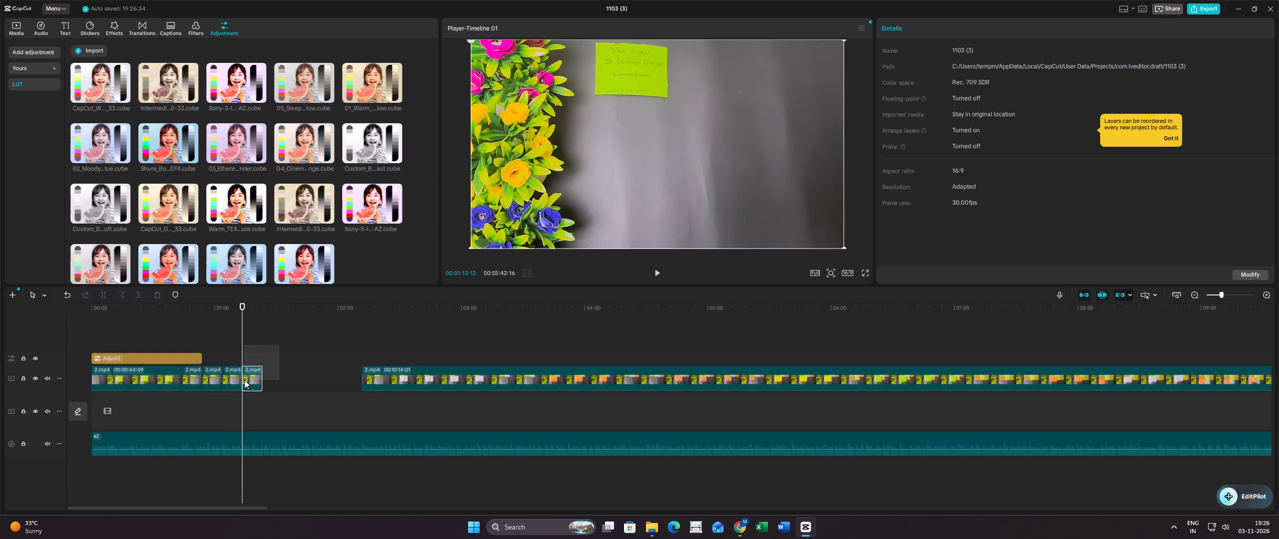
drag(244, 380, 146, 371)
drag(145, 358, 138, 401)
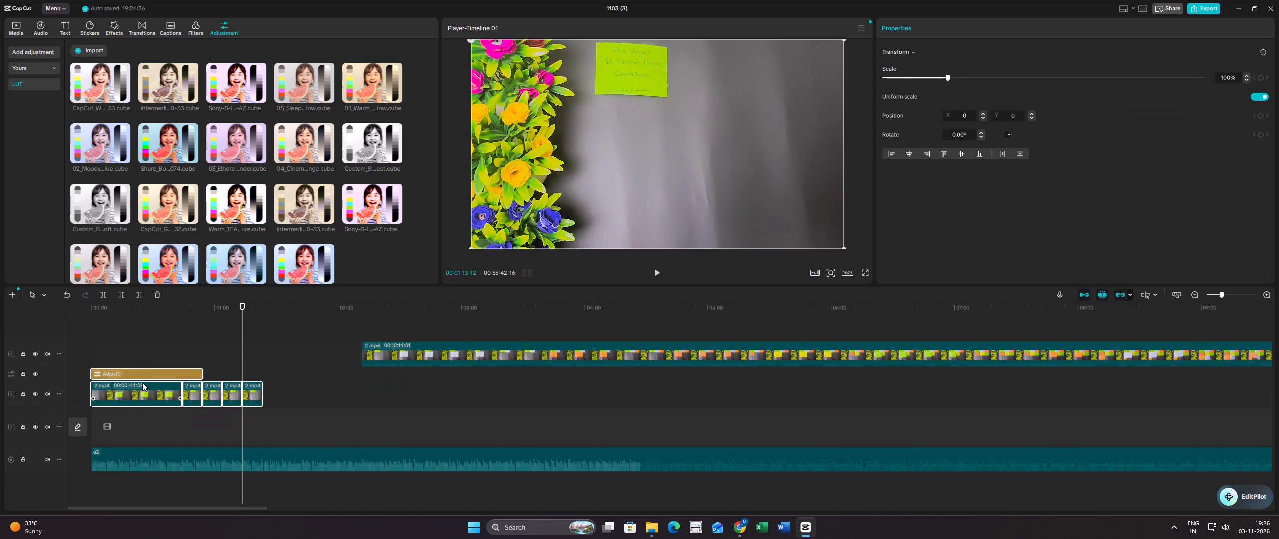
click(153, 356)
drag(284, 397, 281, 397)
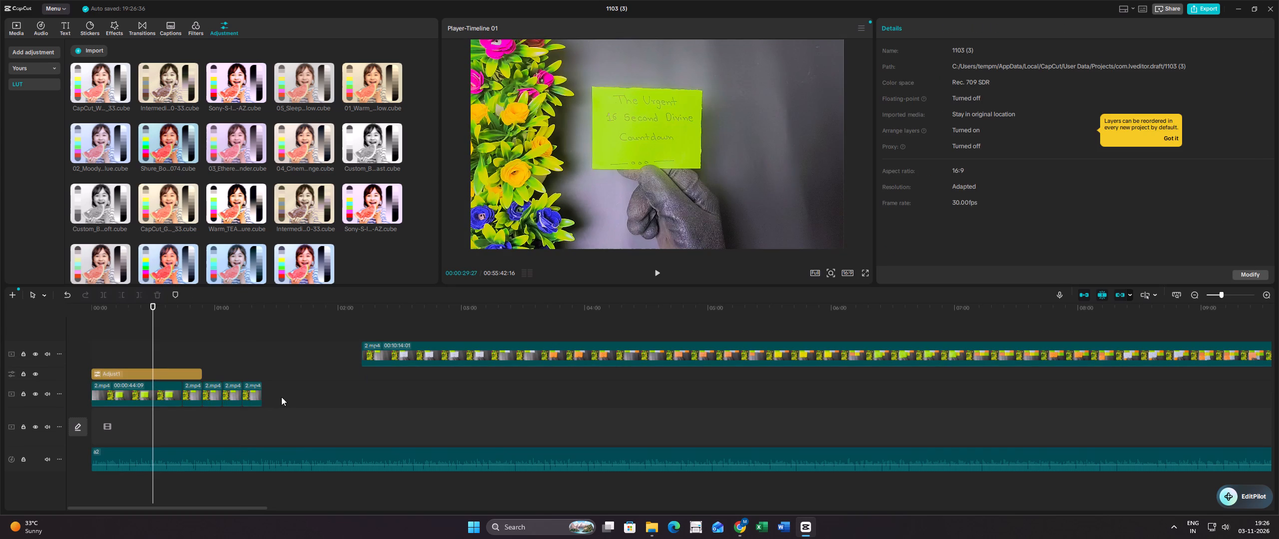
drag(281, 397, 154, 400)
drag(151, 399, 143, 434)
click(184, 382)
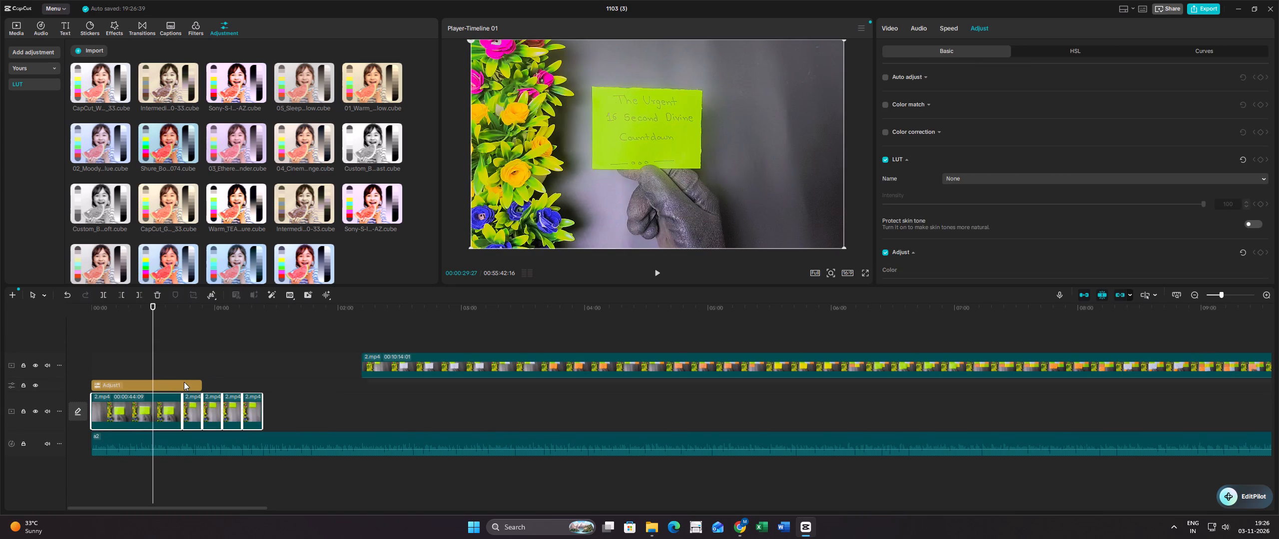
Move the long 2.mp4 segment to start at about 03:22 and trim away its beginning up to 00:03:35:27.
drag(389, 360, 535, 355)
click(505, 331)
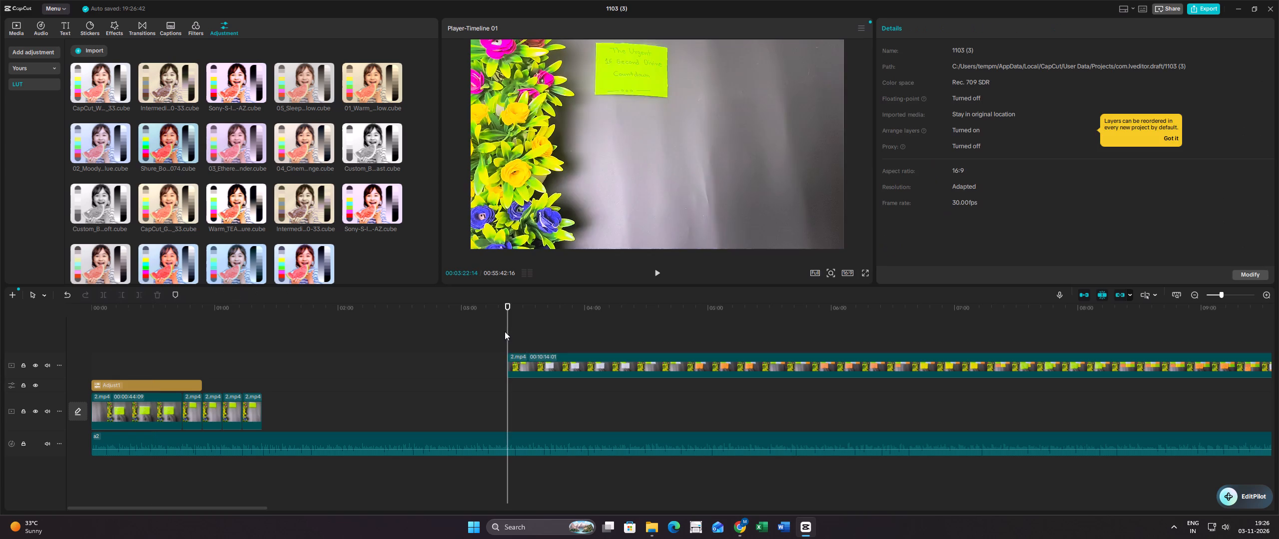
drag(506, 331, 509, 331)
drag(509, 331, 525, 330)
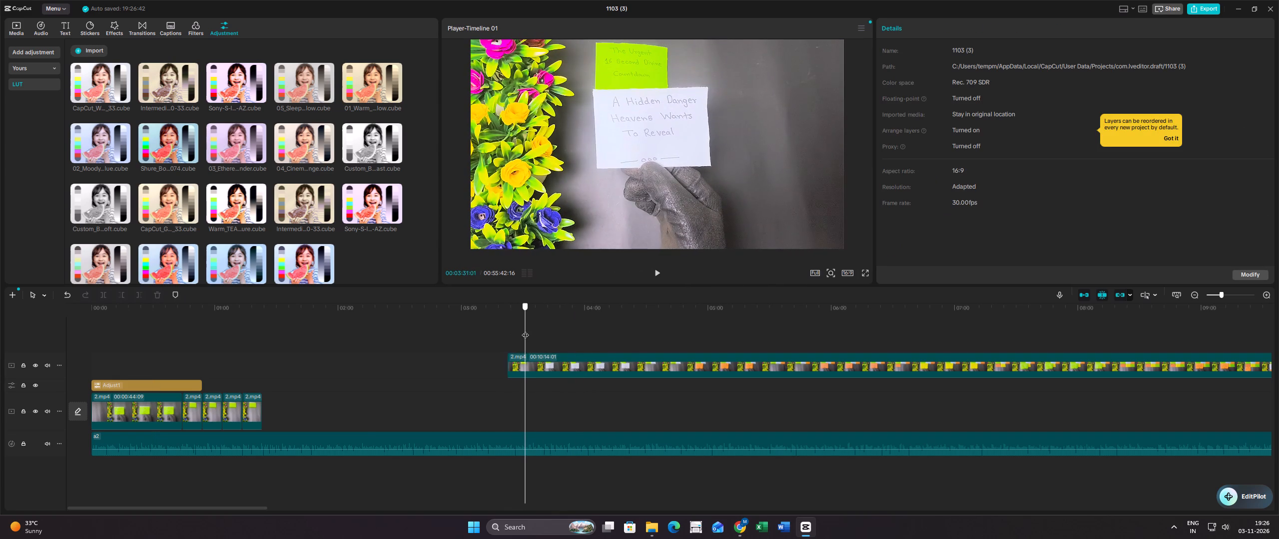
drag(525, 330, 536, 330)
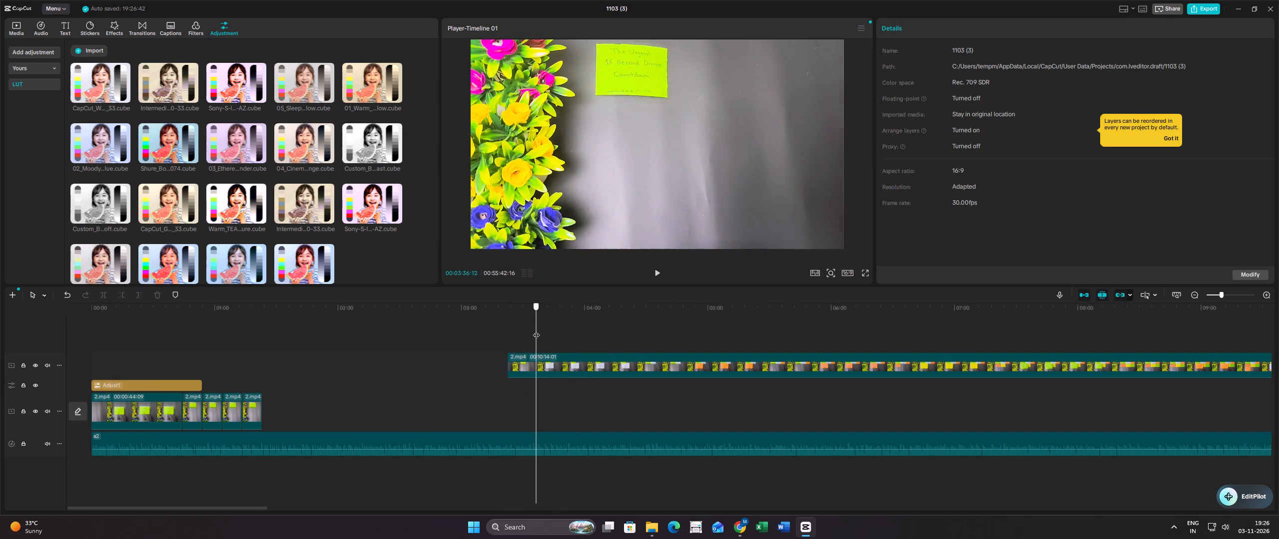
drag(536, 330, 535, 330)
click(538, 359)
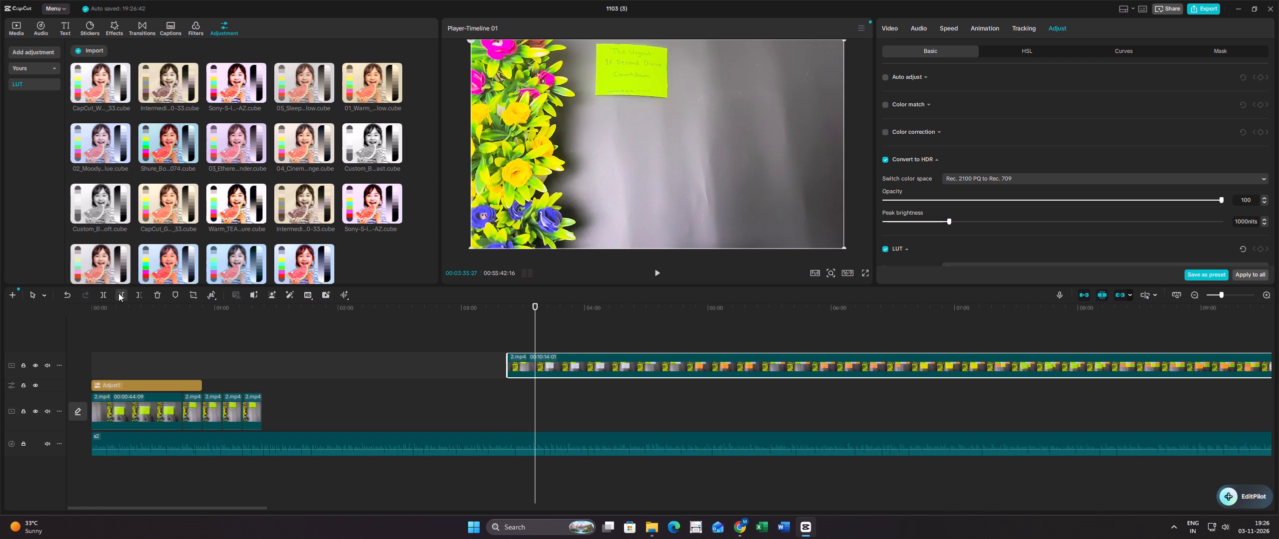
click(118, 293)
Find where the white Hidden Danger note is fully placed and split the long 2.mp4 segment at 00:04:37:12.
drag(537, 335, 554, 335)
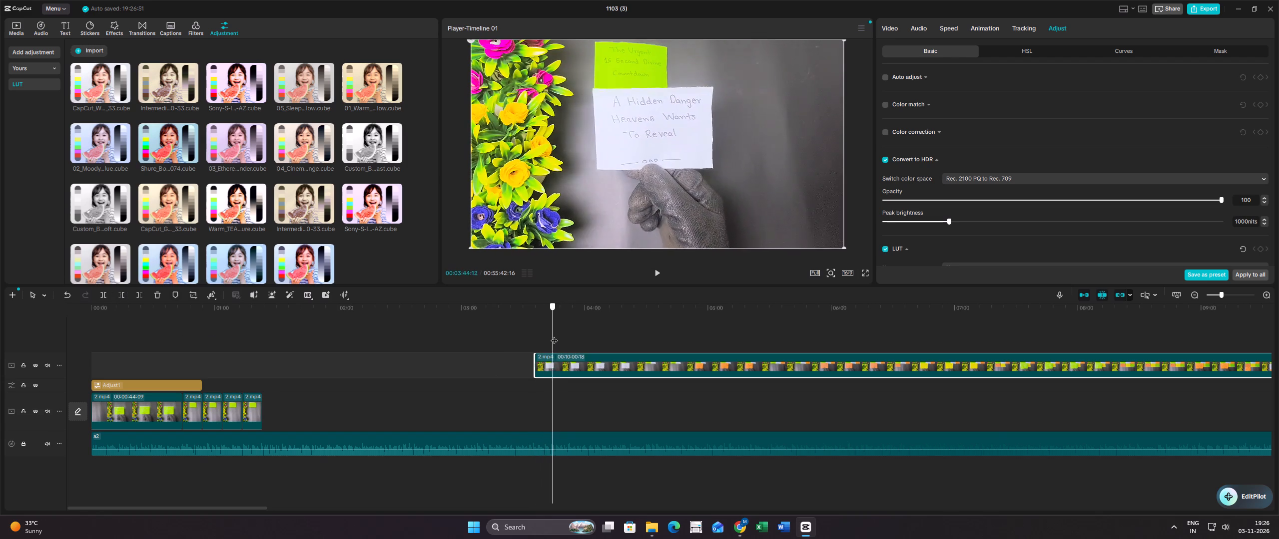
drag(554, 335, 626, 336)
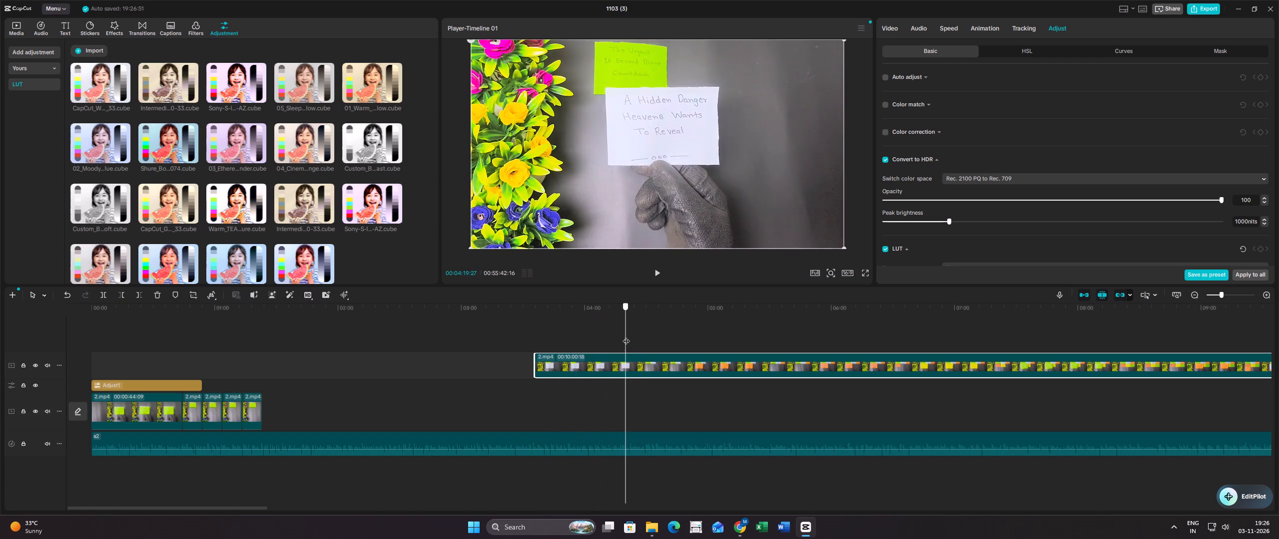
drag(626, 336, 655, 338)
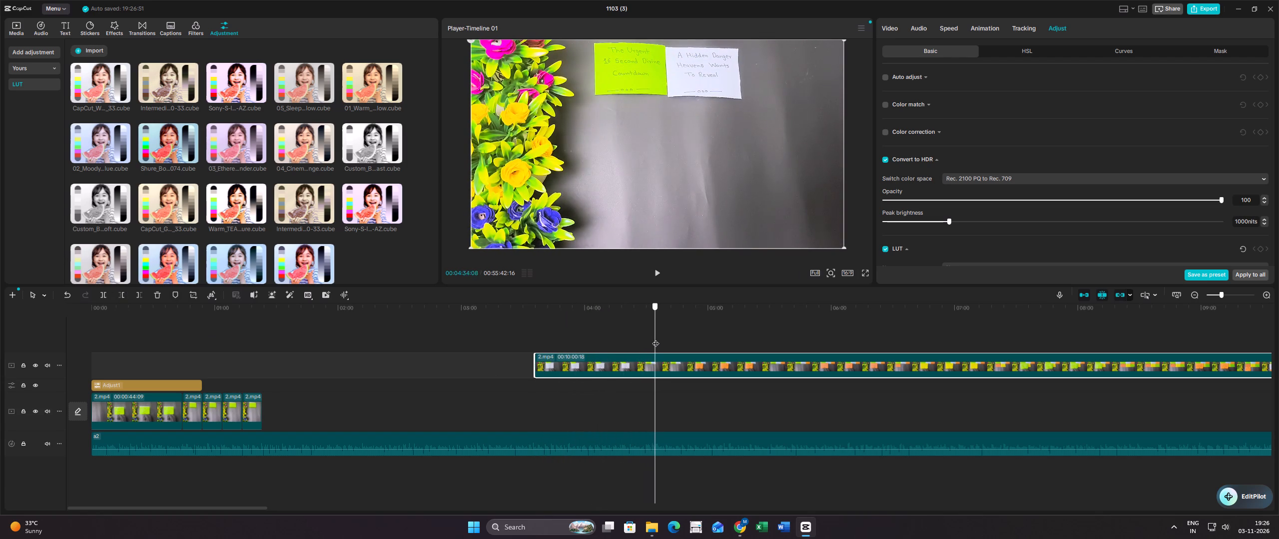
drag(655, 338, 661, 340)
click(657, 364)
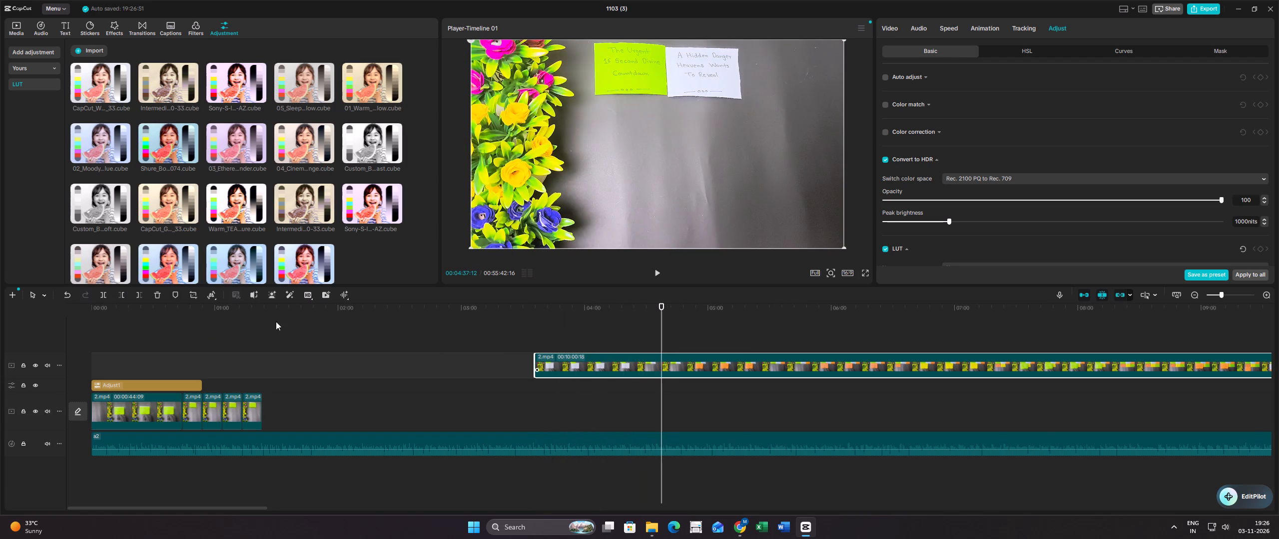
click(103, 299)
Move the split-off white-note segment to start on the upper track right where the last pasted green-note copy ends.
drag(568, 363, 304, 362)
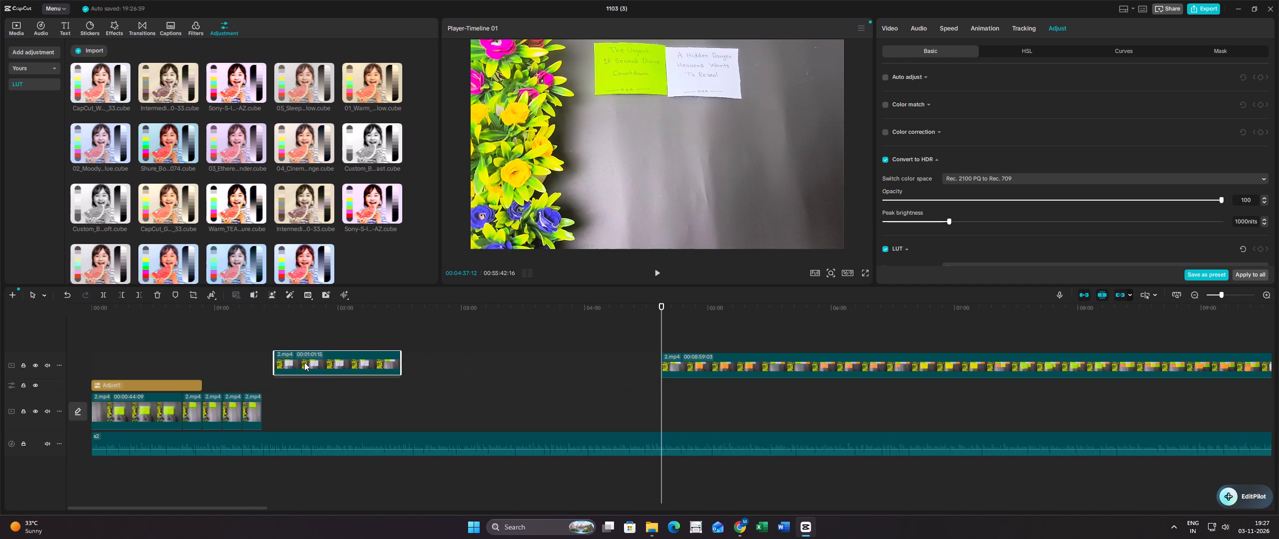
drag(304, 362, 294, 365)
Set the Convert to HDR peak brightness of the white-note segment to 684 nits and scrub through it to check its colour.
click(285, 336)
click(290, 357)
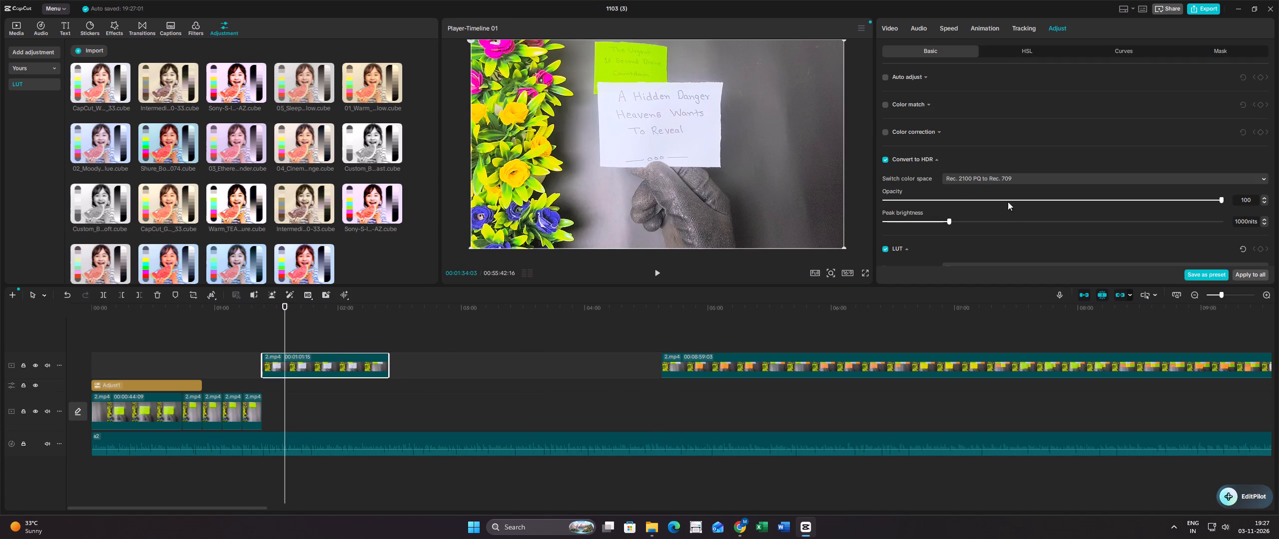
drag(950, 223, 933, 223)
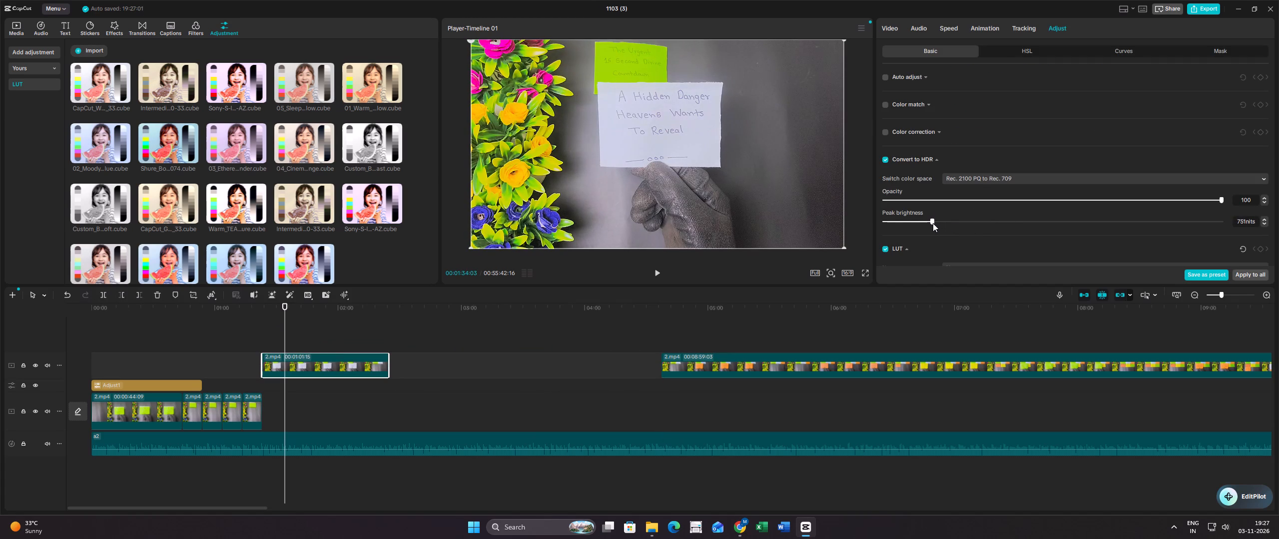
drag(933, 223, 928, 223)
click(231, 333)
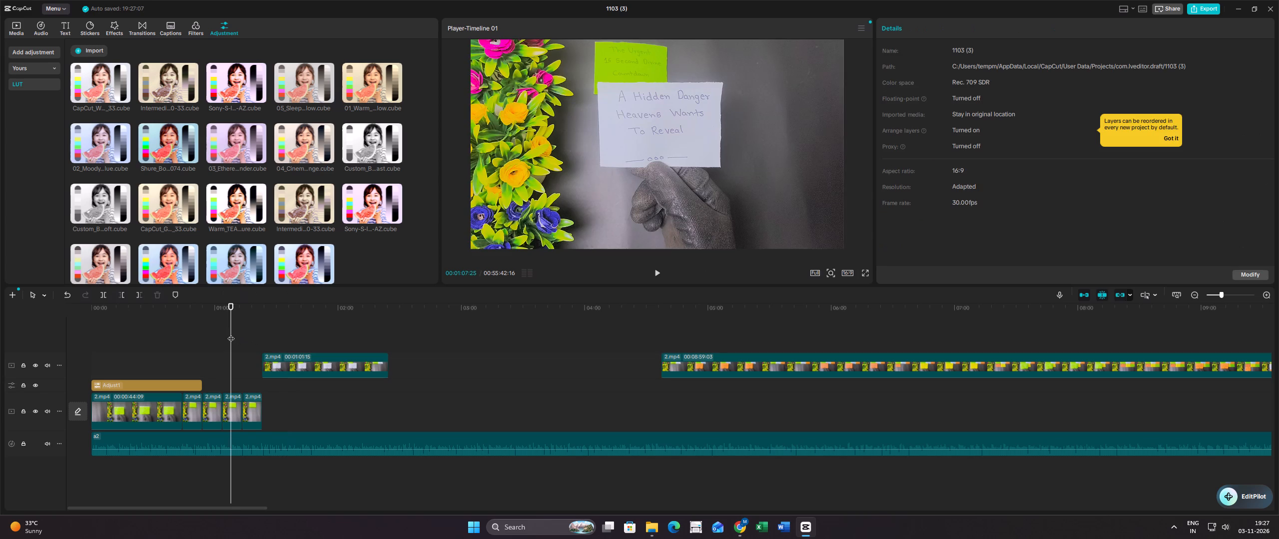
drag(231, 333, 292, 337)
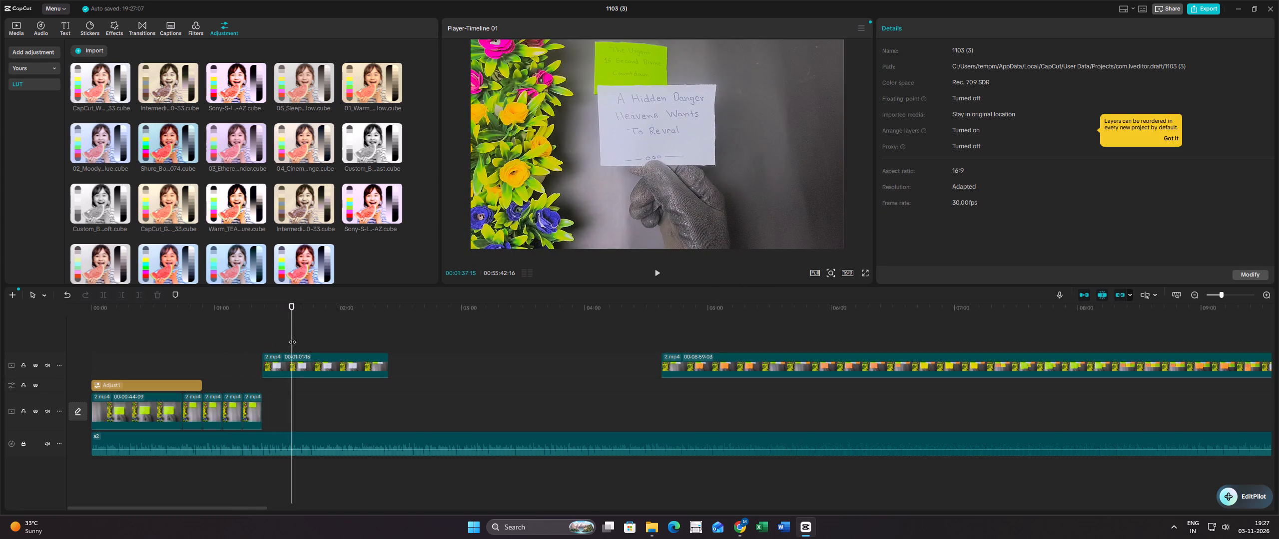
click(300, 359)
click(308, 329)
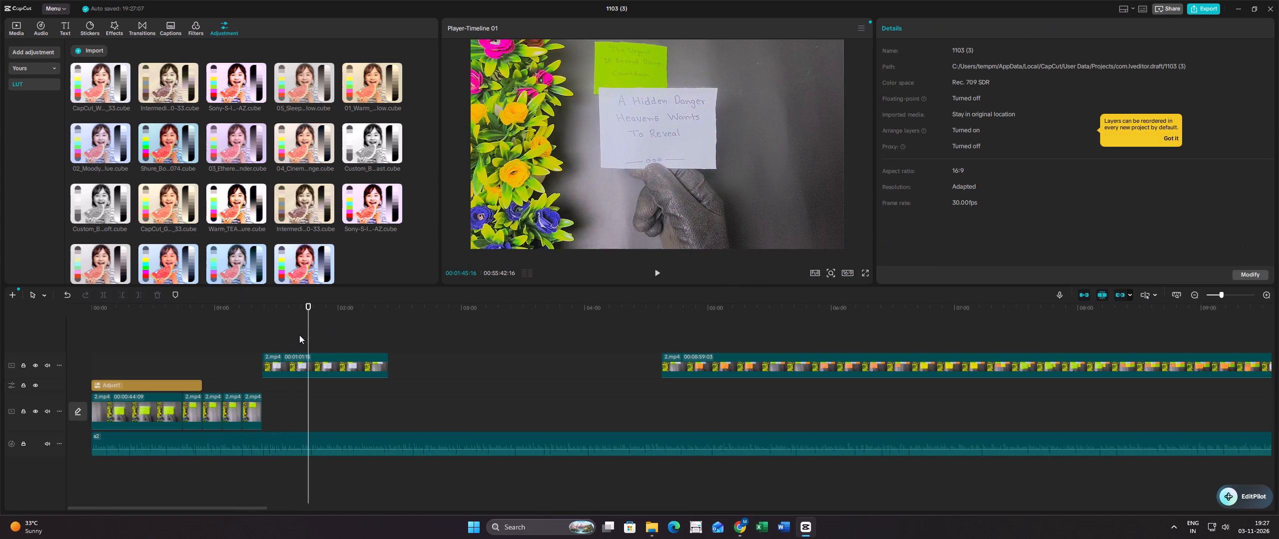
click(285, 334)
drag(287, 333, 343, 339)
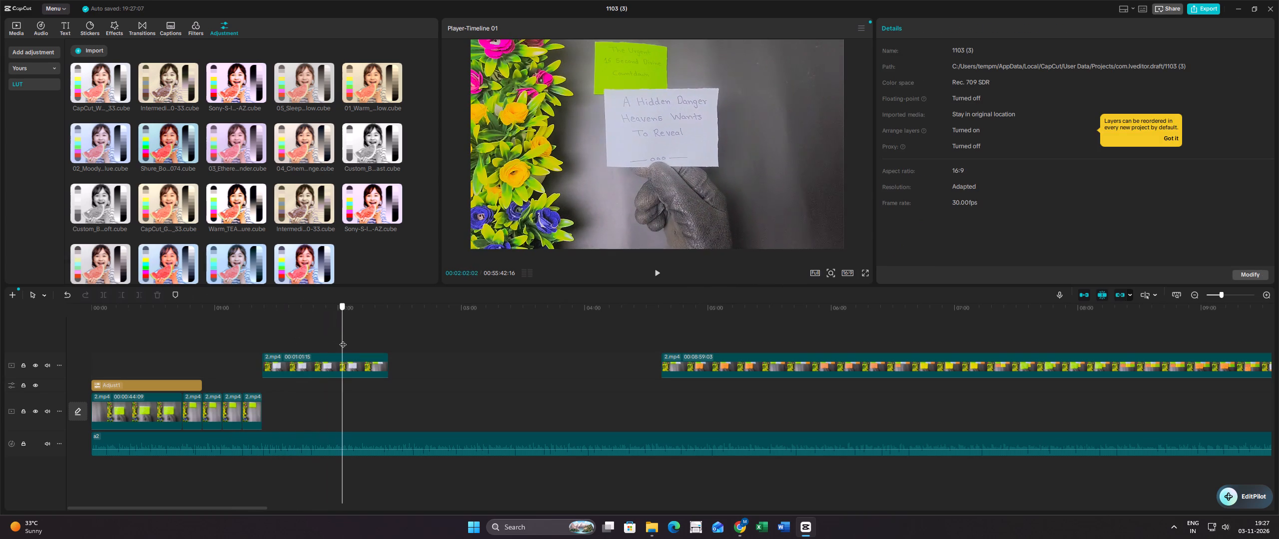
drag(343, 339, 353, 342)
Shift the white-note segment slightly later to start at about 01:26 and split it at 00:02:15:05, after the hand leaves the frame.
drag(329, 364, 334, 371)
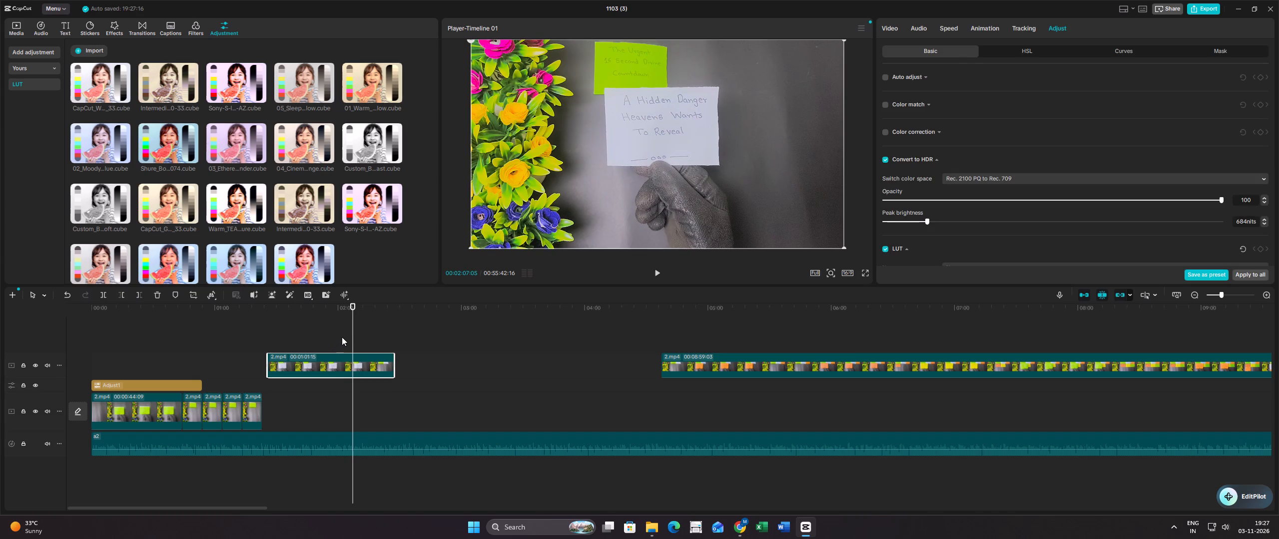
click(347, 333)
drag(347, 333, 365, 333)
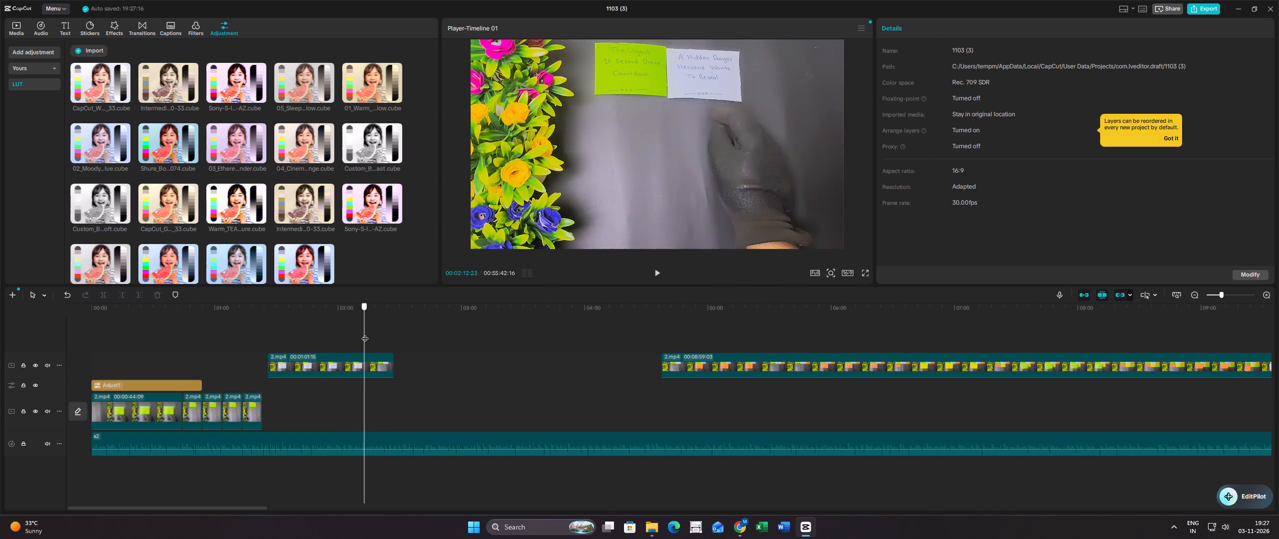
drag(365, 333, 369, 334)
click(366, 363)
click(103, 294)
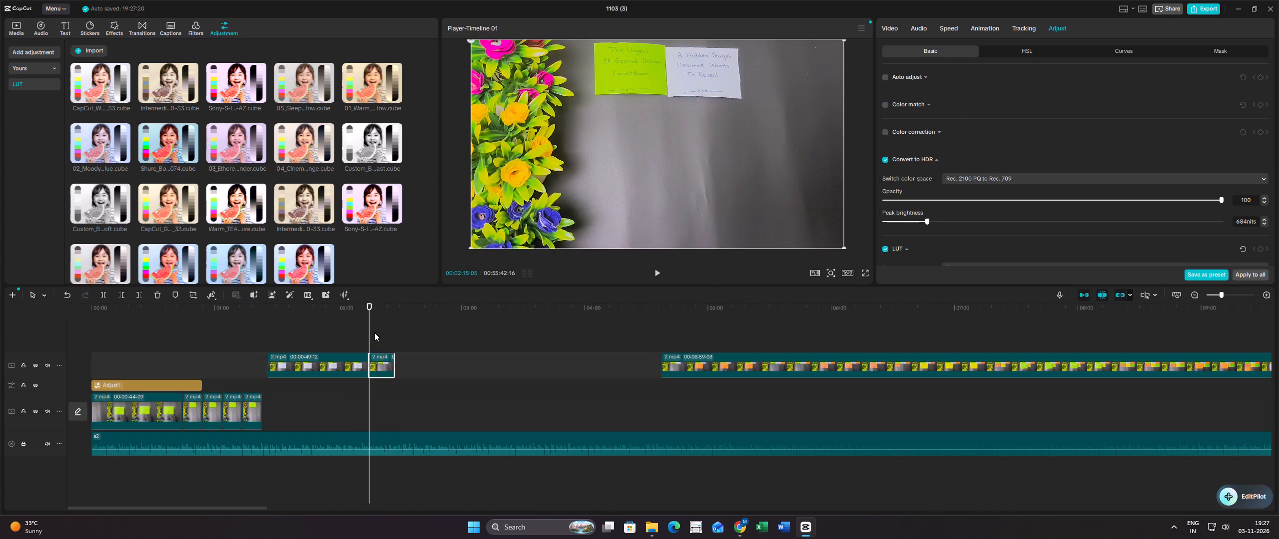
Copy the short end piece of the white-note segment and paste it directly after the original at 00:02:27:08.
click(376, 332)
drag(377, 332, 392, 334)
right_click(380, 363)
right_click(380, 363)
right_click(380, 363)
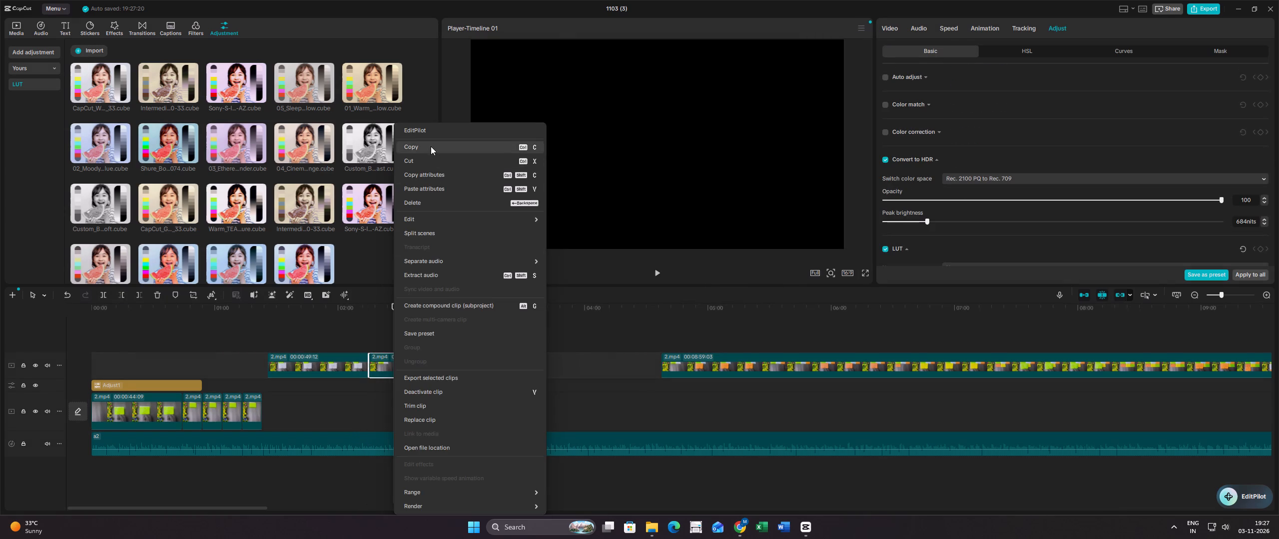
click(431, 146)
key(ctrl+v)
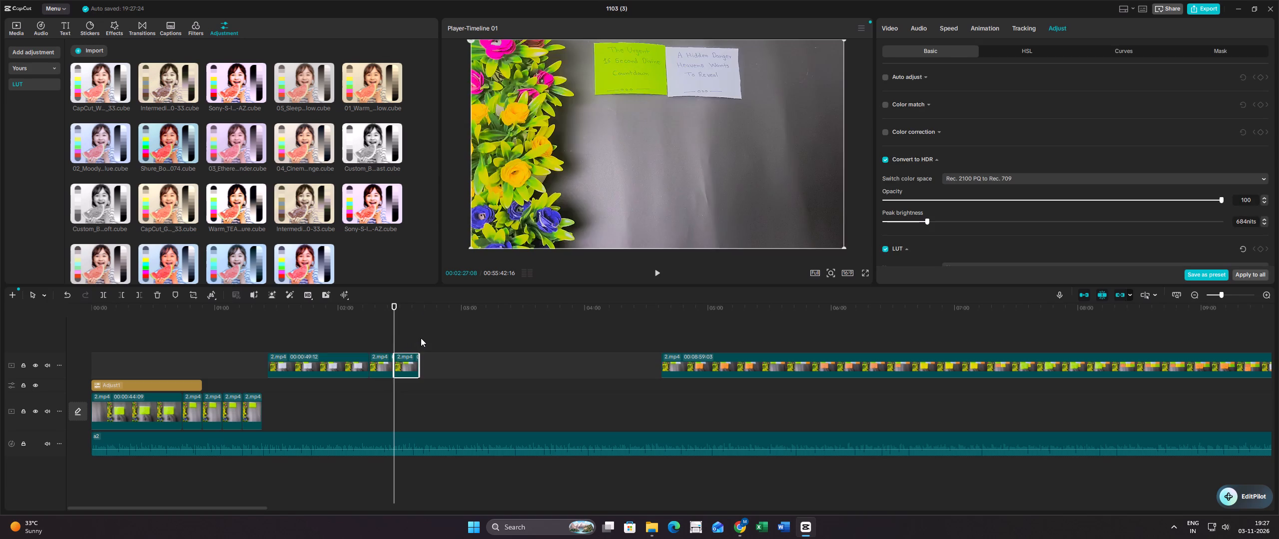
Paste two more copies of the white-note end piece, one after the other, directly after the existing copy.
ctrl+click(421, 338)
key(ctrl+v)
ctrl+click(441, 335)
key(ctrl+v)
Move the white-note segment with its end piece and all copies down onto the main track, right after the green-note pieces.
drag(495, 342, 313, 354)
drag(309, 359, 298, 402)
Extend the Adjust layer to the end of the last white-note copy on the main track.
click(193, 380)
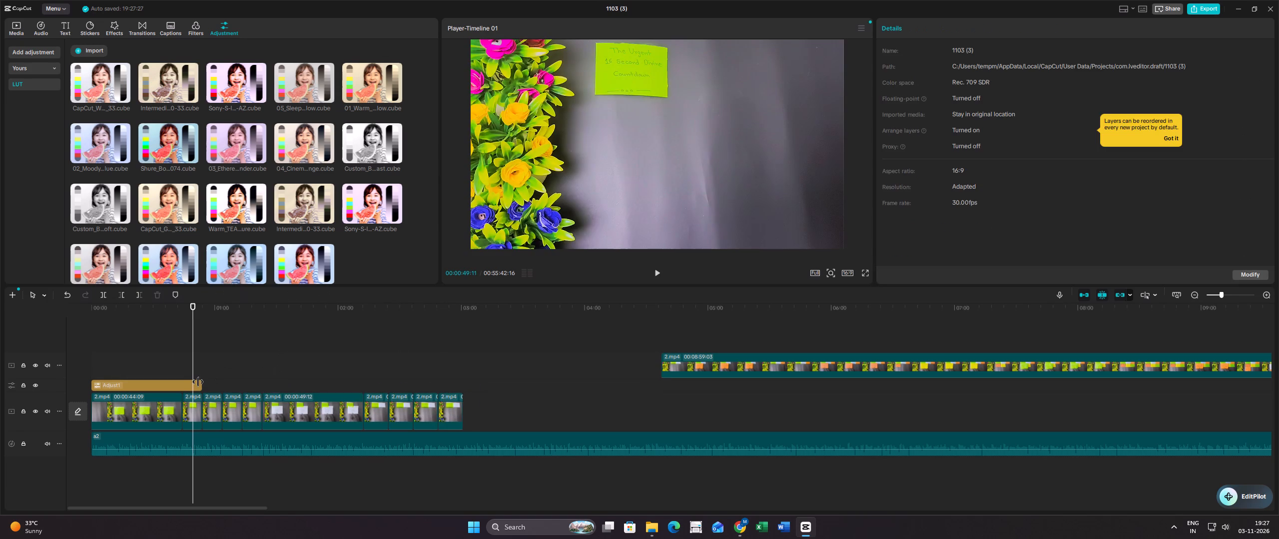
click(198, 383)
drag(200, 383, 451, 377)
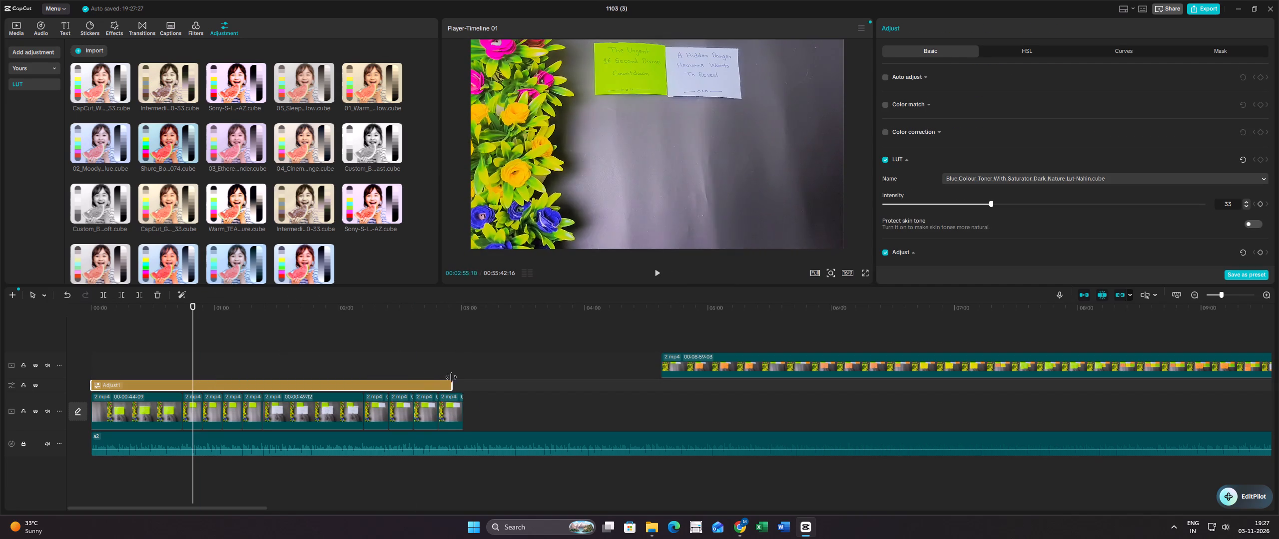
drag(451, 377, 460, 377)
Scrub through the white-note segment and its copies to examine the colour and continuity under the extended Adjust layer.
click(325, 346)
drag(325, 346, 363, 347)
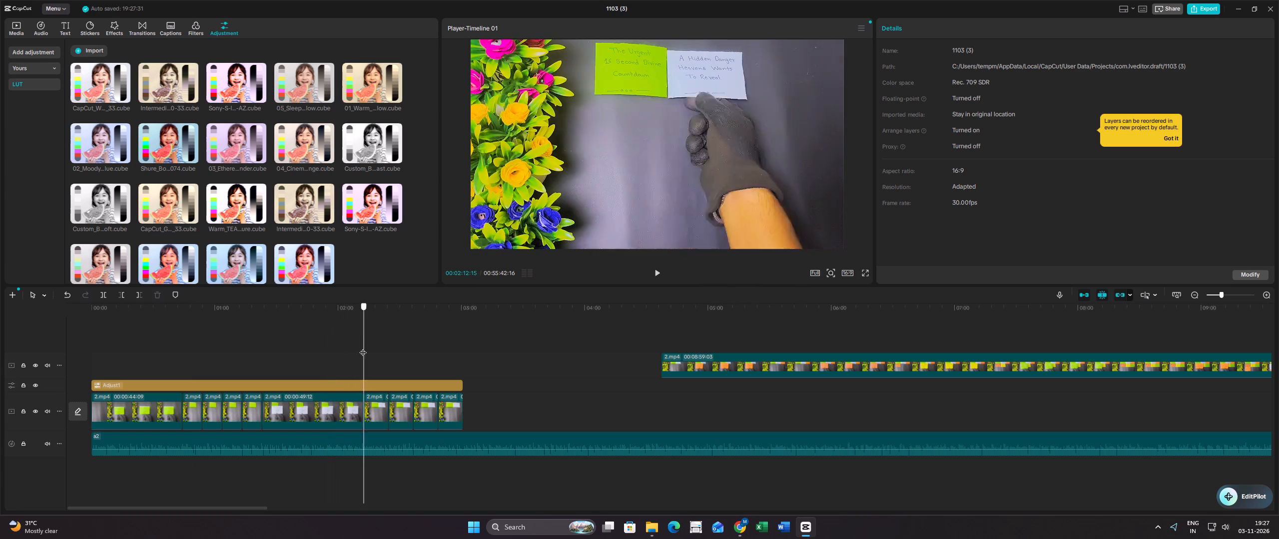
drag(363, 347, 357, 347)
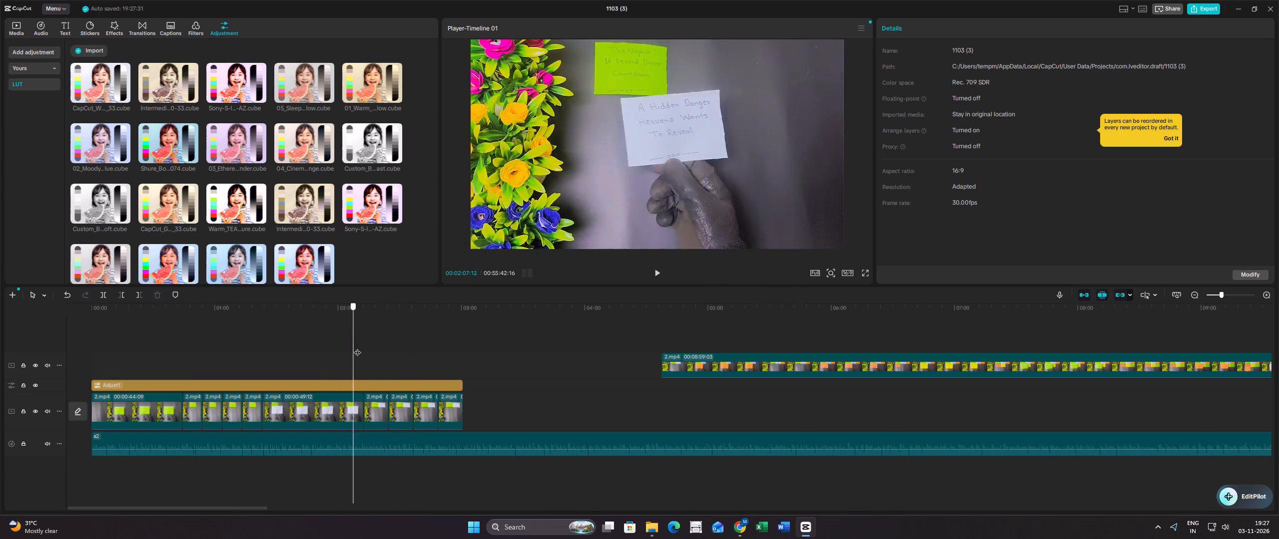
drag(357, 347, 454, 354)
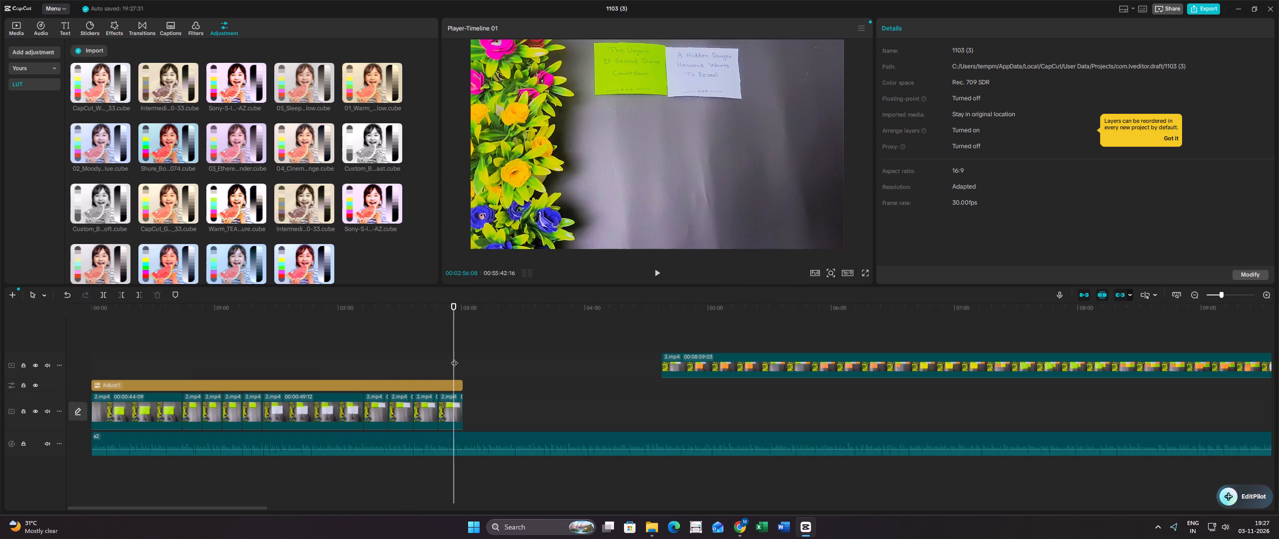
click(423, 341)
drag(423, 341, 441, 338)
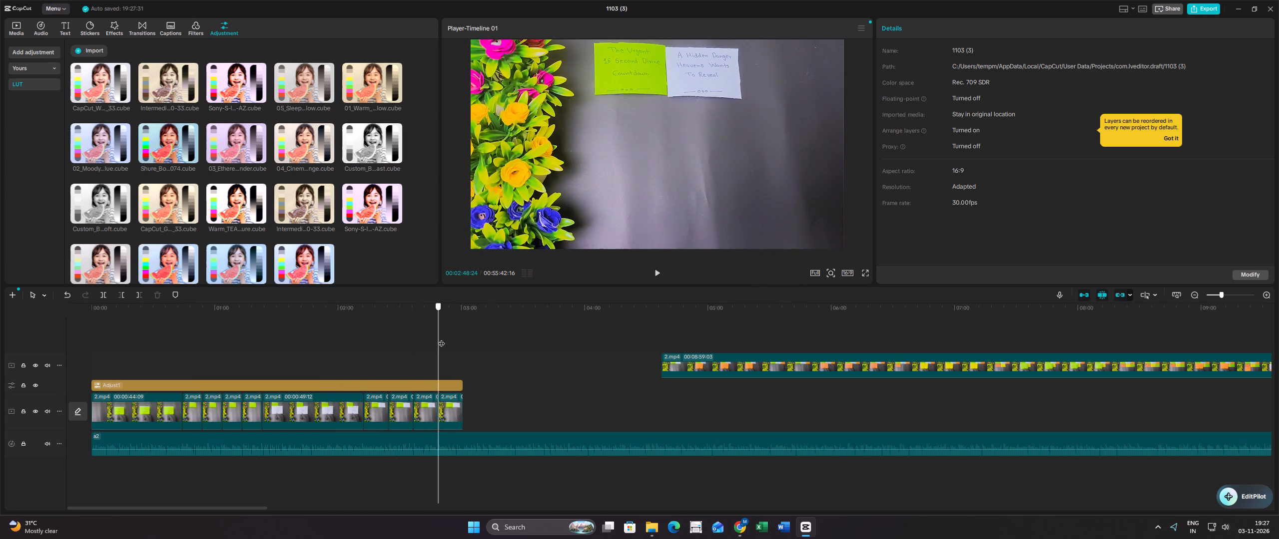
drag(441, 338, 449, 338)
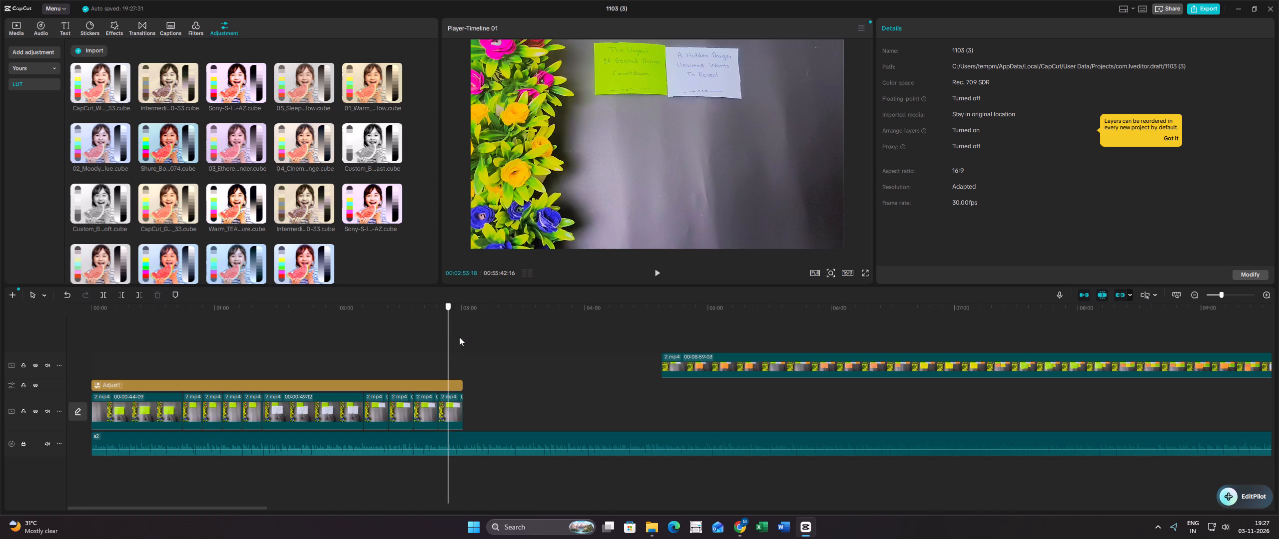
click(456, 338)
drag(456, 338, 360, 333)
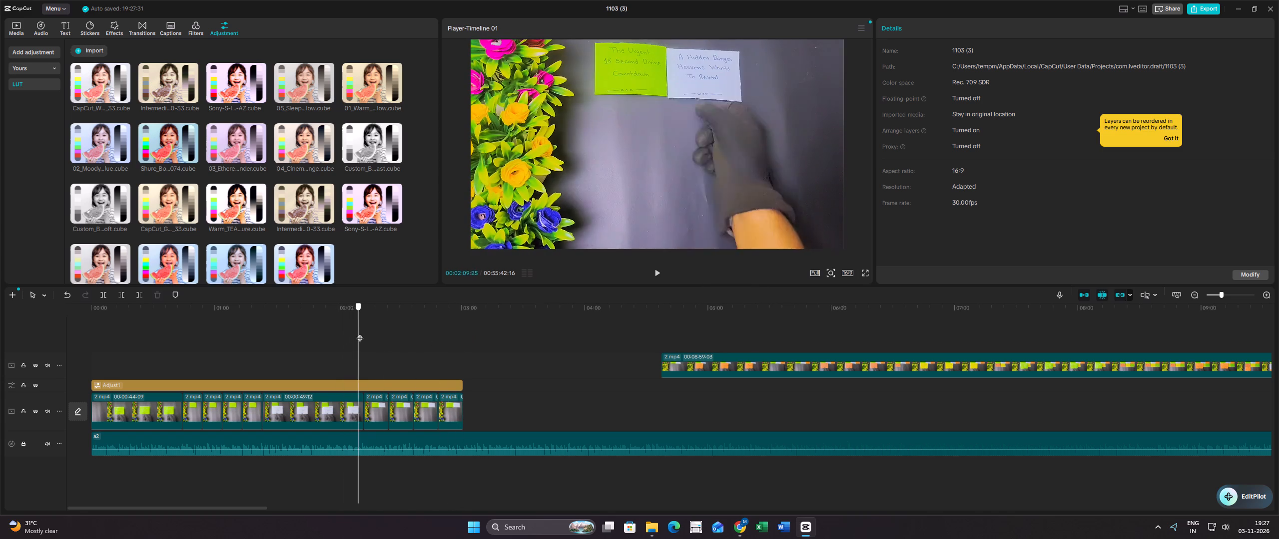
drag(360, 333, 462, 334)
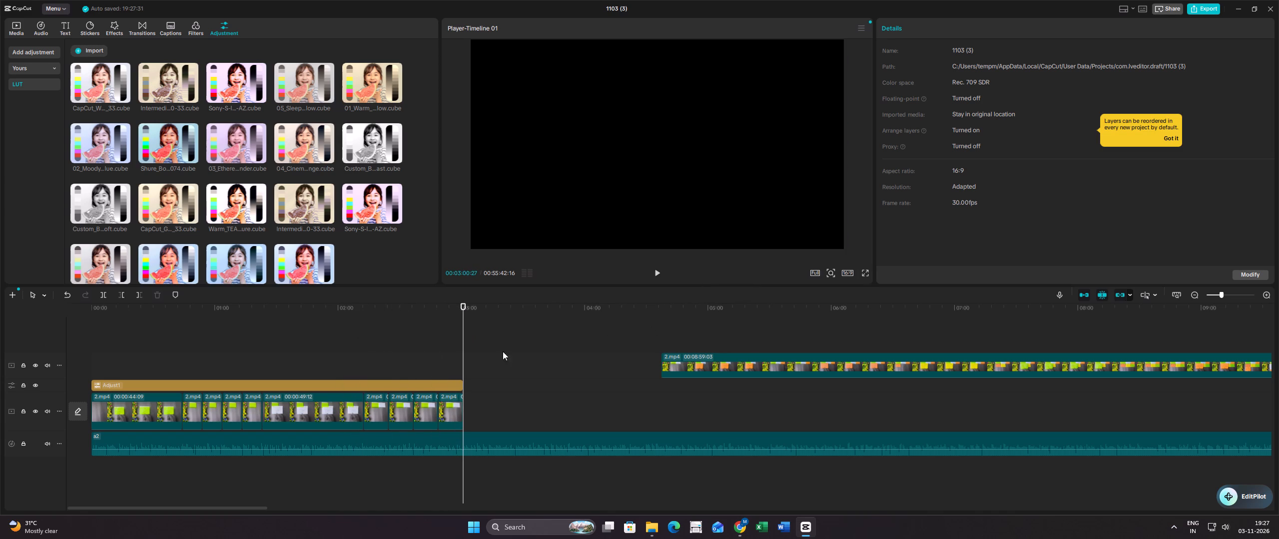
click(365, 354)
drag(366, 354, 393, 352)
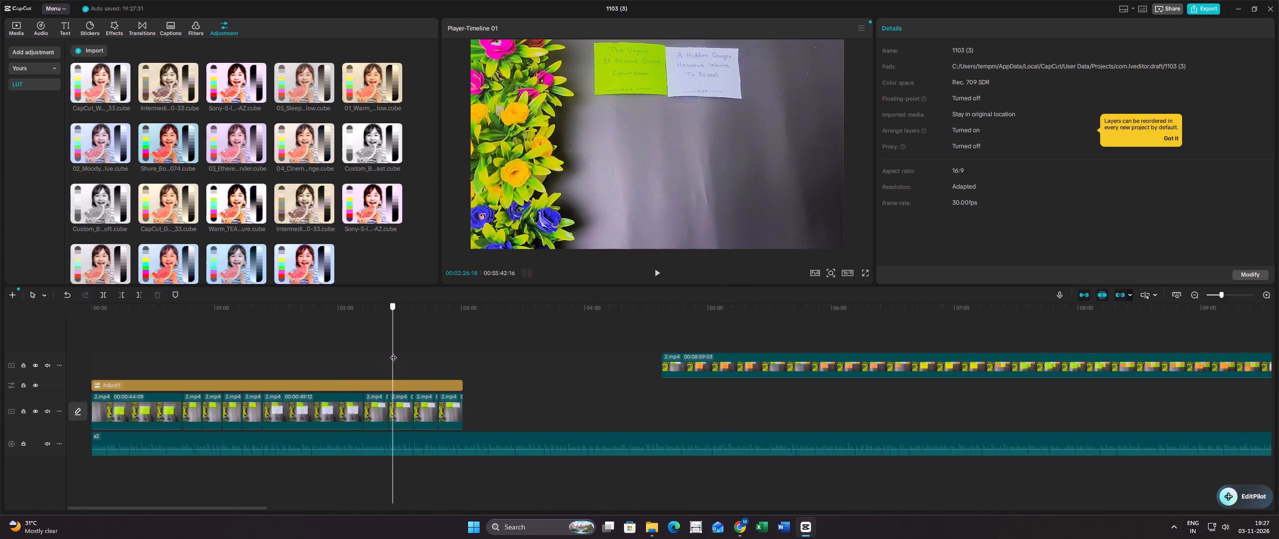
drag(393, 352, 456, 350)
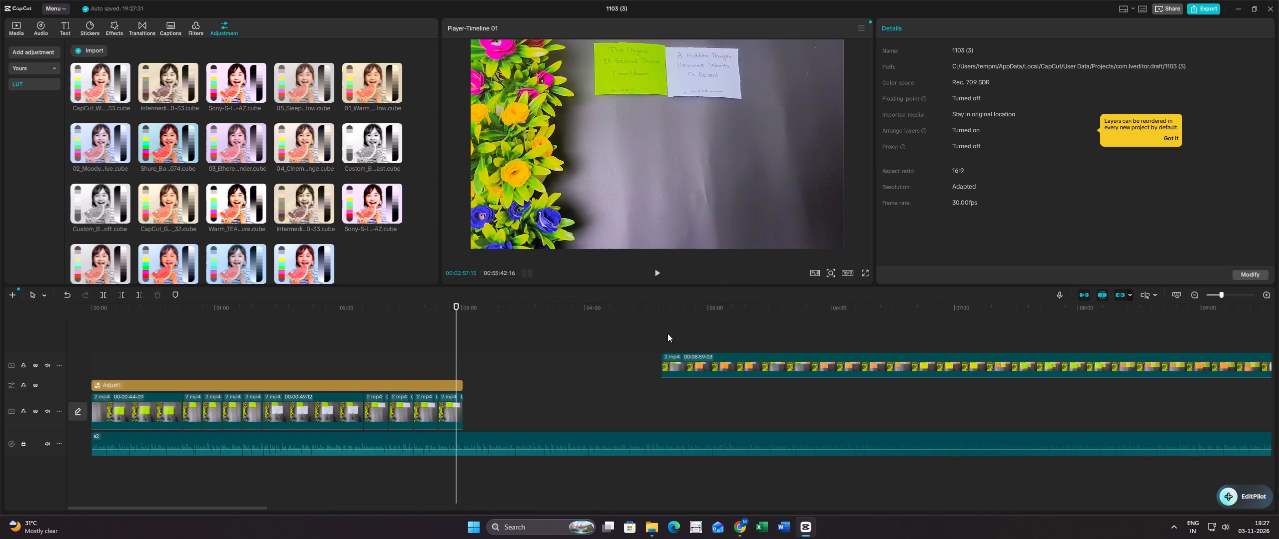
Split the remaining upper-track clip at 00:05:40:12 and move the orange-note part to start where the last white-note copy ends.
double_click(664, 337)
drag(661, 337, 717, 338)
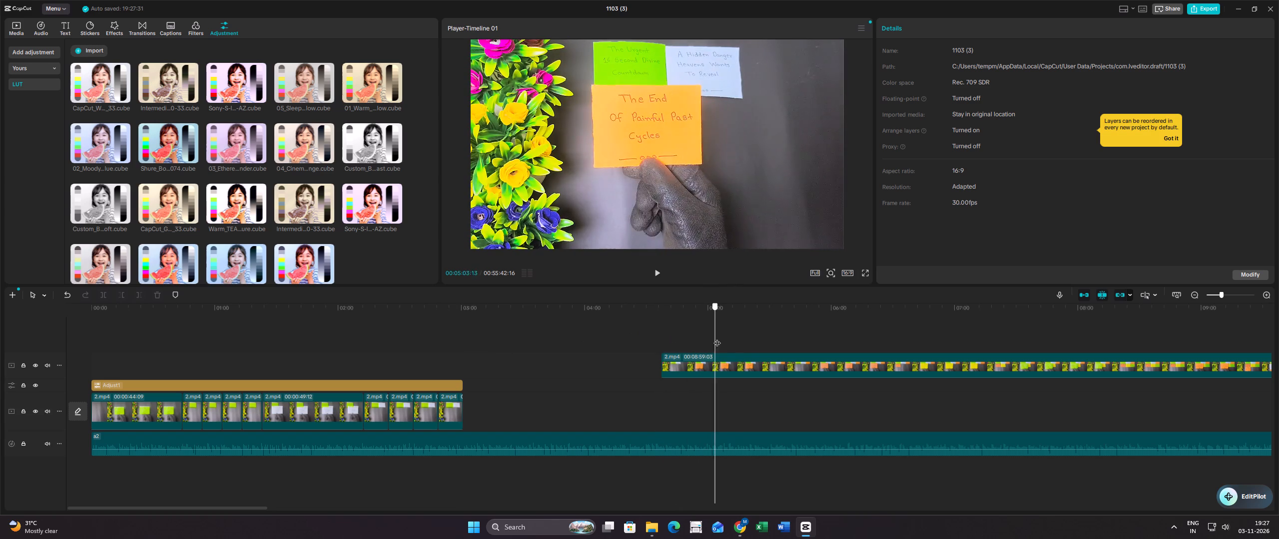
drag(717, 338, 794, 342)
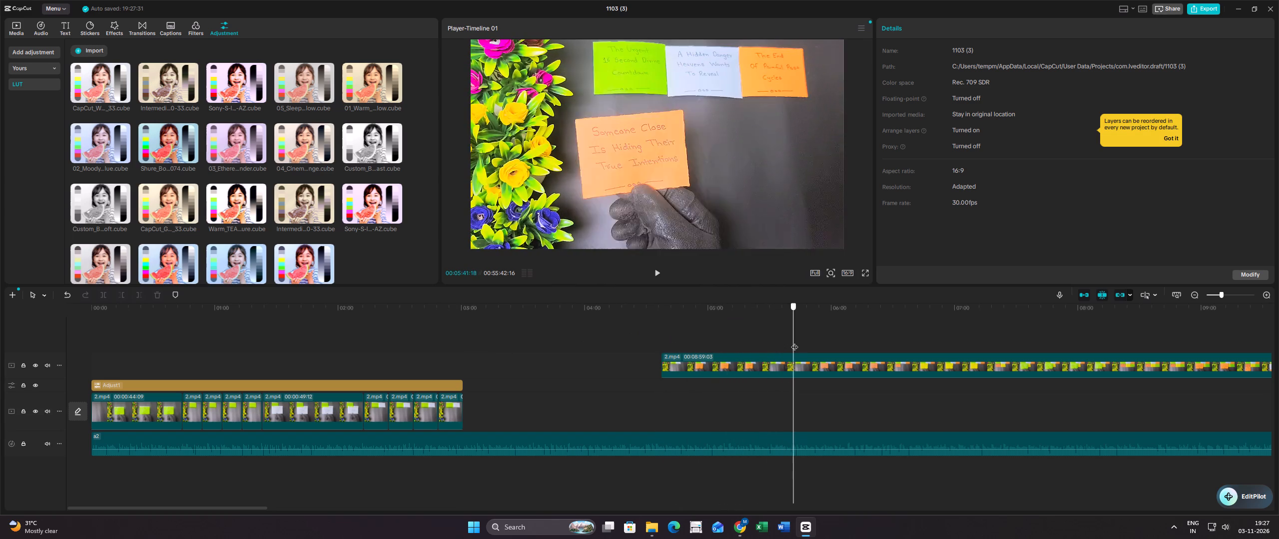
drag(794, 342, 791, 341)
click(784, 362)
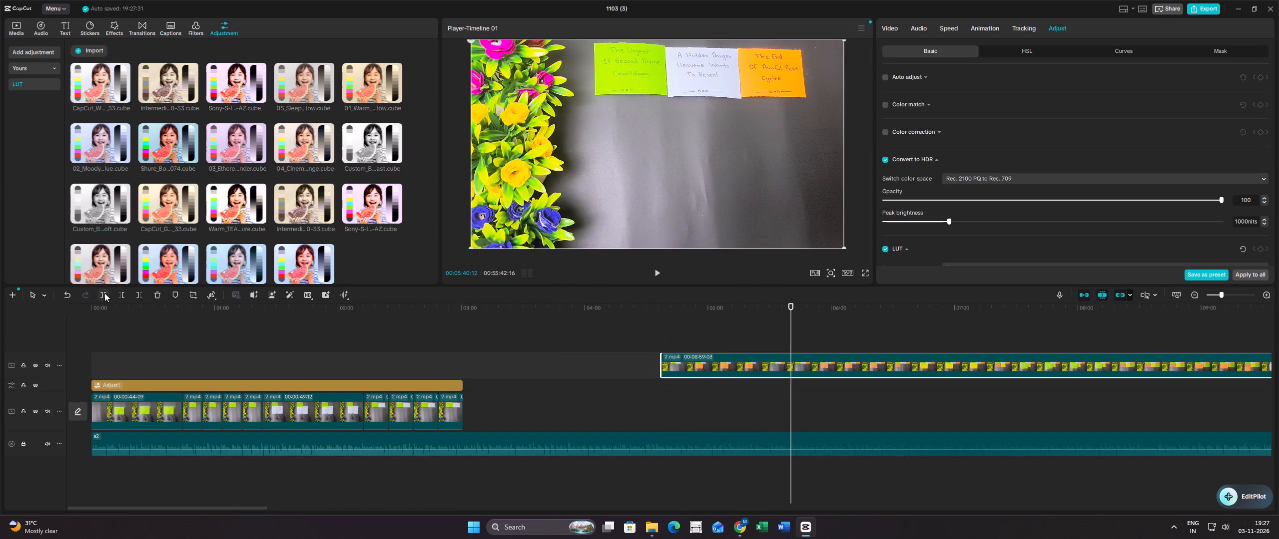
click(104, 293)
drag(725, 353, 528, 354)
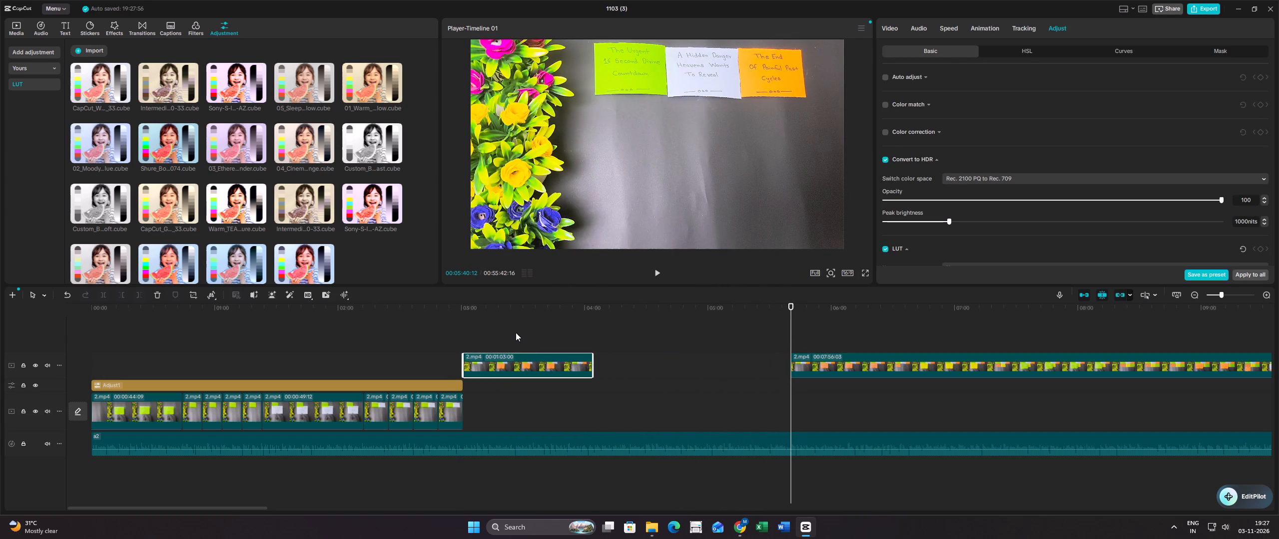
Set the Convert to HDR peak brightness of the orange-note segment to 690 nits and preview it to check its colour.
click(514, 331)
drag(514, 331, 555, 332)
click(546, 359)
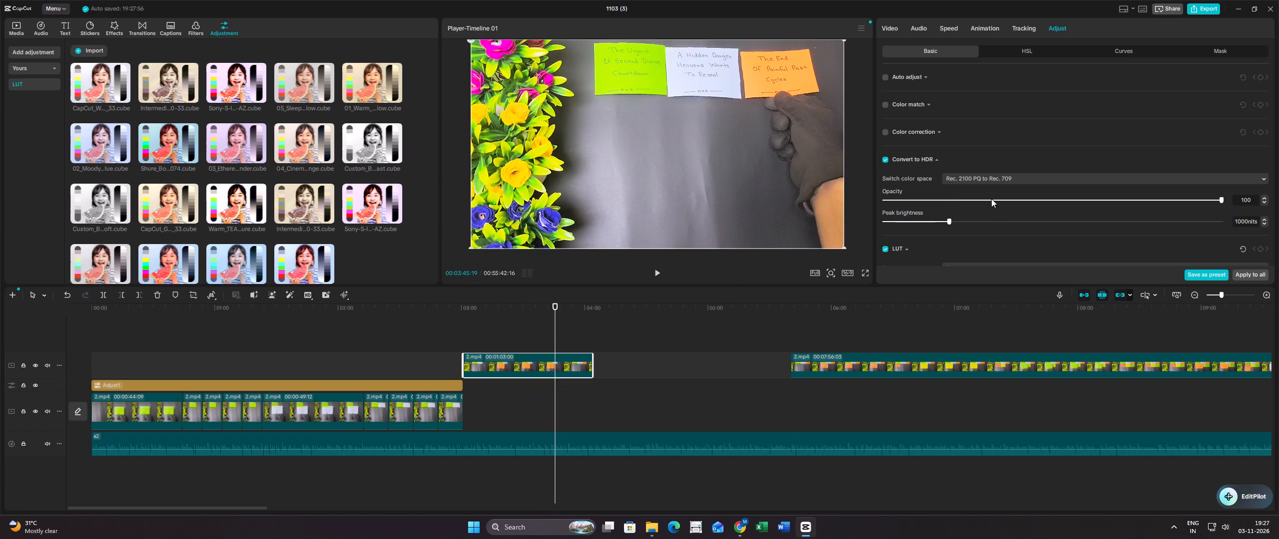
drag(946, 221, 929, 220)
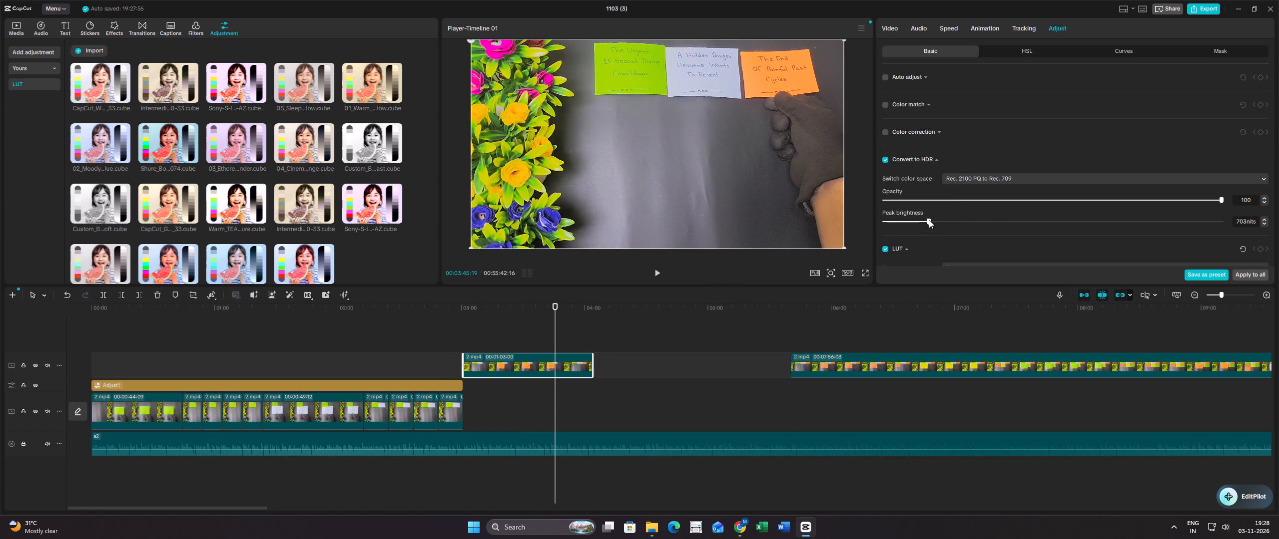
drag(929, 220, 928, 218)
double_click(1265, 219)
click(657, 273)
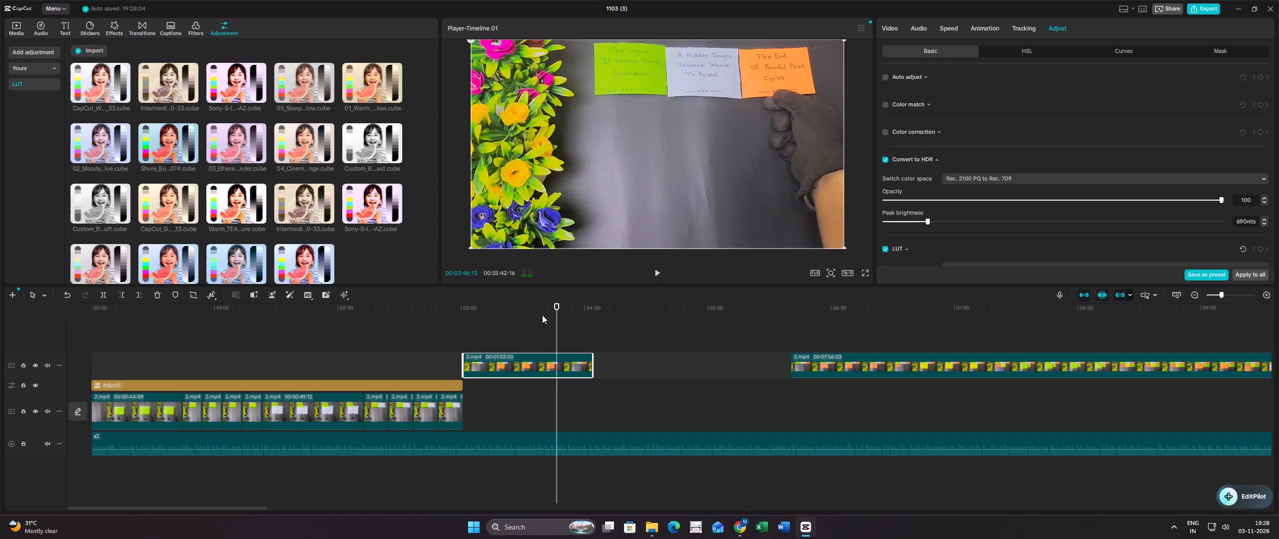
click(504, 332)
drag(504, 332, 511, 330)
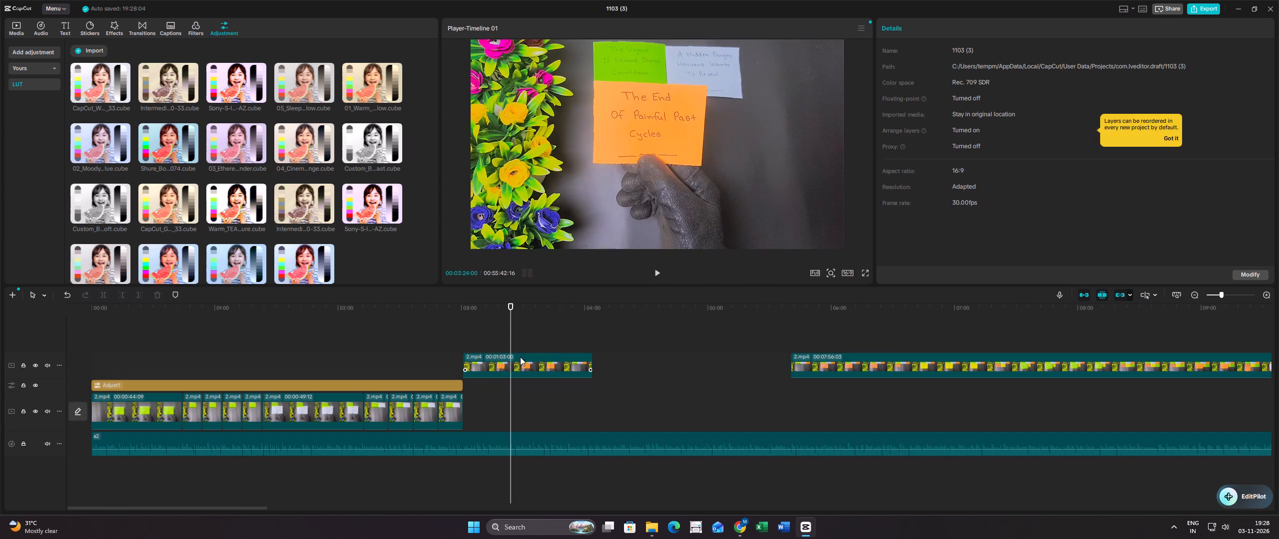
Split the orange-note segment at 00:03:51:21, after the hand leaves the frame.
click(546, 335)
drag(546, 335, 556, 333)
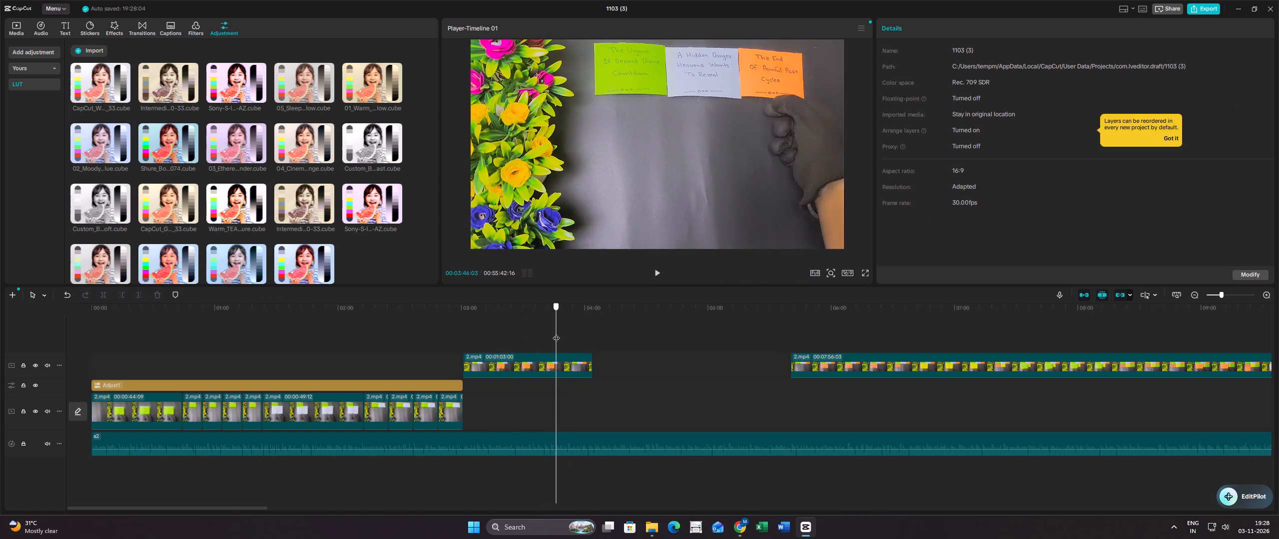
drag(556, 333, 568, 333)
click(564, 354)
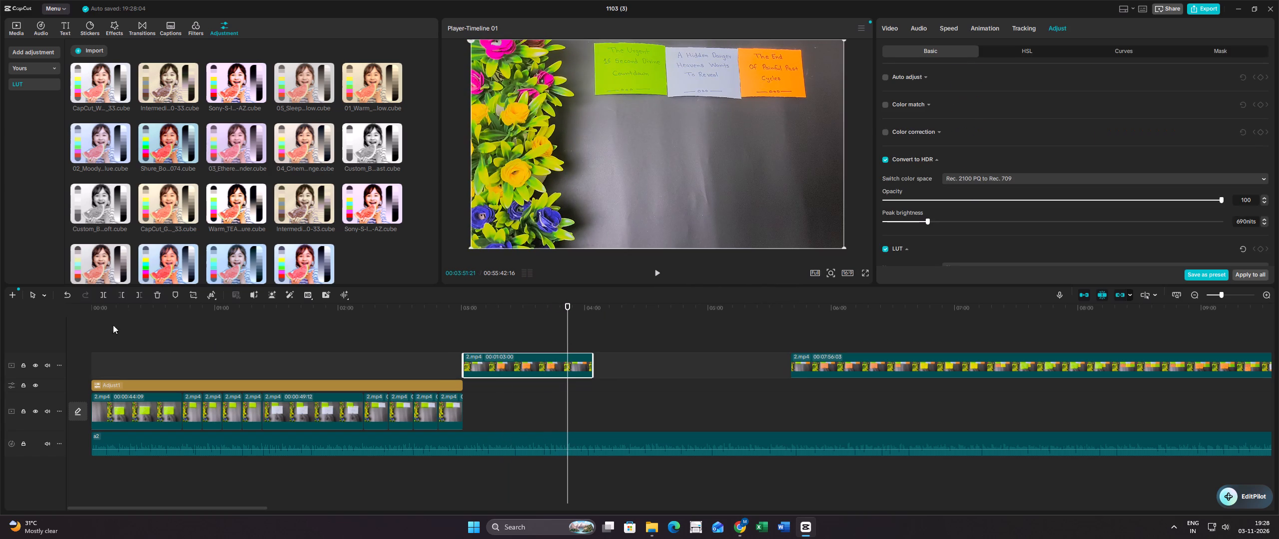
click(106, 293)
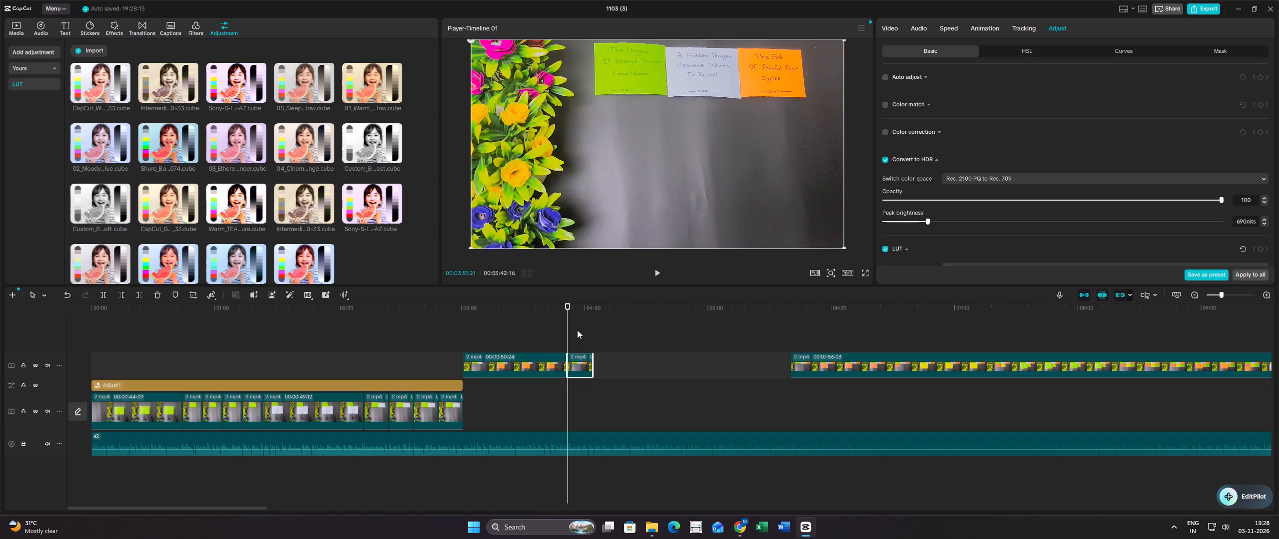
Copy the short end piece of the orange-note segment and paste three copies in a row directly after it.
click(572, 333)
drag(576, 333, 589, 334)
click(583, 335)
click(580, 335)
drag(579, 335, 585, 335)
right_click(584, 368)
click(640, 148)
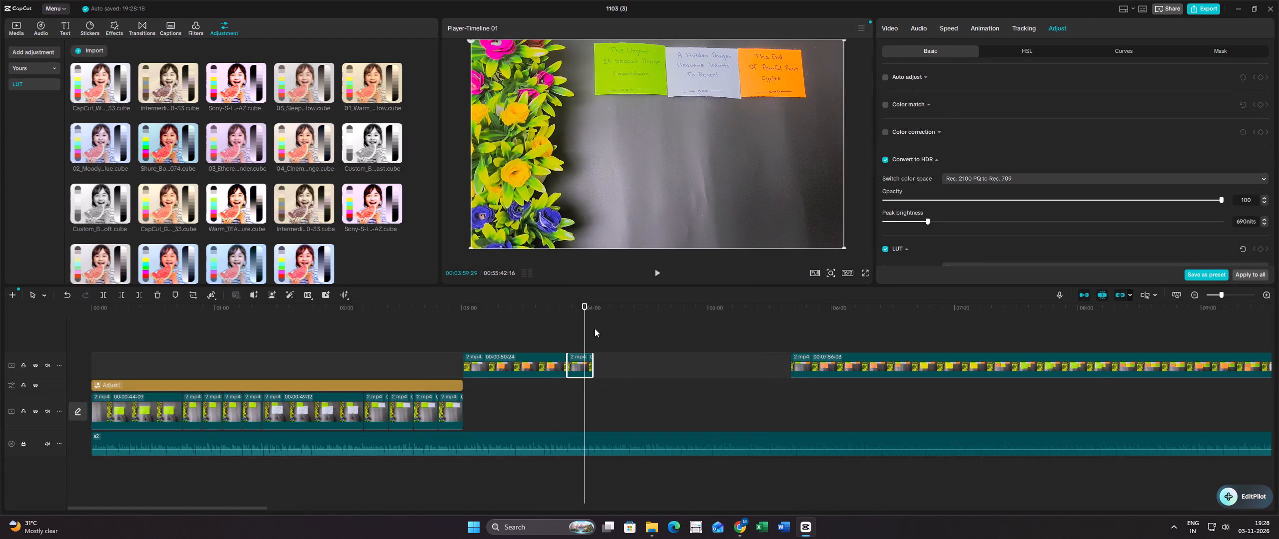
click(592, 332)
key(ctrl+v)
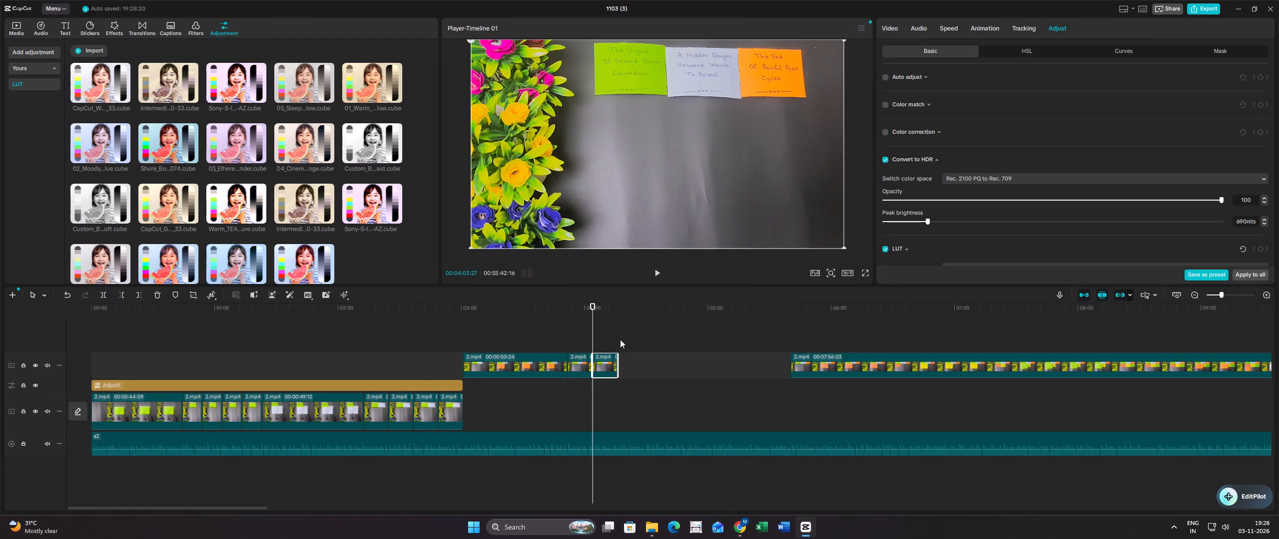
ctrl+click(620, 339)
key(ctrl+v)
ctrl+click(642, 334)
key(ctrl+v)
Move the orange-note segment with its end piece and three copies down onto the main track, right after the white-note pieces.
drag(675, 333, 543, 372)
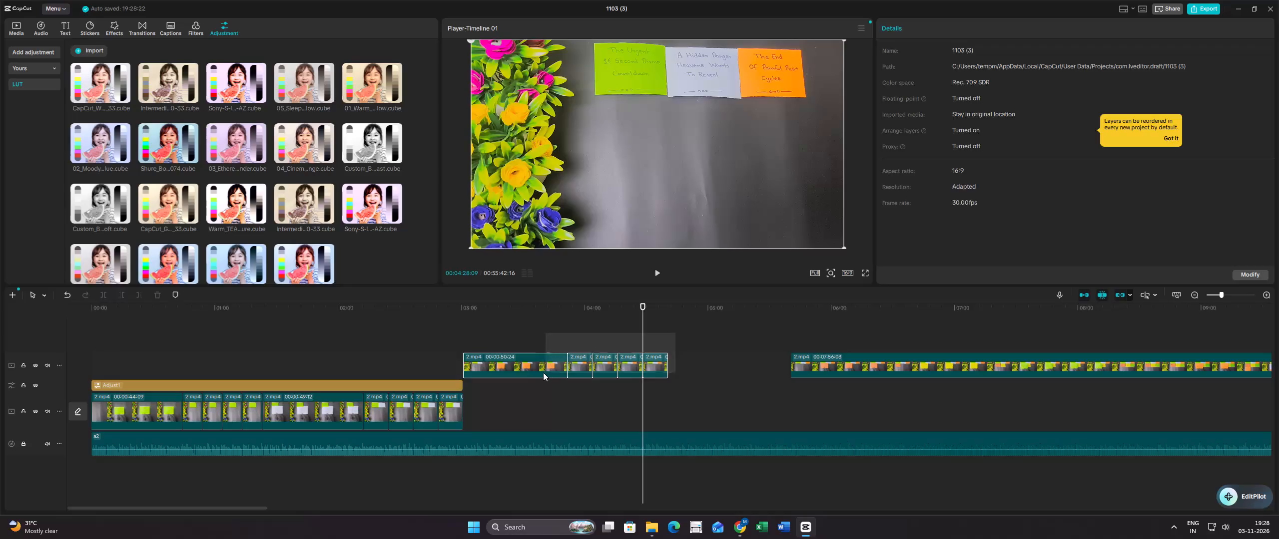
drag(543, 372, 540, 372)
drag(525, 369, 518, 409)
Extend the Adjust layer to the end of the last orange-note copy and check the picture by scrubbing and in full screen.
click(482, 363)
click(456, 387)
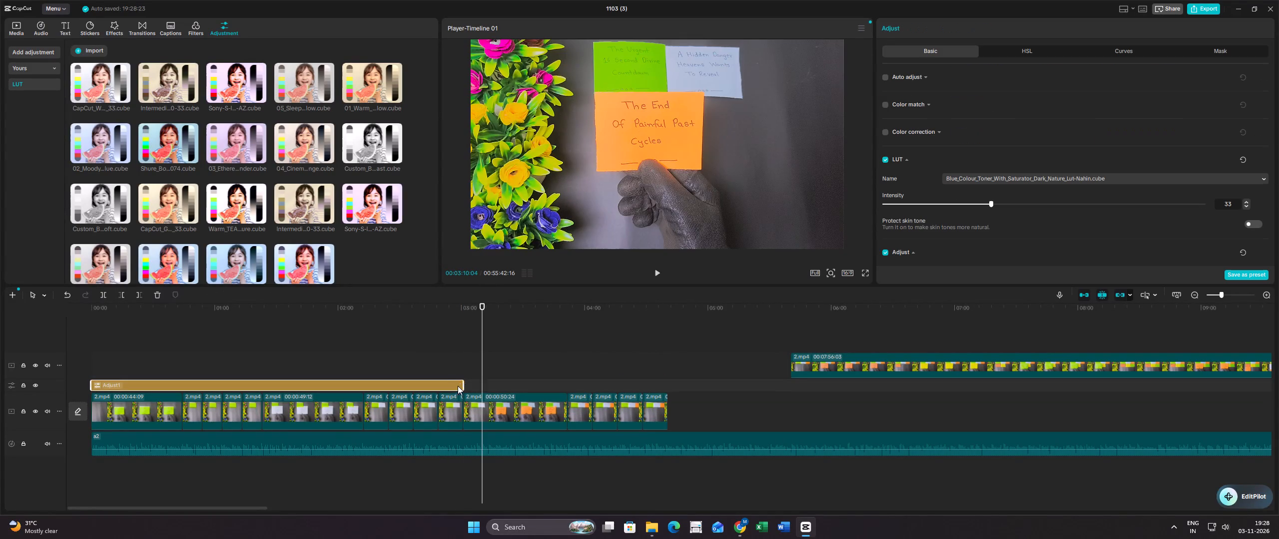
drag(464, 381, 660, 382)
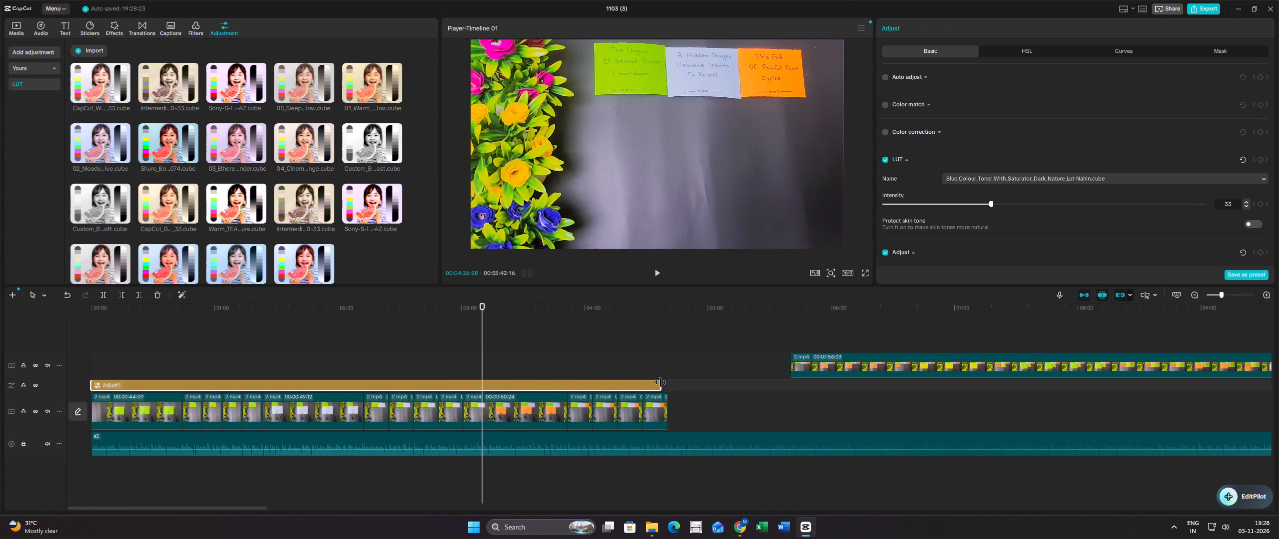
drag(660, 382, 666, 382)
click(634, 352)
drag(634, 352, 525, 352)
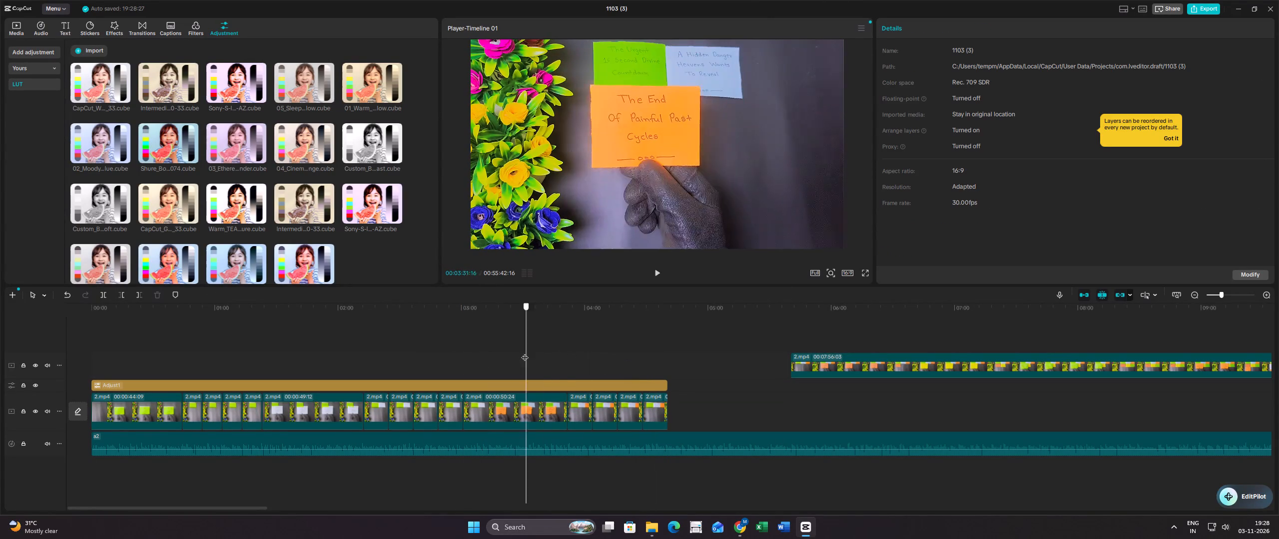
drag(525, 352, 624, 351)
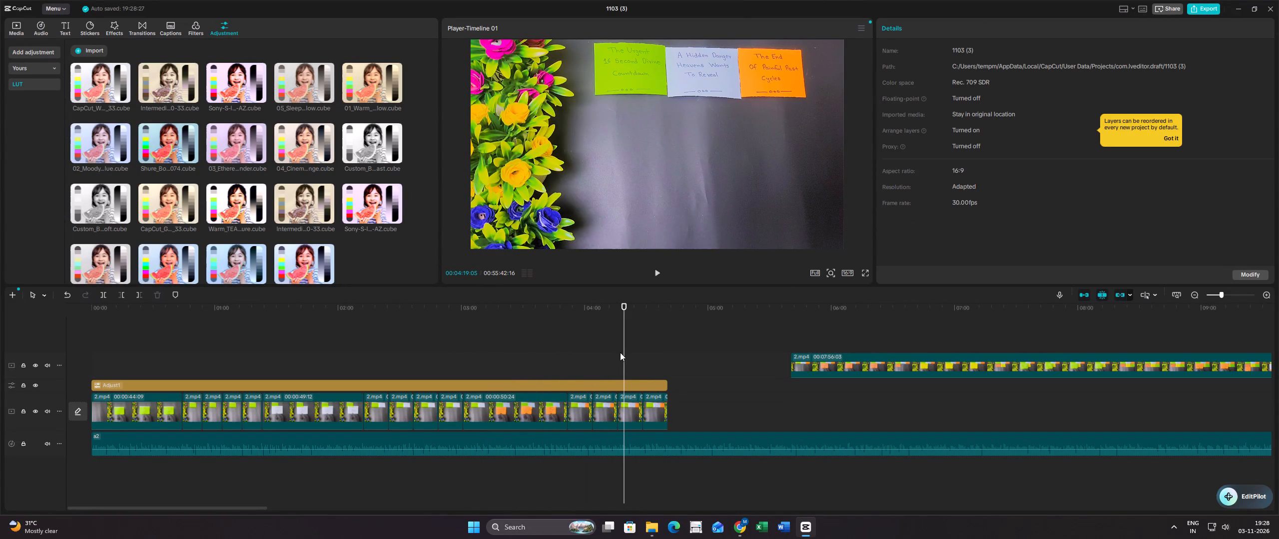
click(864, 272)
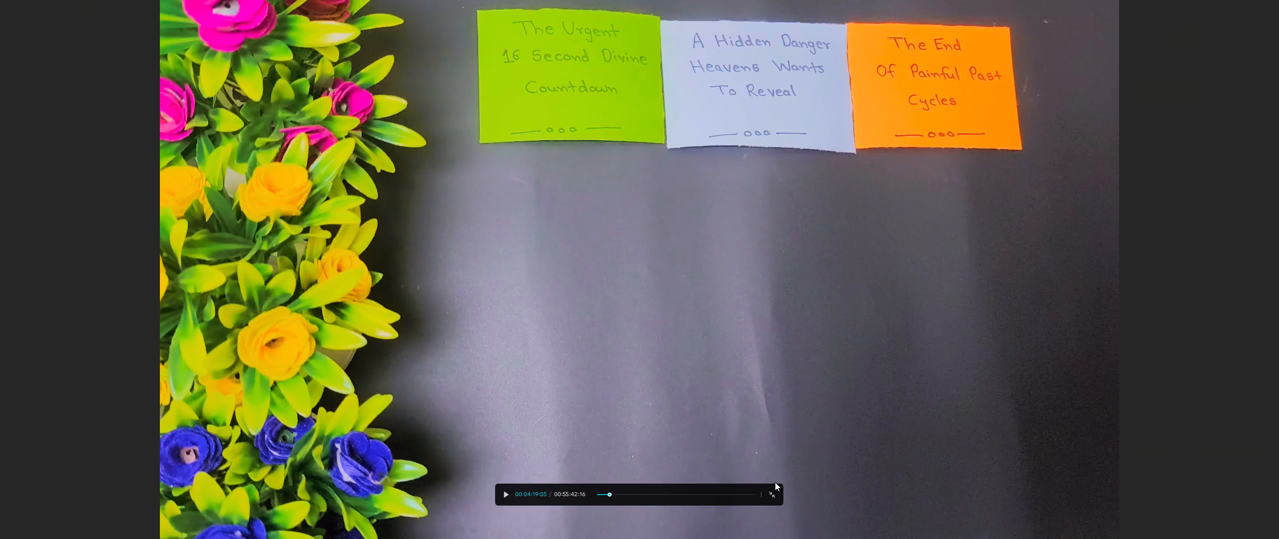
click(771, 492)
Split the remaining upper-track clip at 00:06:24:19 and move the "Someone Close" note part to start where the last orange-note copy ends.
click(791, 340)
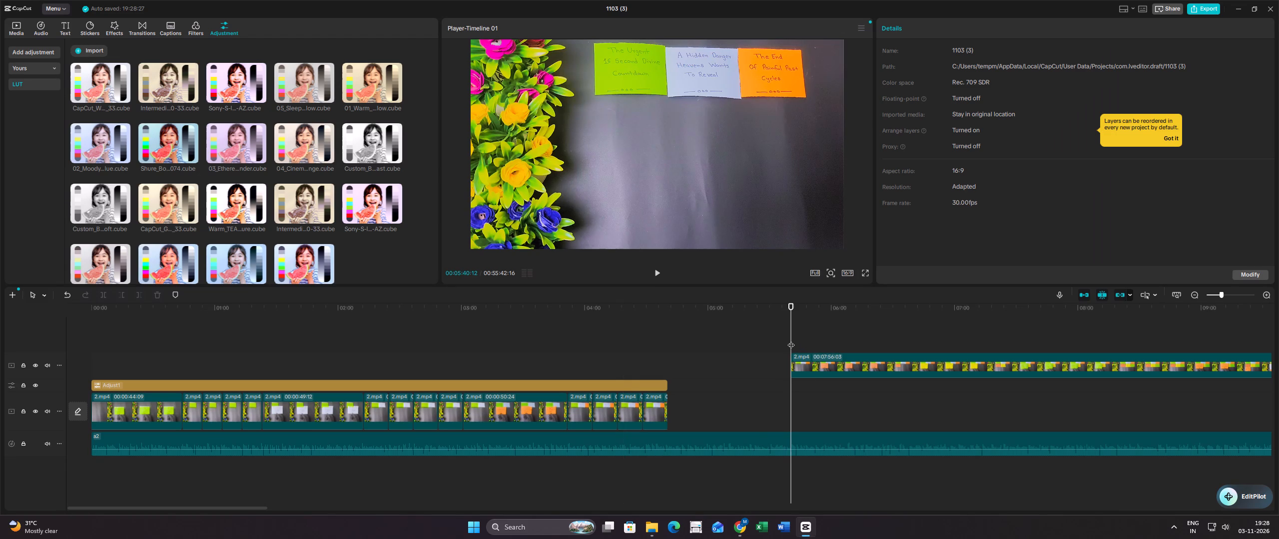
drag(790, 336, 887, 332)
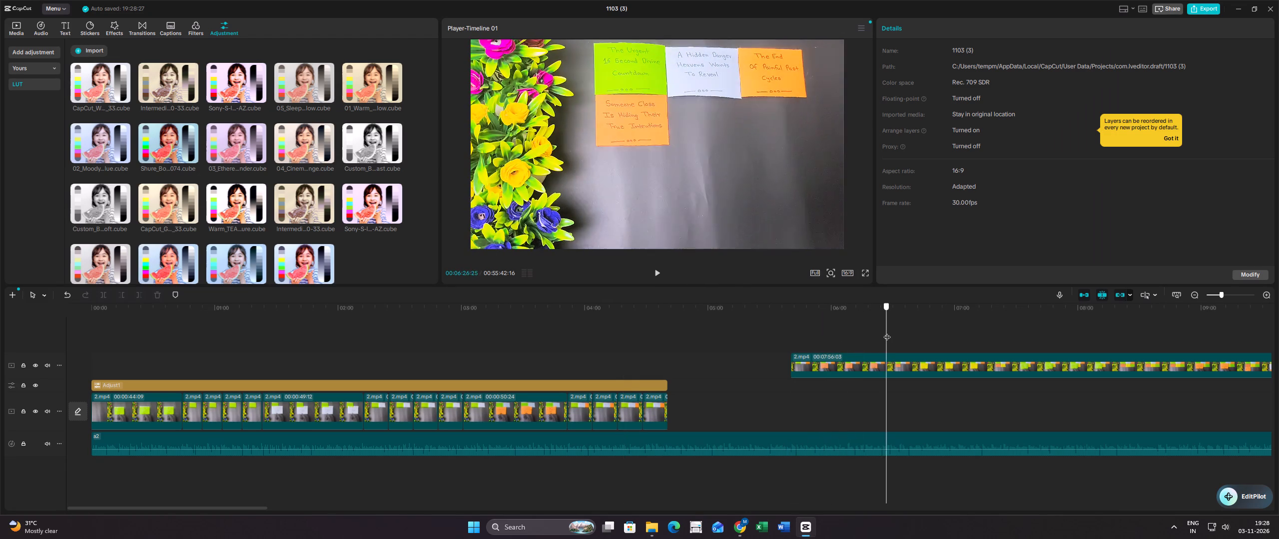
drag(887, 332, 882, 334)
click(875, 362)
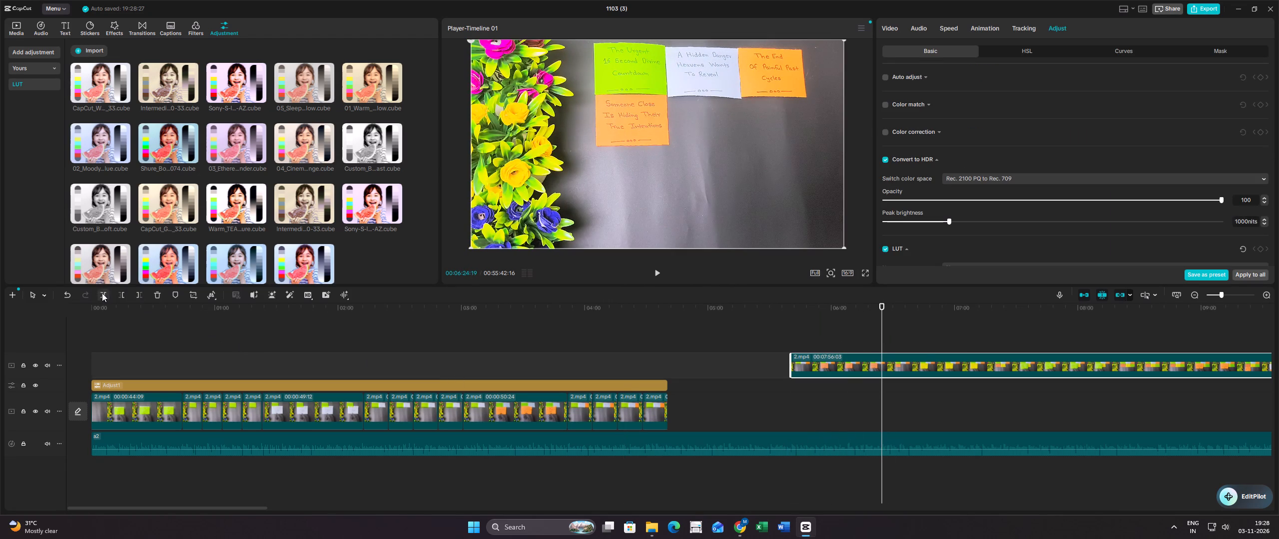
click(101, 293)
drag(818, 360, 695, 363)
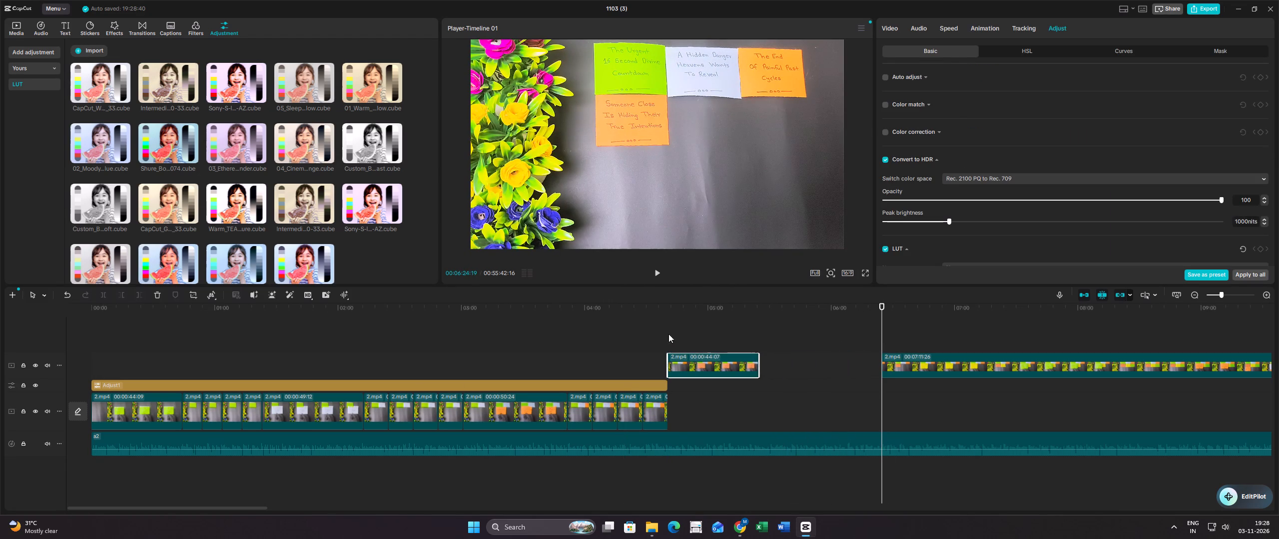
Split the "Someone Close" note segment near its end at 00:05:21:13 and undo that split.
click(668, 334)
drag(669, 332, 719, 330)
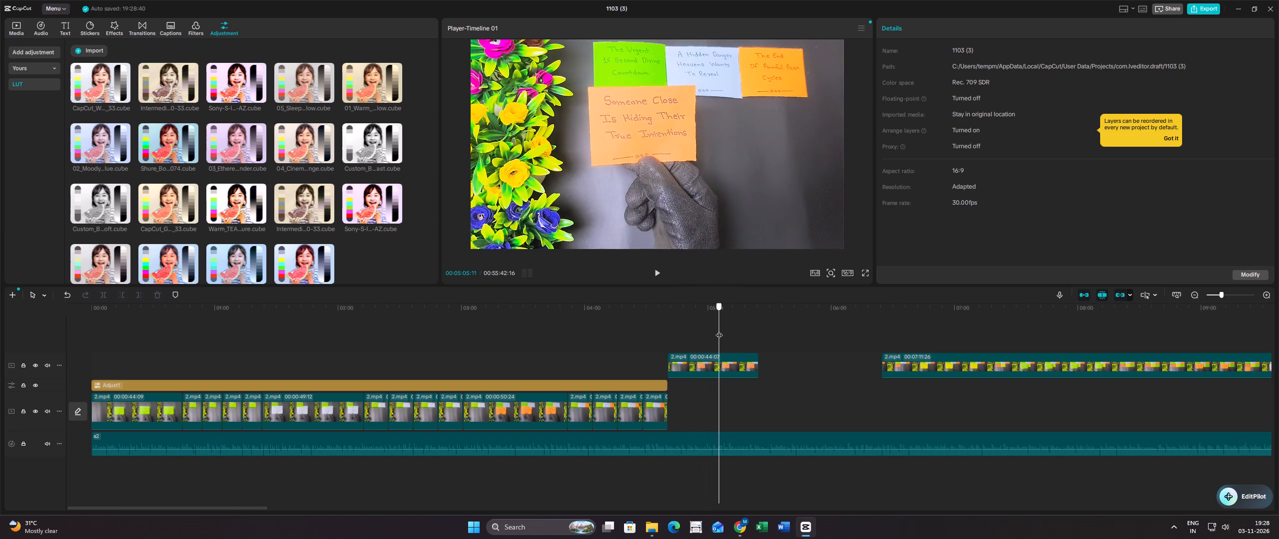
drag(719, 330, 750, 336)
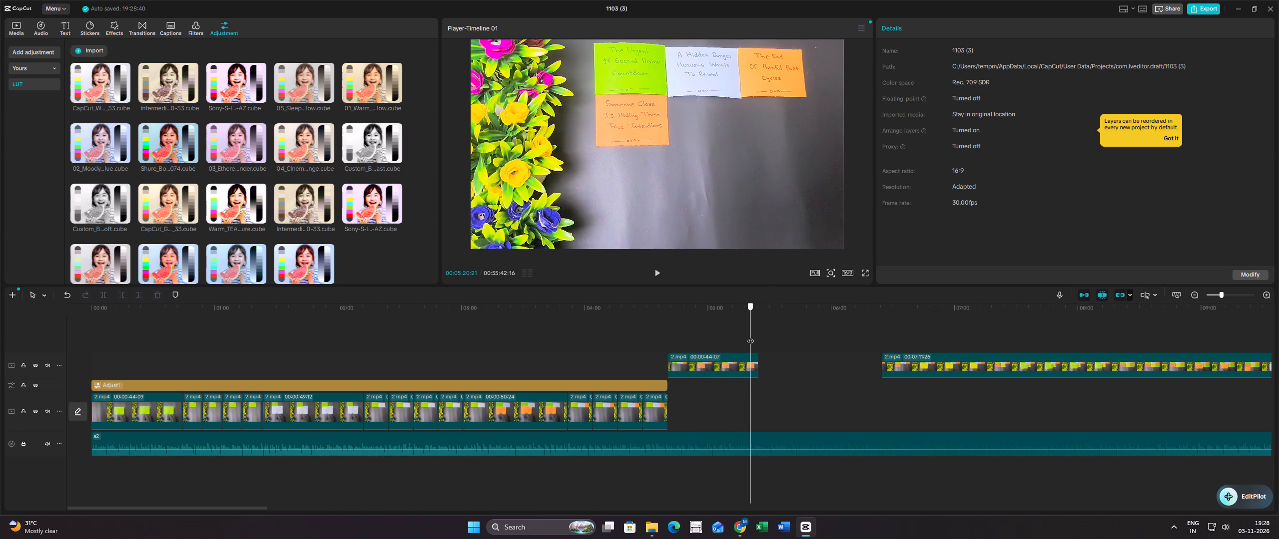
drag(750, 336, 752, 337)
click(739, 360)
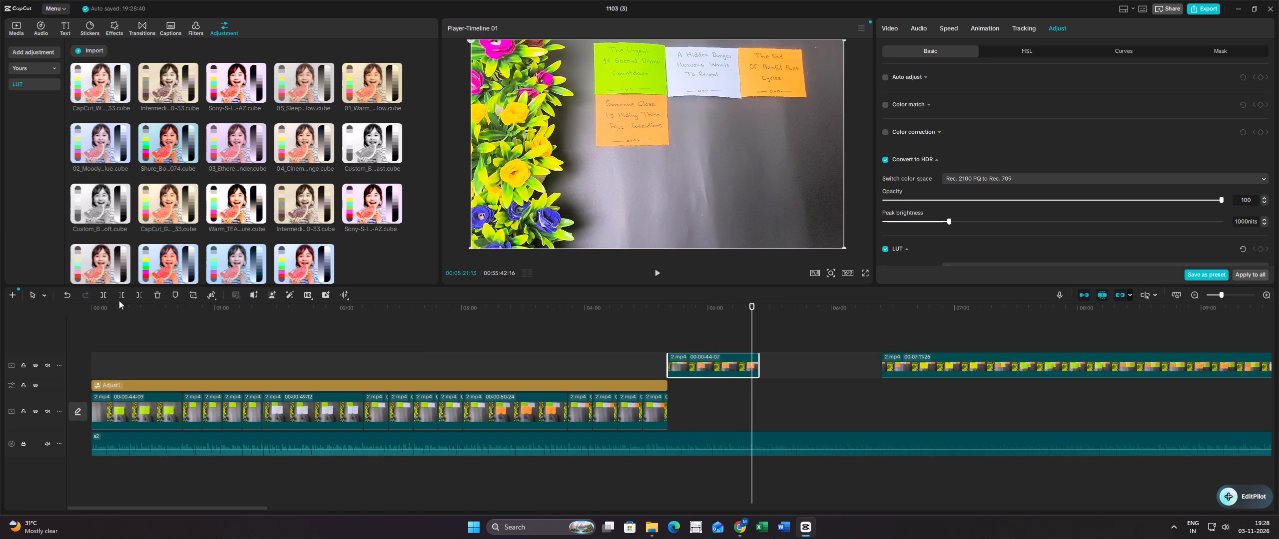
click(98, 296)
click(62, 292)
Set the HDR conversion peak brightness of the "Someone Close" note segment to 691 nits.
drag(950, 220, 928, 213)
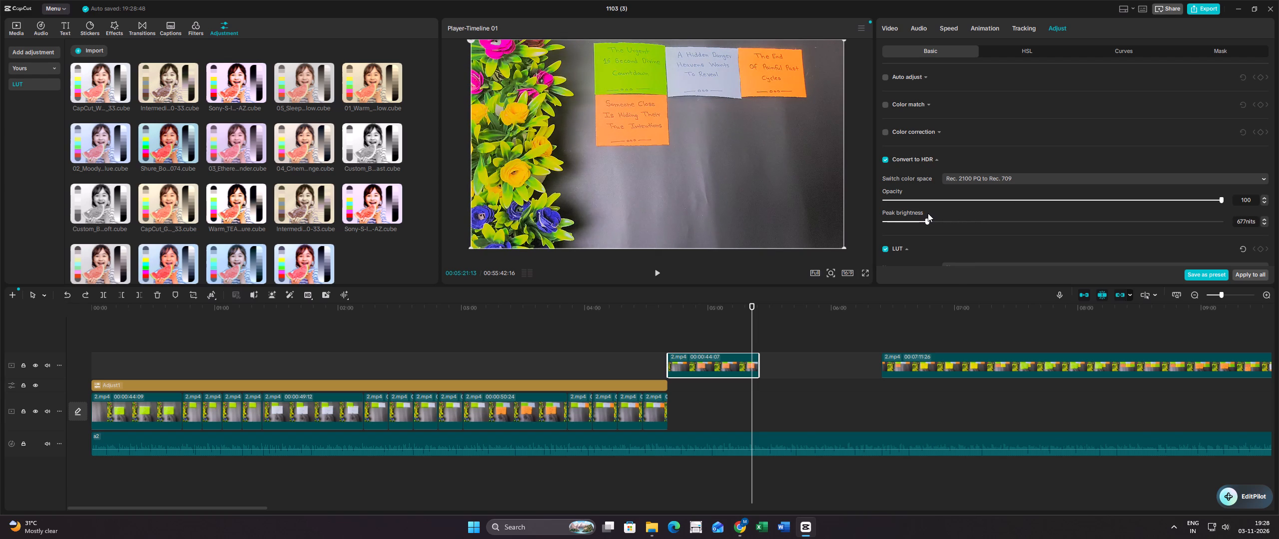
drag(928, 213, 929, 213)
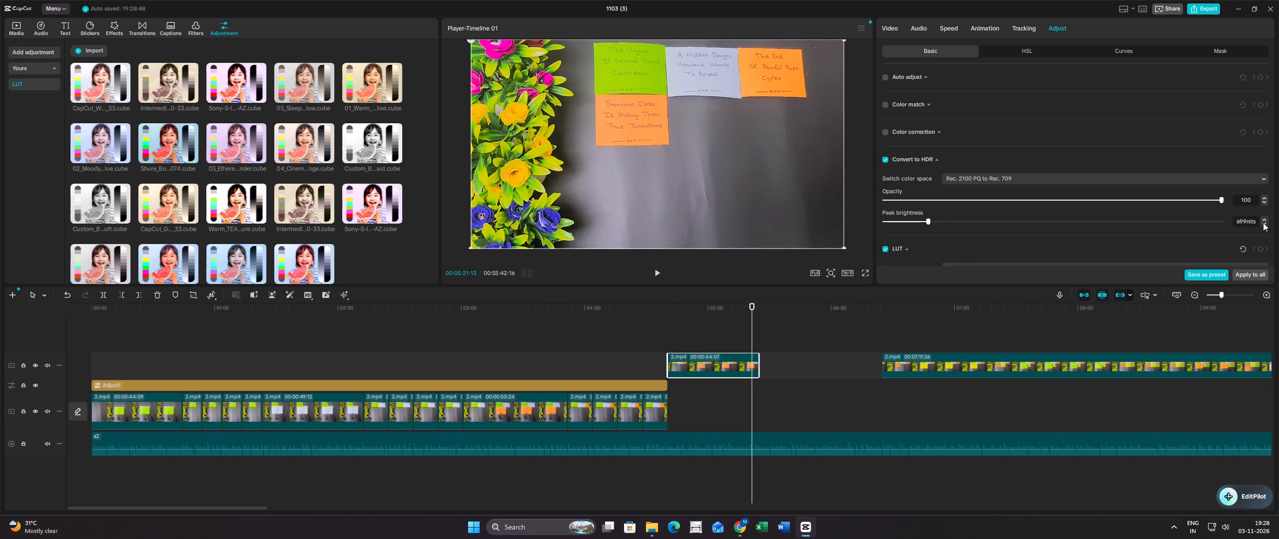
triple_click(1263, 223)
triple_click(1263, 223)
double_click(1263, 223)
Split the "Someone Close" note segment at 00:05:20:14, where only the placed notes are in view without the hand.
click(694, 333)
drag(694, 333, 744, 332)
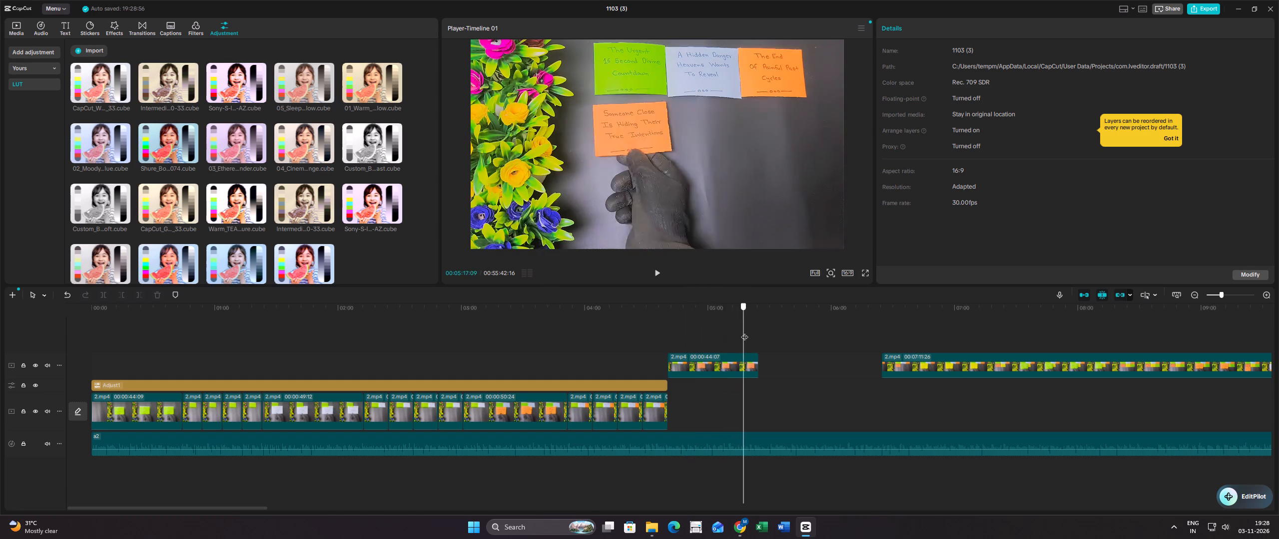
drag(744, 332, 750, 333)
click(740, 363)
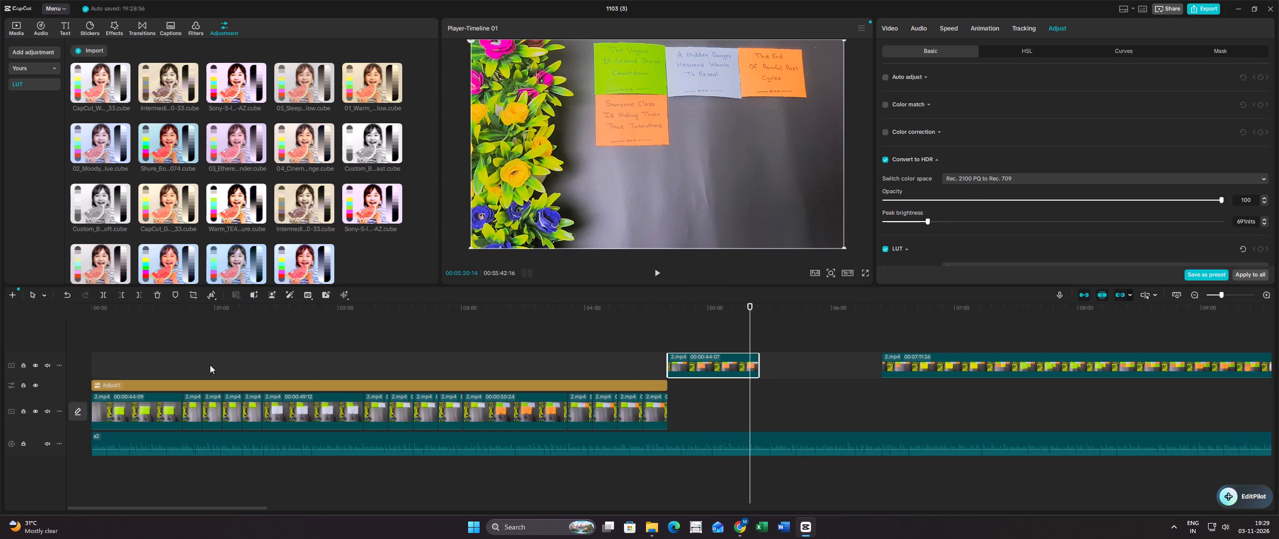
click(104, 296)
Copy the short end piece of the "Someone Close" segment and paste four copies in a row directly after it.
right_click(756, 363)
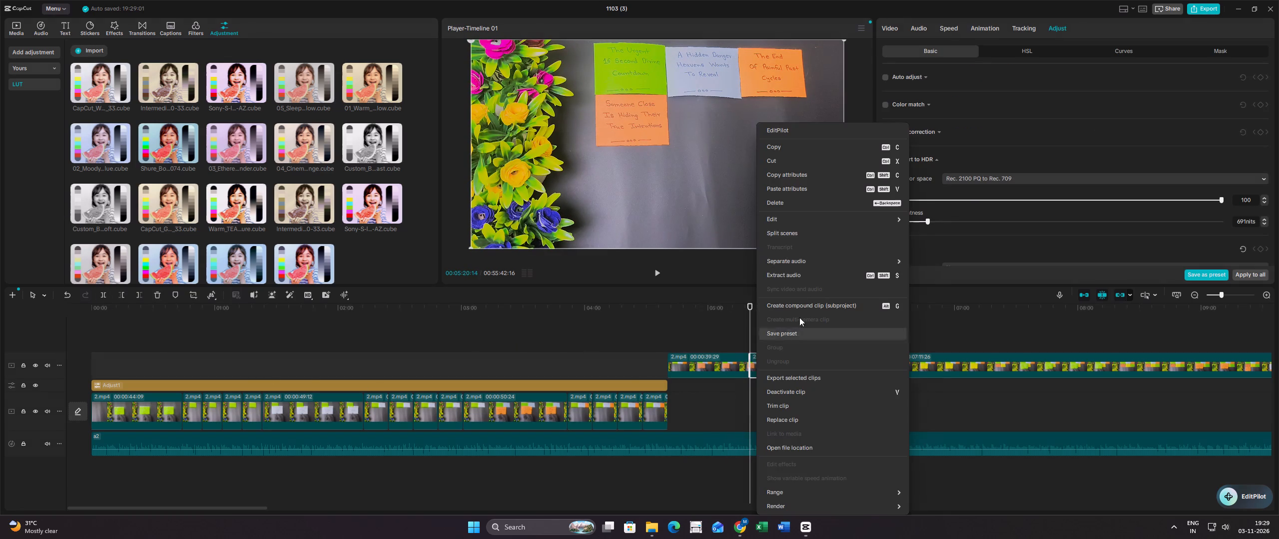
click(823, 146)
click(758, 332)
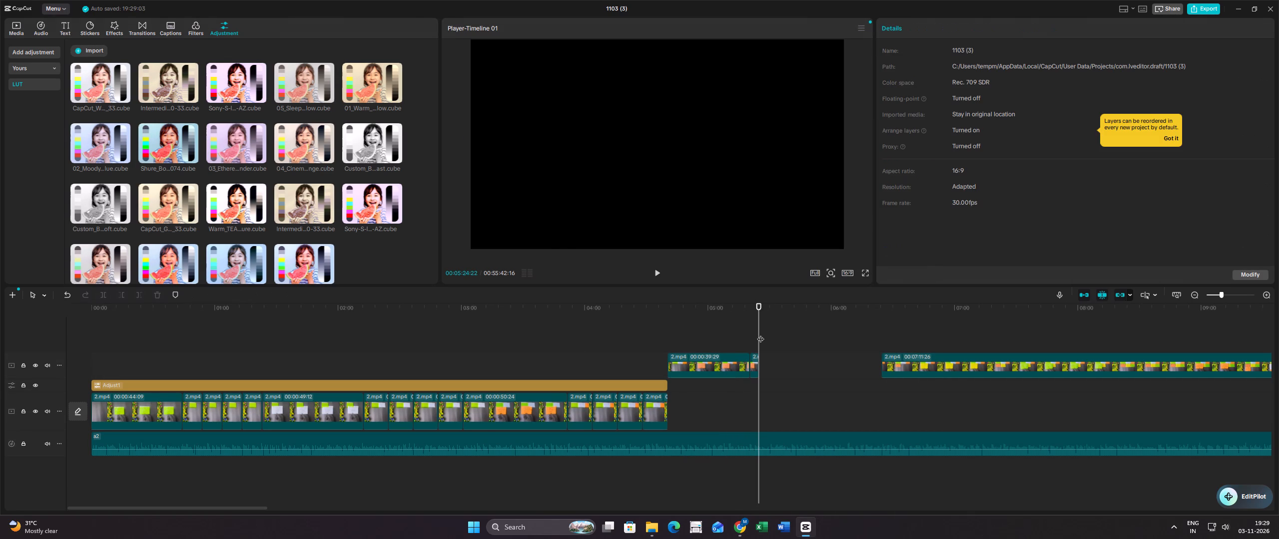
key(ctrl+v)
ctrl+click(769, 335)
key(ctrl+v)
ctrl+click(774, 337)
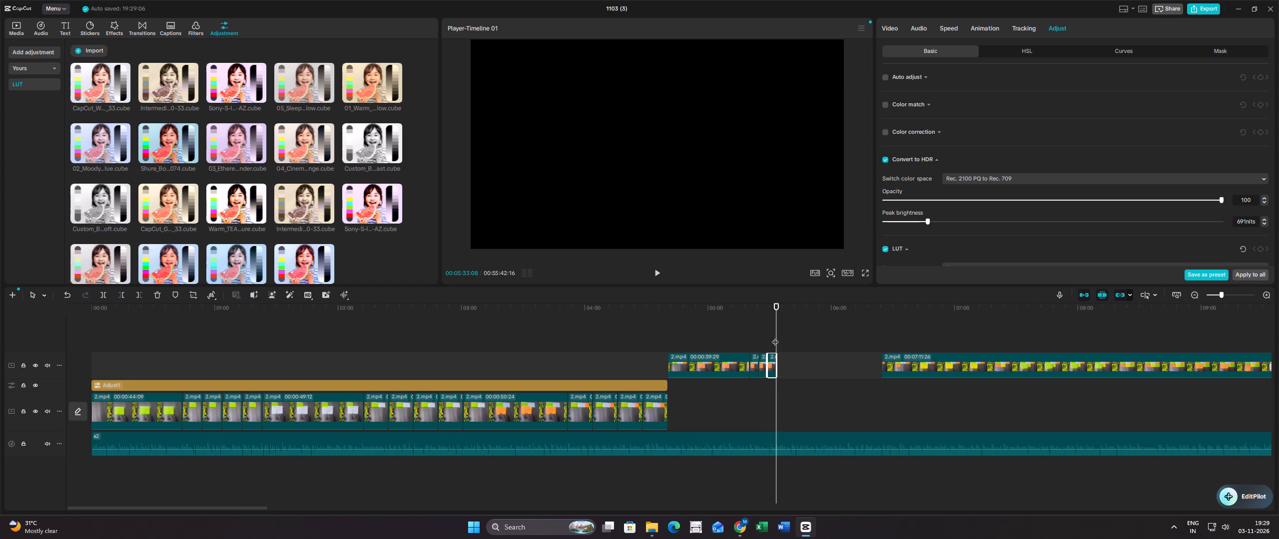
key(ctrl+v)
ctrl+click(786, 332)
key(ctrl+v)
Move the "Someone Close" segment with its end piece and four copies down onto the main track, right after the existing clips.
ctrl+drag(806, 339, 708, 367)
drag(708, 367, 719, 398)
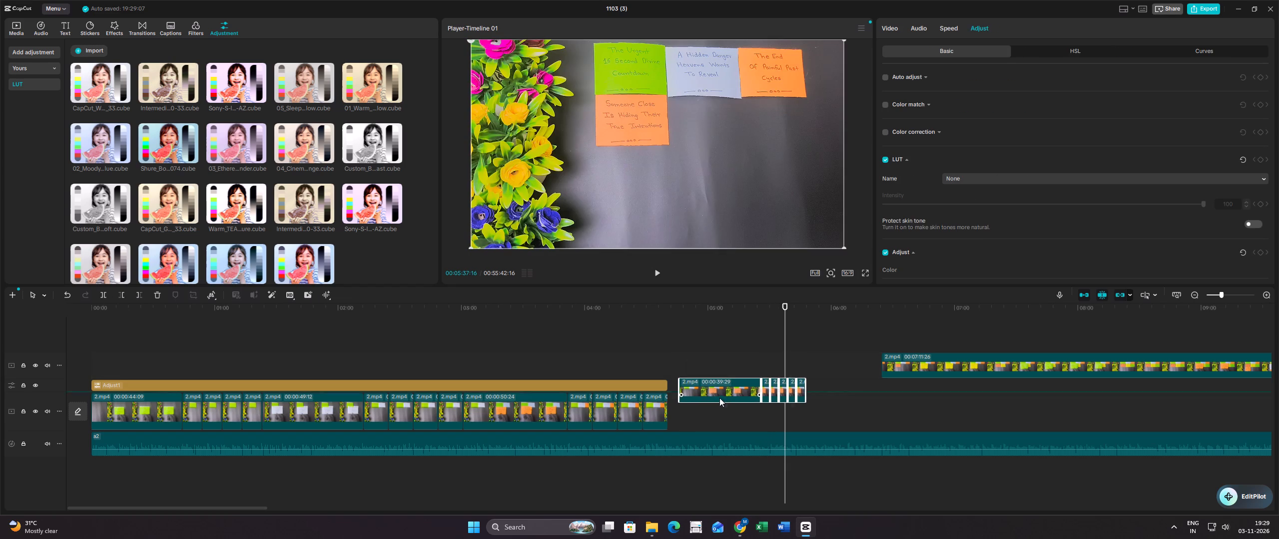
drag(719, 398, 708, 415)
click(701, 371)
Extend the Adjust layer to the end of the last "Someone Close" copy and check the picture there by scrubbing.
click(664, 384)
drag(667, 384, 760, 379)
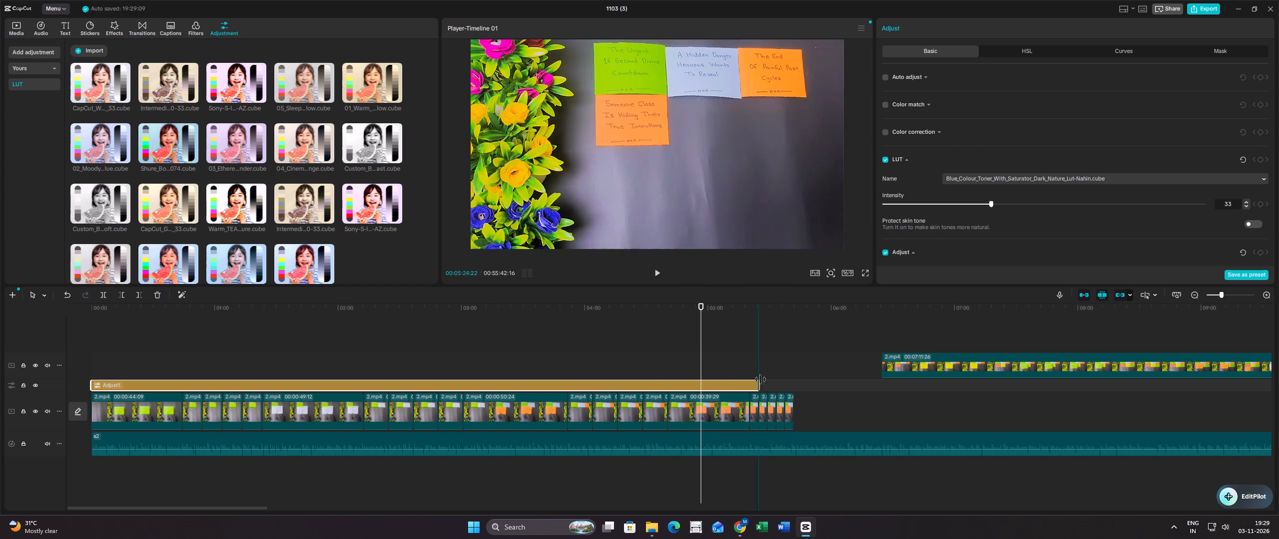
drag(760, 379, 791, 382)
drag(778, 387, 767, 387)
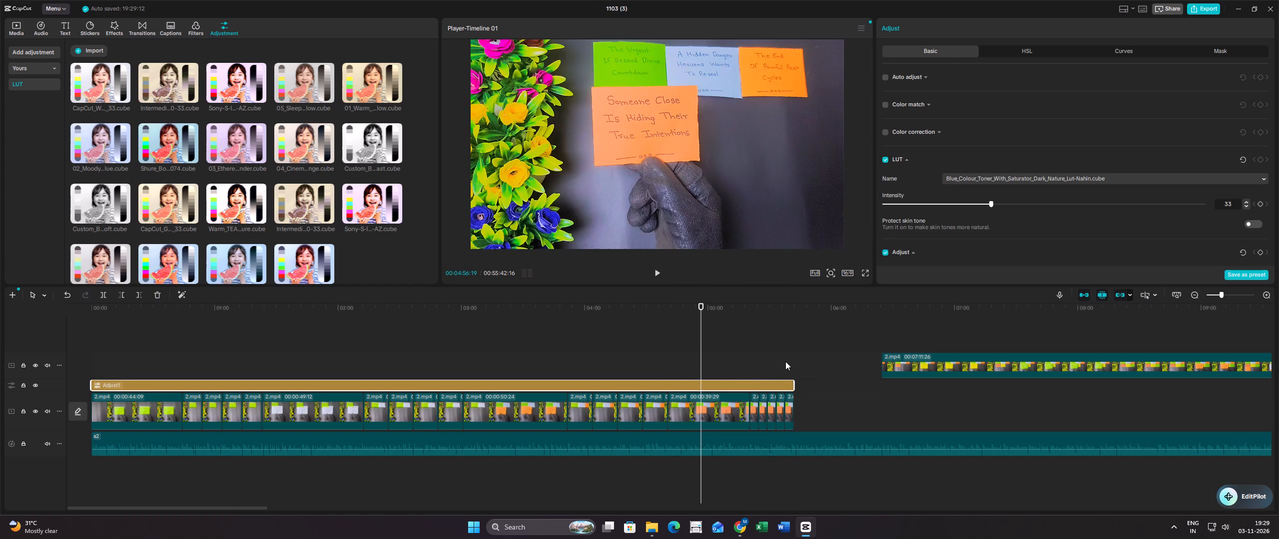
click(785, 361)
drag(785, 361, 776, 351)
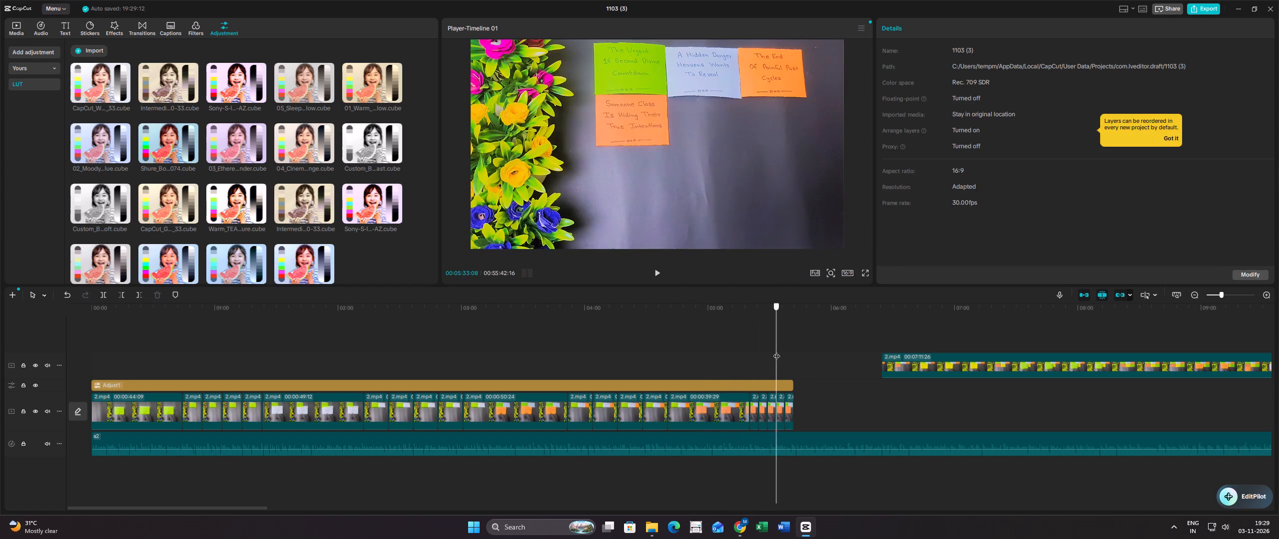
drag(776, 351, 792, 356)
click(757, 357)
drag(758, 354, 764, 355)
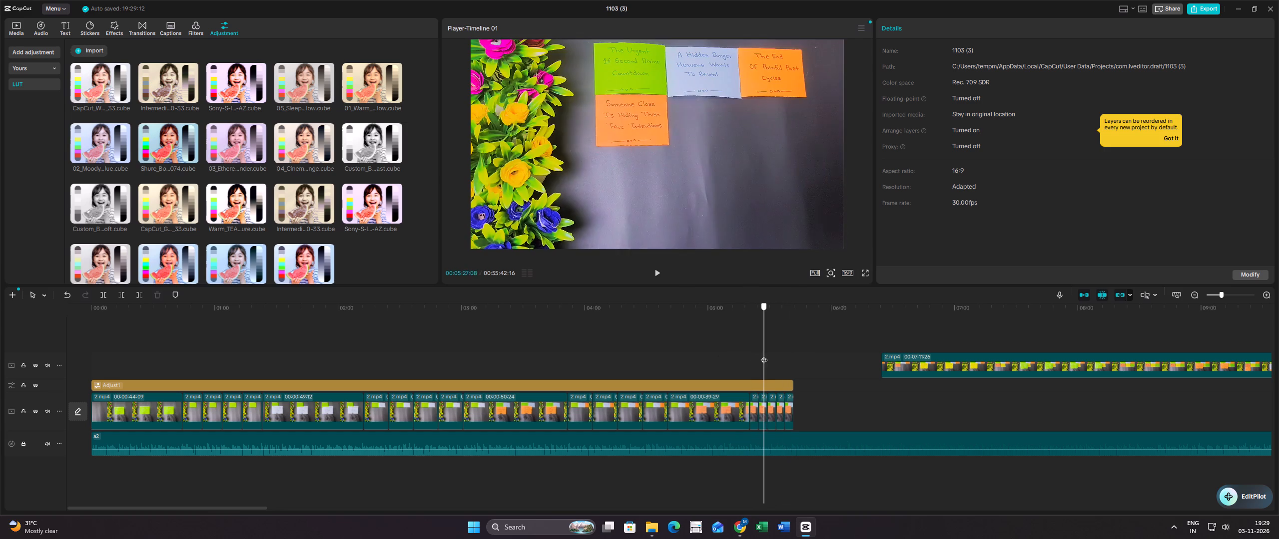
drag(764, 355, 782, 359)
Move the remaining upper-track clip later on the timeline so it starts at about 00:07:06.
click(878, 342)
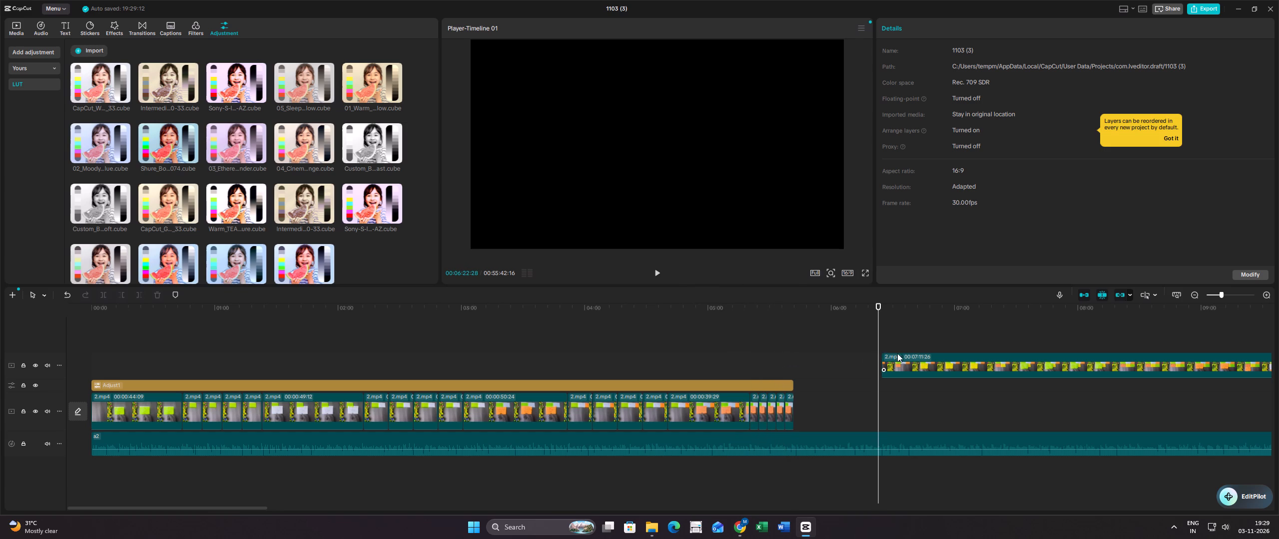
drag(901, 356, 986, 355)
Split the remaining upper-track clip at 00:08:04:15 and move the "Your Intuition" note part to start where the last "Someone Close" copy ends.
click(969, 341)
drag(967, 339, 984, 337)
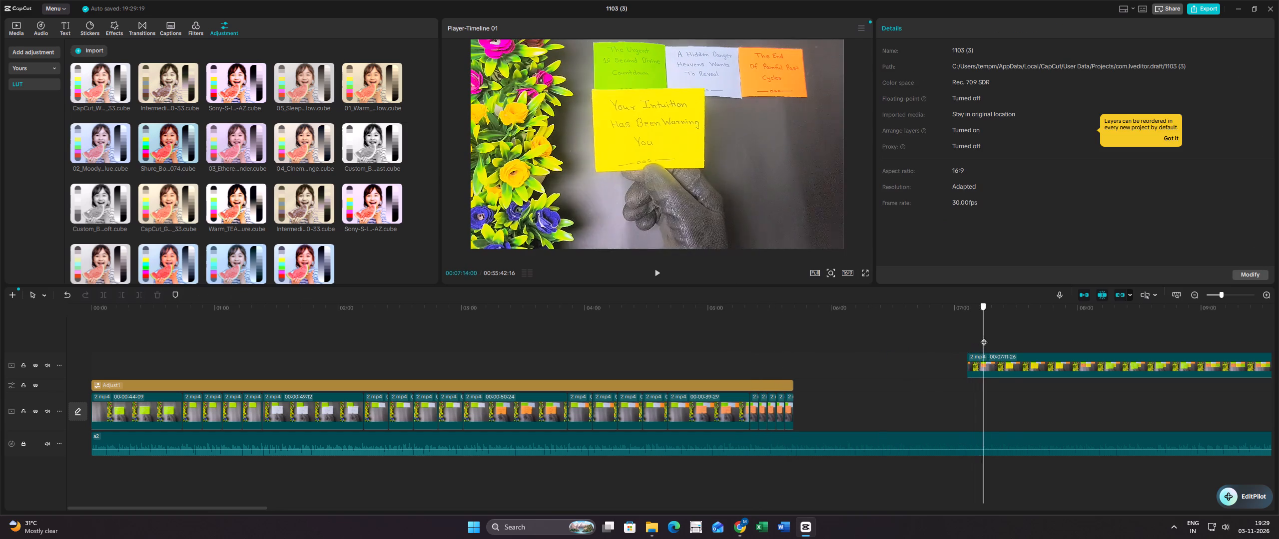
drag(984, 337, 1055, 344)
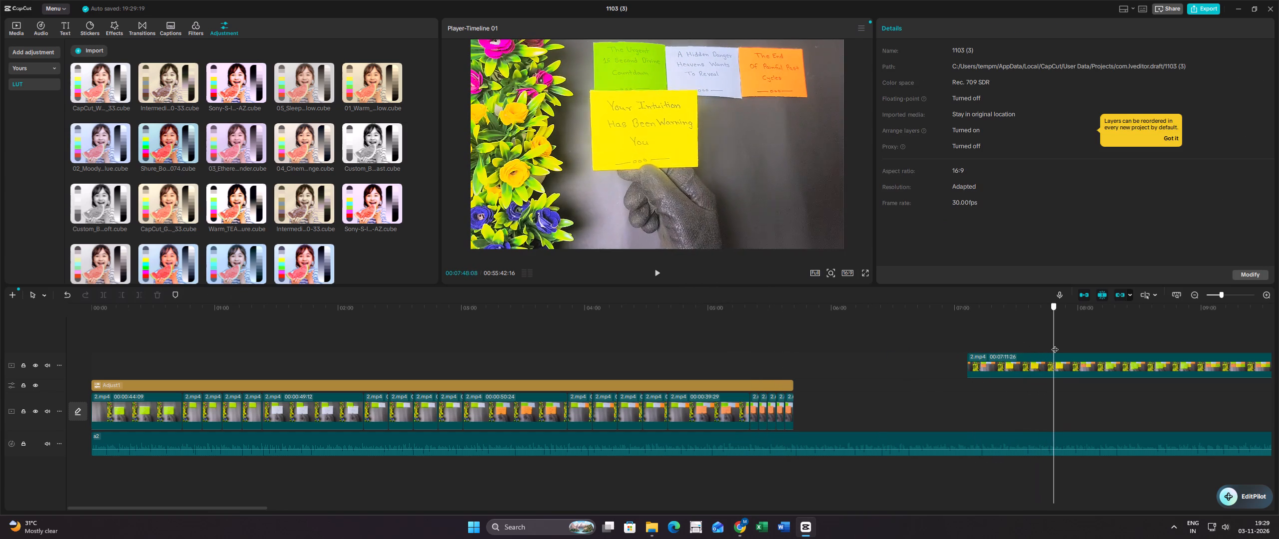
drag(1055, 344, 1070, 348)
drag(1071, 326, 1075, 326)
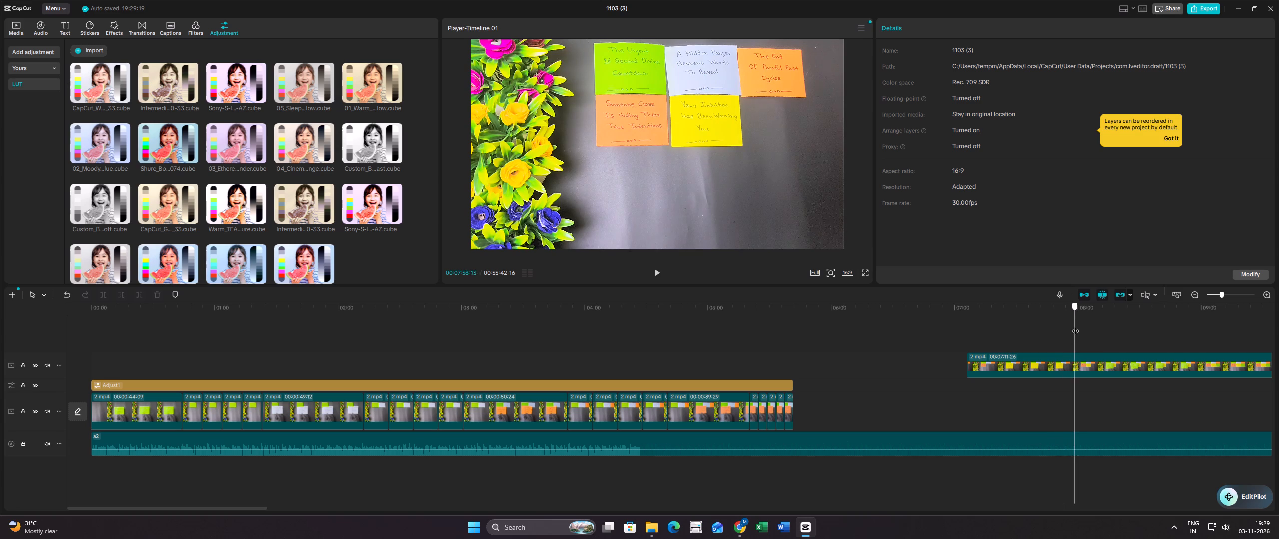
drag(1075, 326, 1087, 335)
click(1086, 368)
click(105, 296)
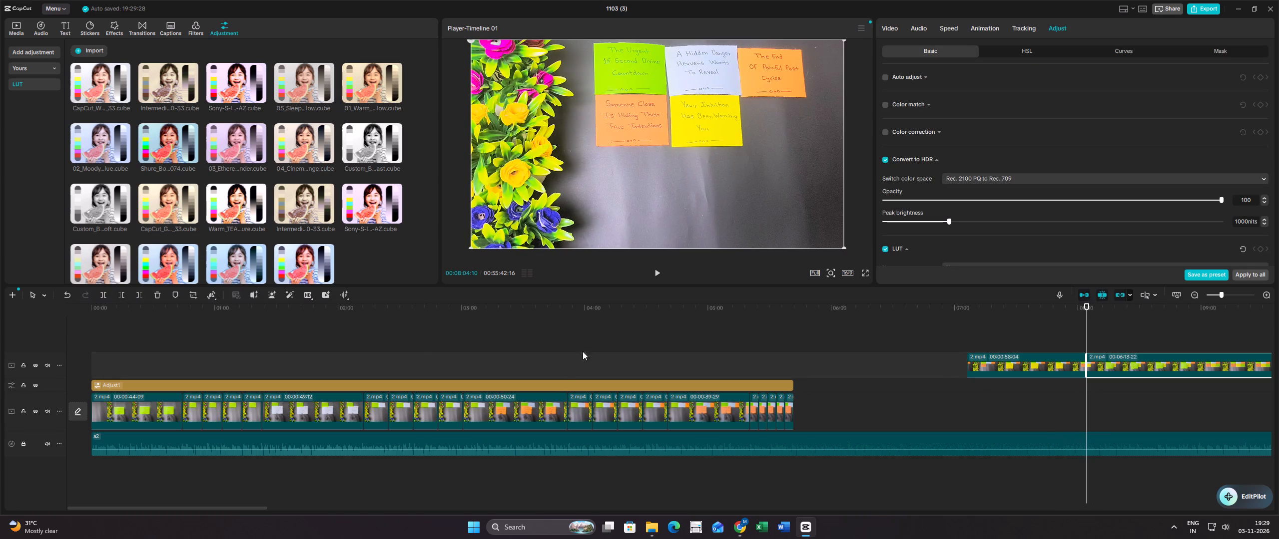
drag(1044, 364, 870, 368)
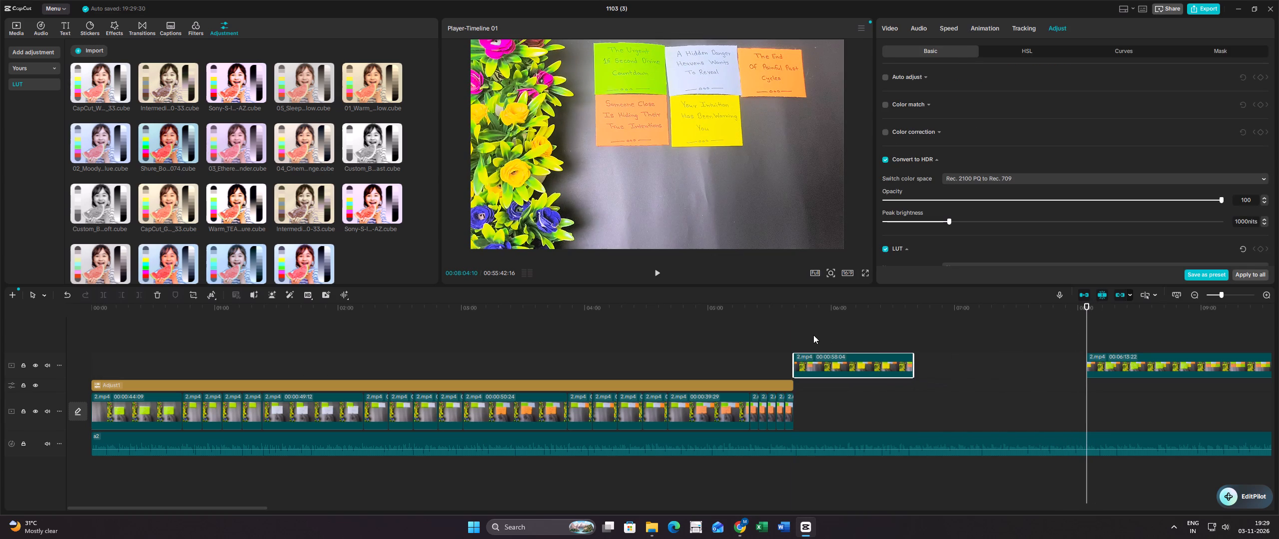
Set the HDR conversion peak brightness of the yellow "Your Intuition" note segment to 688 nits, judging it on the frames near its end.
click(800, 331)
drag(800, 331, 884, 337)
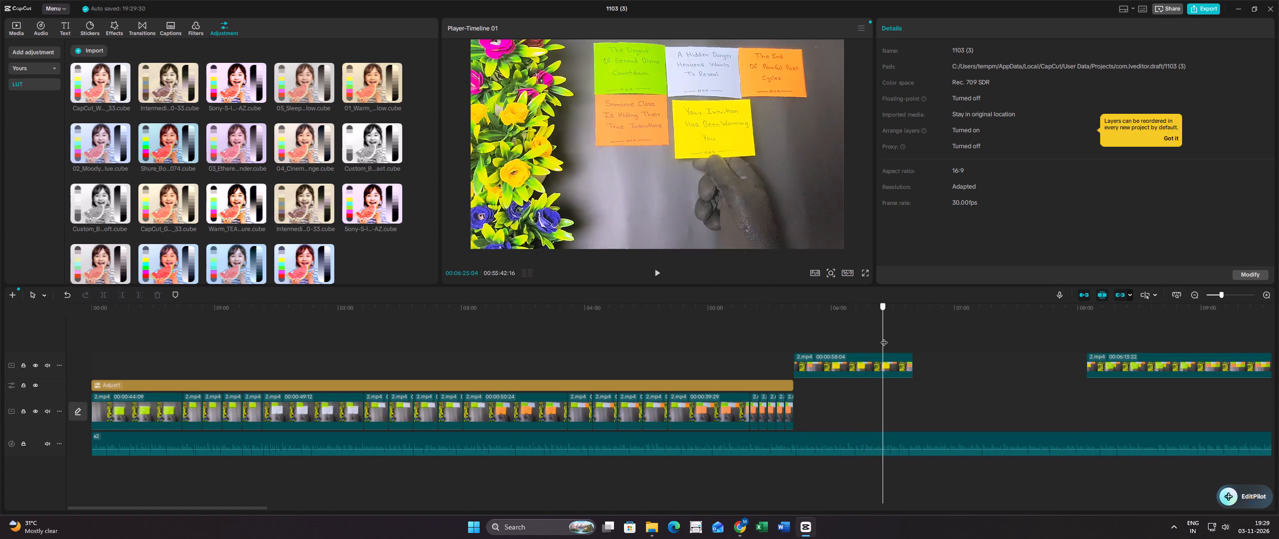
drag(884, 337, 892, 339)
click(889, 368)
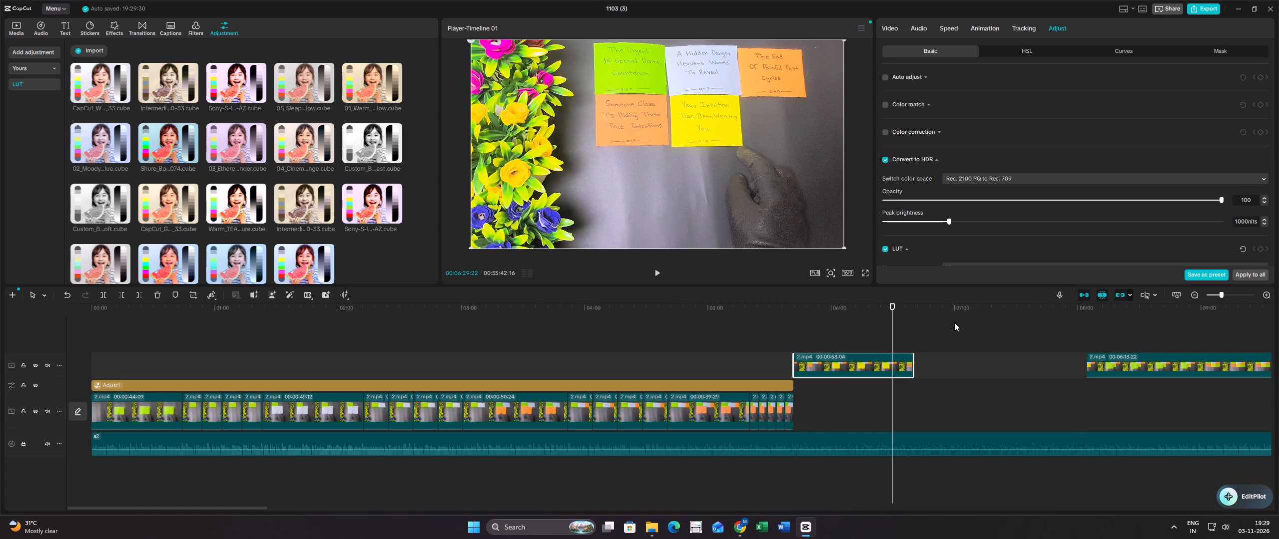
drag(893, 332, 900, 333)
drag(900, 333, 898, 333)
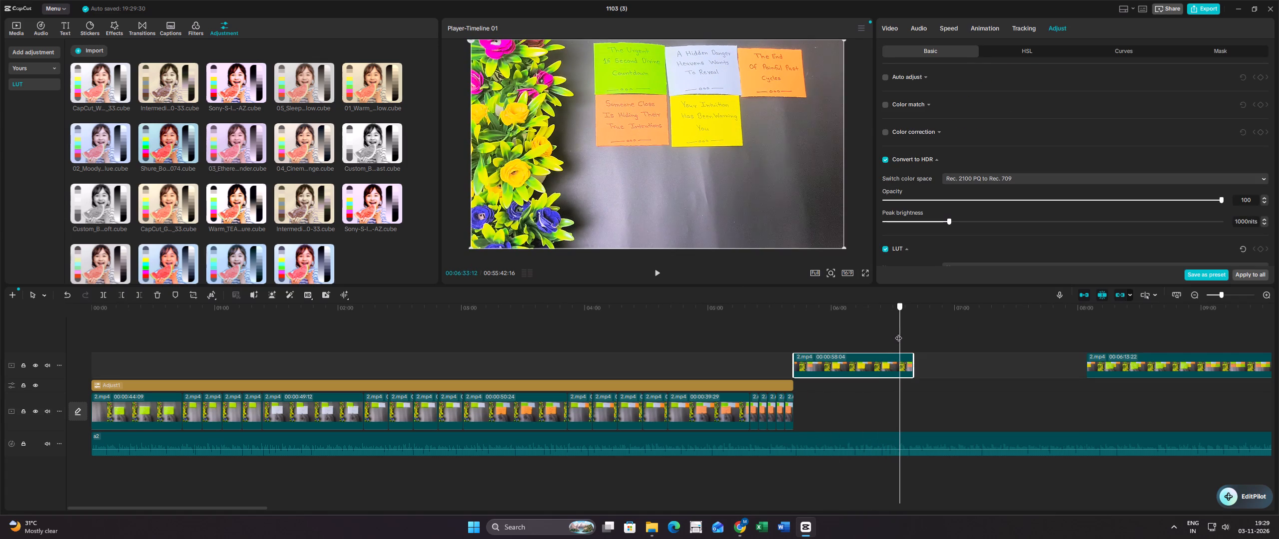
drag(898, 333, 901, 332)
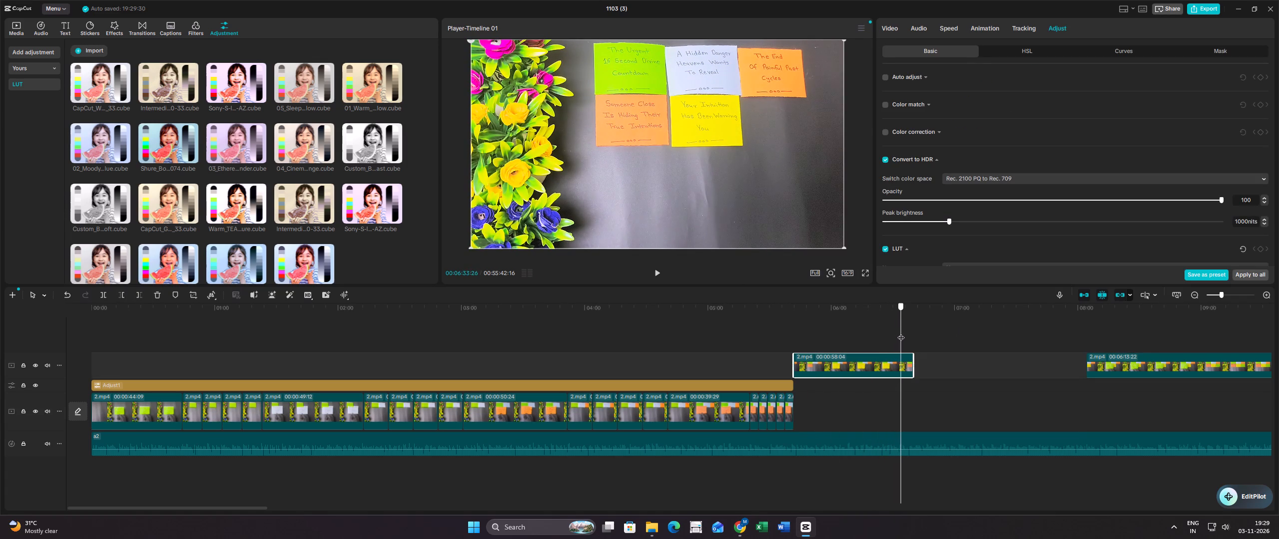
drag(901, 332, 891, 332)
drag(945, 218, 929, 222)
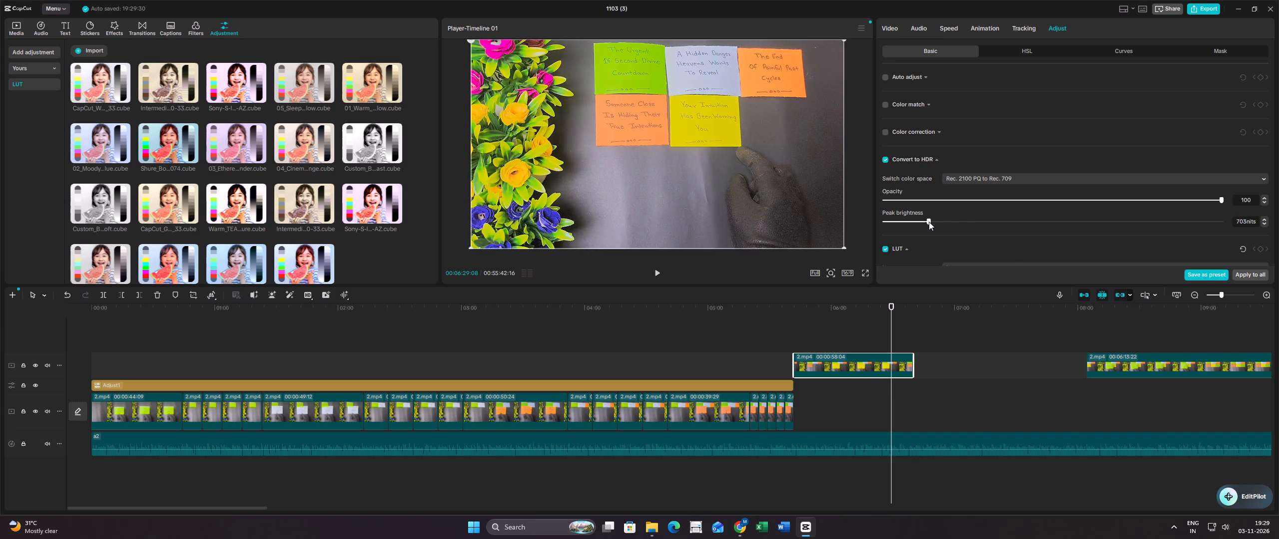
drag(929, 222, 926, 224)
drag(926, 224, 928, 225)
triple_click(1265, 218)
double_click(1265, 218)
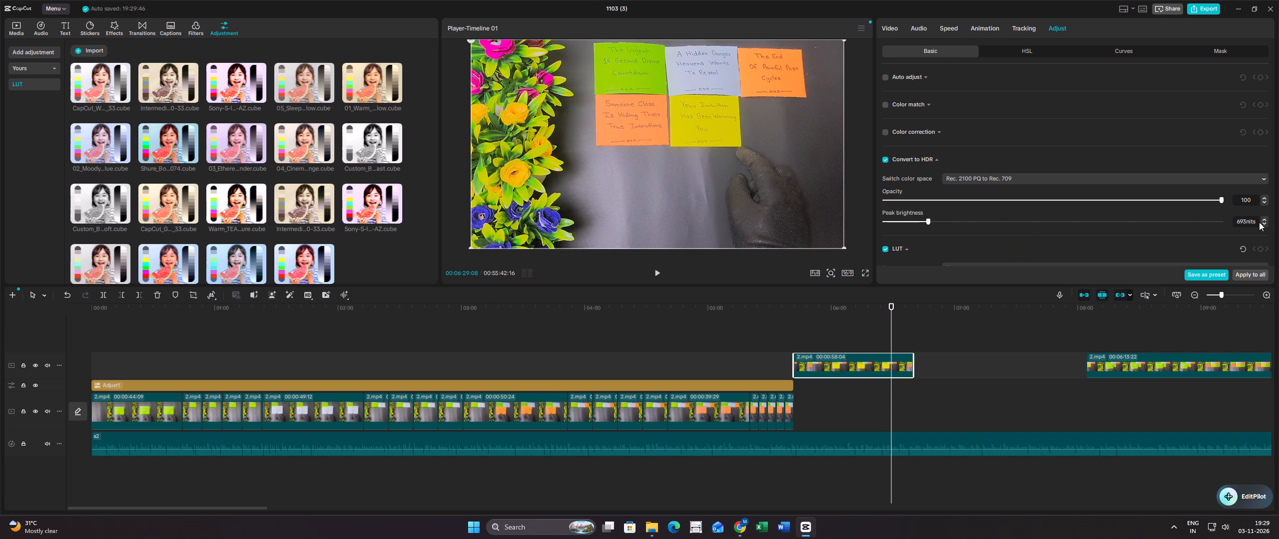
triple_click(1266, 224)
double_click(1266, 224)
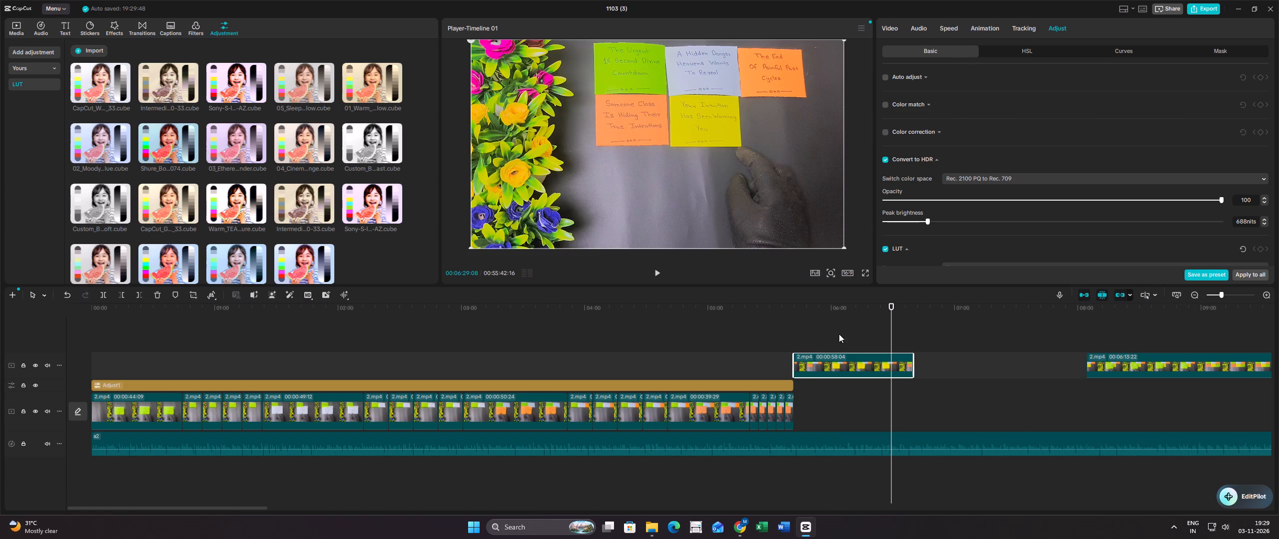
Split the "Your Intuition" note segment at 00:06:31:28, after the hand has left the picture.
click(839, 334)
drag(839, 334, 855, 327)
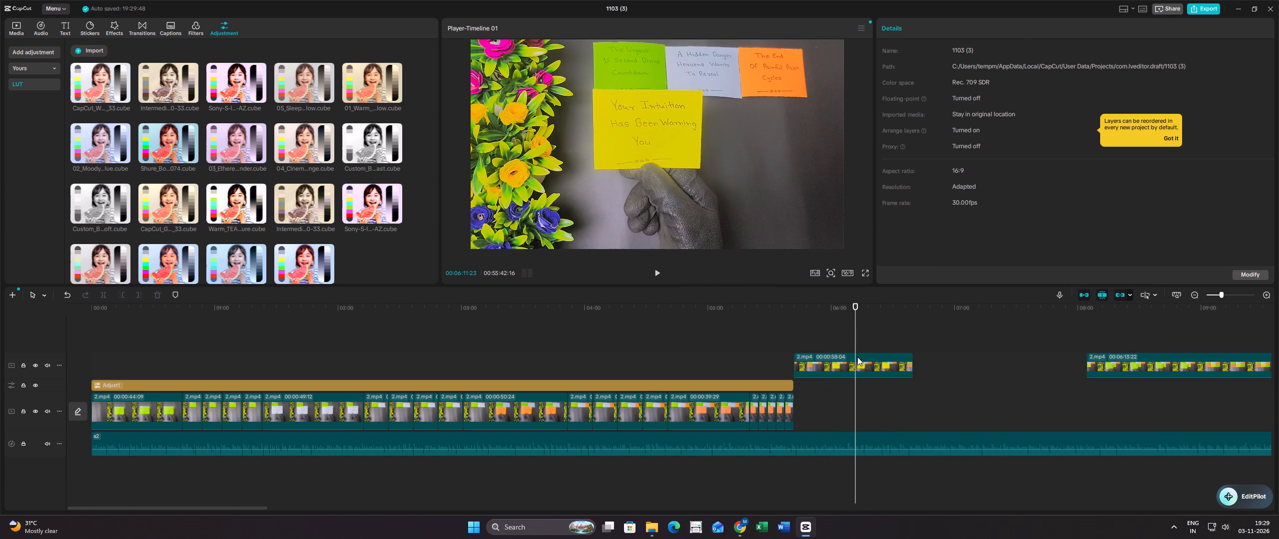
click(858, 341)
drag(860, 336, 895, 335)
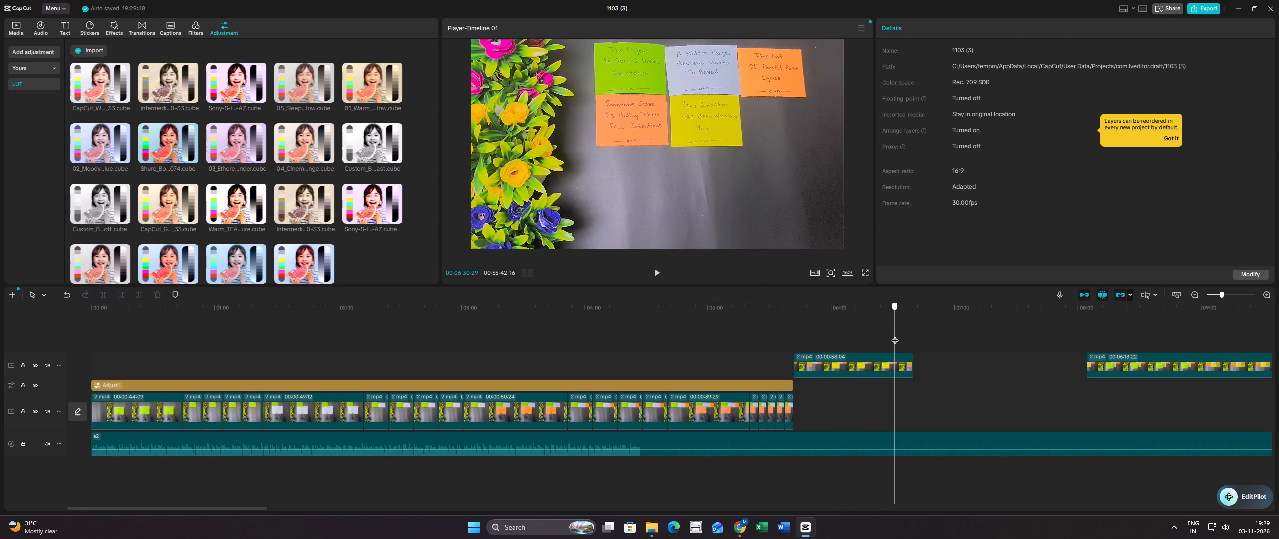
drag(895, 335, 897, 336)
click(884, 363)
click(101, 293)
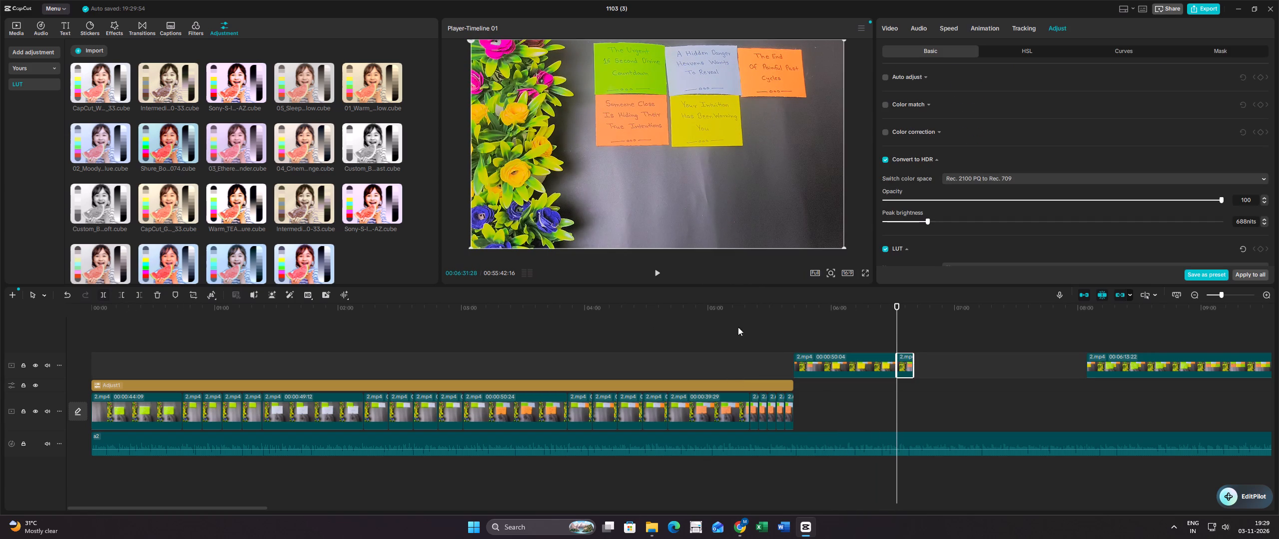
Copy the short end piece of the "Your Intuition" note segment and paste three copies in a row directly after it.
click(902, 331)
drag(902, 332, 911, 333)
right_click(908, 354)
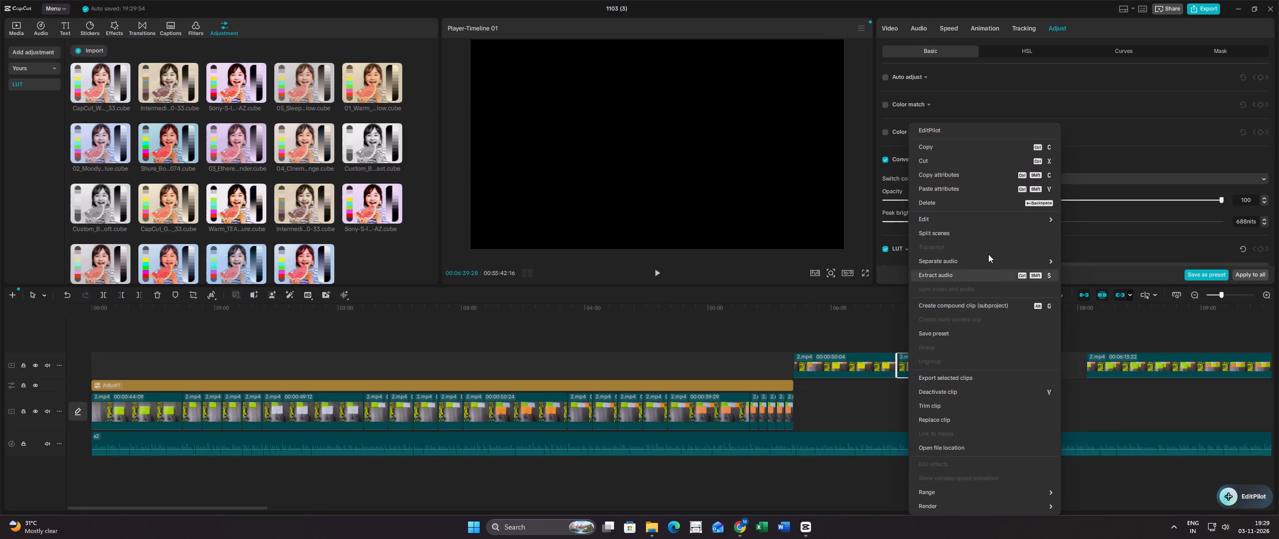
click(960, 142)
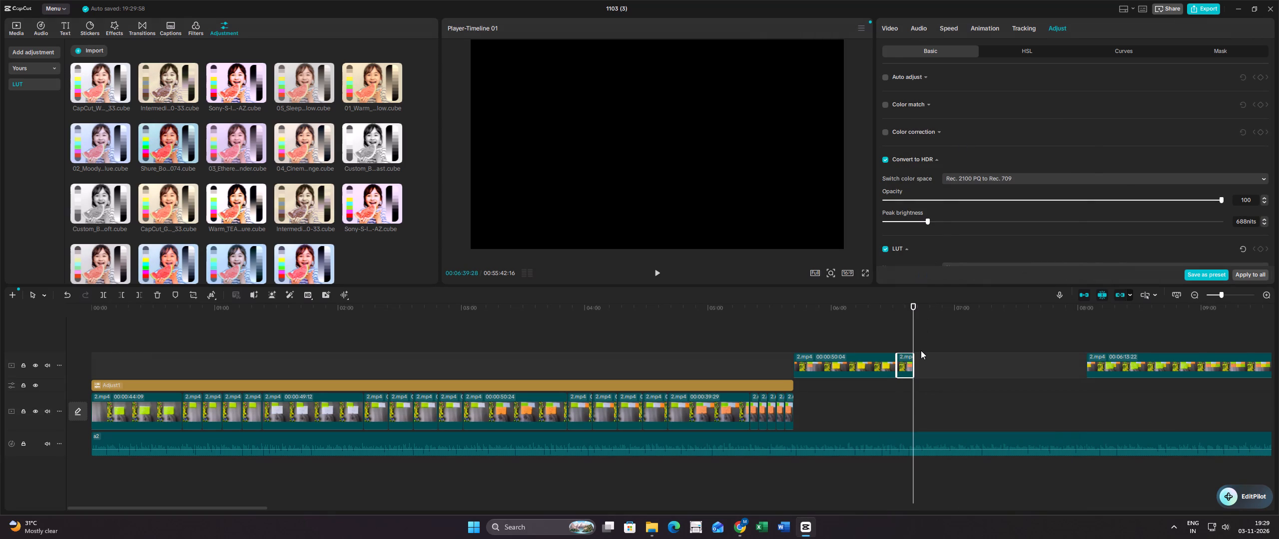
key(ctrl+v)
ctrl+click(929, 340)
key(ctrl+v)
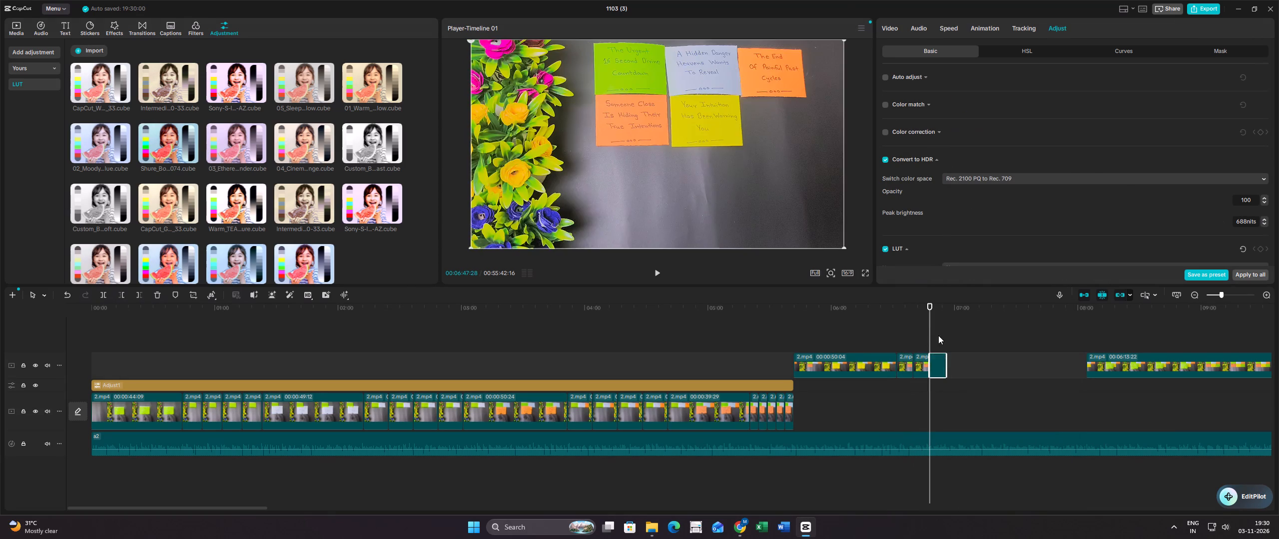
ctrl+click(944, 335)
key(ctrl+v)
Move the "Your Intuition" segment with its end piece and copies down onto the main video track after the last clip.
drag(970, 338, 886, 357)
drag(864, 362, 868, 390)
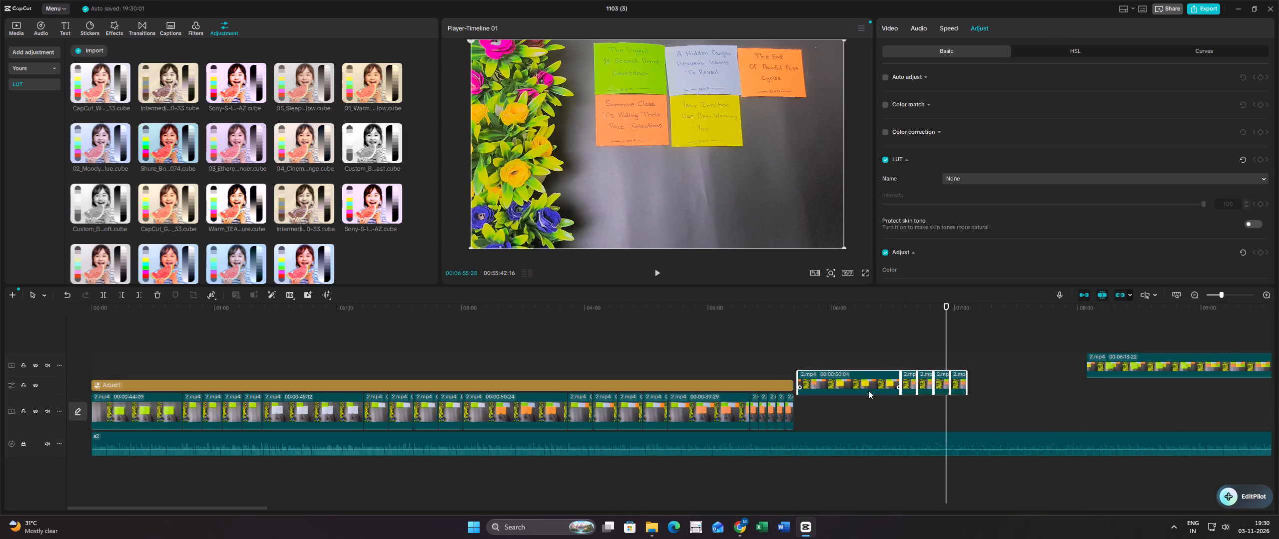
drag(868, 390, 862, 405)
click(814, 363)
Extend the Adjust layer to the end of the last "Your Intuition" copy and review the picture across the newly covered section.
click(784, 385)
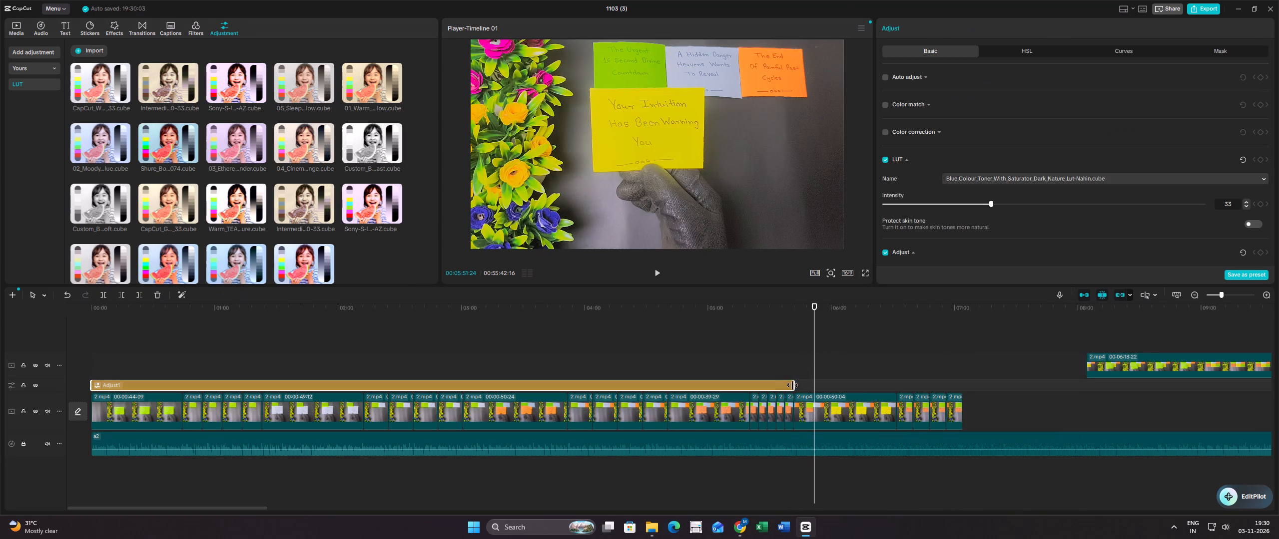
drag(793, 385, 959, 376)
click(849, 350)
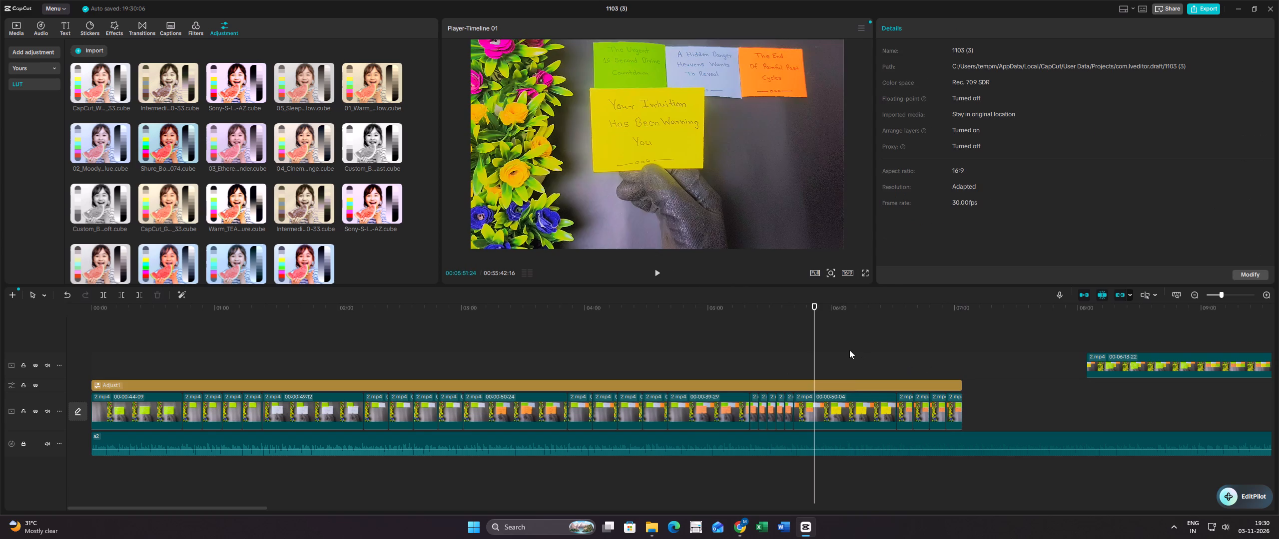
drag(849, 350, 950, 365)
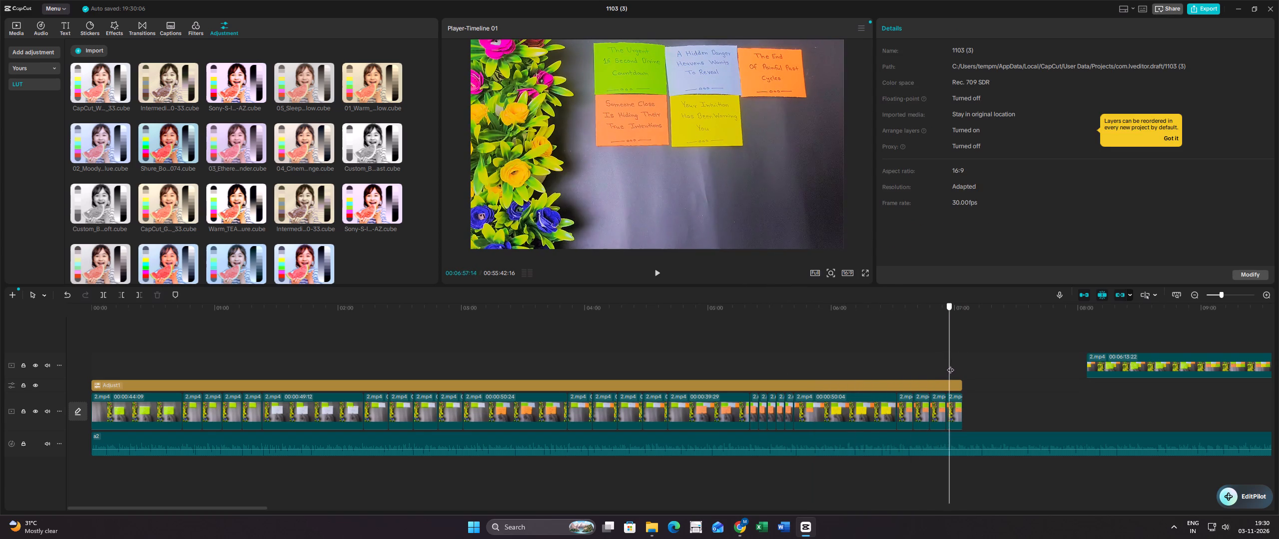
drag(950, 365, 959, 366)
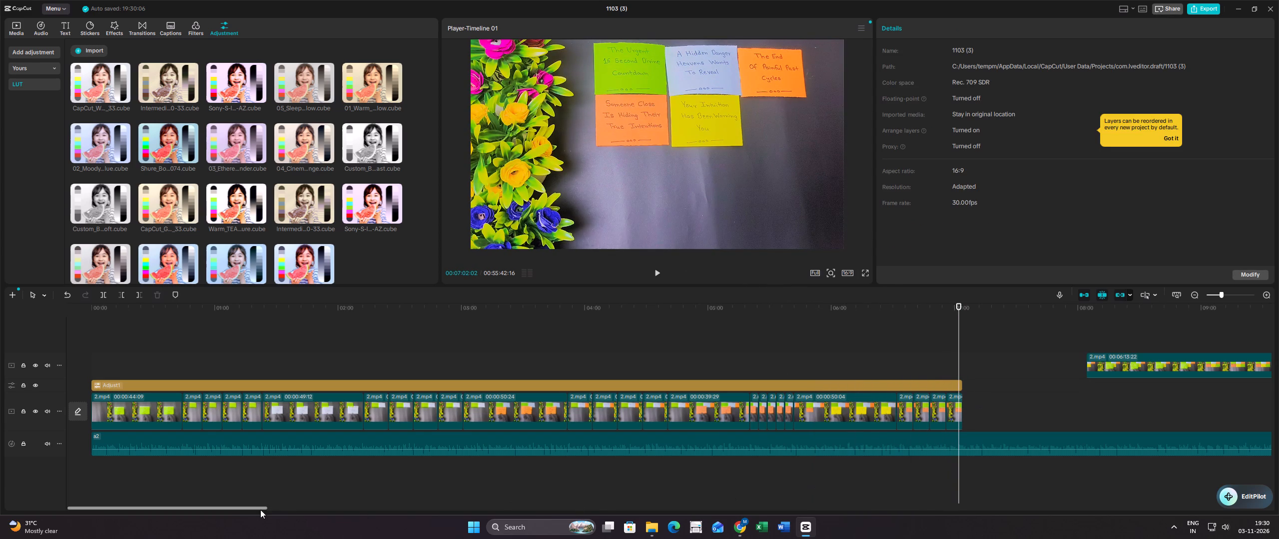
drag(262, 506, 344, 507)
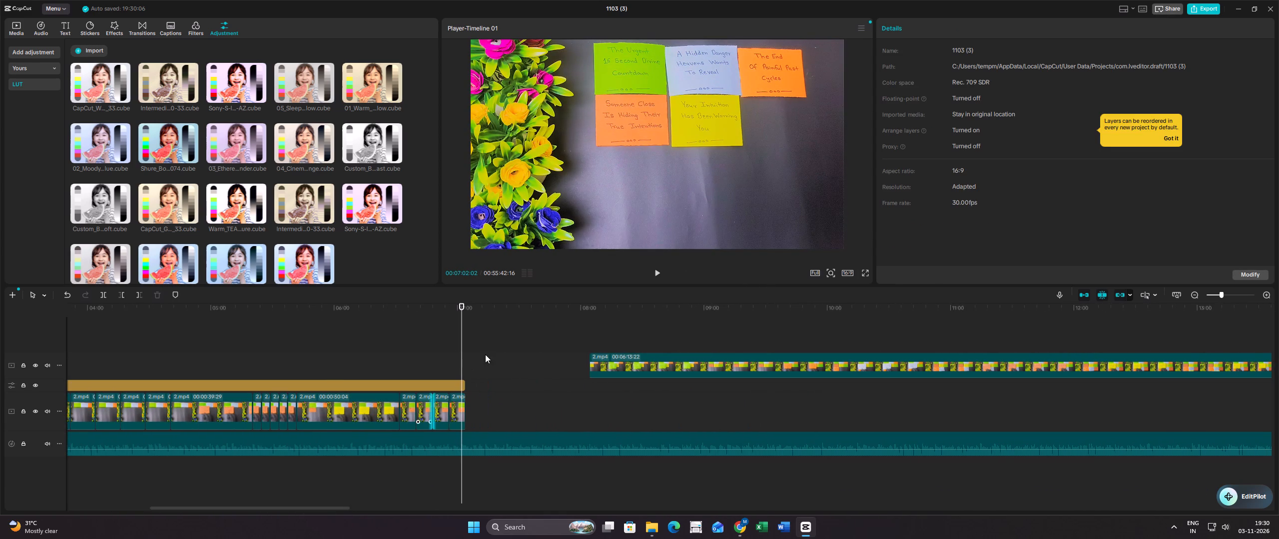
click(330, 353)
drag(330, 353, 344, 348)
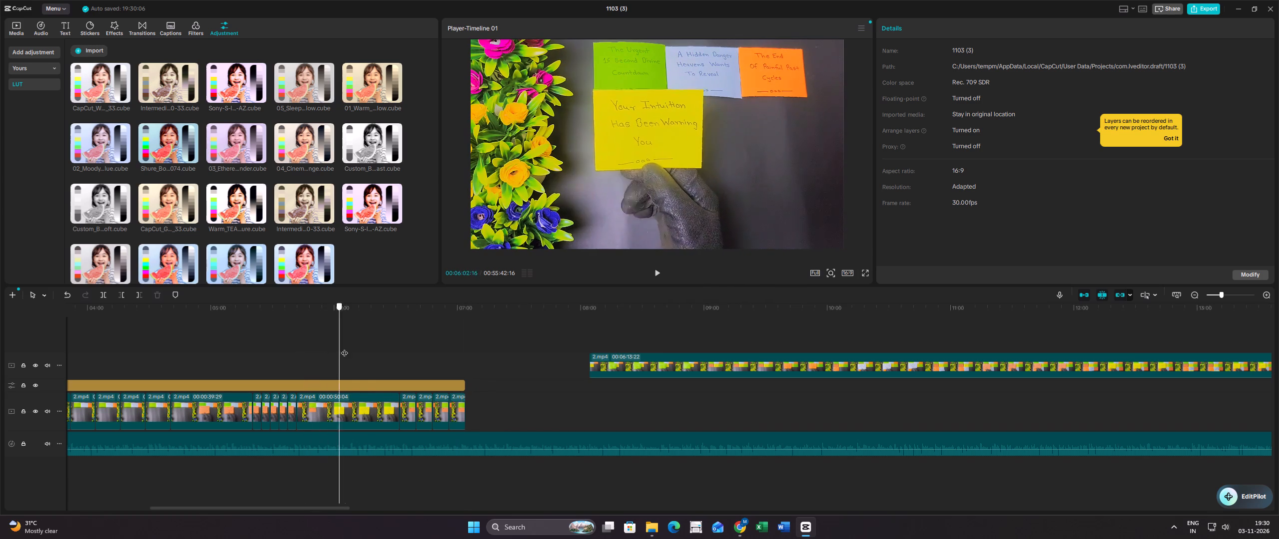
drag(344, 348, 461, 366)
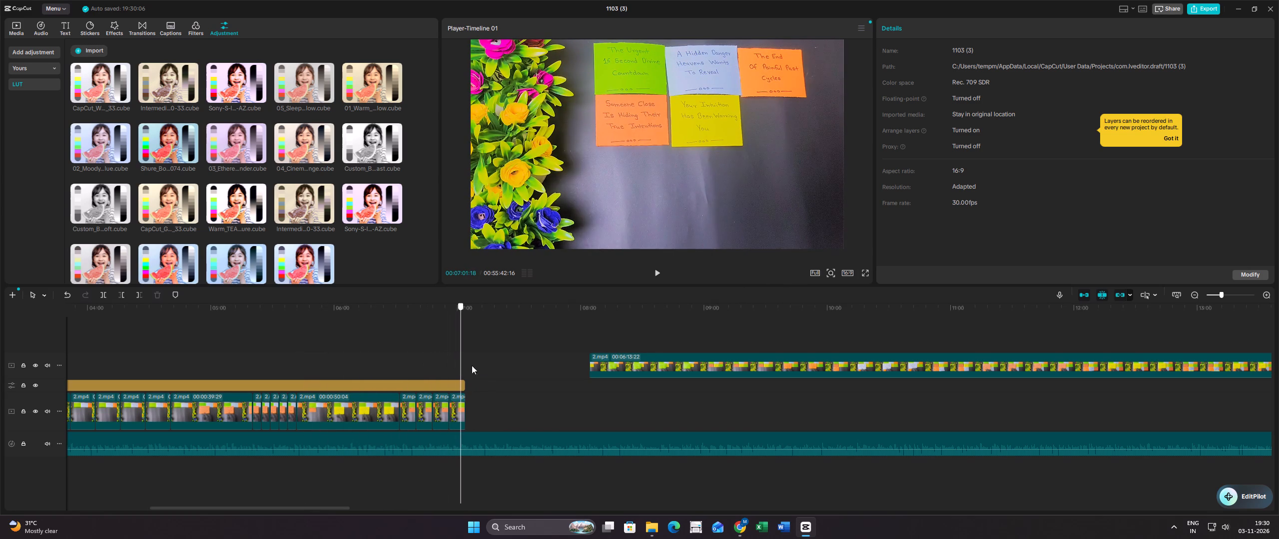
Split the remaining upper-track clip at 00:09:17:15 and move the "Archangel Michael" note part to start where the last "Your Intuition" copy ends.
click(588, 334)
drag(589, 333, 634, 339)
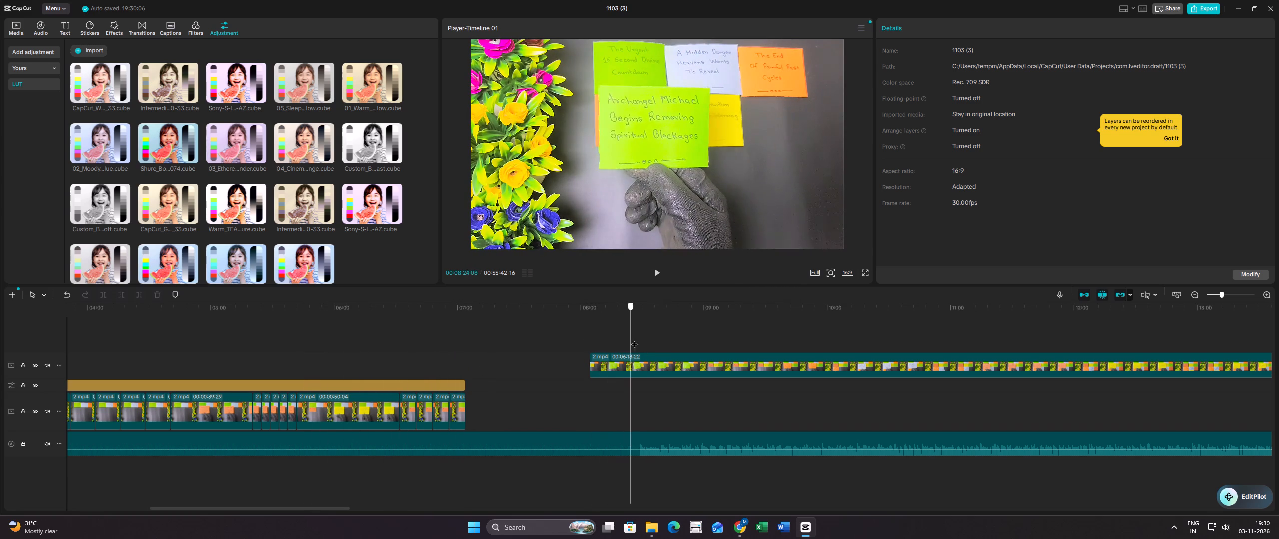
drag(634, 339, 698, 349)
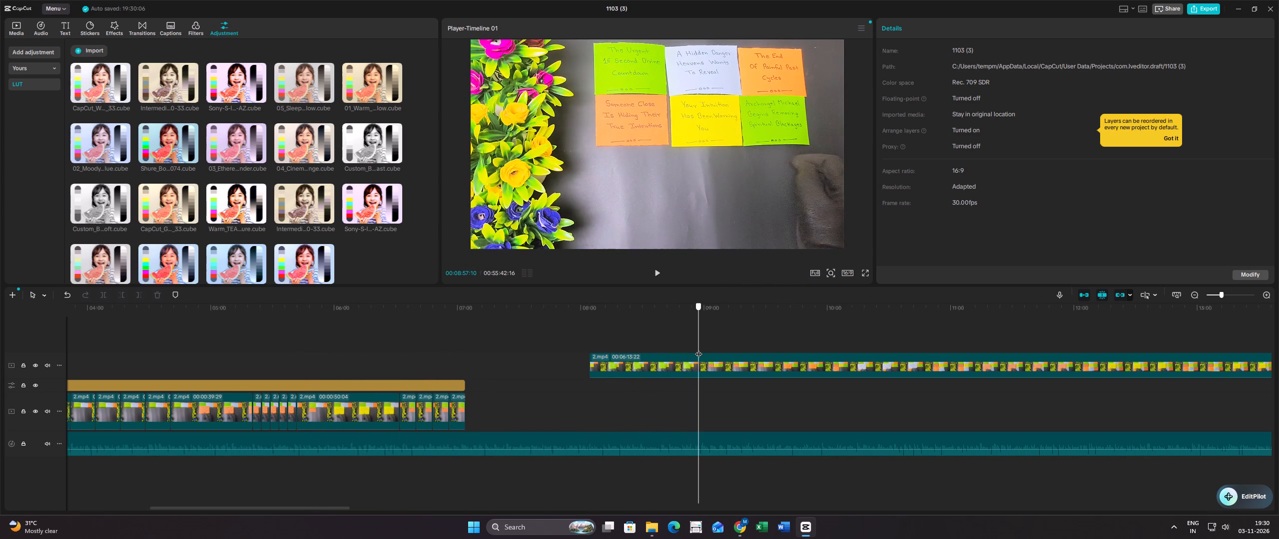
drag(698, 349, 742, 353)
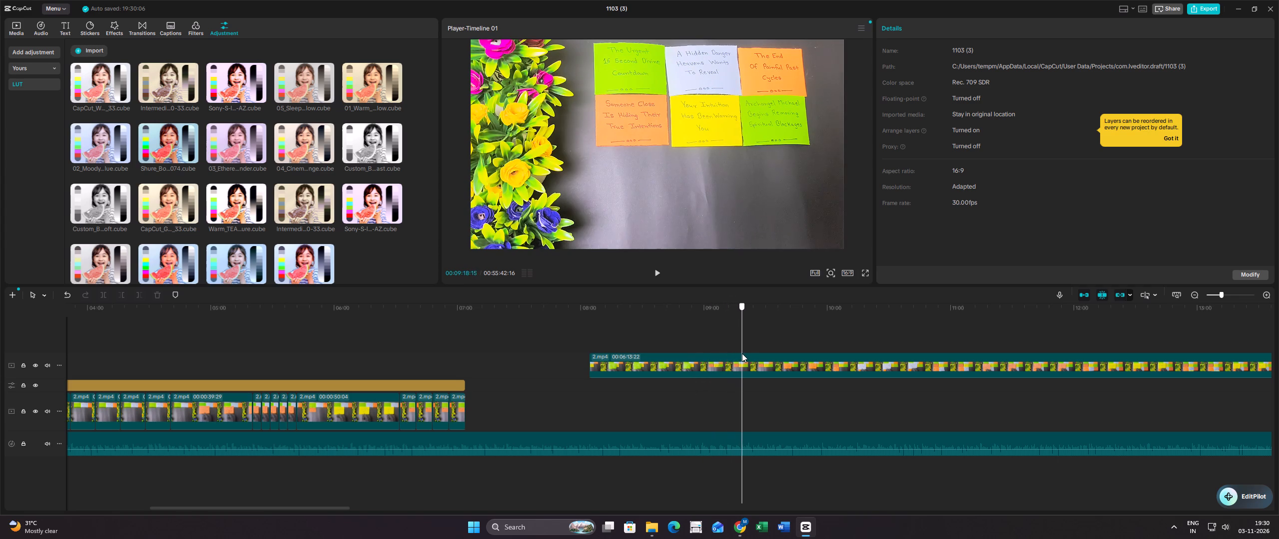
drag(742, 353, 740, 354)
click(727, 362)
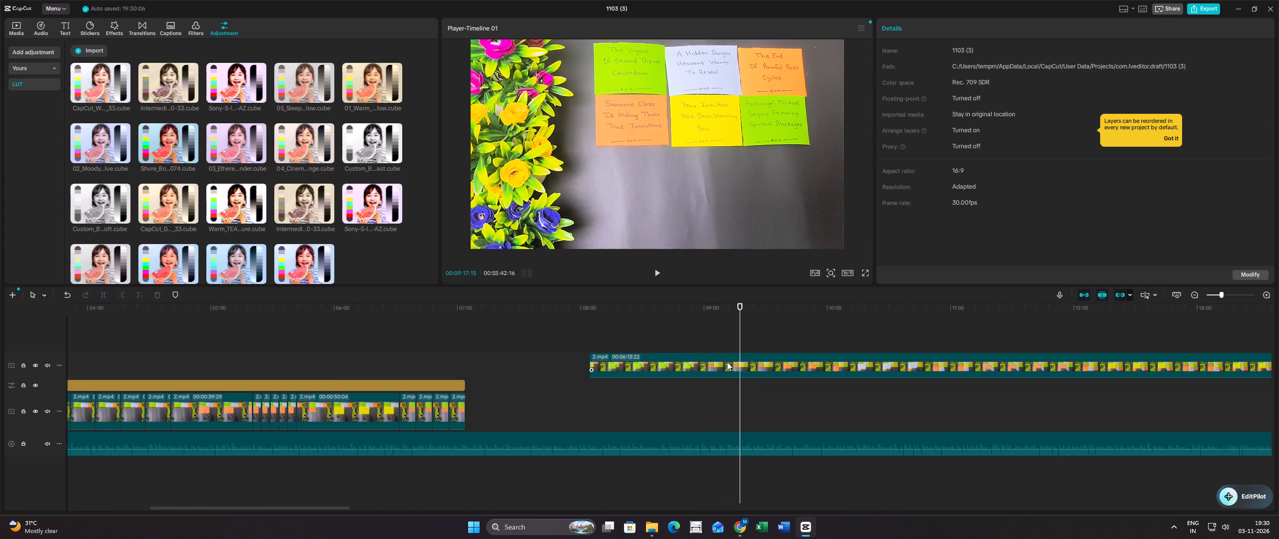
click(100, 293)
drag(659, 363, 592, 361)
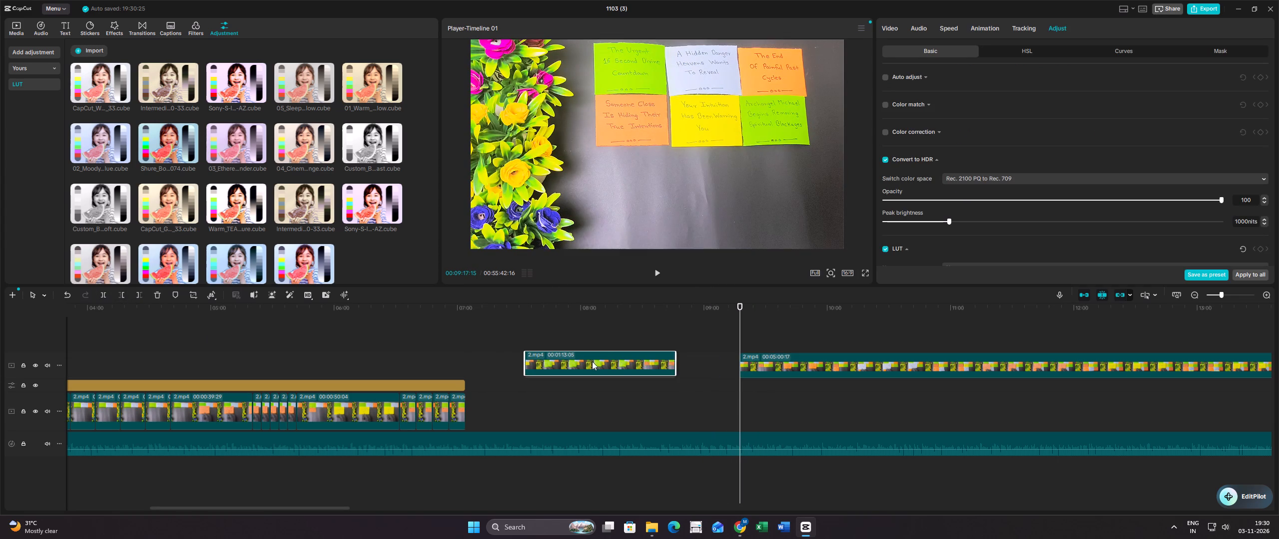
drag(592, 361, 535, 363)
Split the green "Archangel Michael" note segment at about 00:08:06, after the hand has left the picture.
click(531, 340)
drag(531, 338, 583, 340)
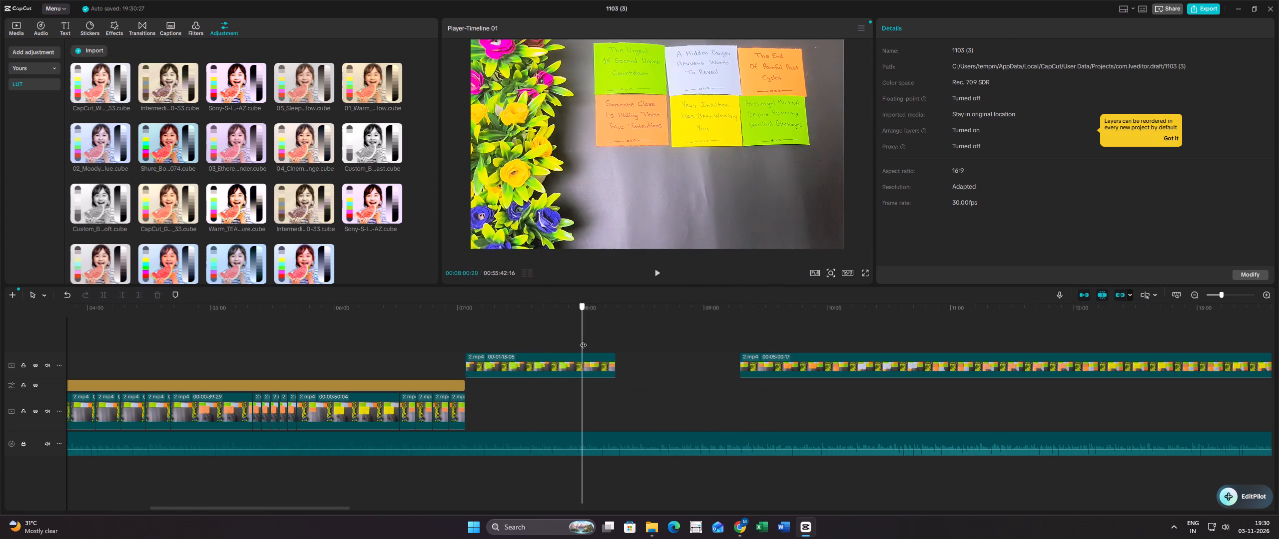
drag(583, 340, 589, 336)
drag(589, 336, 561, 339)
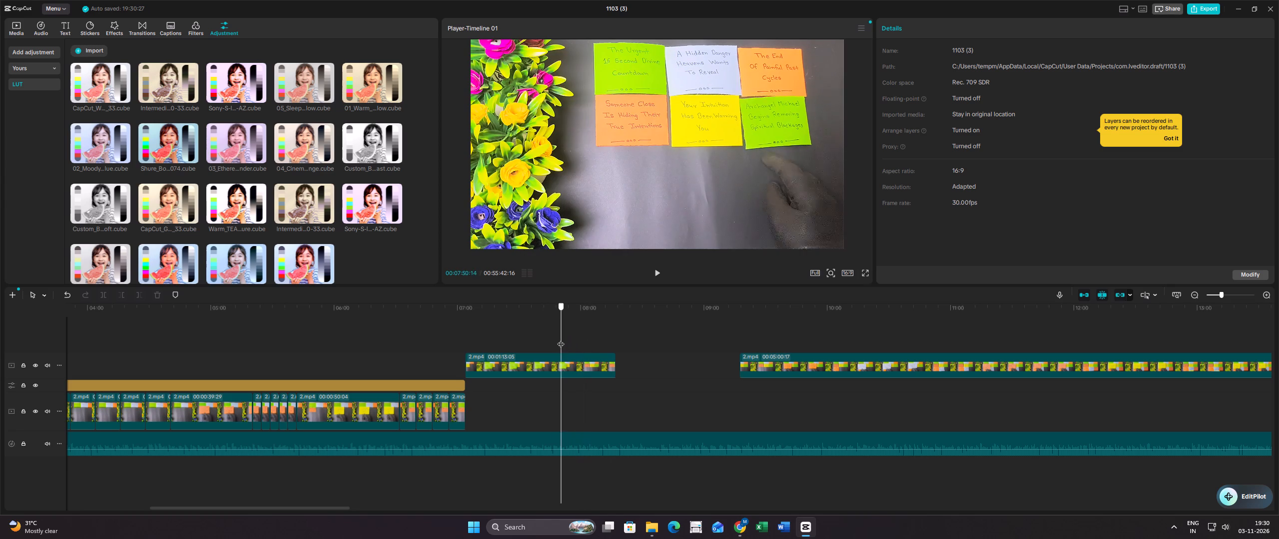
drag(561, 339, 594, 334)
click(586, 365)
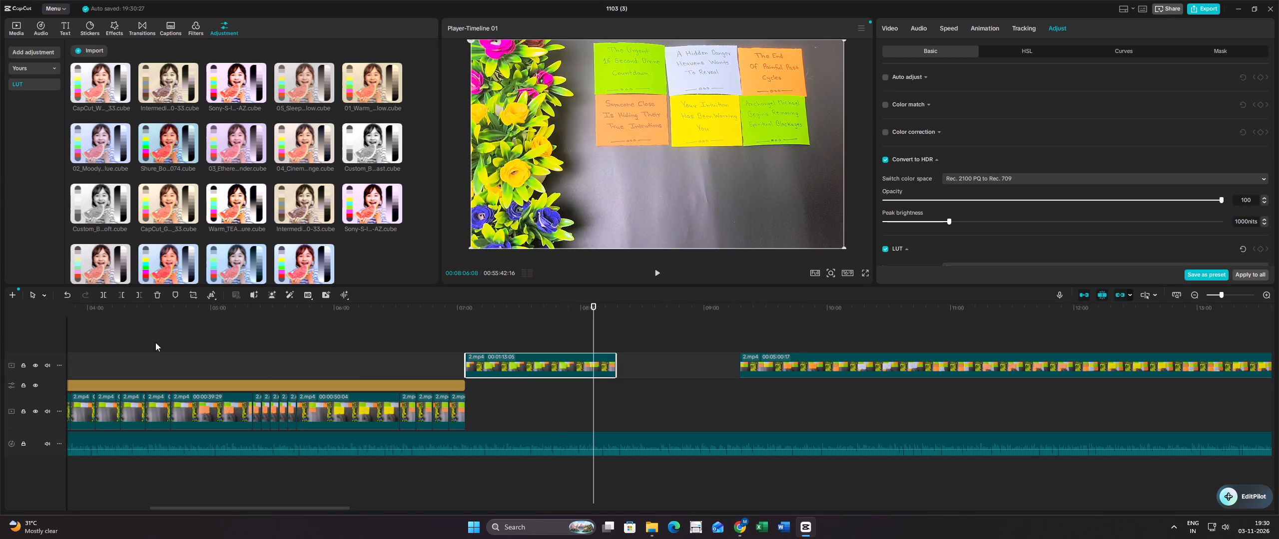
click(101, 294)
Copy the short end piece of the "Archangel Michael" note segment and paste three copies in a row directly after it.
click(598, 326)
drag(597, 327, 609, 331)
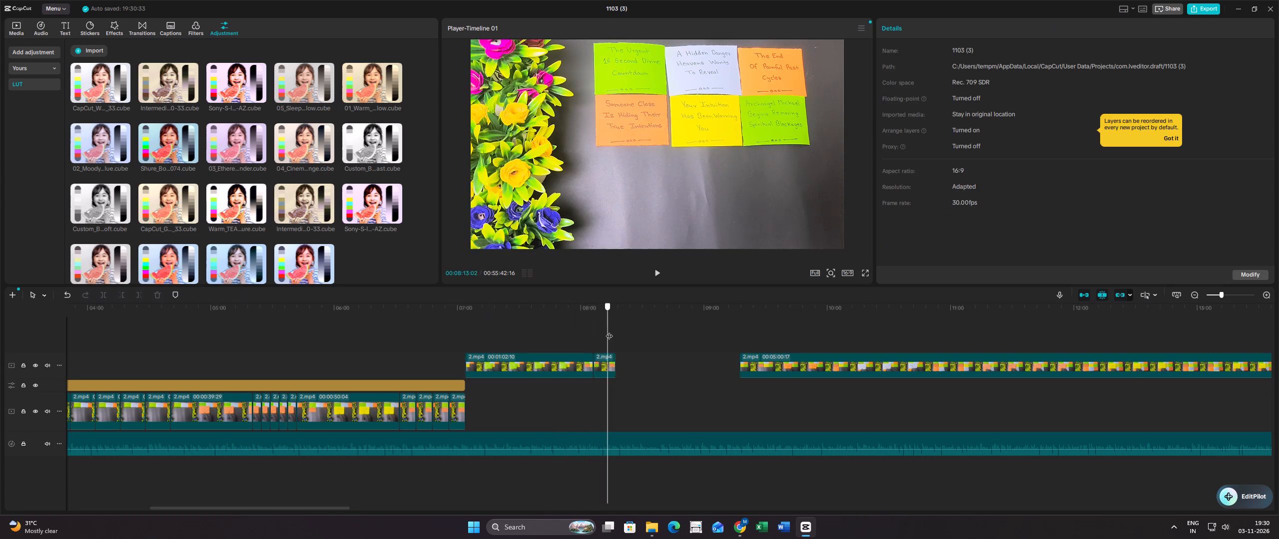
drag(609, 331, 613, 333)
right_click(604, 362)
click(654, 151)
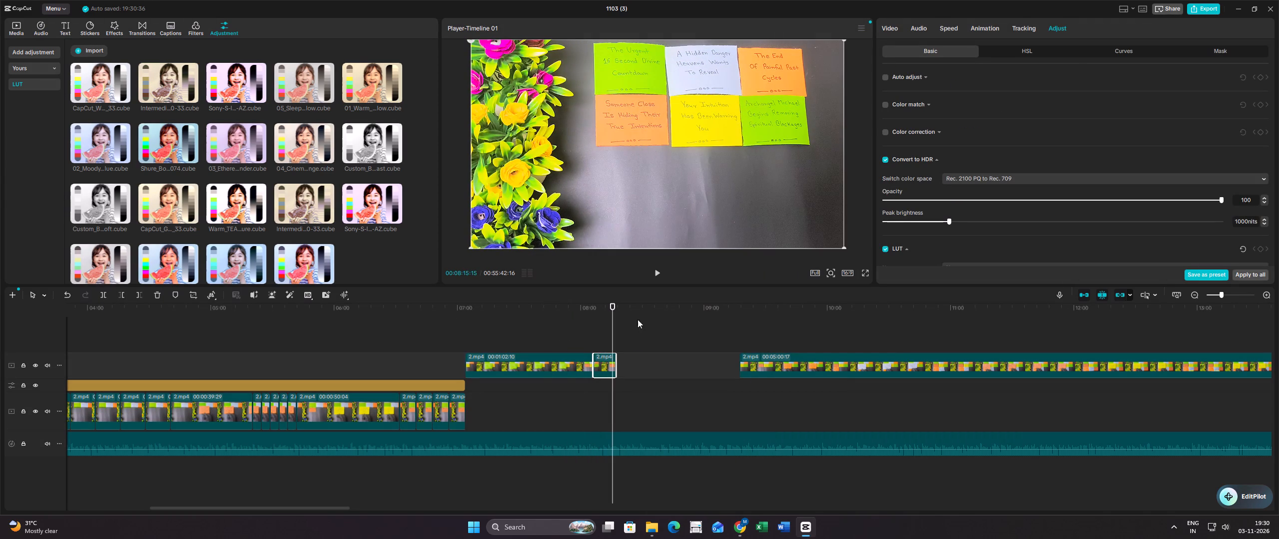
click(616, 339)
key(ctrl+v)
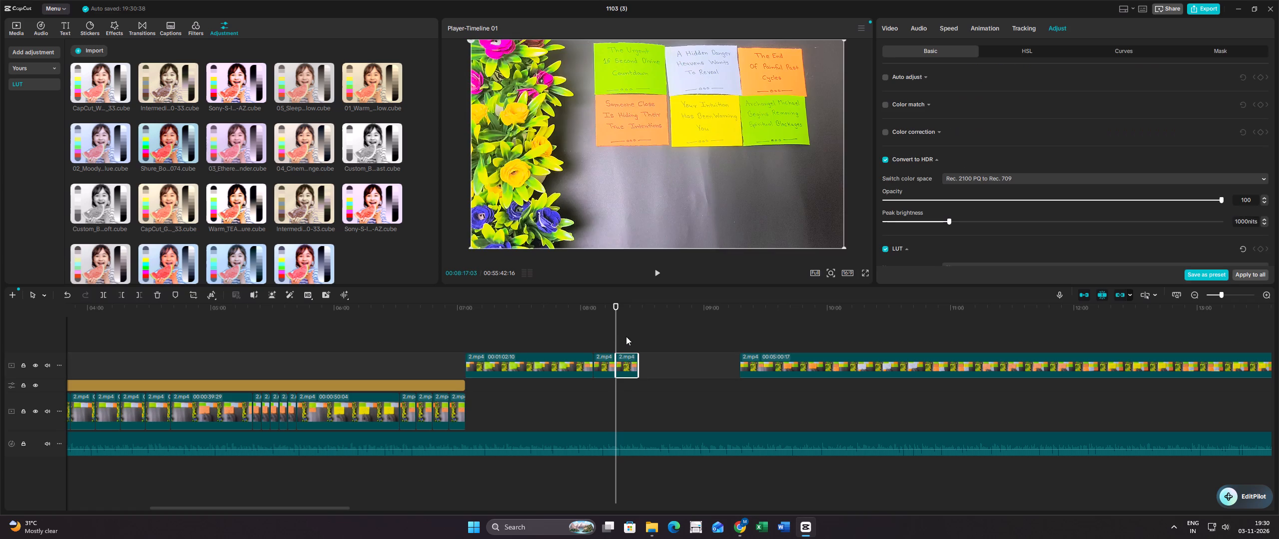
ctrl+click(637, 332)
key(ctrl+v)
ctrl+click(657, 331)
ctrl+drag(657, 331, 662, 331)
key(ctrl+v)
Move the "Archangel Michael" segment with its end piece and copies down onto the main video track after the last clip.
drag(695, 345, 552, 366)
drag(551, 366, 534, 421)
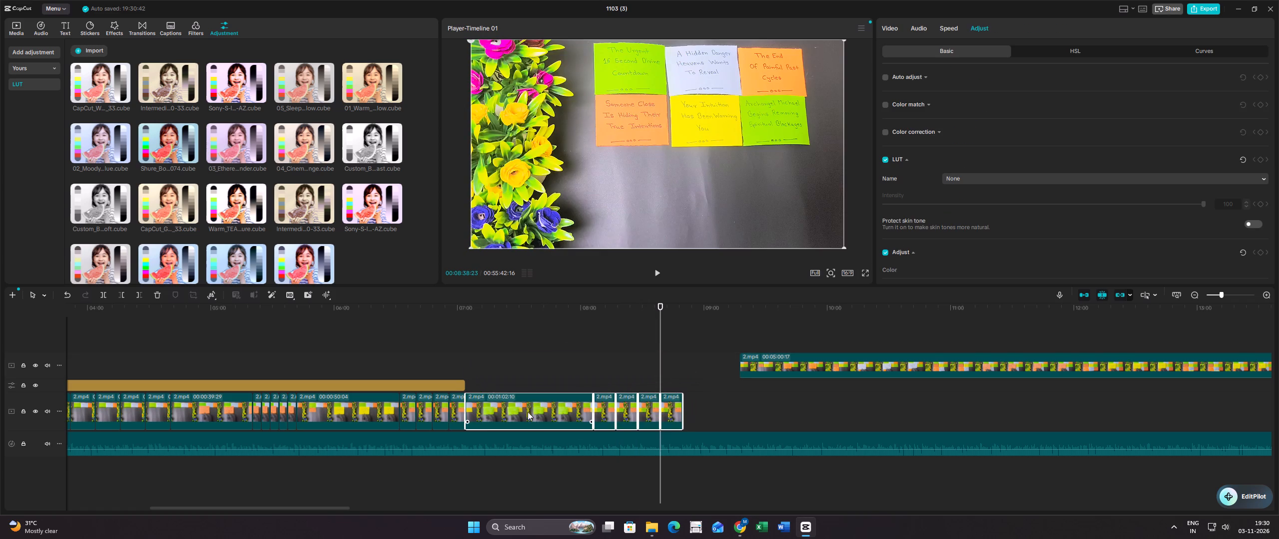
click(456, 368)
Extend the Adjust layer to the end of the last "Archangel Michael" copy and review the picture across the newly covered section.
click(459, 387)
drag(464, 385, 631, 382)
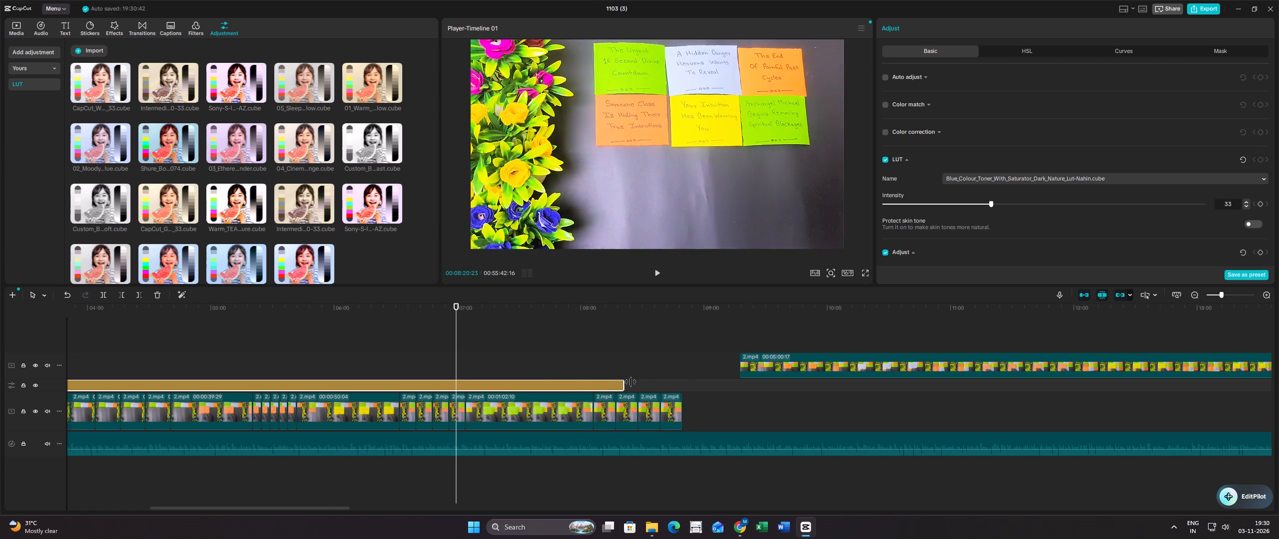
drag(631, 382, 681, 382)
click(550, 352)
click(515, 350)
drag(518, 348, 566, 354)
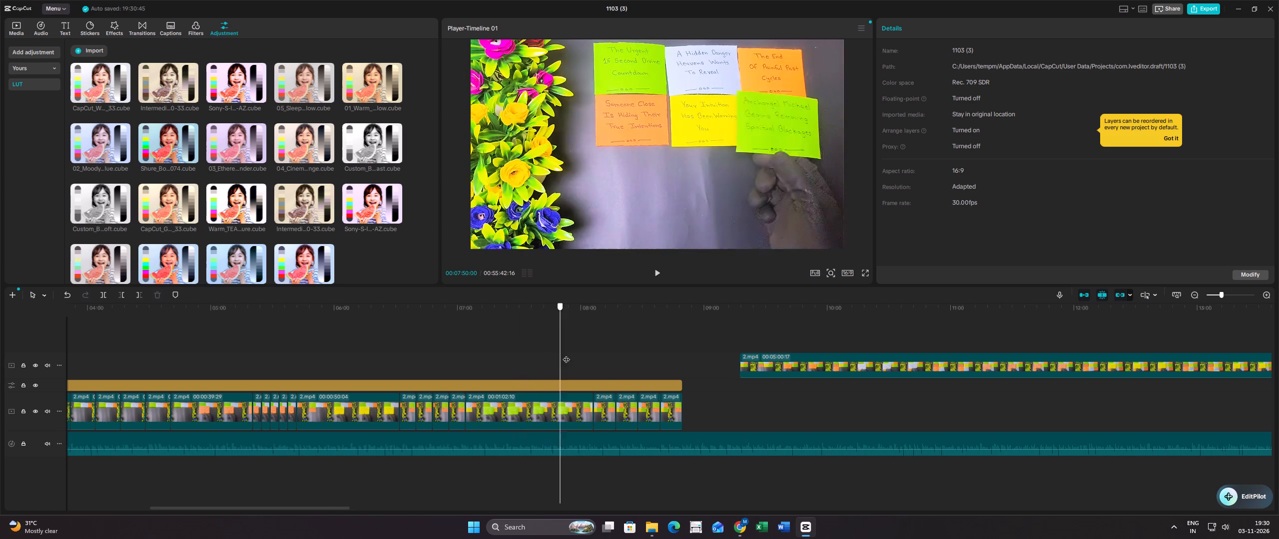
drag(566, 354, 667, 367)
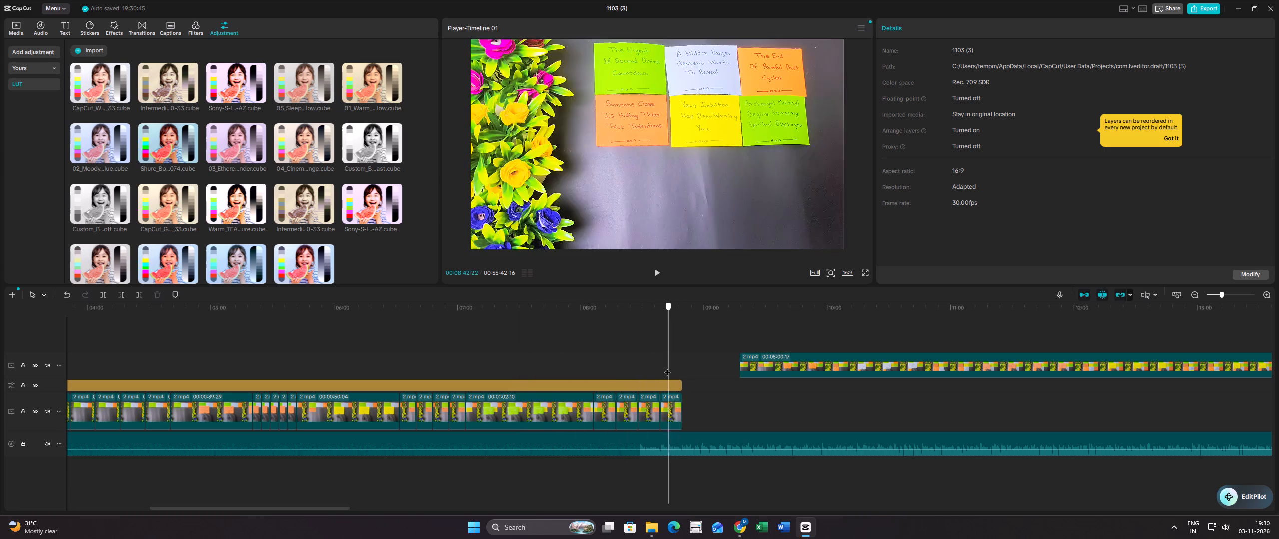
drag(667, 367, 679, 367)
Split the remaining upper-track clip at about 00:10:07 and move the "A Hidden Truth" note part to start where the last "Archangel Michael" copy ends.
click(745, 337)
click(741, 334)
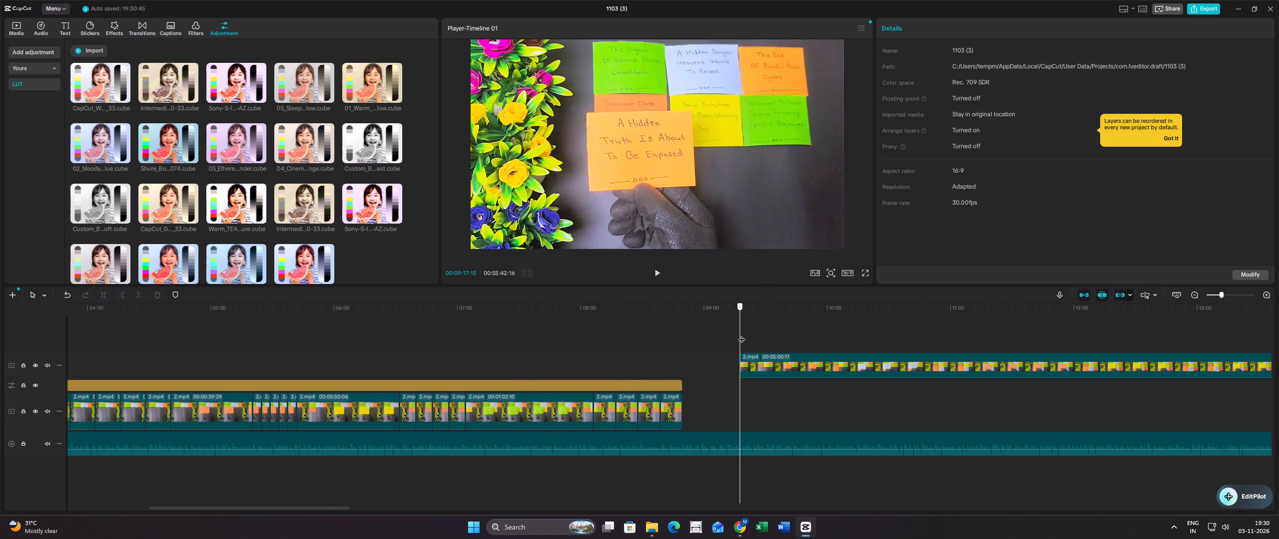
drag(741, 334, 853, 342)
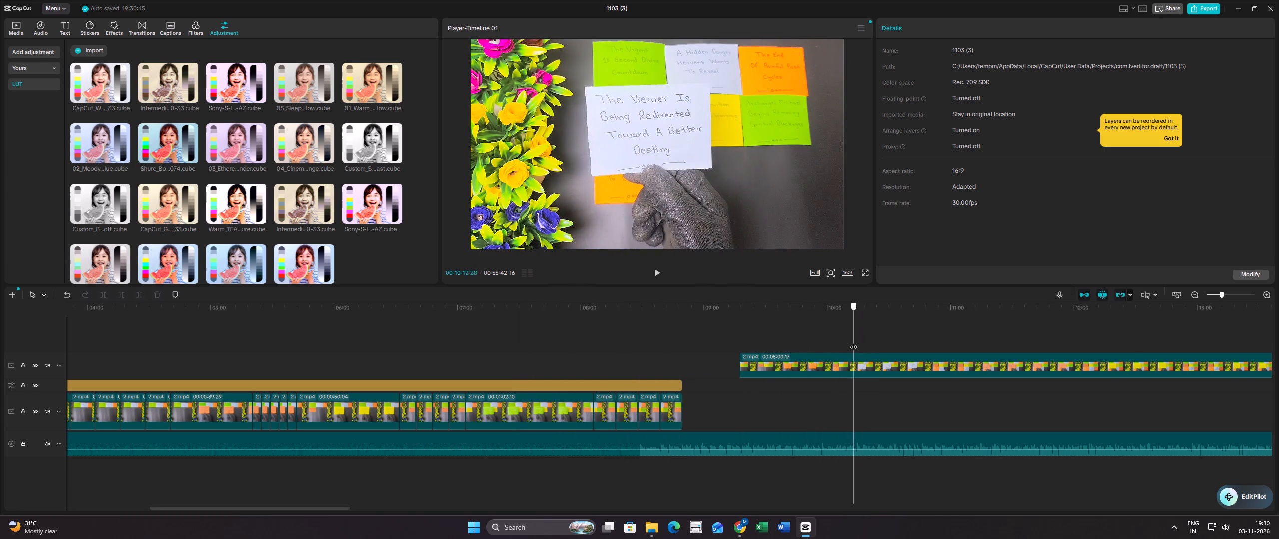
drag(853, 342, 843, 344)
click(843, 367)
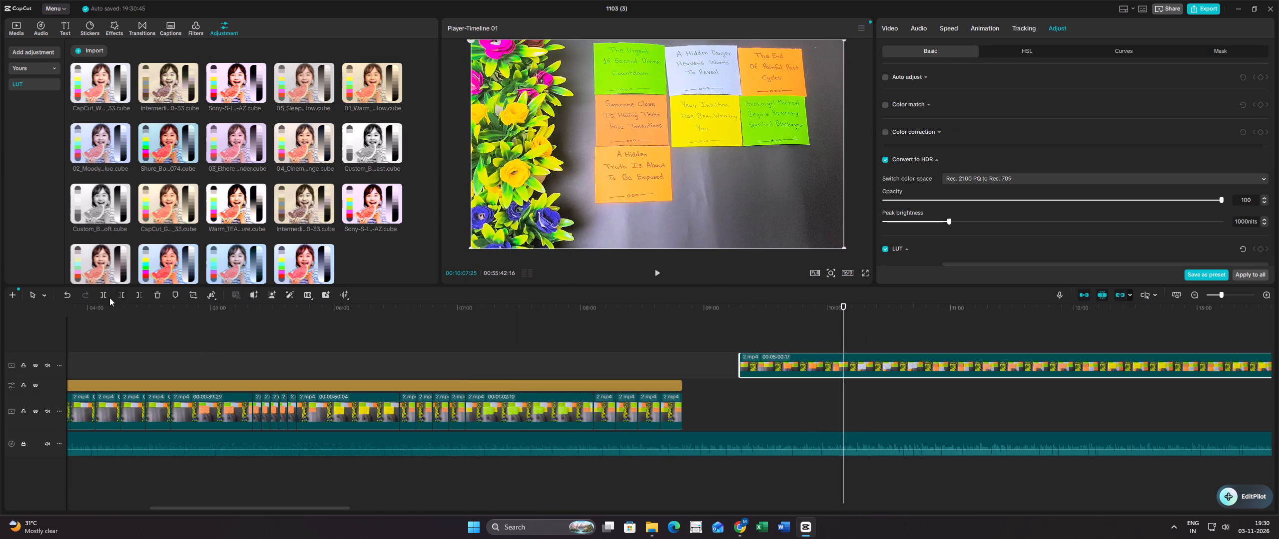
click(102, 295)
drag(783, 359, 726, 360)
Move the remaining upper-track clip later on the timeline so it starts at about 00:11:25.
drag(883, 362, 1043, 361)
Split the orange "A Hidden Truth" note segment at 00:09:30:12, after the hand has left the picture.
click(698, 333)
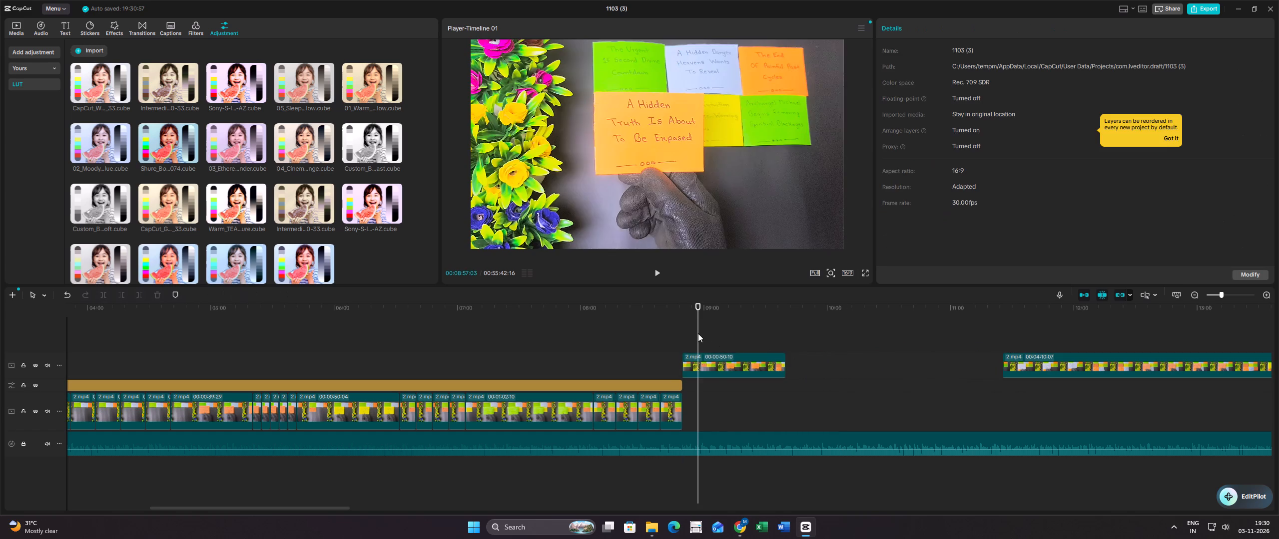
drag(698, 333, 722, 339)
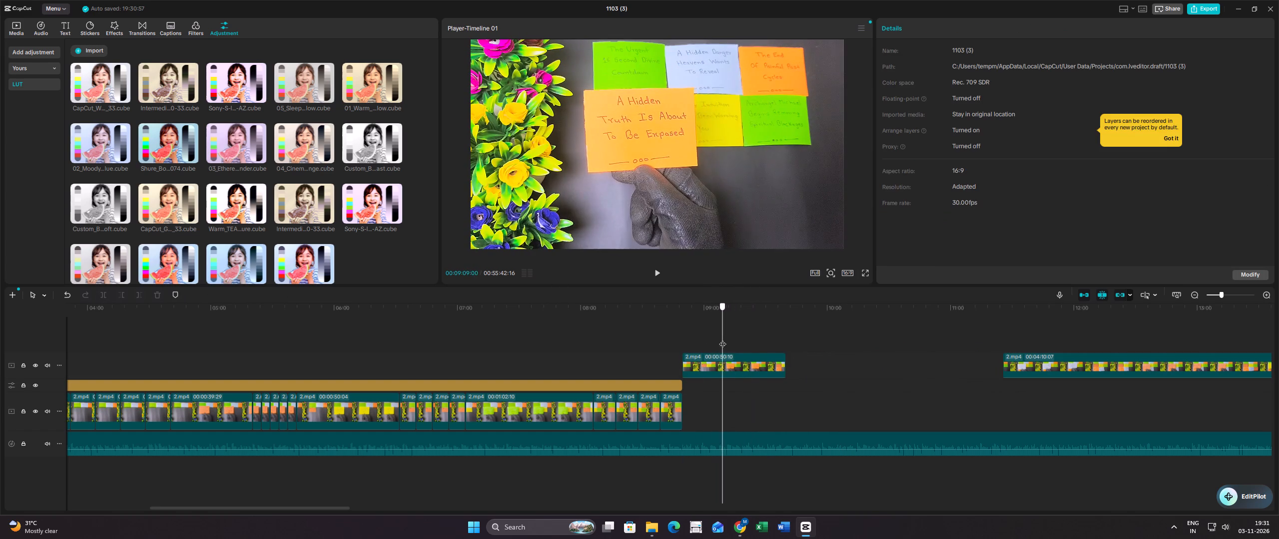
drag(722, 339, 764, 336)
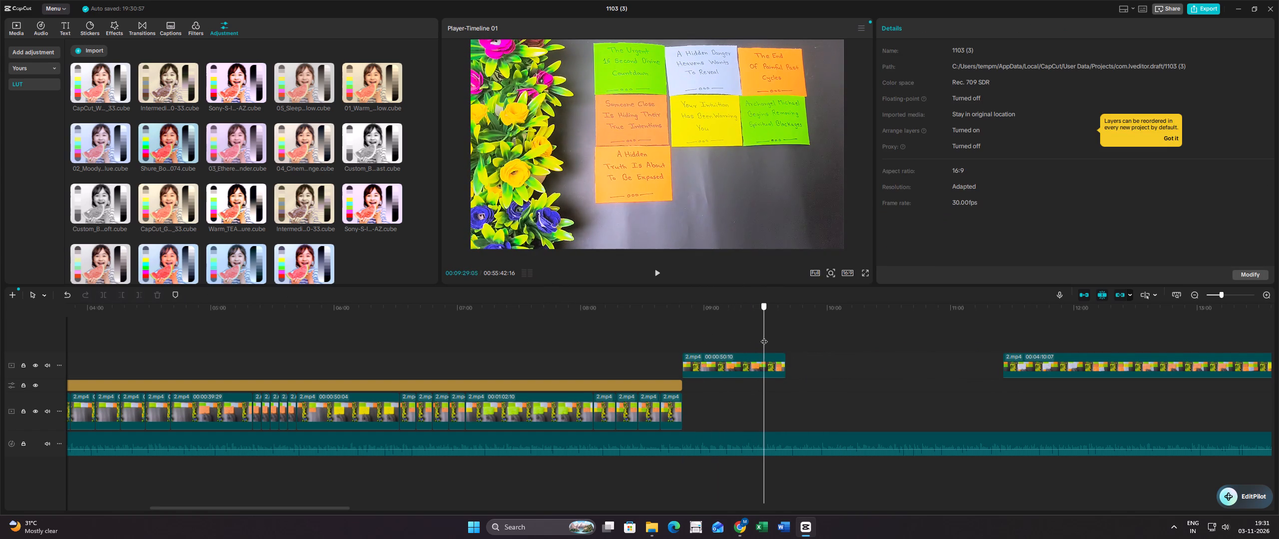
drag(764, 336, 766, 336)
click(763, 370)
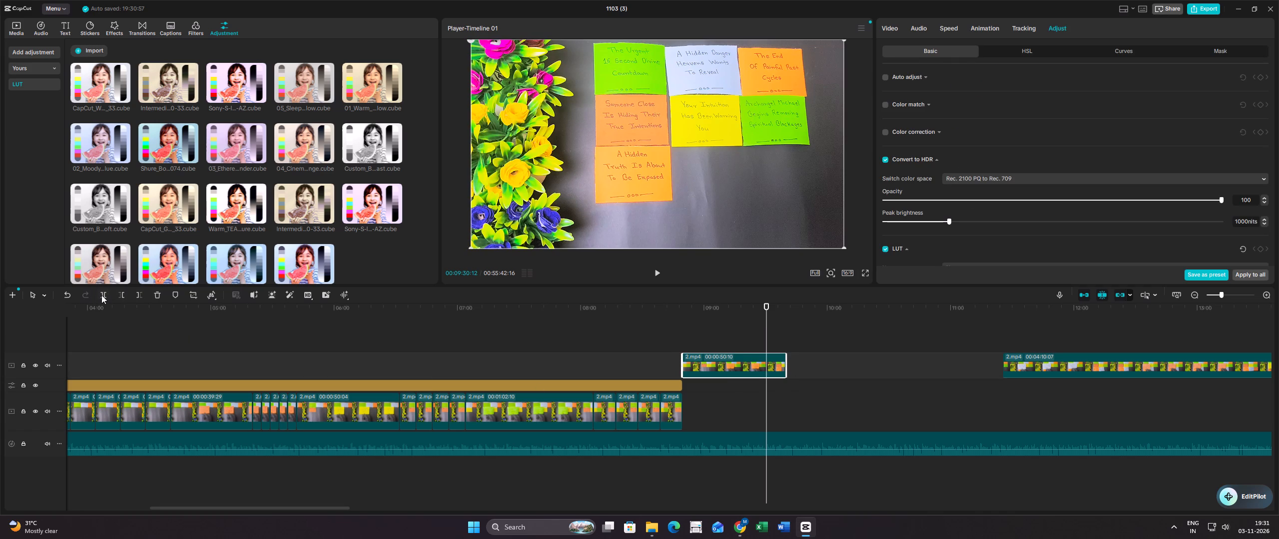
click(101, 295)
Copy the short hand-free part at the end of the "A Hidden Truth" segment and paste three copies back to back directly after it.
click(772, 336)
drag(772, 337, 780, 338)
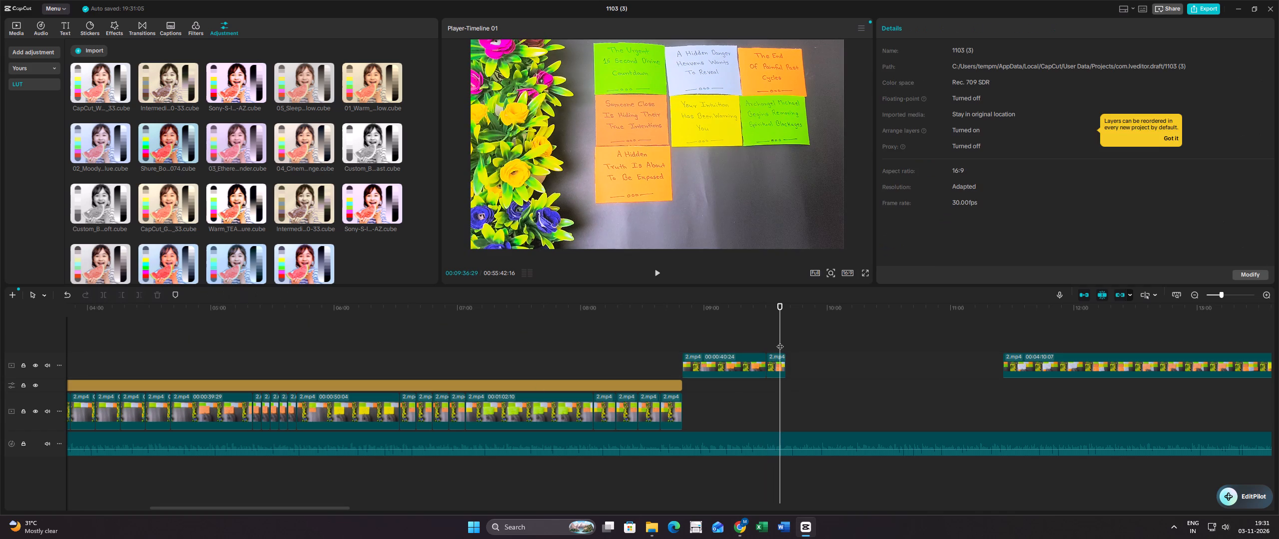
right_click(779, 363)
click(840, 148)
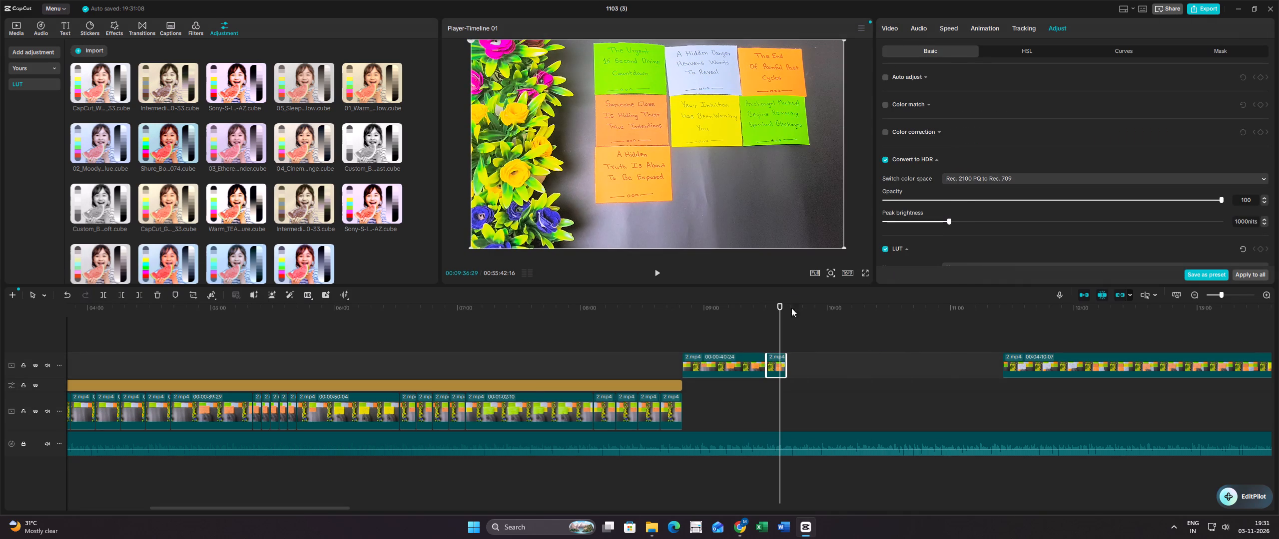
click(784, 332)
key(ctrl+v)
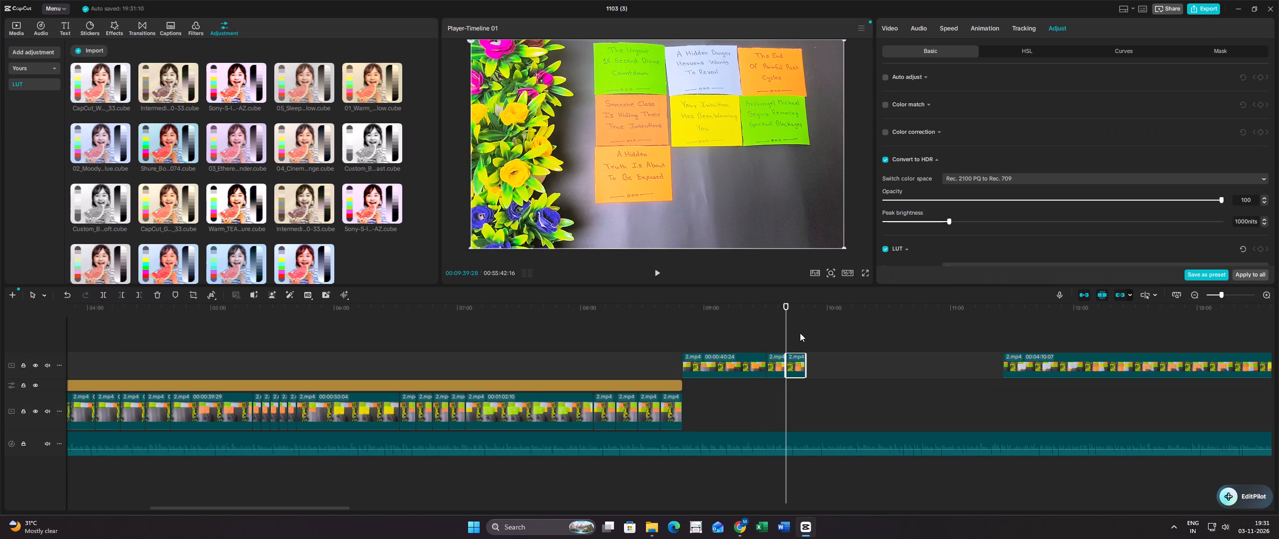
ctrl+click(805, 332)
key(ctrl+v)
ctrl+click(825, 332)
key(ctrl+v)
Move the "A Hidden Truth" segment, its hand-free part and the three copies together onto the main video track after the last "Archangel Michael" copy.
ctrl+drag(848, 336, 772, 369)
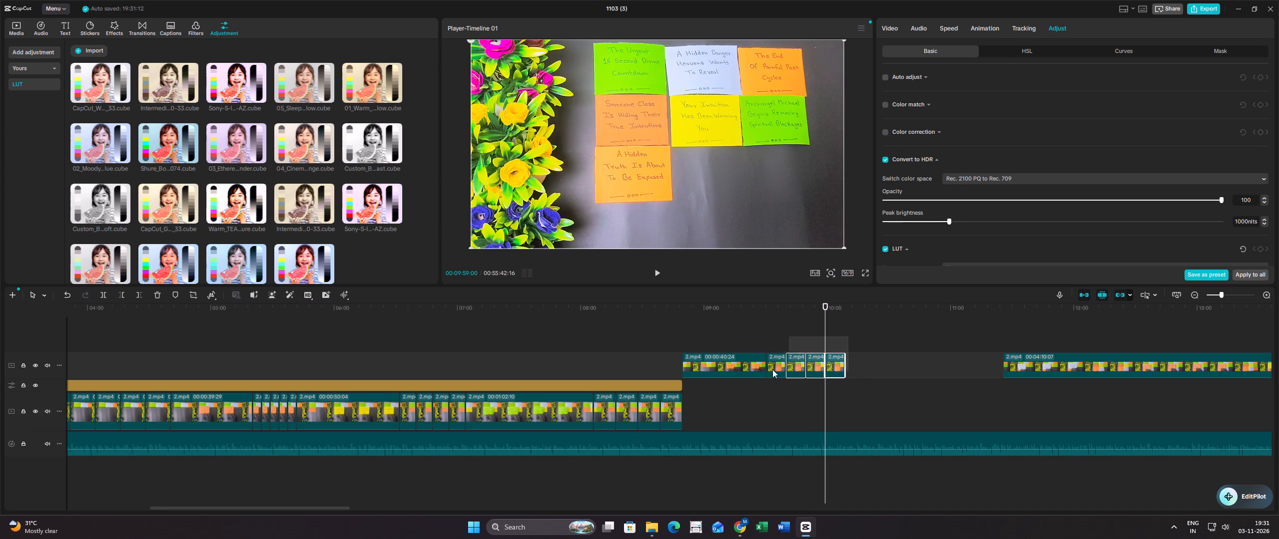
ctrl+drag(772, 369, 746, 364)
drag(736, 364, 738, 412)
Extend the Adjust layer to the end of the last "A Hidden Truth" copy.
click(703, 359)
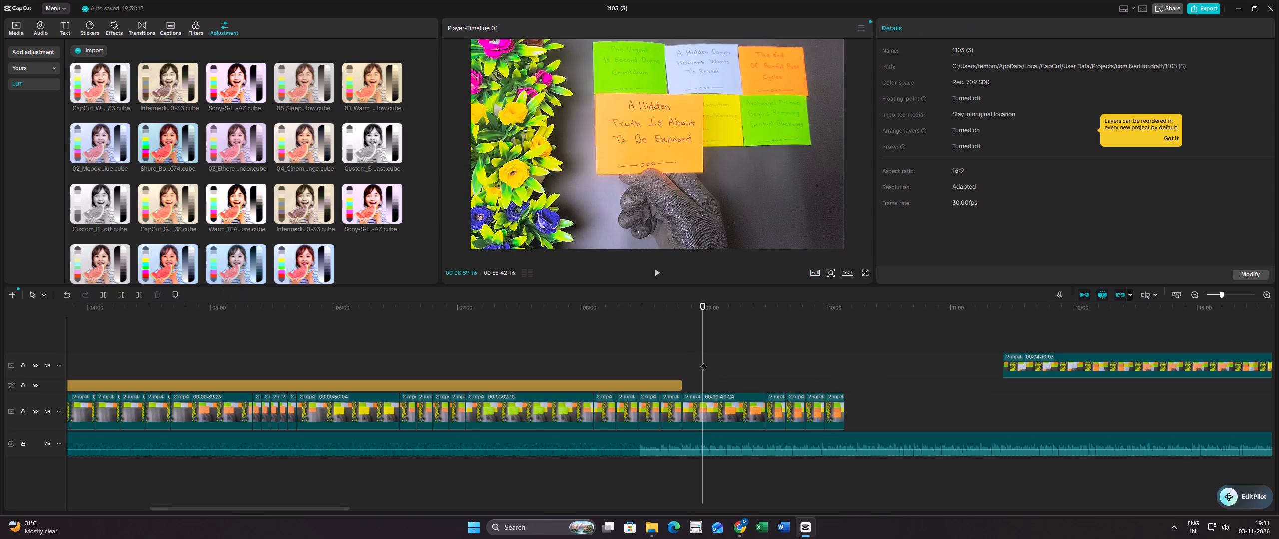
click(675, 387)
drag(683, 385, 732, 388)
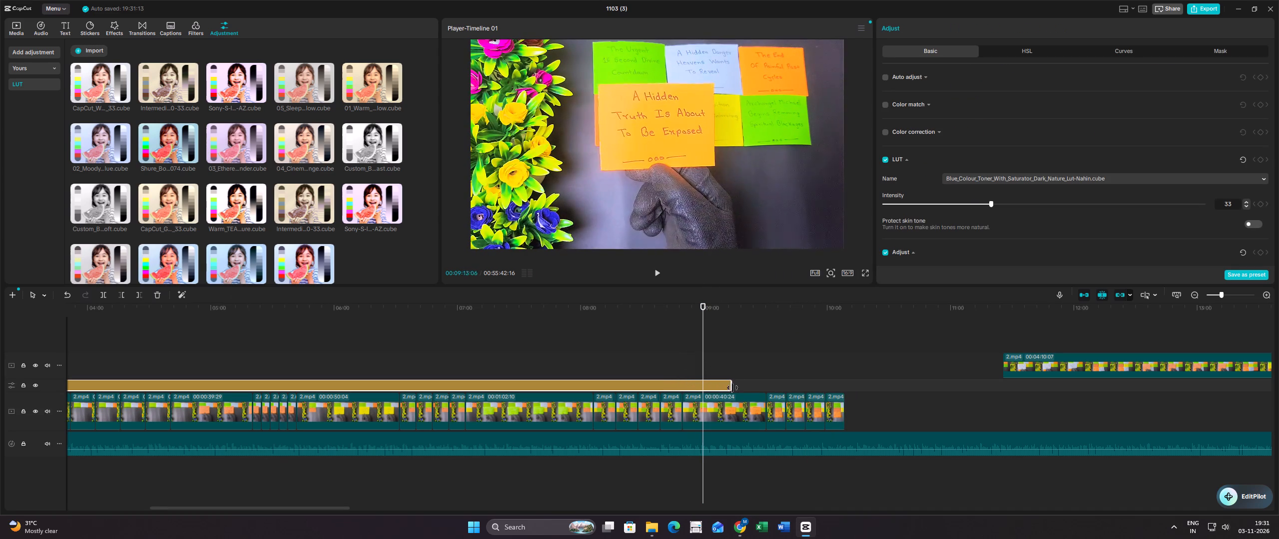
drag(732, 388, 842, 390)
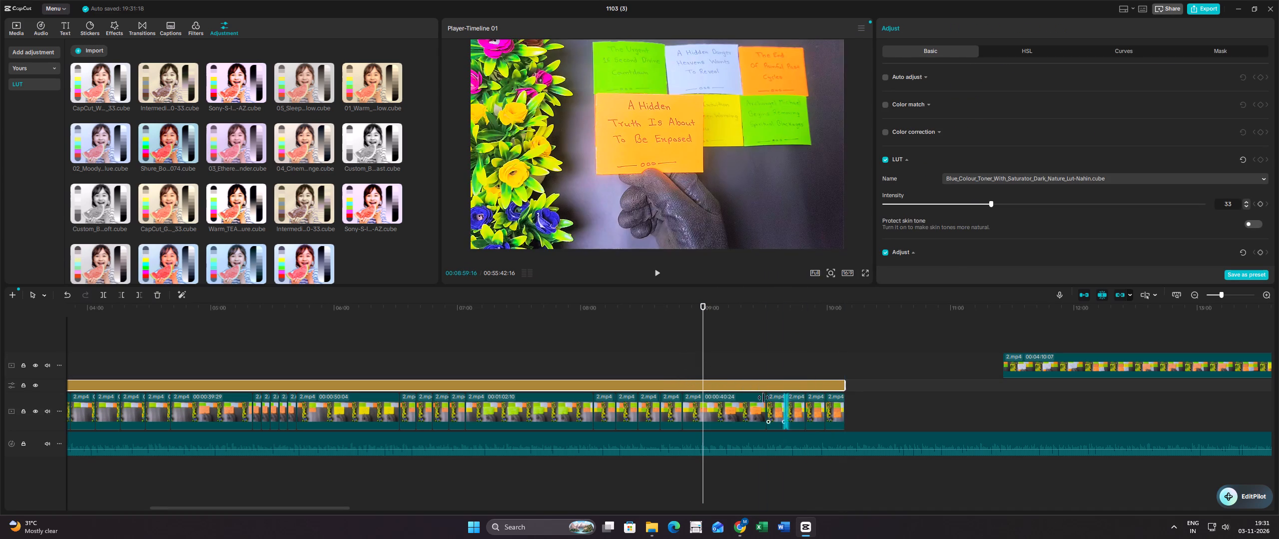
Set the peak brightness of the long "A Hidden Truth" note segment to 687 nits.
click(735, 403)
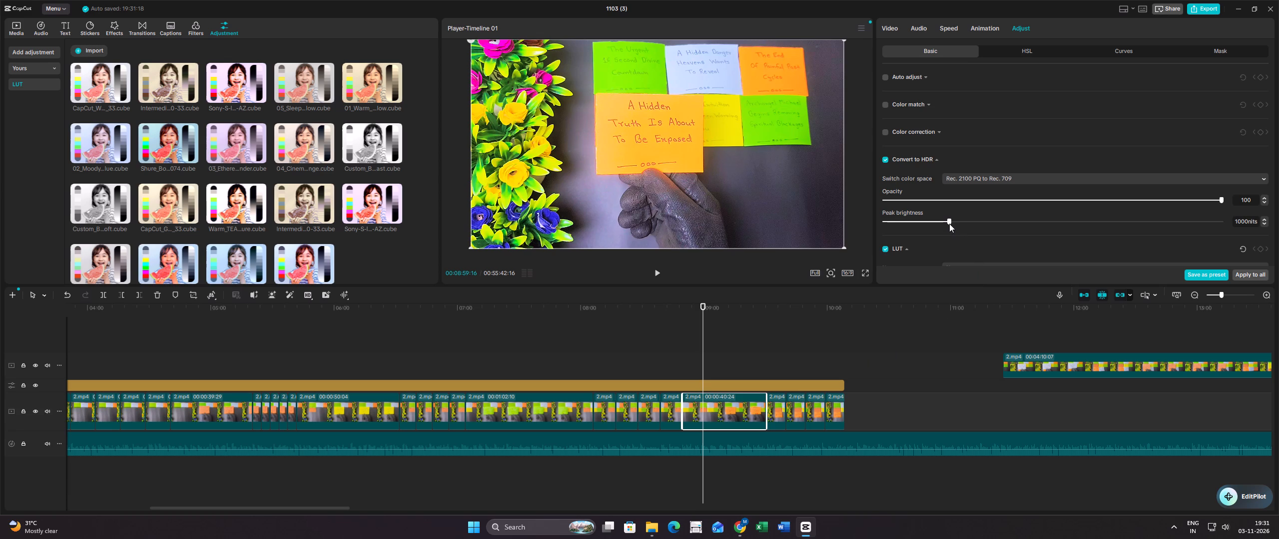
drag(949, 223, 926, 226)
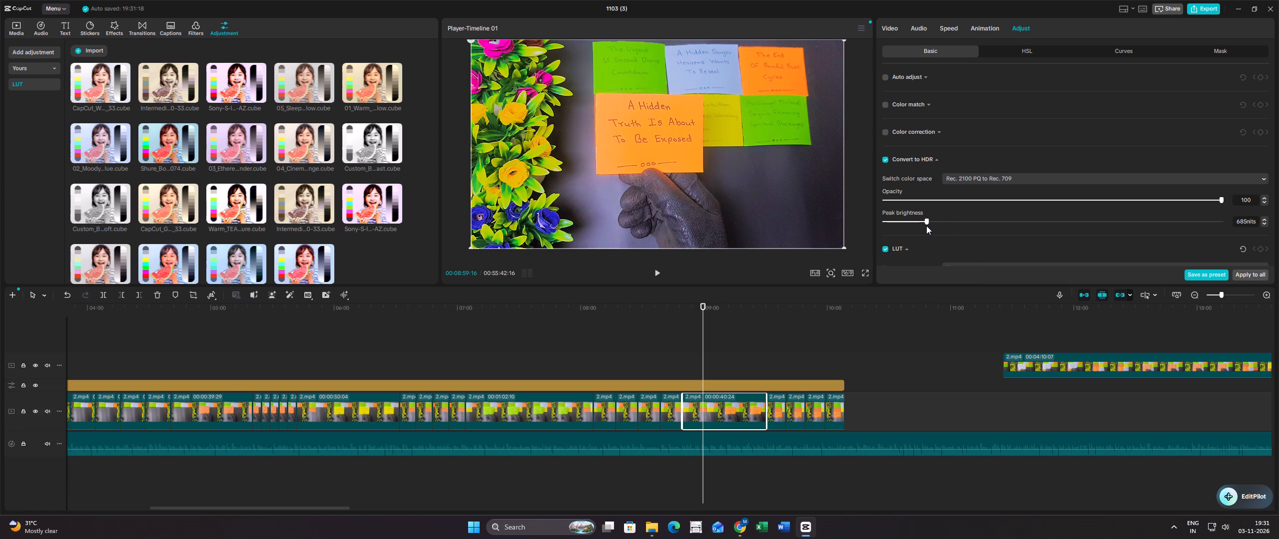
drag(926, 226, 928, 226)
triple_click(1264, 224)
click(1264, 224)
Set the peak brightness of the short hand-free part after the long "A Hidden Truth" segment to 687 nits.
click(773, 401)
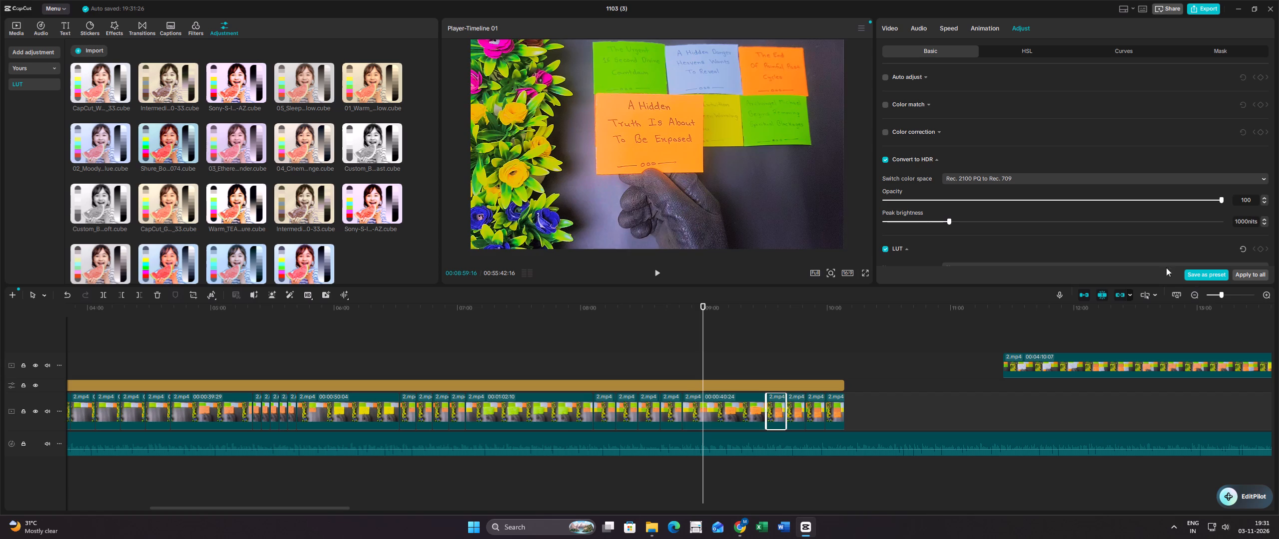
drag(951, 224, 930, 225)
drag(930, 225, 929, 226)
triple_click(1265, 219)
Set the peak brightness of the first hand-free "A Hidden Truth" copy to 687 nits.
click(788, 417)
click(791, 416)
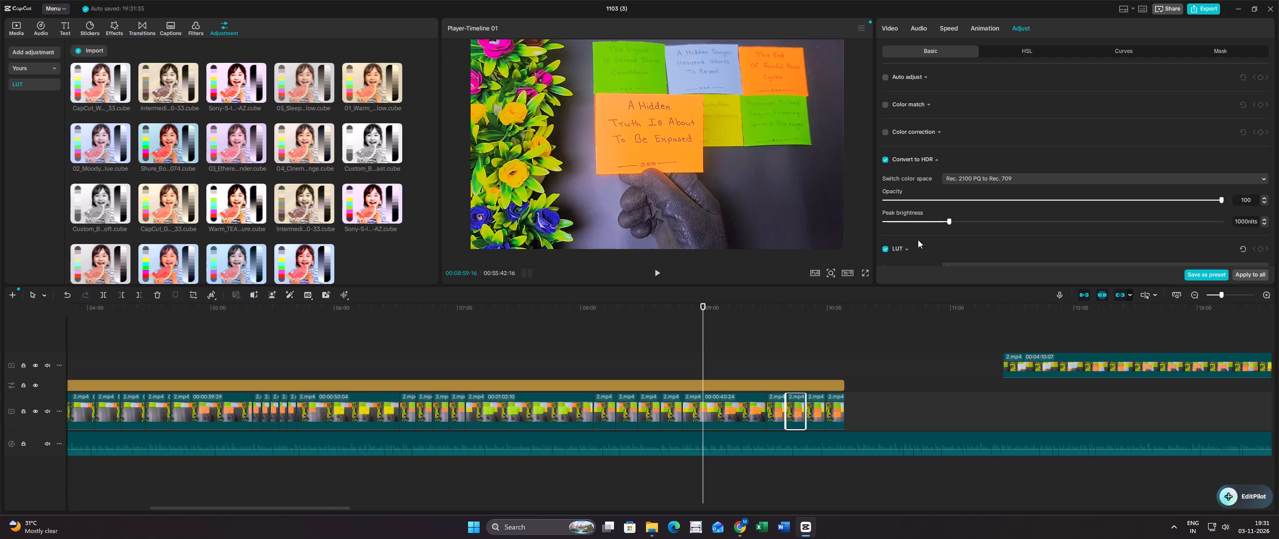
click(932, 221)
drag(932, 221, 927, 225)
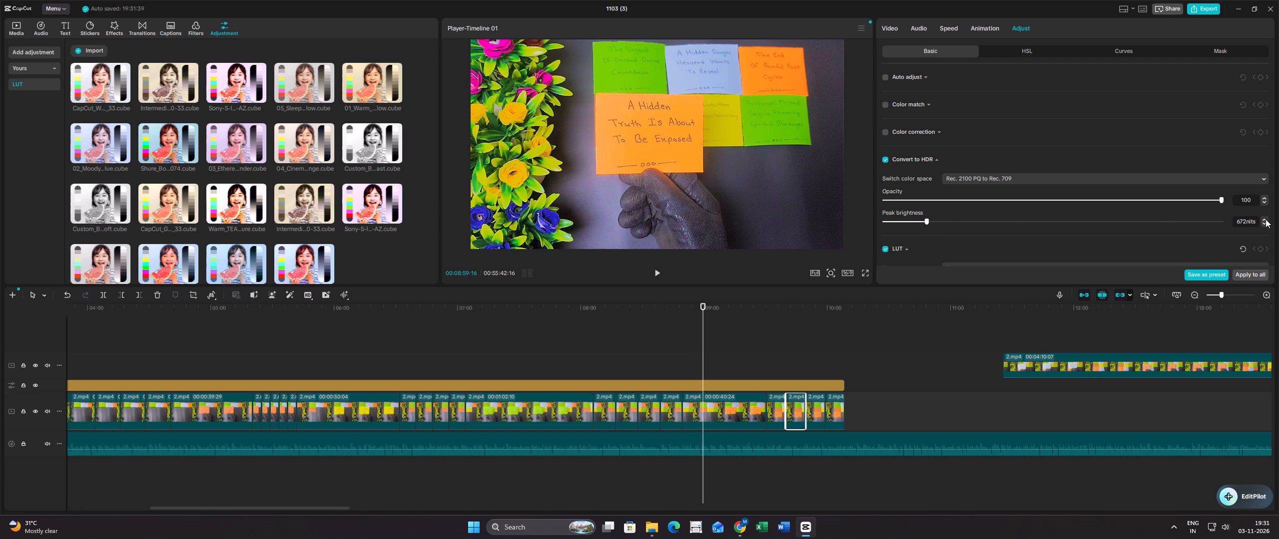
triple_click(1264, 218)
triple_click(1264, 218)
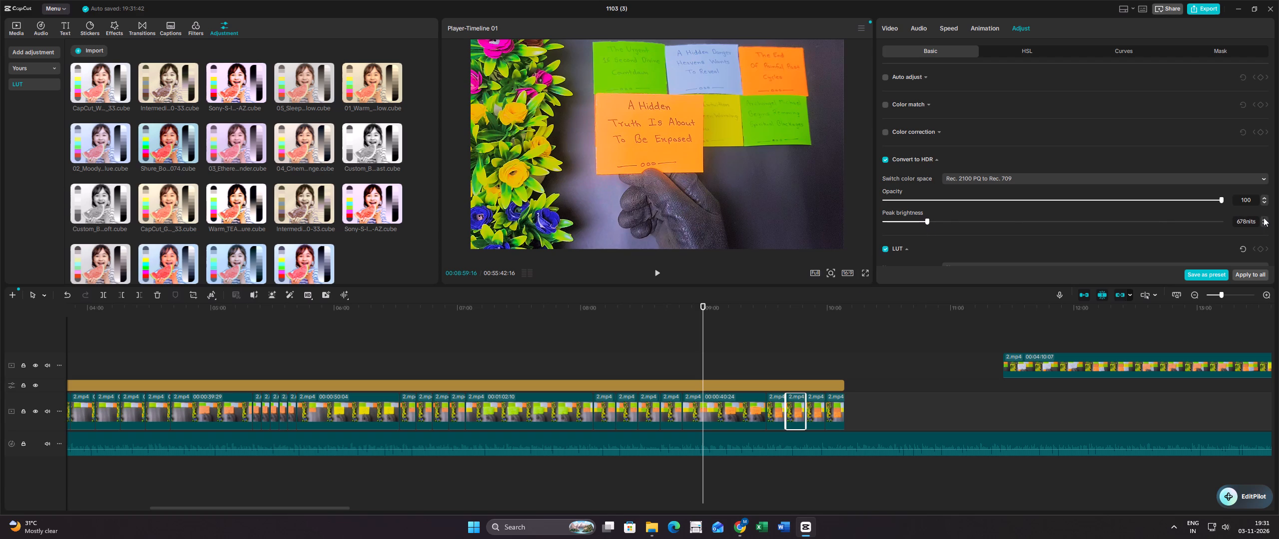
triple_click(1264, 218)
triple_click(1264, 218)
triple_click(1264, 218)
Set the peak brightness of the last two hand-free "A Hidden Truth" copies to 687 nits and review the picture over them.
click(818, 400)
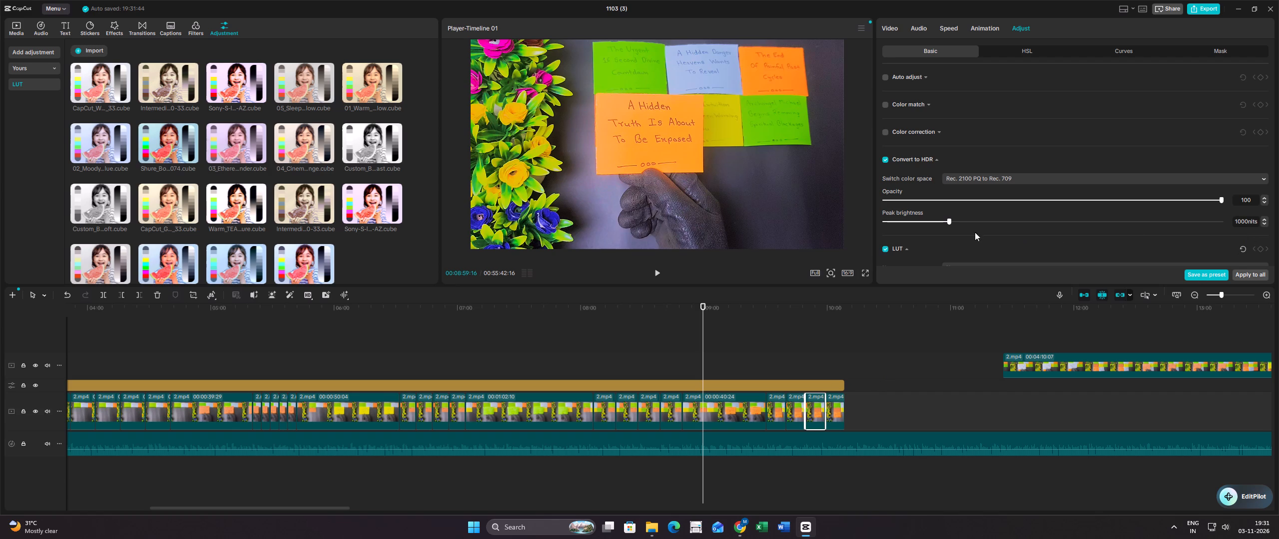
drag(948, 224, 931, 226)
drag(931, 226, 927, 227)
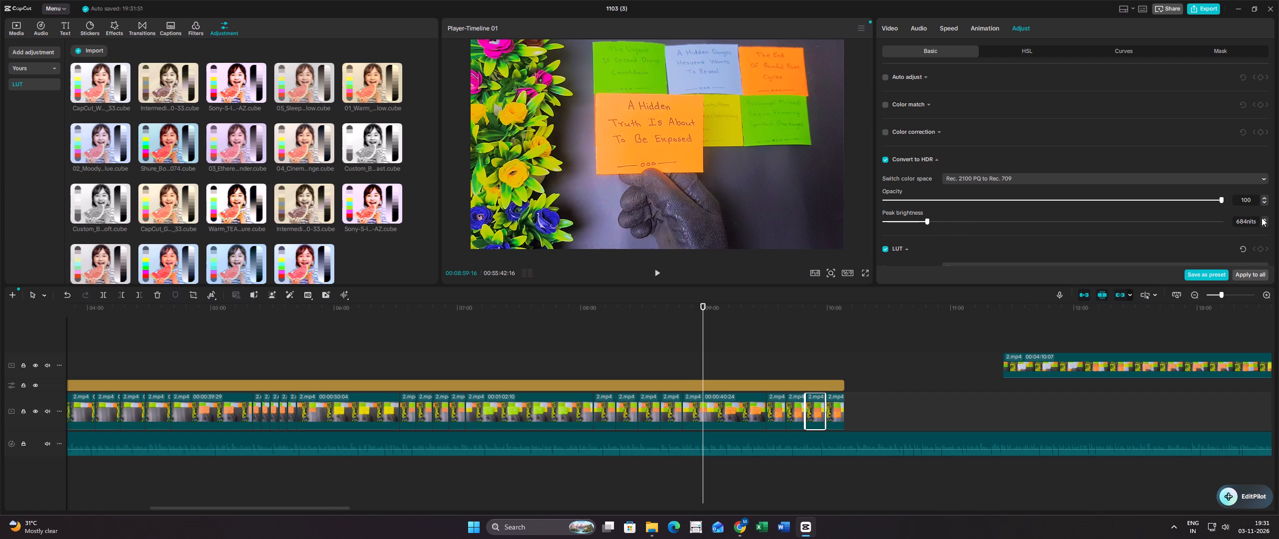
triple_click(1262, 218)
click(839, 416)
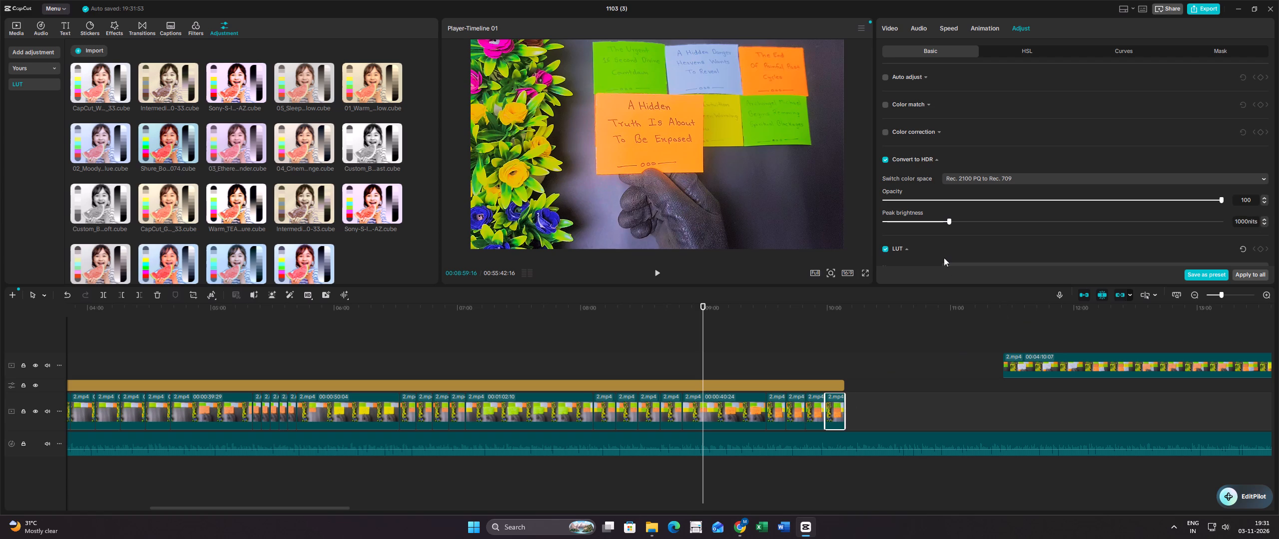
click(939, 222)
drag(939, 221, 930, 223)
drag(930, 223, 928, 224)
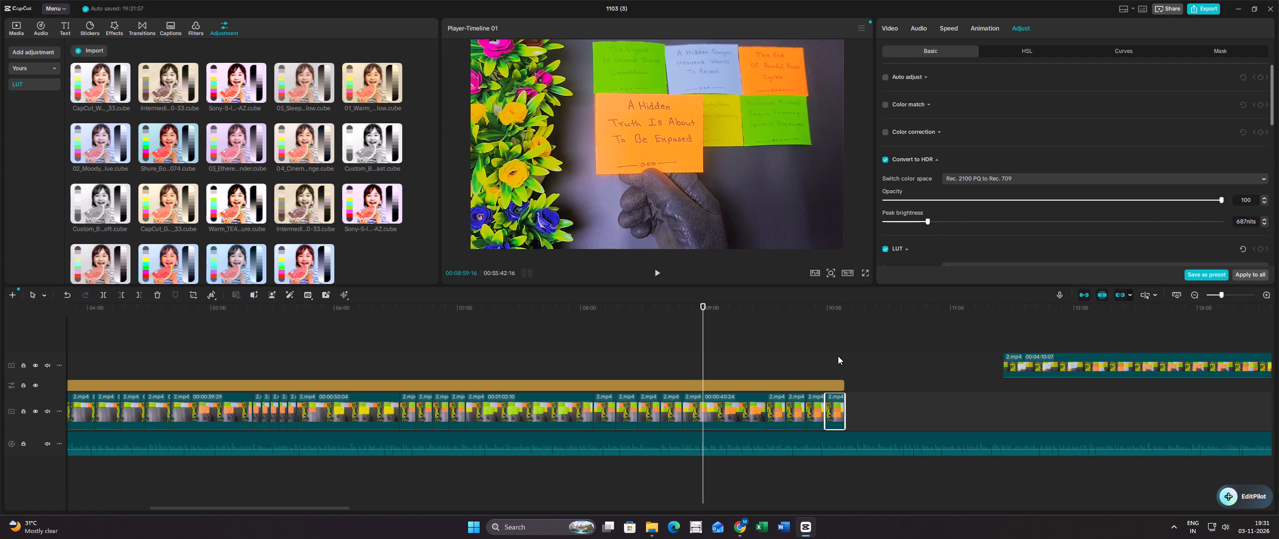
click(830, 359)
drag(830, 359, 821, 347)
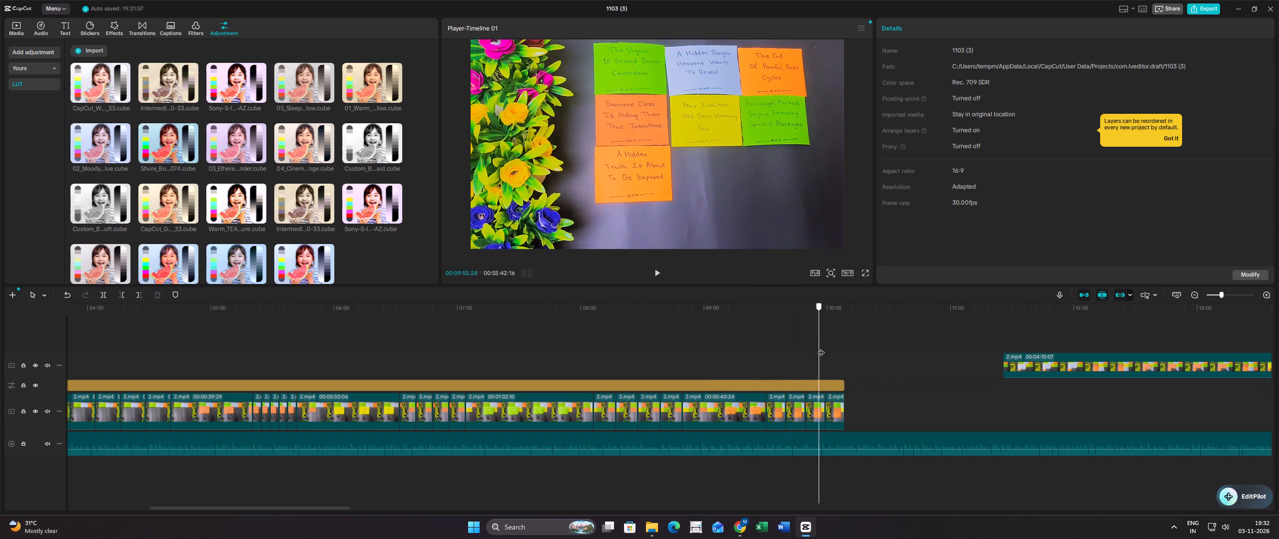
drag(821, 347, 831, 352)
Split the remaining upper-track clip at about 00:12:20 and move the "The Viewer Is Being Redirected" part to start where the last "A Hidden Truth" copy ends.
click(1000, 339)
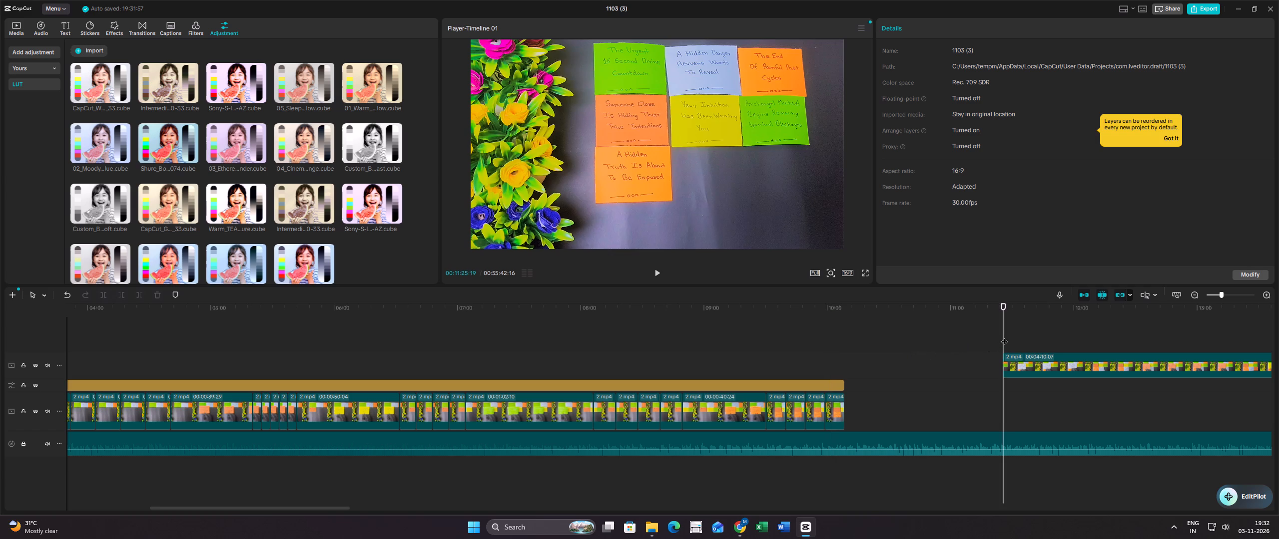
drag(1005, 336, 1101, 340)
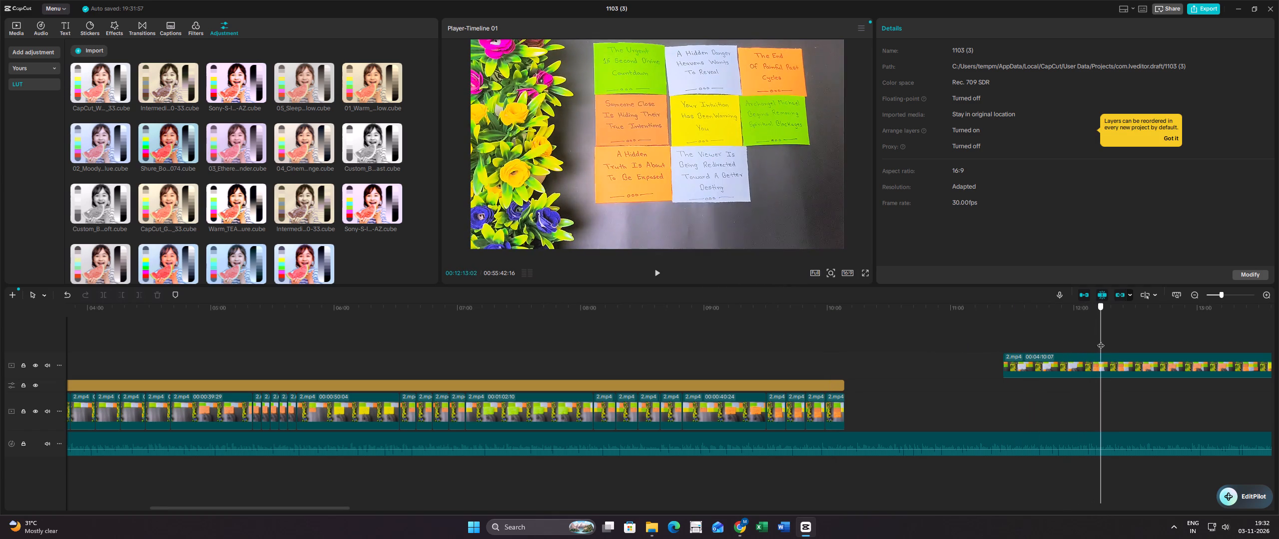
drag(1101, 340, 1116, 344)
click(1112, 365)
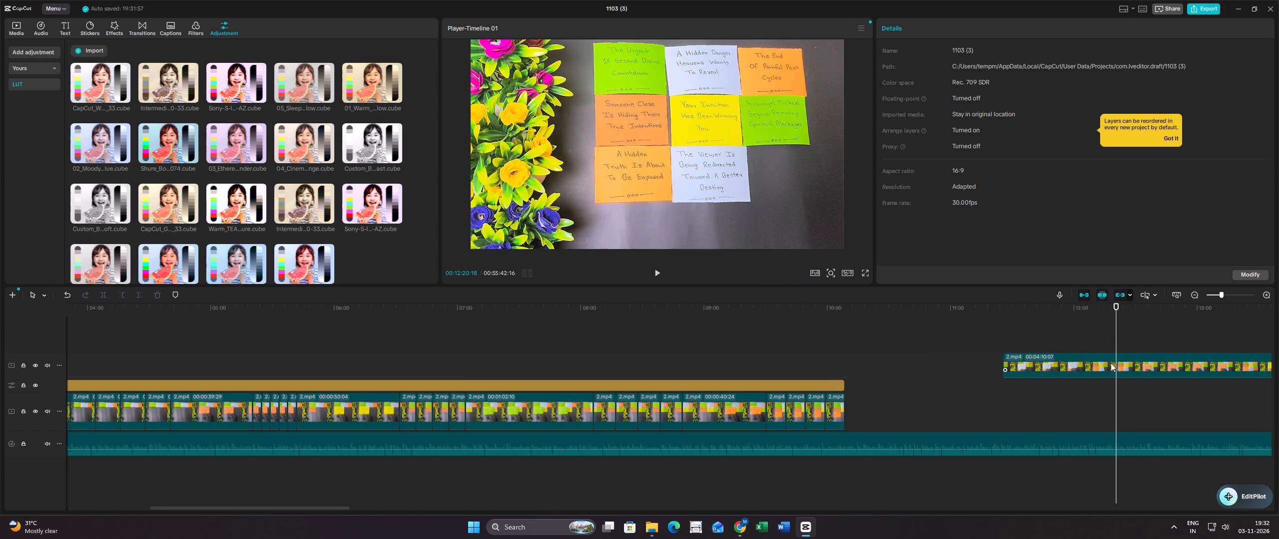
click(105, 296)
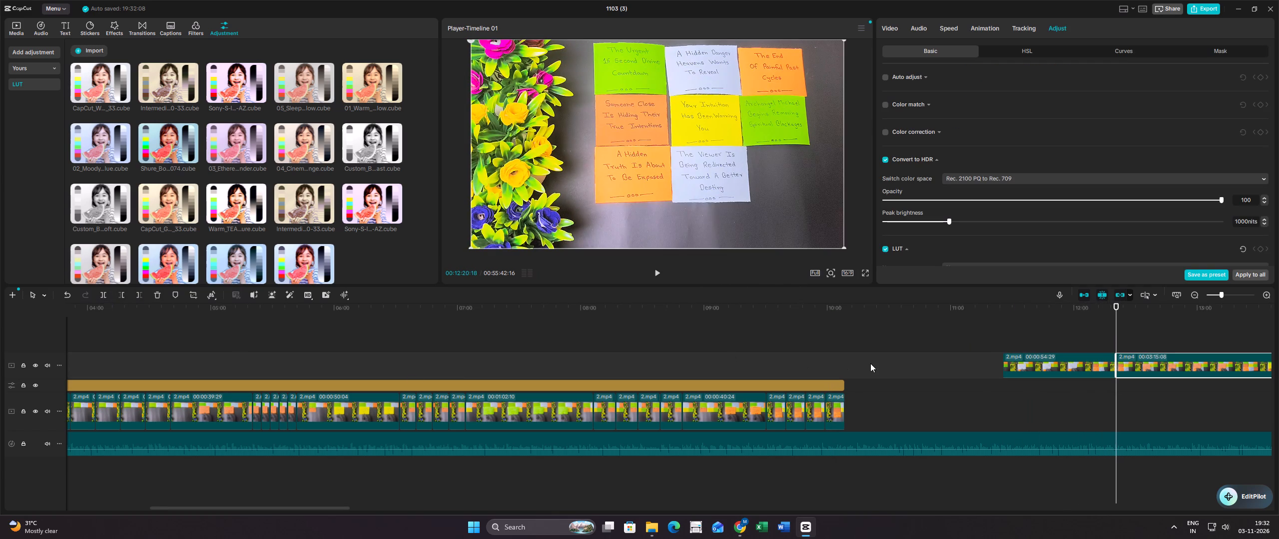
drag(1050, 365, 889, 366)
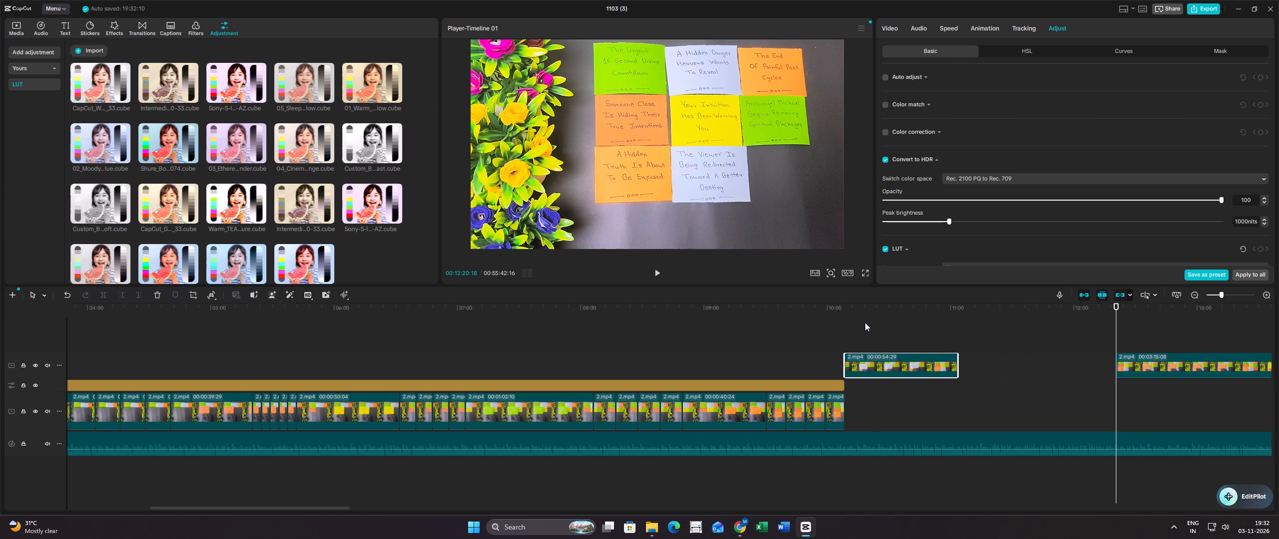
Split the white "The Viewer Is Being Redirected" note segment at about 00:10:55, after the hand has left the picture.
click(865, 322)
drag(865, 322, 902, 339)
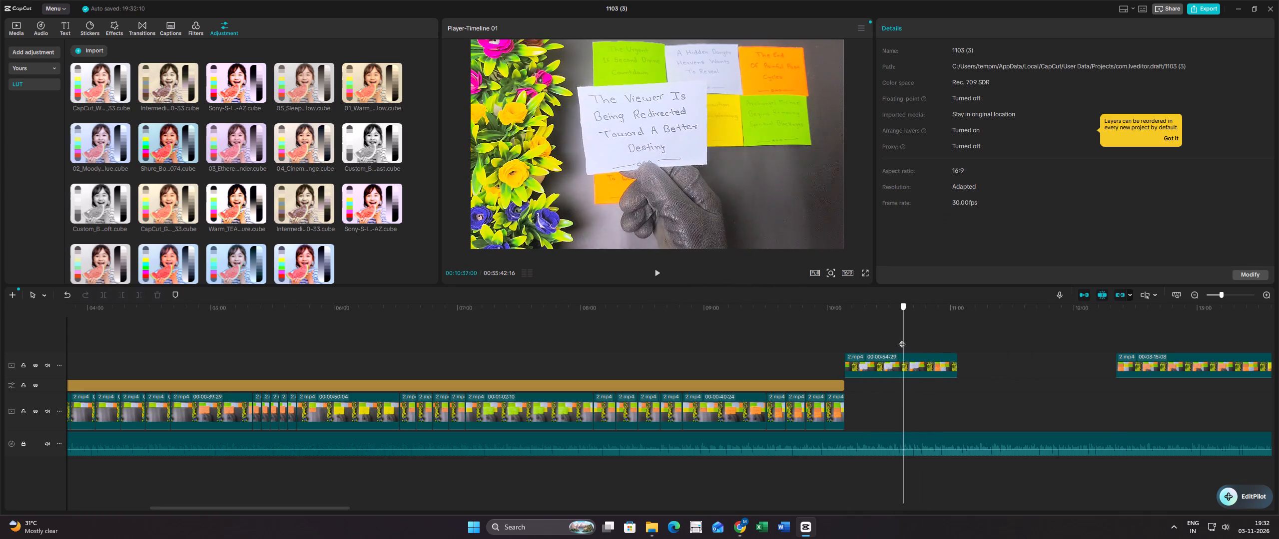
drag(902, 339, 917, 336)
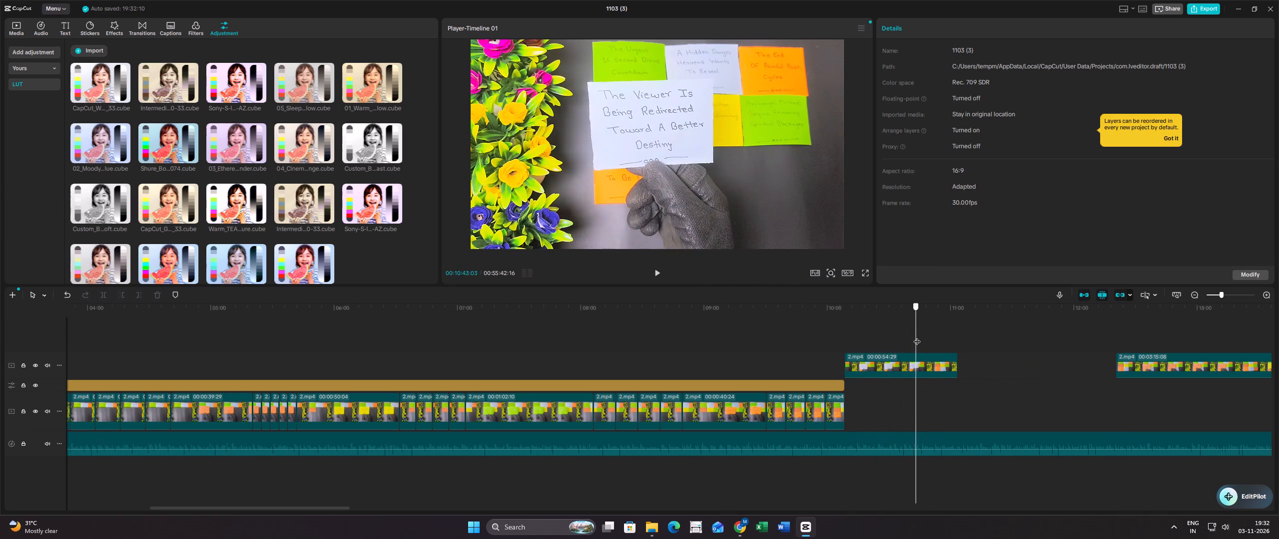
drag(917, 336, 941, 337)
click(938, 370)
click(99, 296)
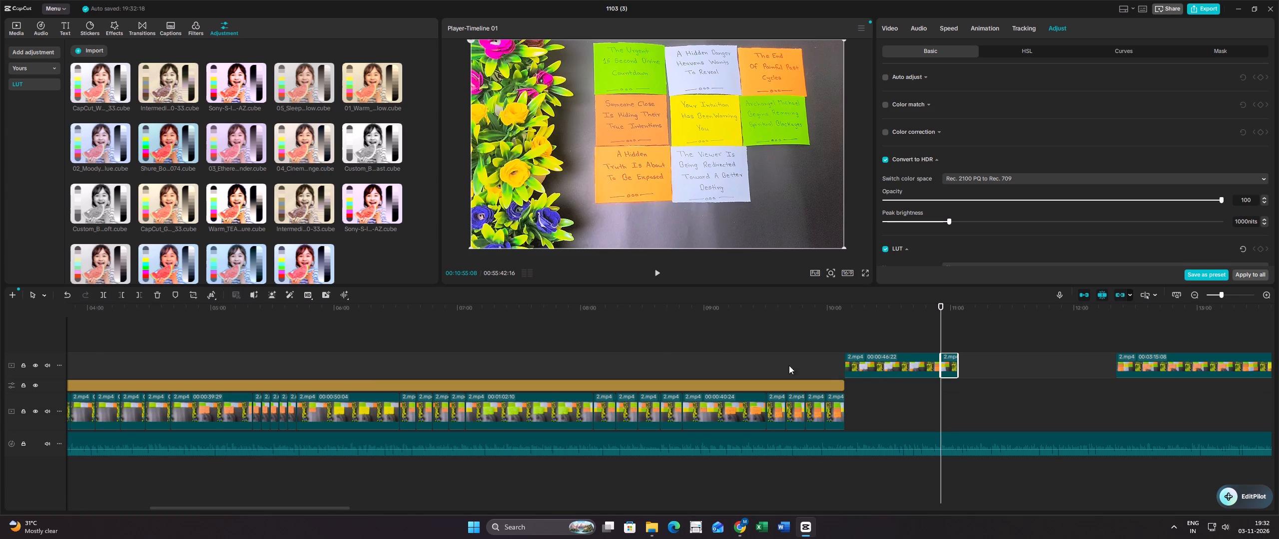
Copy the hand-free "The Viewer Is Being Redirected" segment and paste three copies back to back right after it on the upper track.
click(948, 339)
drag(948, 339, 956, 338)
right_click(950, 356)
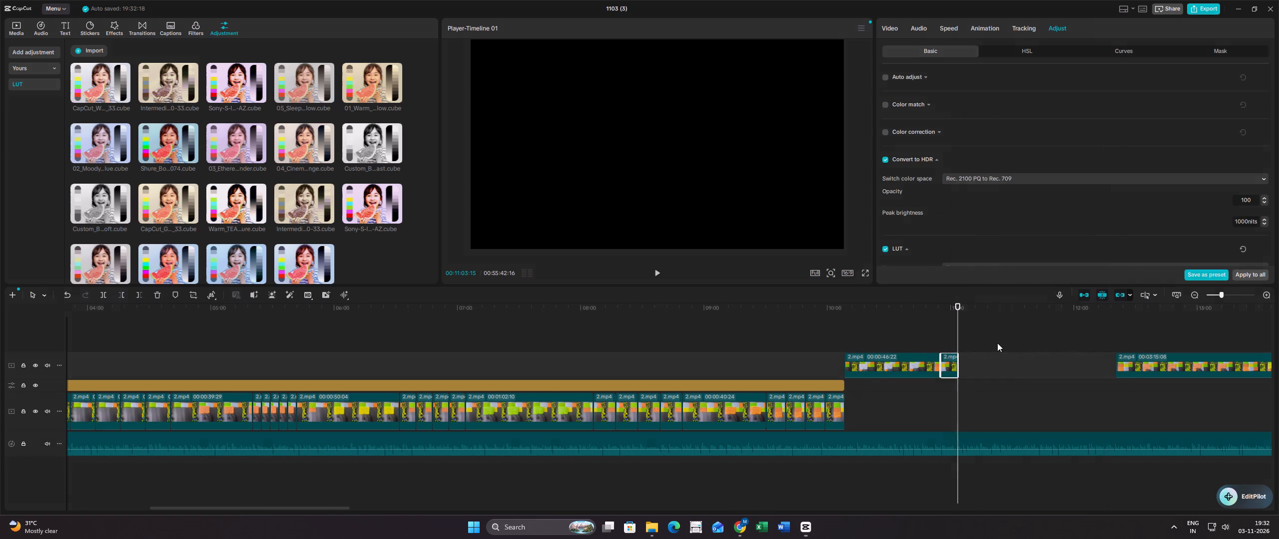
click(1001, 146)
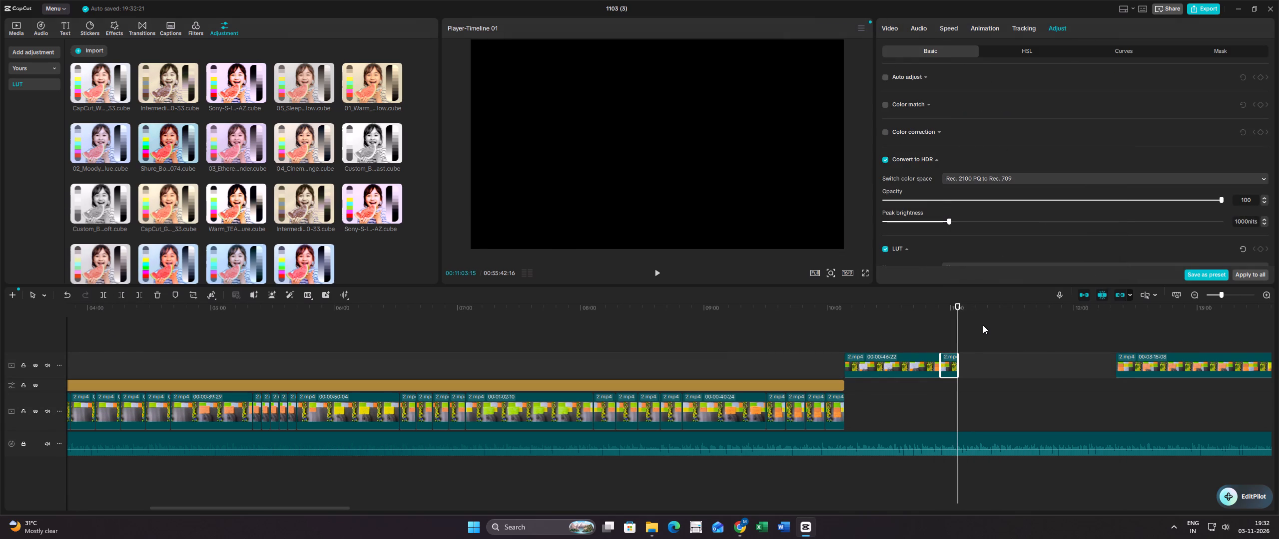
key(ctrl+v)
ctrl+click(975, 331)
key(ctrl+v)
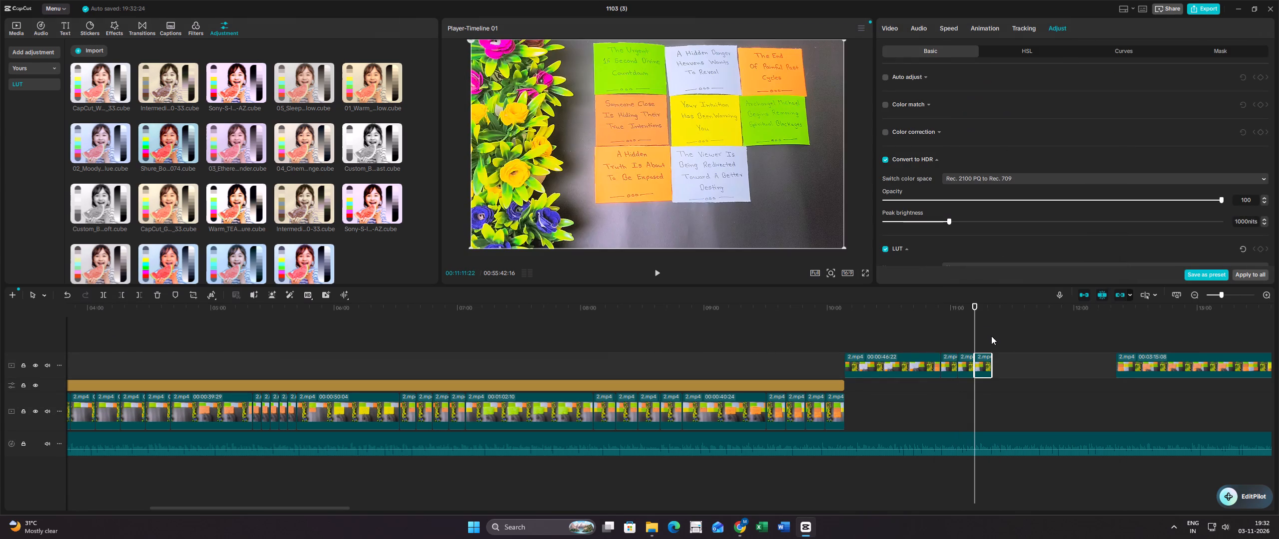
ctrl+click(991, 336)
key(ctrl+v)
Move the "The Viewer Is Being Redirected" segment and its hand-free pieces down to the main track, directly after the last "A Hidden Truth" copy.
ctrl+drag(1035, 341, 917, 365)
drag(915, 368, 918, 414)
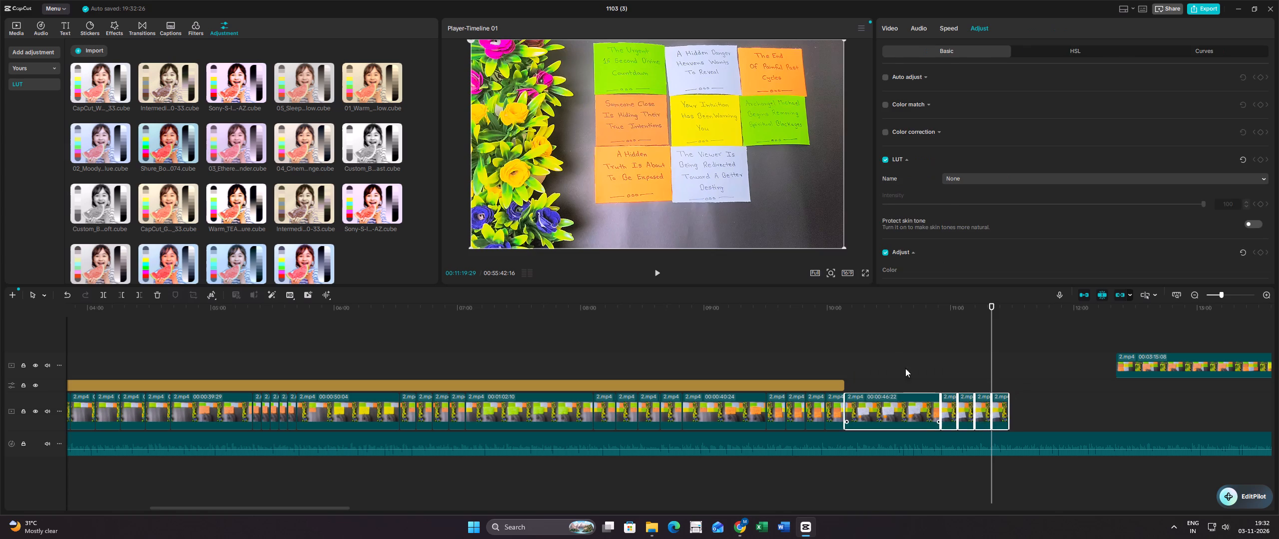
Review the picture over the newly placed segments and examine the overall timeline, including the settings of an earlier hand-free segment.
click(900, 357)
drag(900, 357, 985, 366)
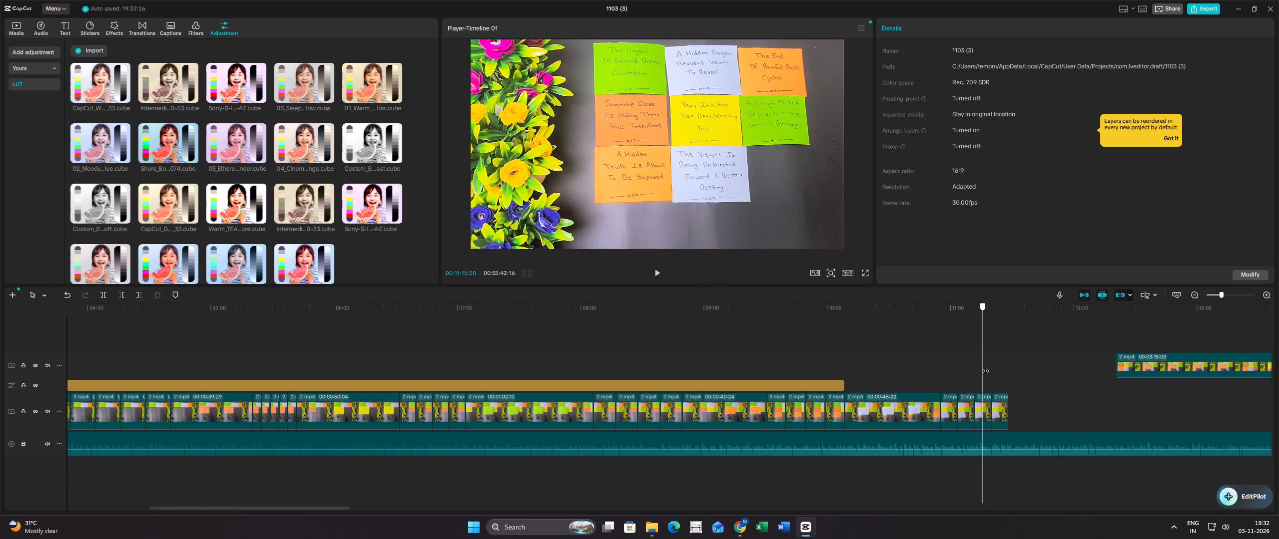
drag(985, 366, 887, 359)
ctrl+scroll(934, 363, down, 7)
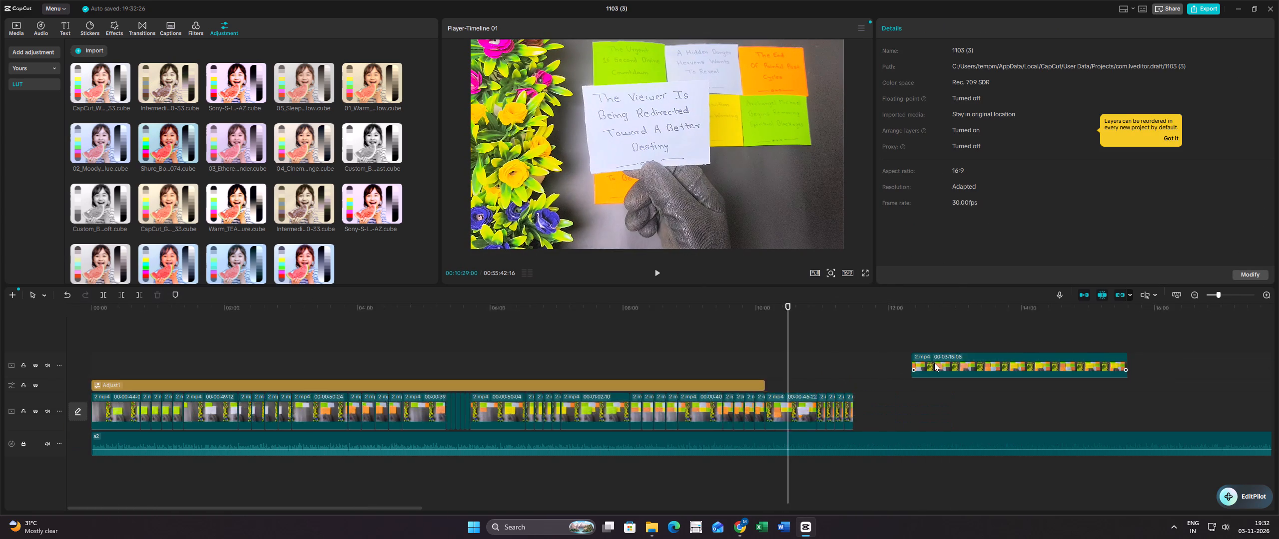
ctrl+scroll(934, 363, down, 2)
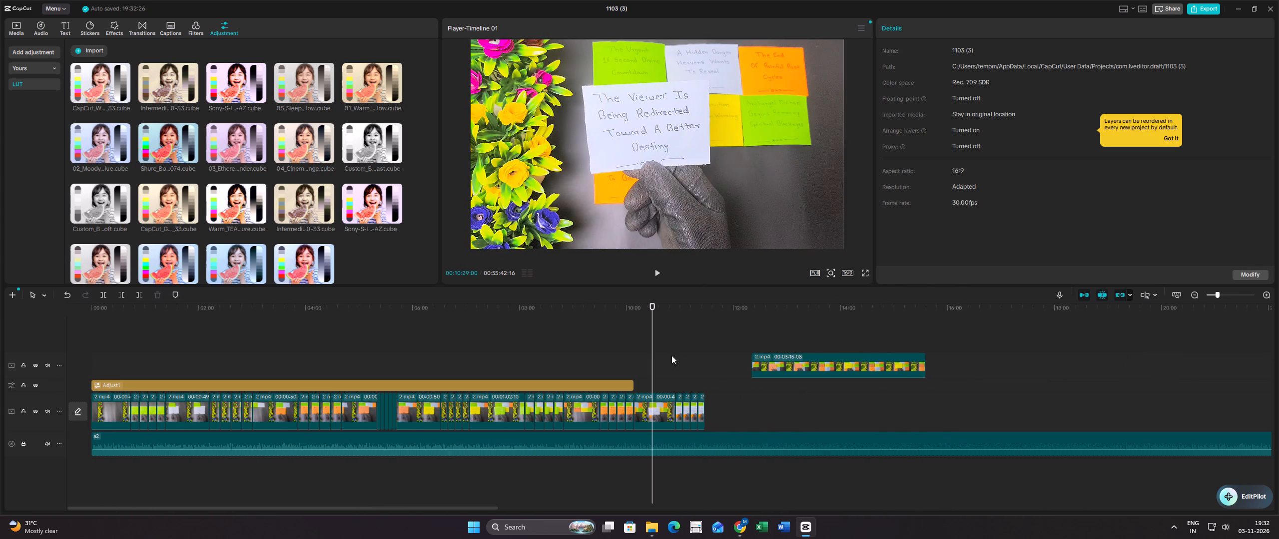
drag(652, 365, 670, 365)
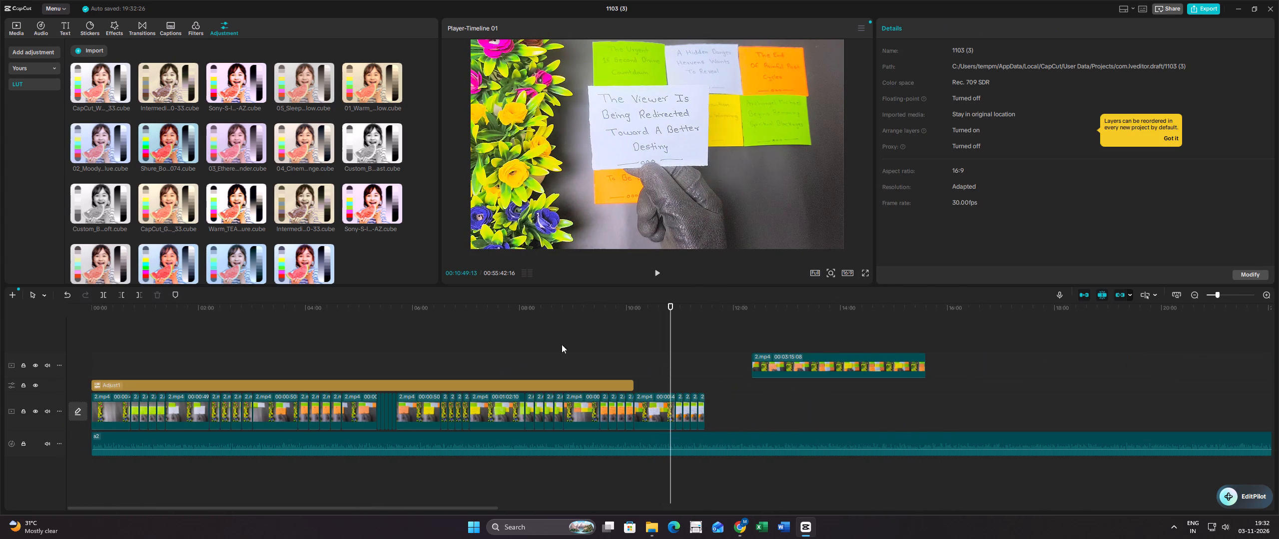
click(549, 348)
ctrl+scroll(549, 347, down, 8)
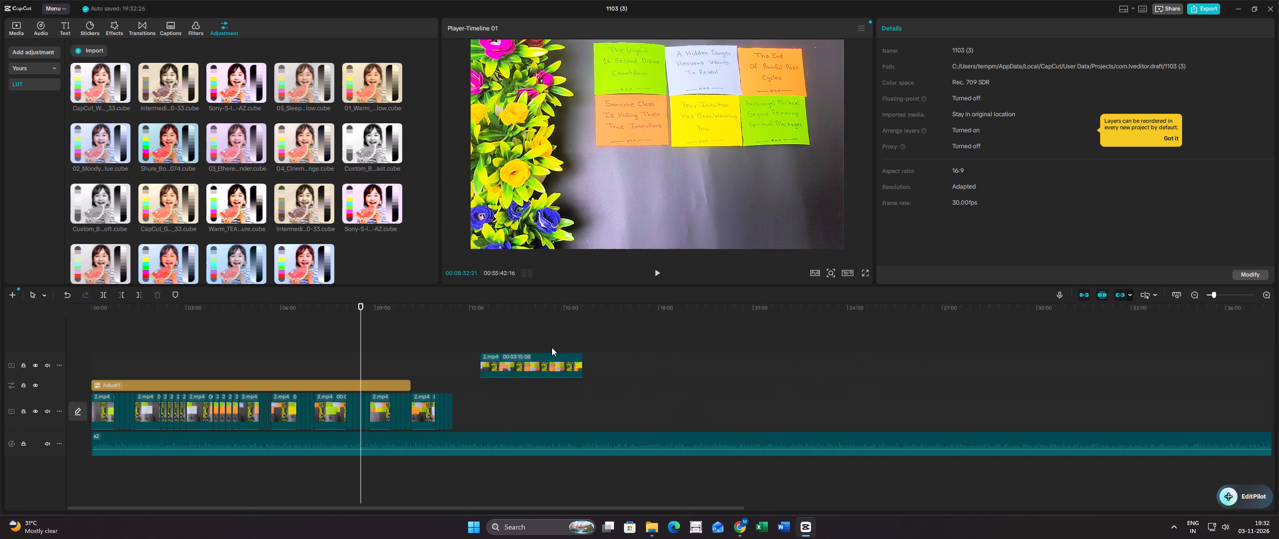
ctrl+scroll(633, 353, down, 7)
ctrl+scroll(637, 355, up, 7)
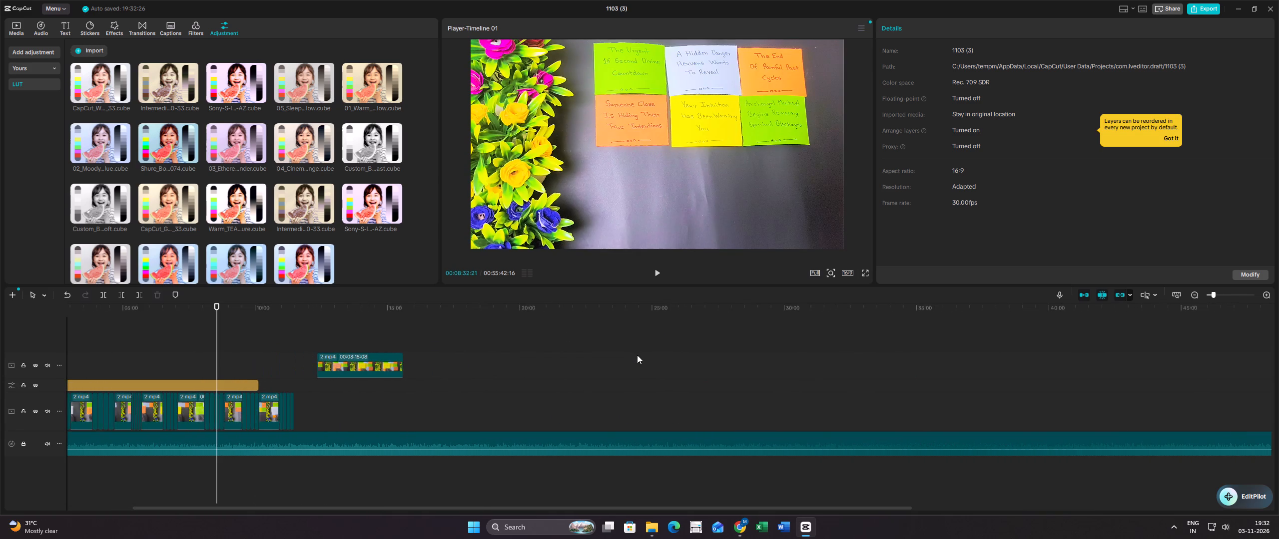
ctrl+scroll(637, 355, up, 2)
click(168, 347)
drag(168, 347, 83, 333)
ctrl+scroll(251, 356, up, 4)
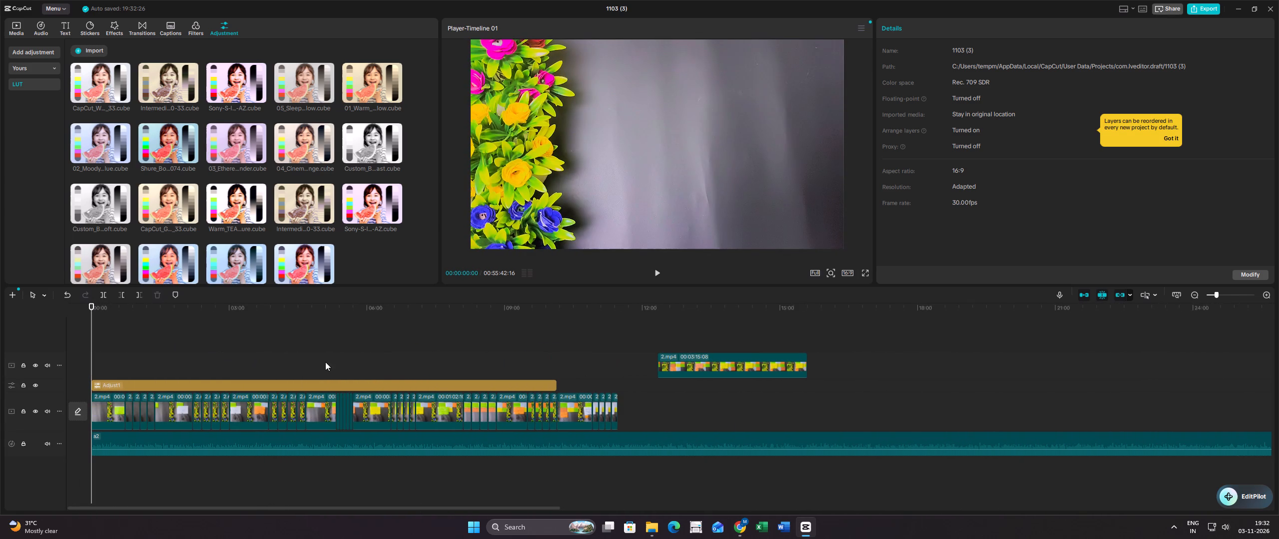
click(301, 405)
right_click(301, 406)
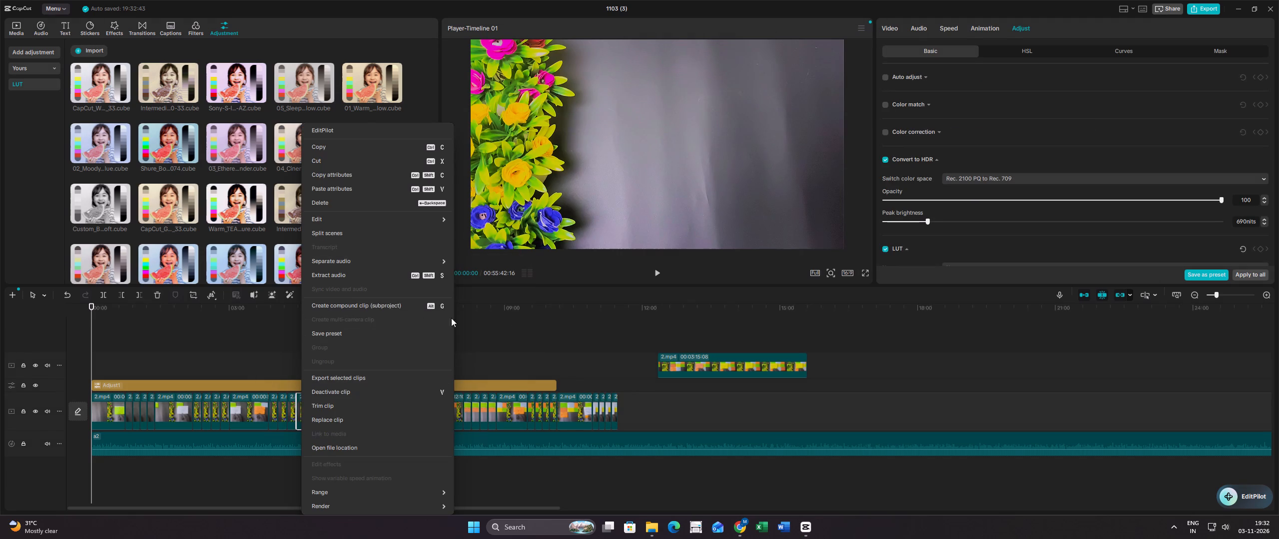
click(525, 323)
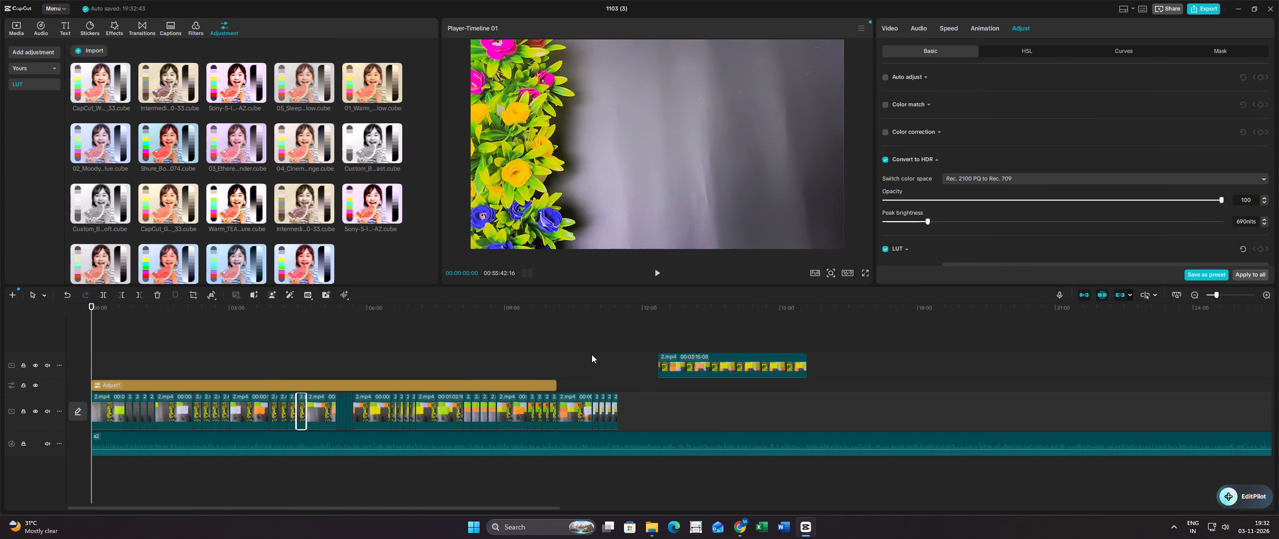
click(594, 368)
click(594, 365)
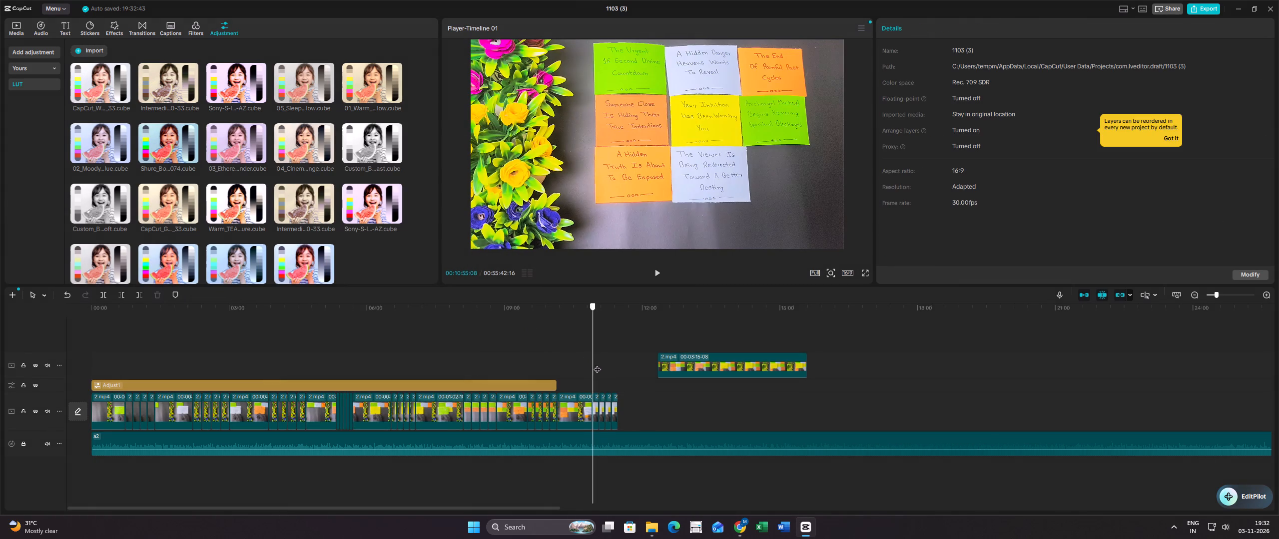
Extend the Adjust layer to the end of the last hand-free "The Viewer Is Being Redirected" copy, at about 00:11:28.
click(604, 364)
drag(604, 364, 617, 366)
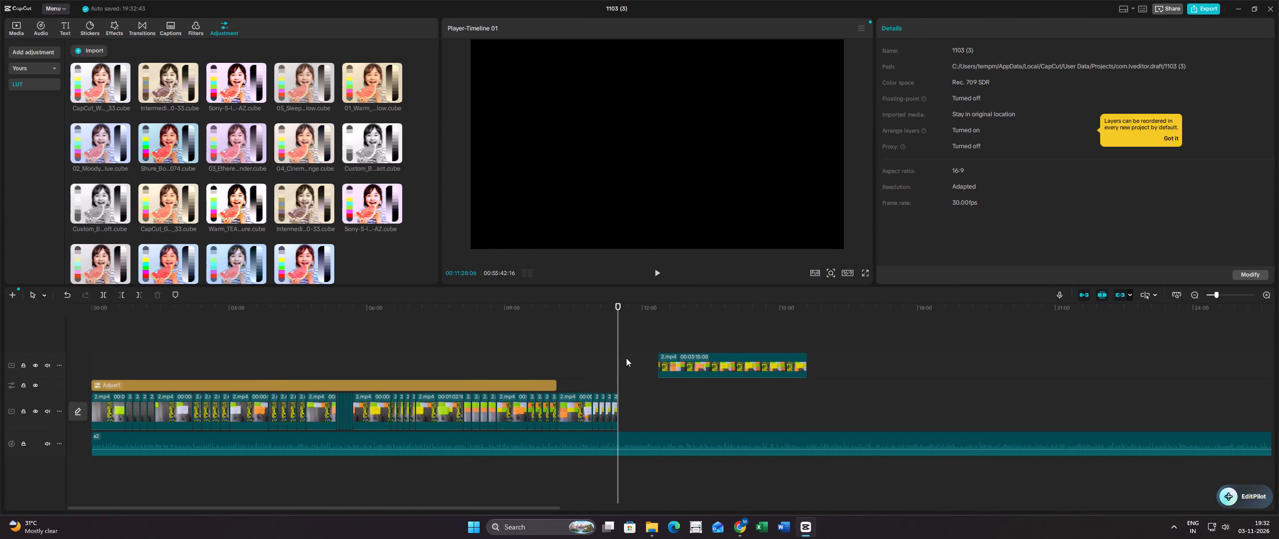
ctrl+scroll(627, 354, up, 14)
click(514, 360)
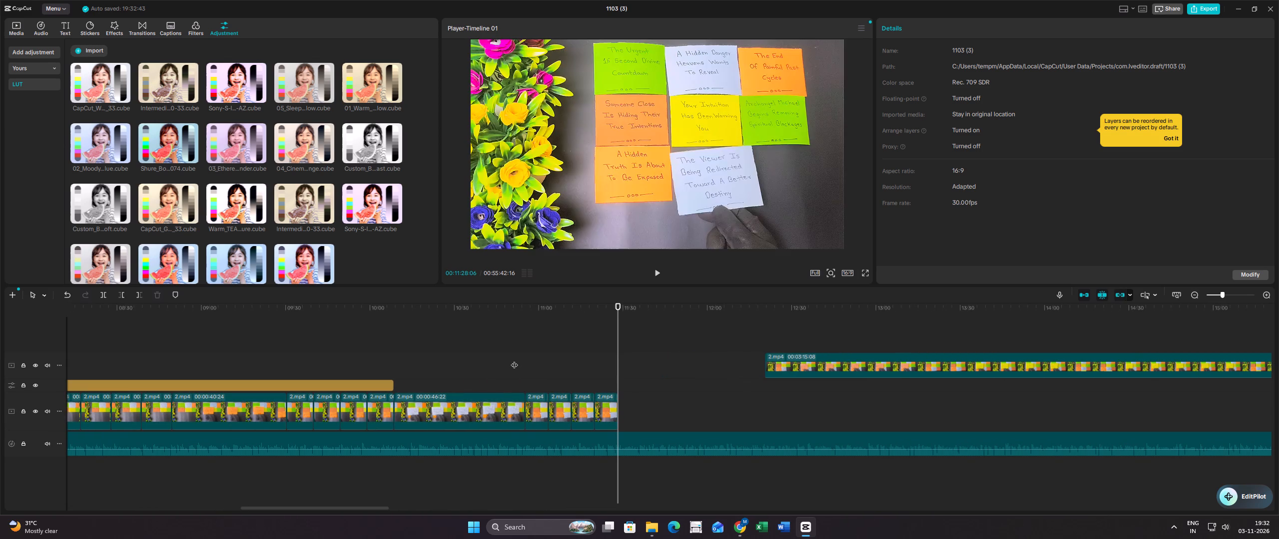
drag(514, 360, 617, 367)
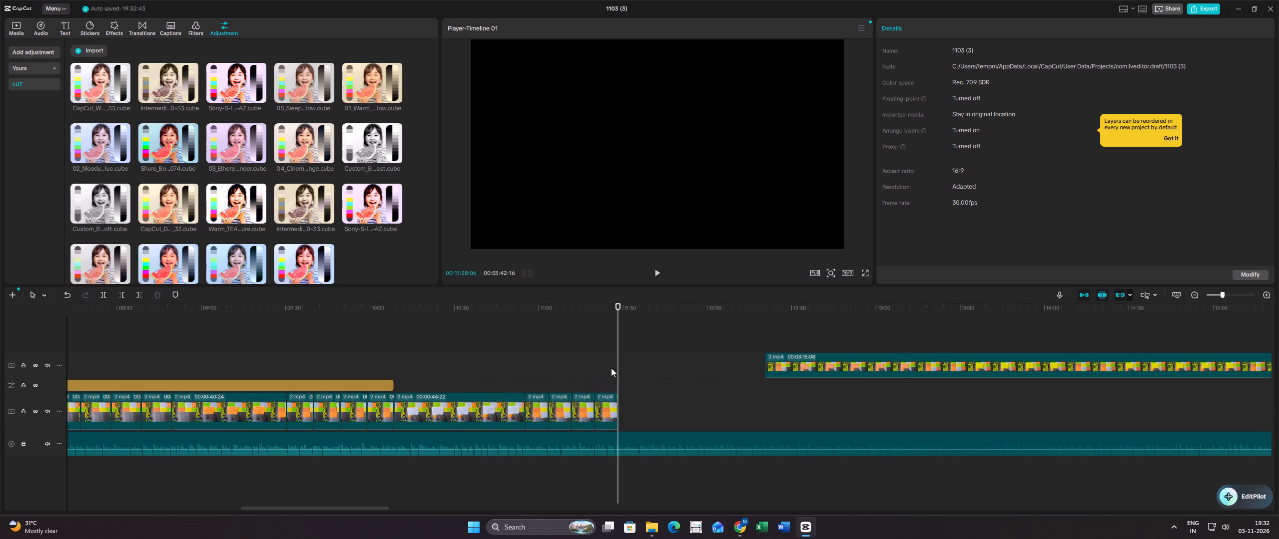
click(393, 383)
drag(393, 383, 612, 381)
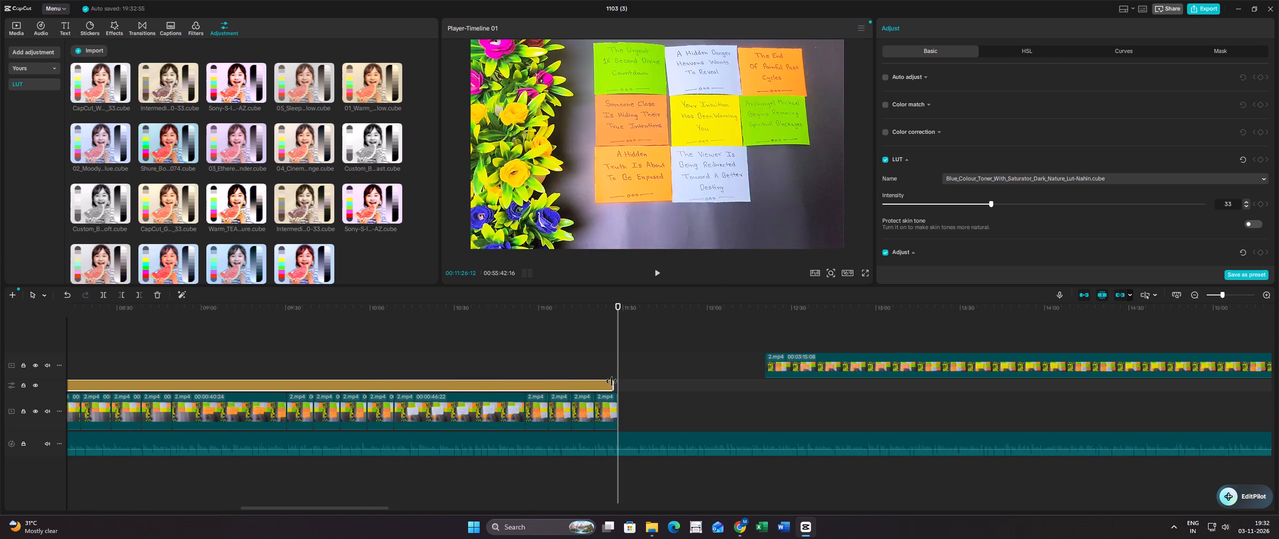
drag(612, 381, 616, 381)
Set the peak brightness of the hand-held "The Viewer Is Being Redirected" segment to 691 nits and compare the picture with its neighbouring segments.
click(473, 355)
drag(473, 352, 495, 352)
click(510, 405)
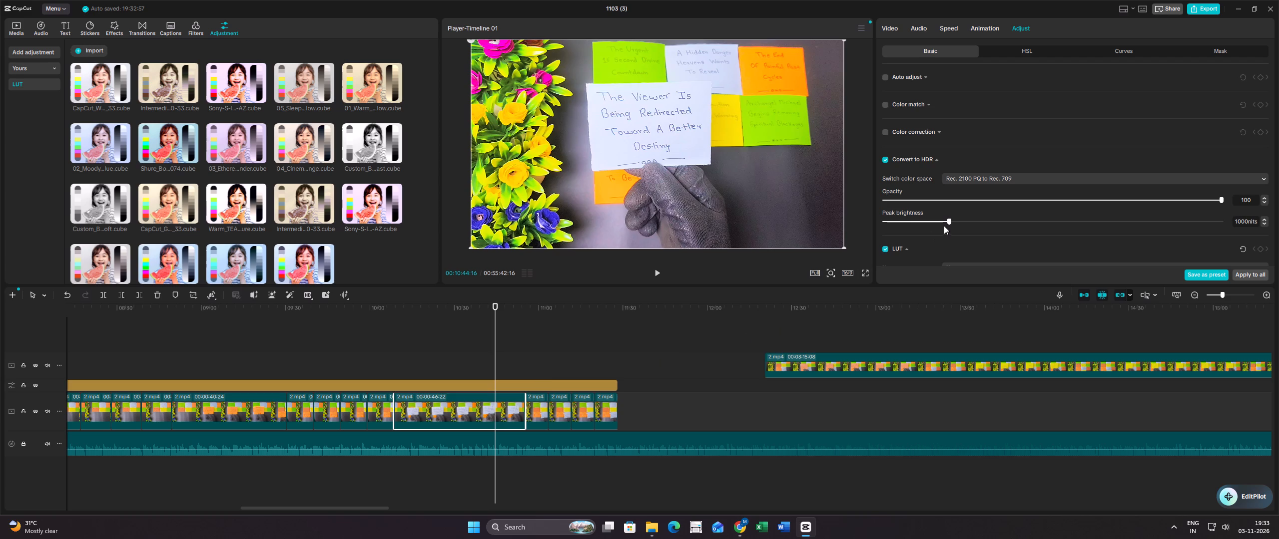
drag(945, 223, 927, 224)
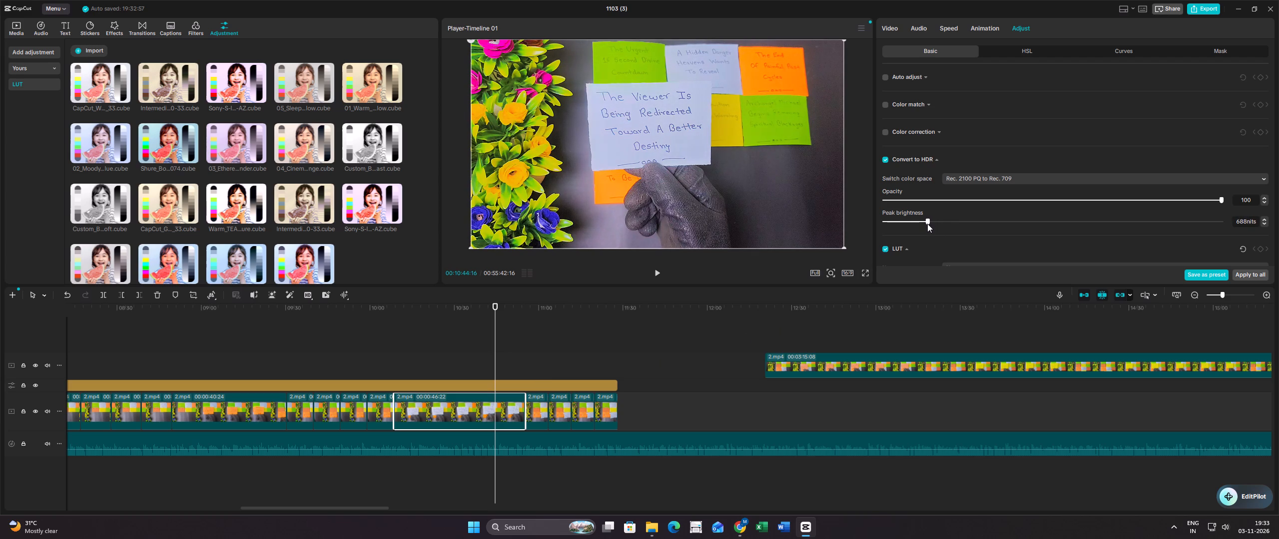
drag(927, 224, 932, 225)
drag(932, 225, 927, 226)
drag(927, 226, 928, 226)
triple_click(1266, 223)
double_click(1266, 223)
click(374, 363)
drag(375, 360, 382, 360)
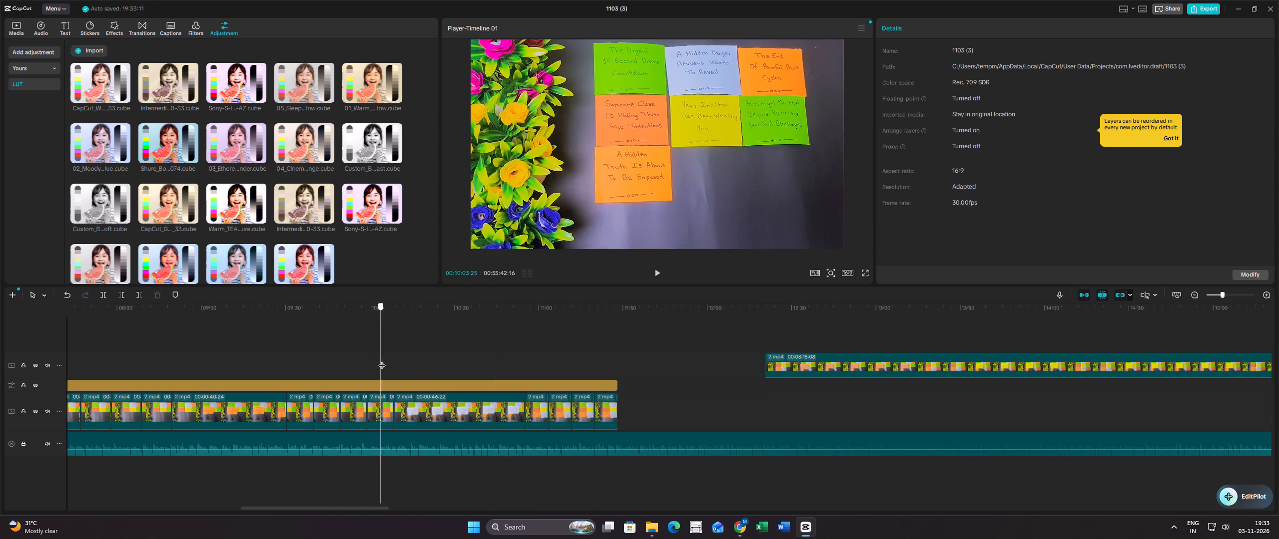
drag(382, 360, 467, 367)
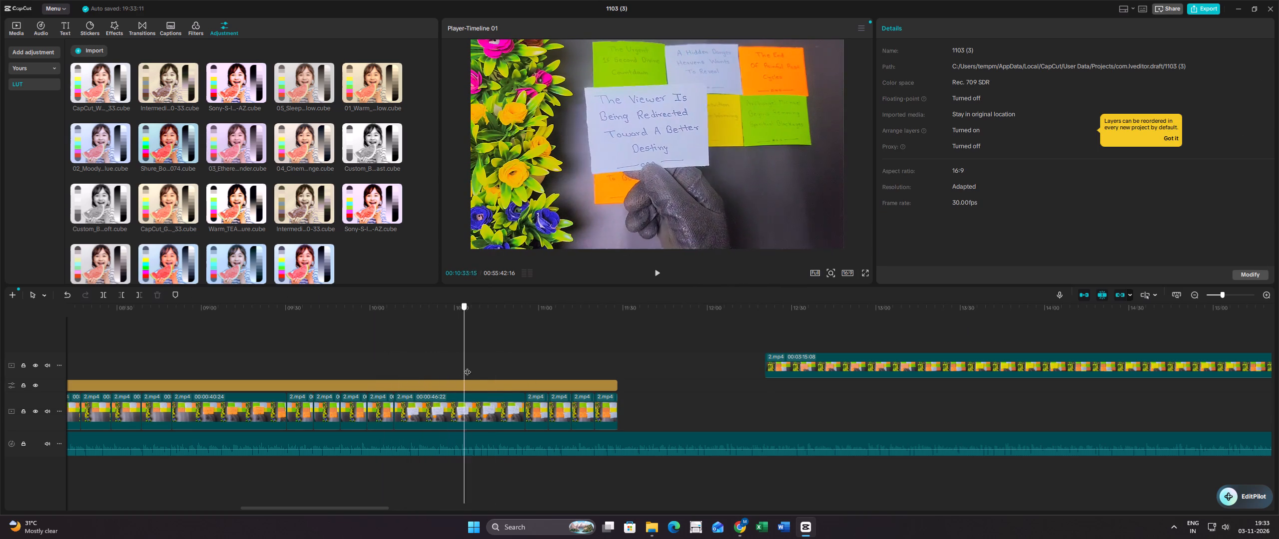
drag(467, 367, 532, 362)
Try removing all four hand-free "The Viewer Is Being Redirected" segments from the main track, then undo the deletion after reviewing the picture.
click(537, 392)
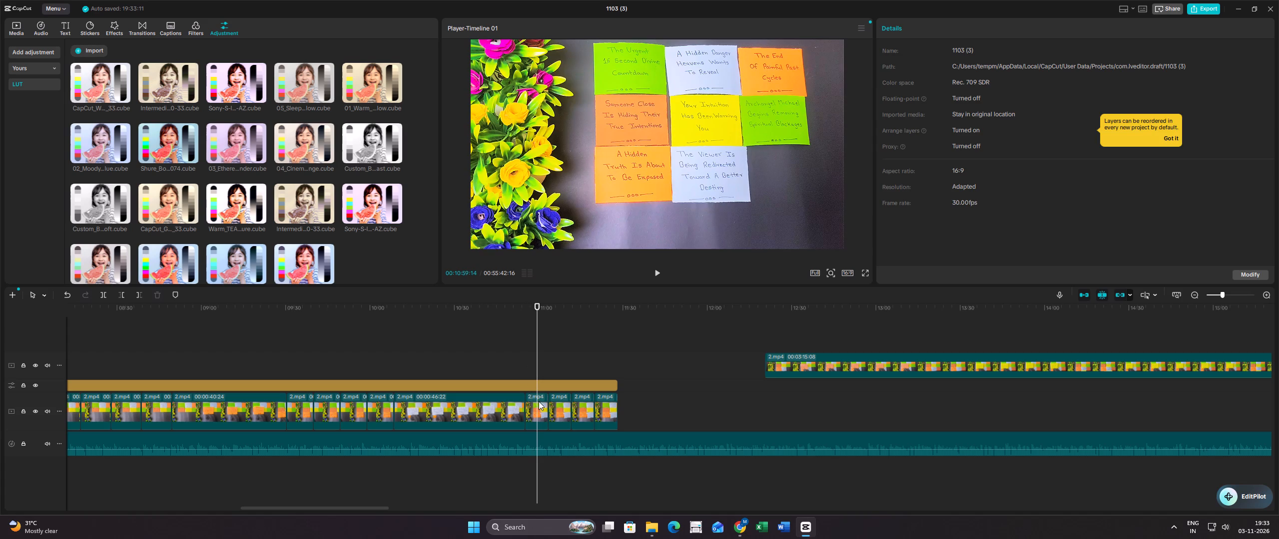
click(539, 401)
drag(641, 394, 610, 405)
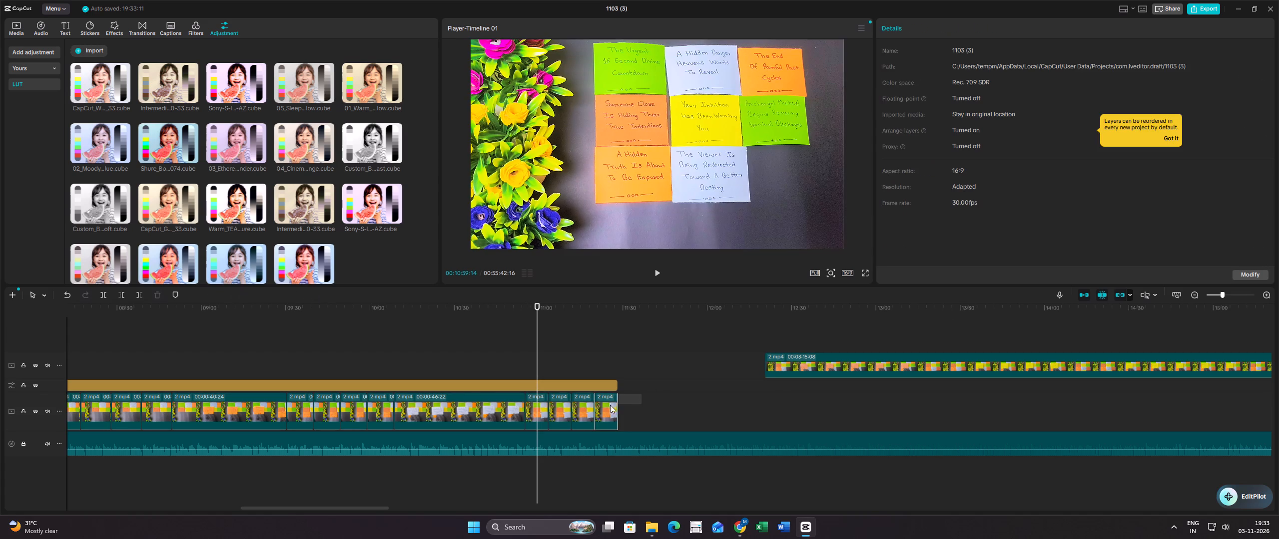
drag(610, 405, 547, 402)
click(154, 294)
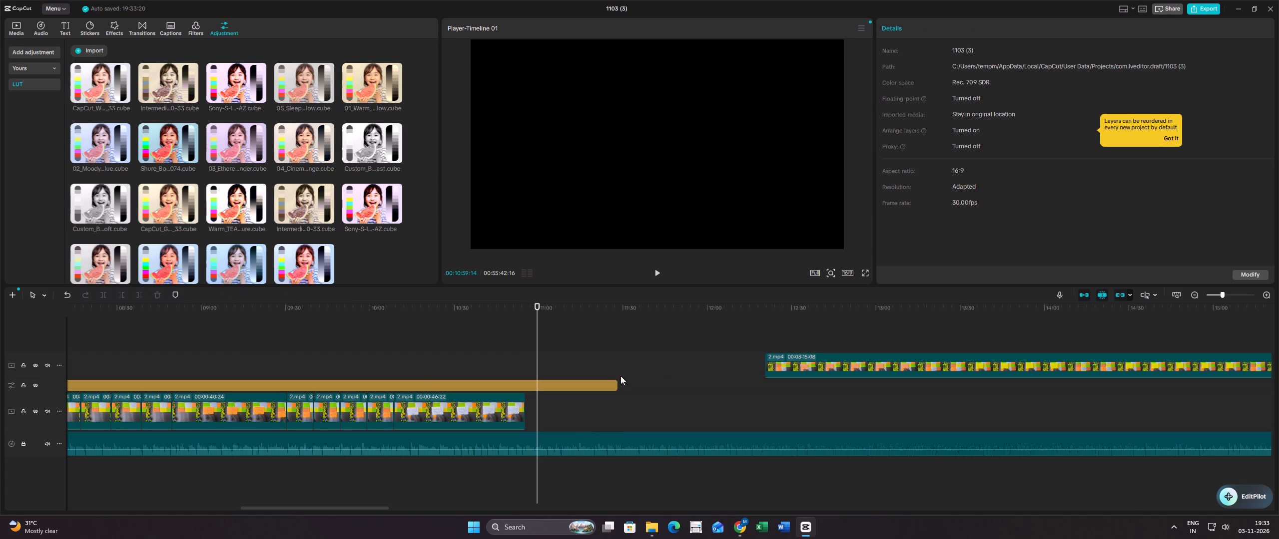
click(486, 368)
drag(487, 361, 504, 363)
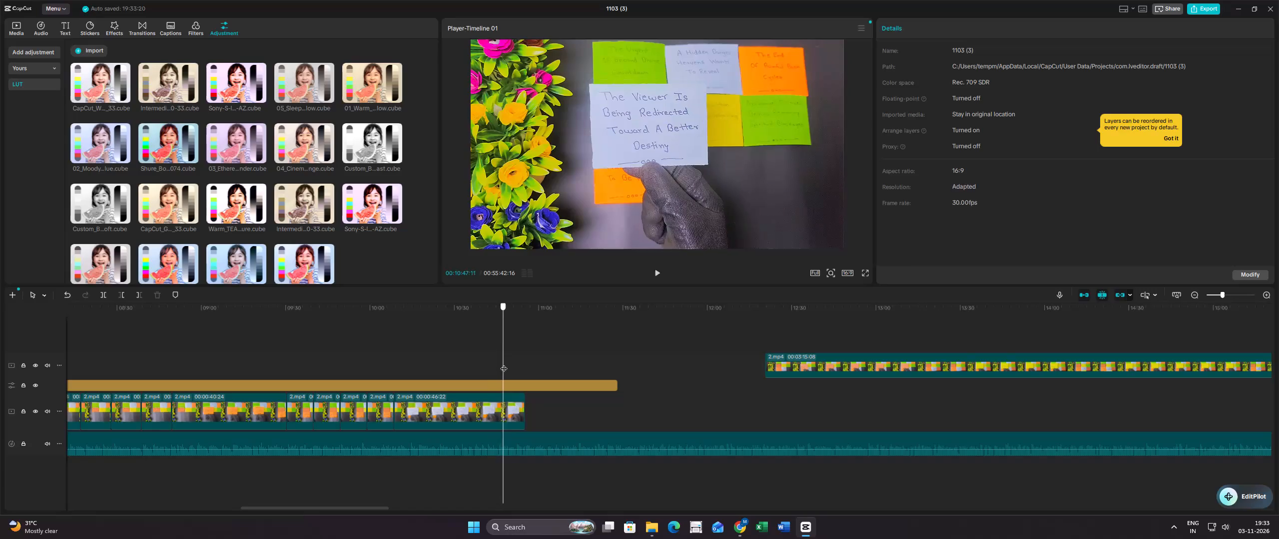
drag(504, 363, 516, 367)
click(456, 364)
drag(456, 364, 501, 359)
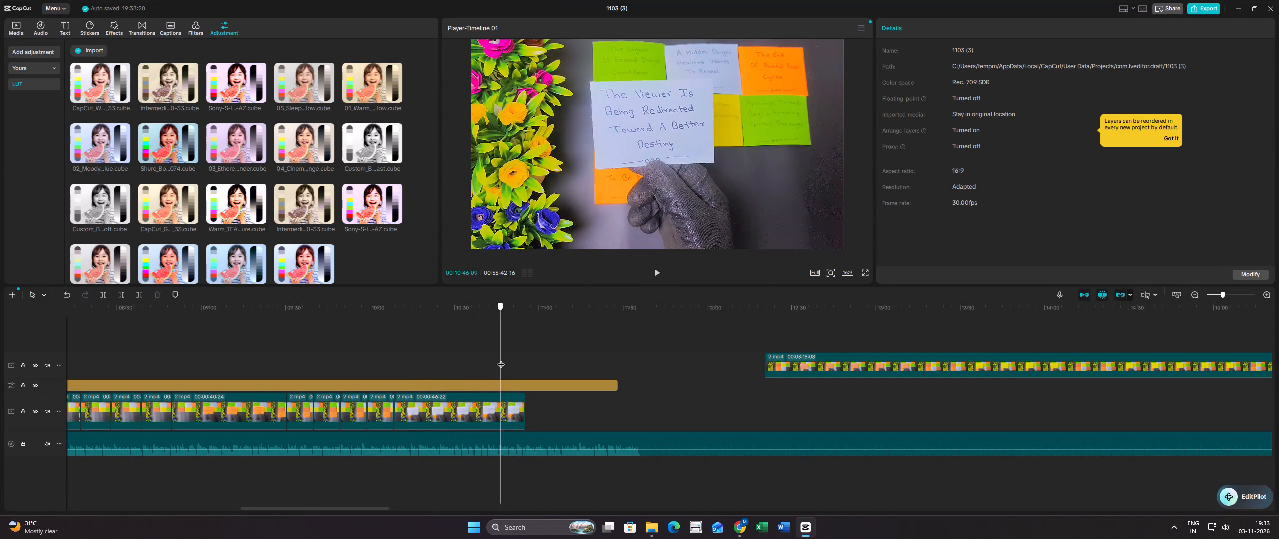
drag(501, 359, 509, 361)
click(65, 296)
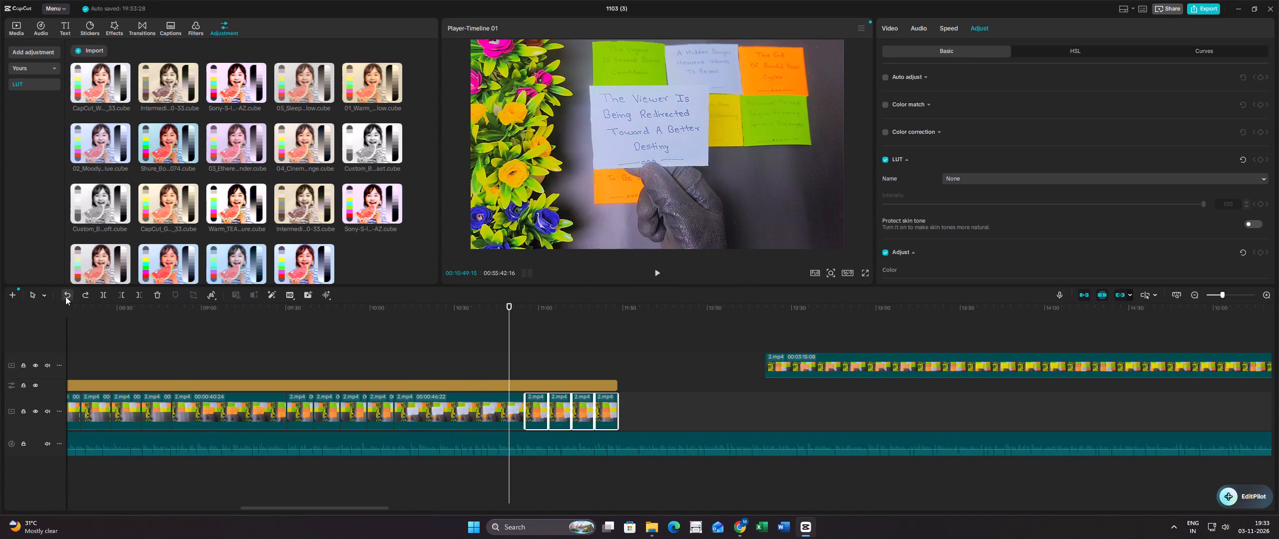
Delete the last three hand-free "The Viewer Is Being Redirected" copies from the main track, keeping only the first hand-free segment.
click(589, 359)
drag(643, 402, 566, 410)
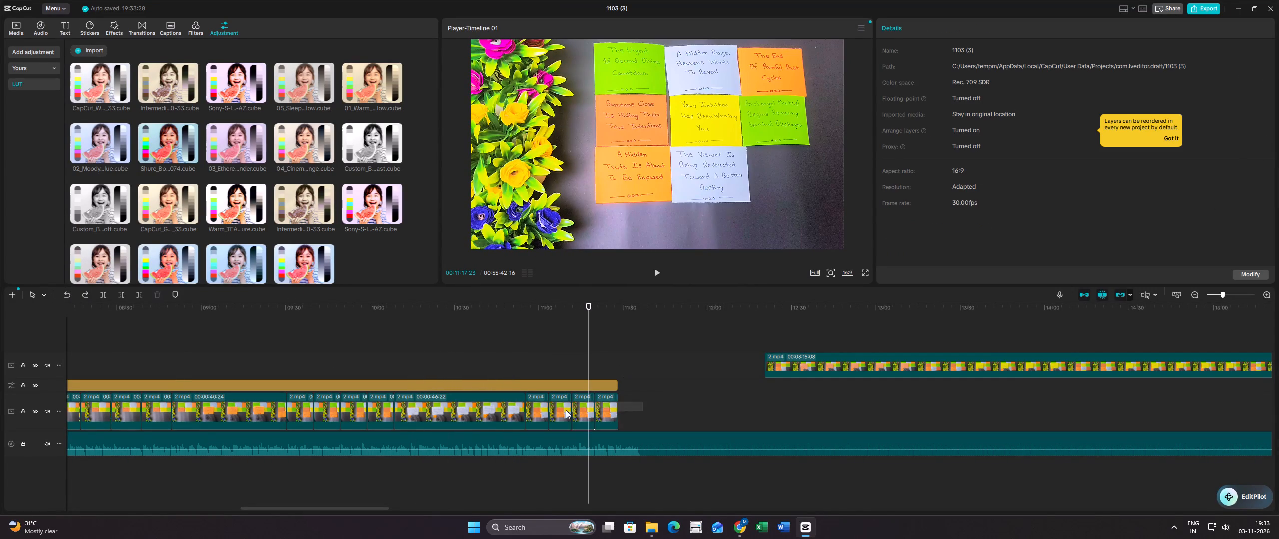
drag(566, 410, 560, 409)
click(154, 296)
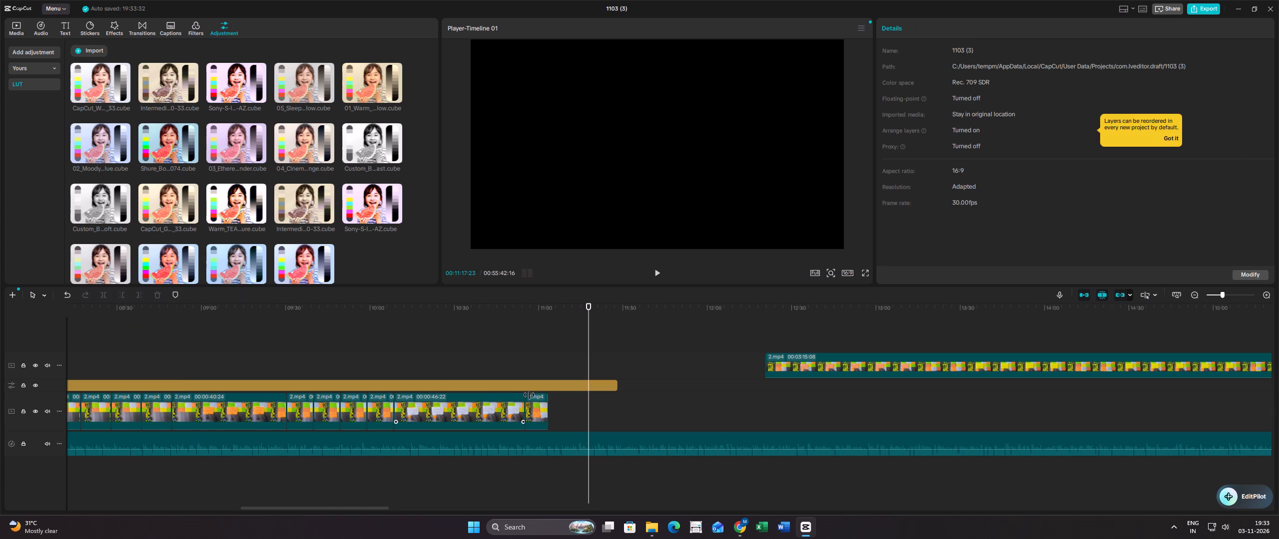
Set the peak brightness of the hand-free "The Viewer Is Being Redirected" segment to 690 nits, comparing it with the preceding hand-held segment.
click(529, 395)
click(536, 368)
click(541, 406)
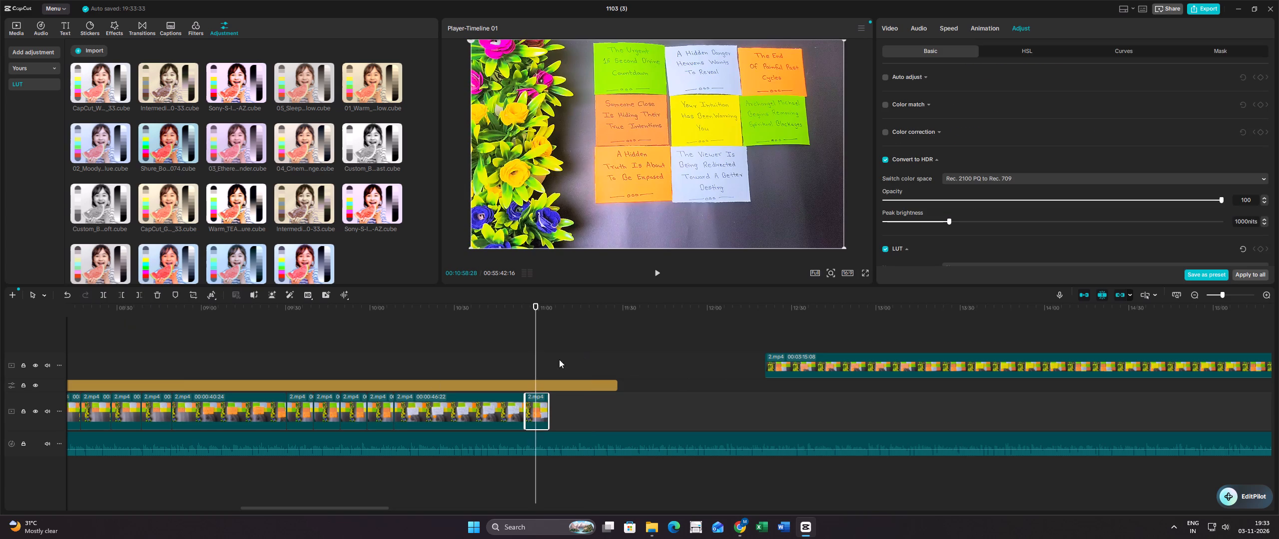
click(532, 370)
drag(531, 370, 541, 370)
click(546, 400)
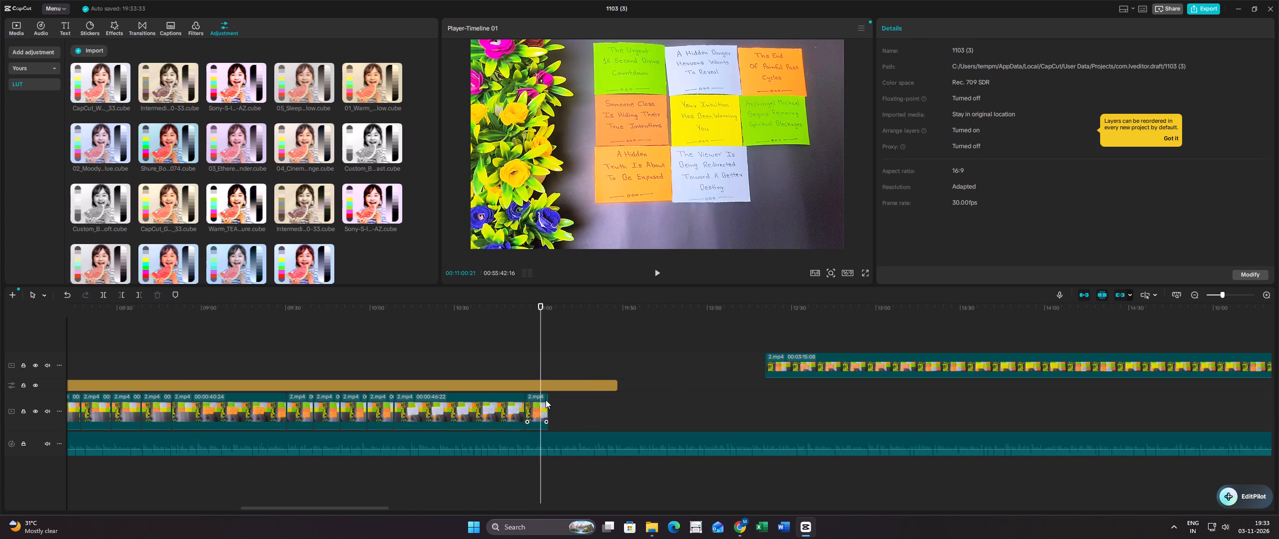
drag(942, 222, 927, 222)
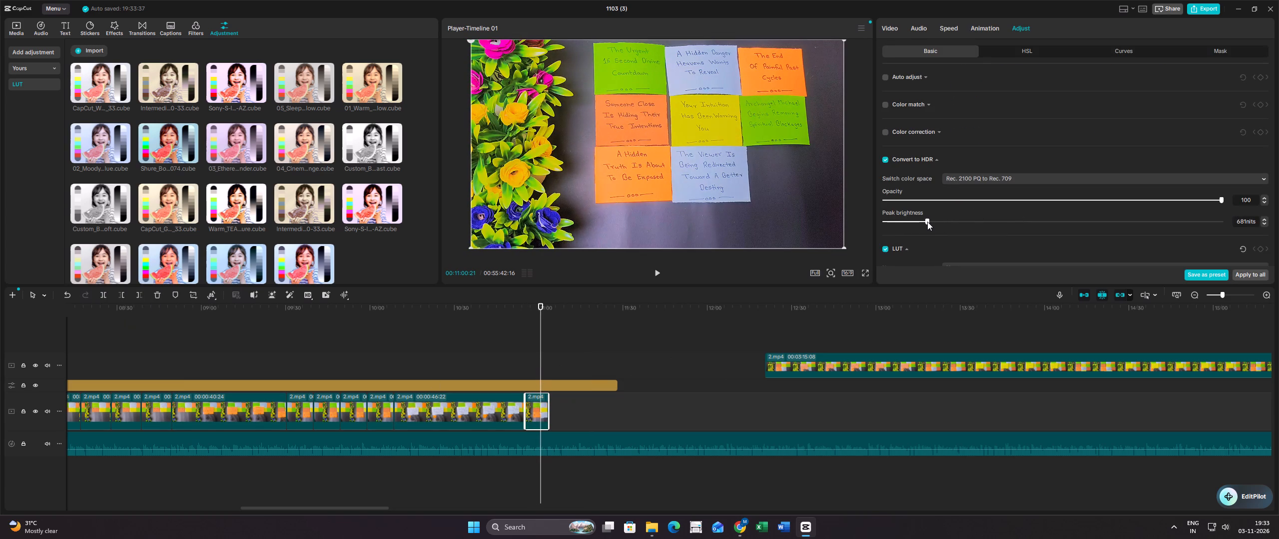
drag(927, 222, 926, 222)
click(501, 361)
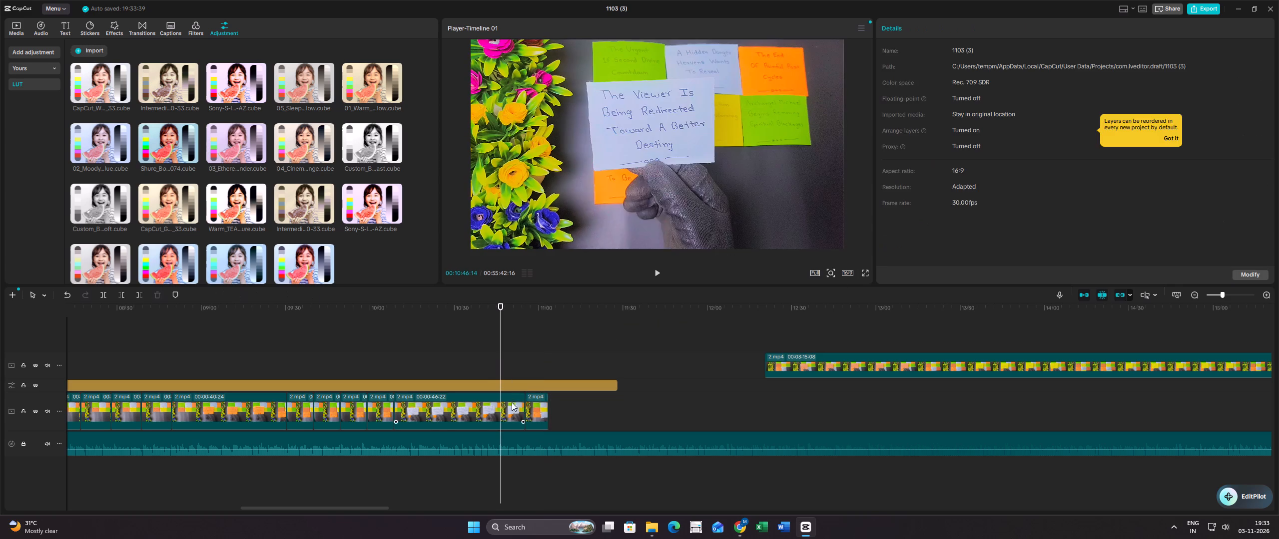
click(514, 408)
click(534, 366)
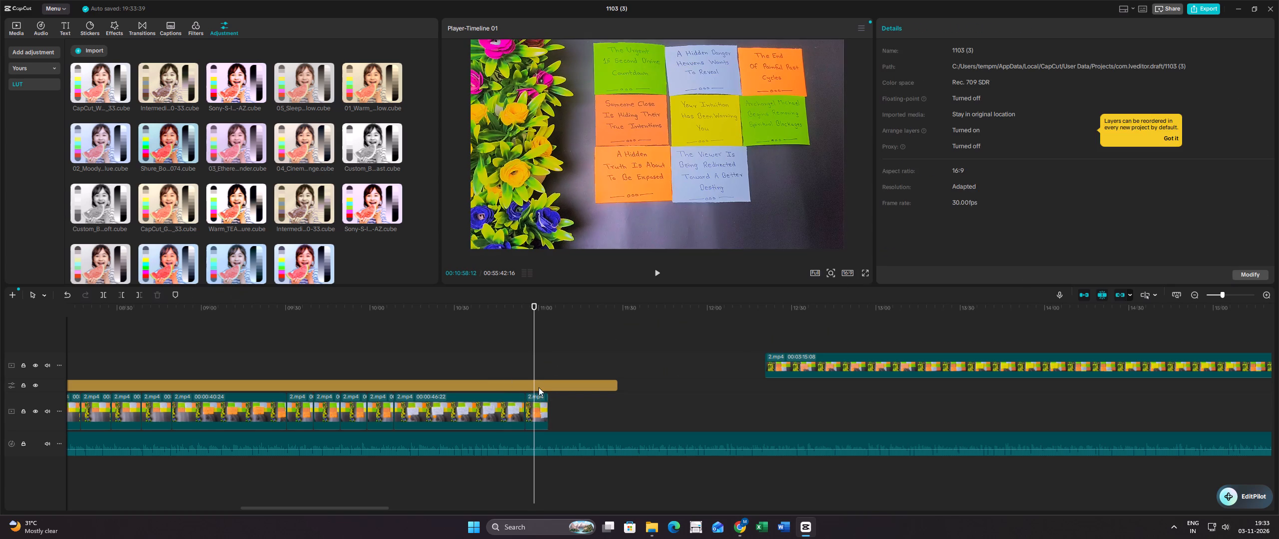
click(538, 405)
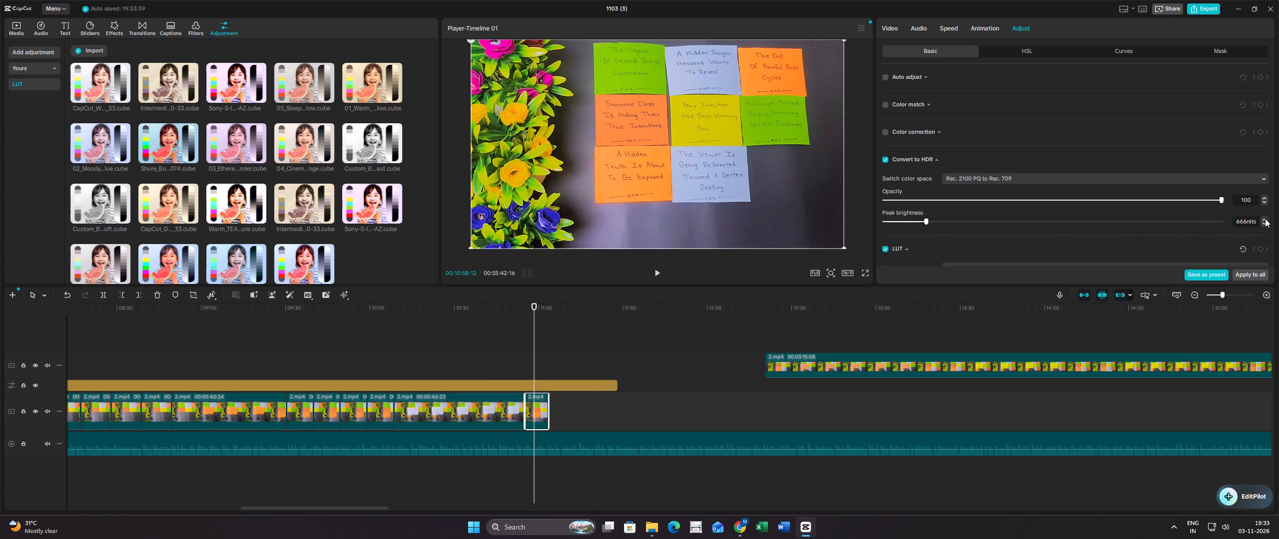
triple_click(1265, 219)
triple_click(1265, 219)
triple_click(1265, 219)
triple_click(1265, 219)
triple_click(1265, 219)
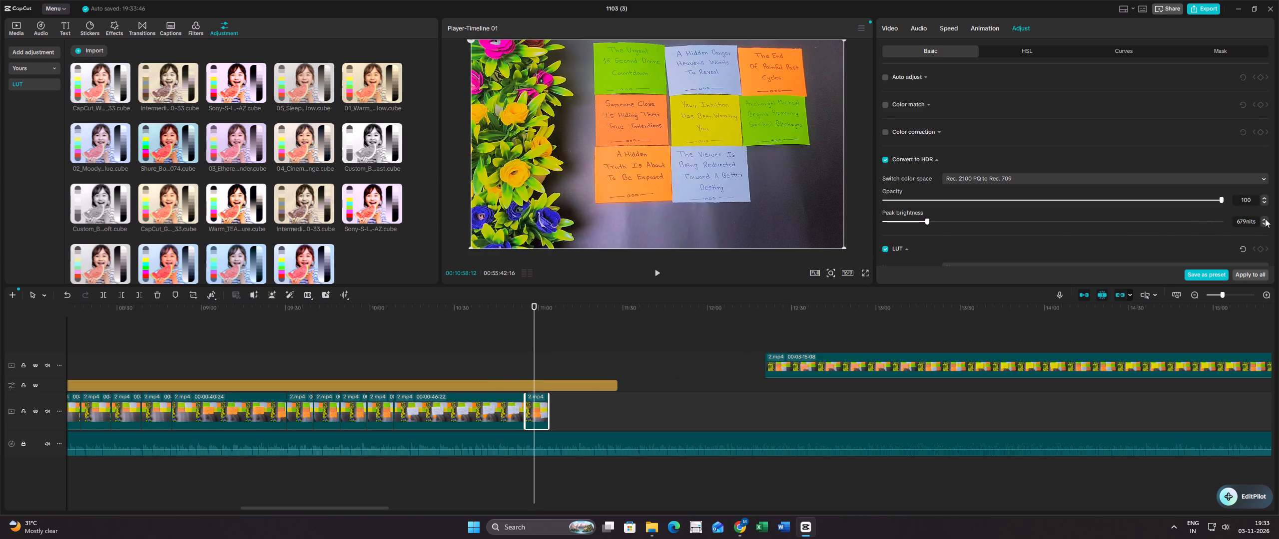
click(1264, 219)
triple_click(1264, 219)
triple_click(1263, 220)
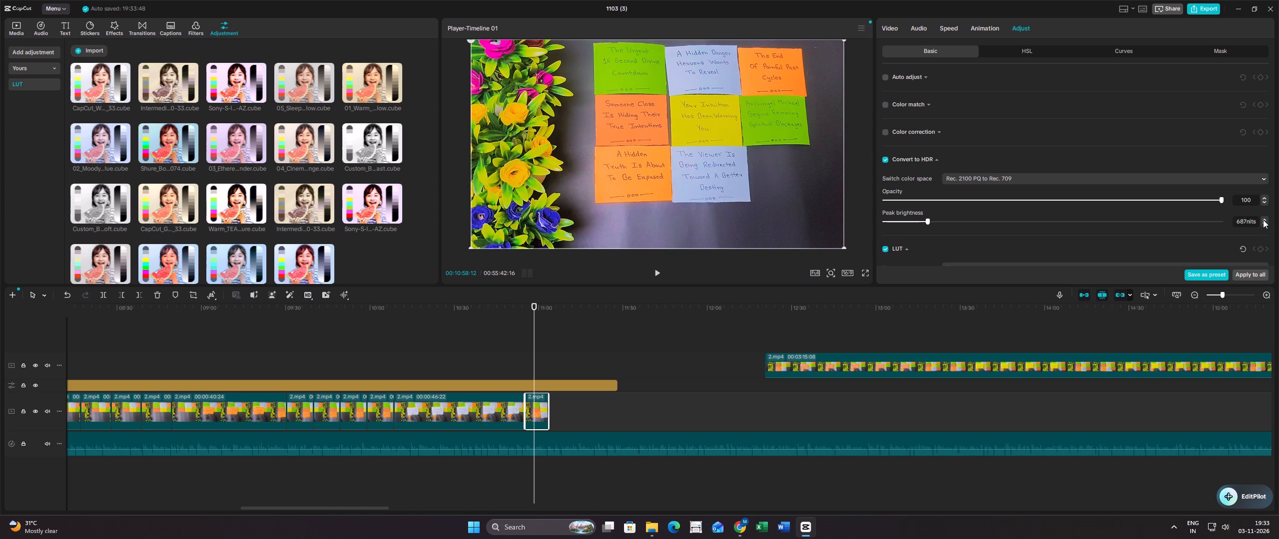
triple_click(1263, 220)
click(1266, 225)
Copy the hand-free "The Viewer Is Being Redirected" segment and paste three copies back to back, starting at 00:11:03:15.
right_click(539, 402)
right_click(539, 402)
right_click(539, 402)
click(568, 150)
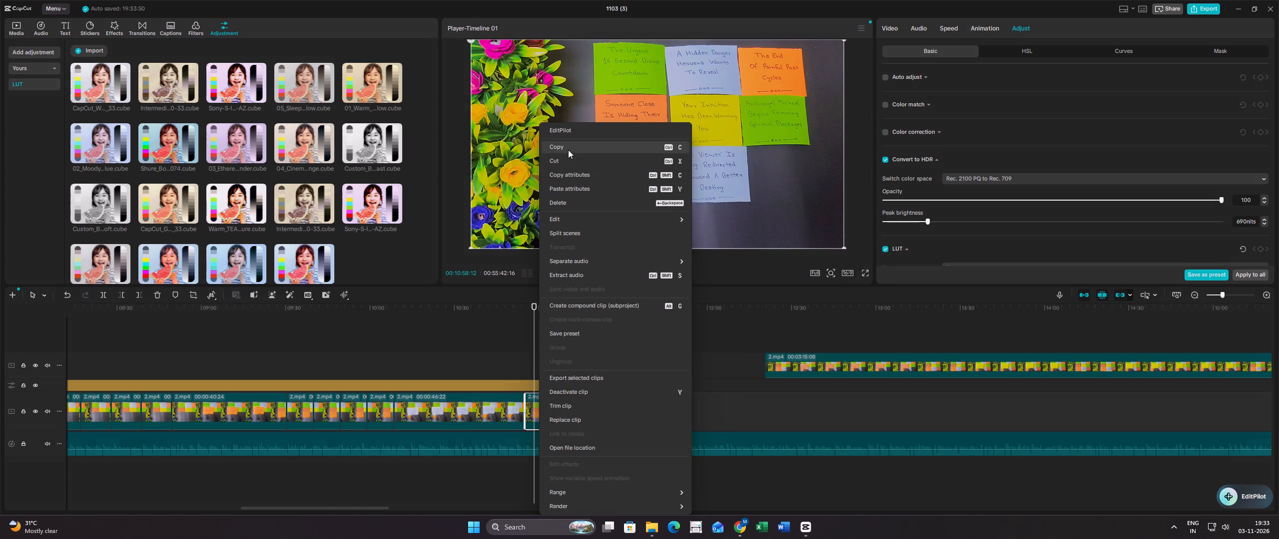
click(550, 358)
key(ctrl+v)
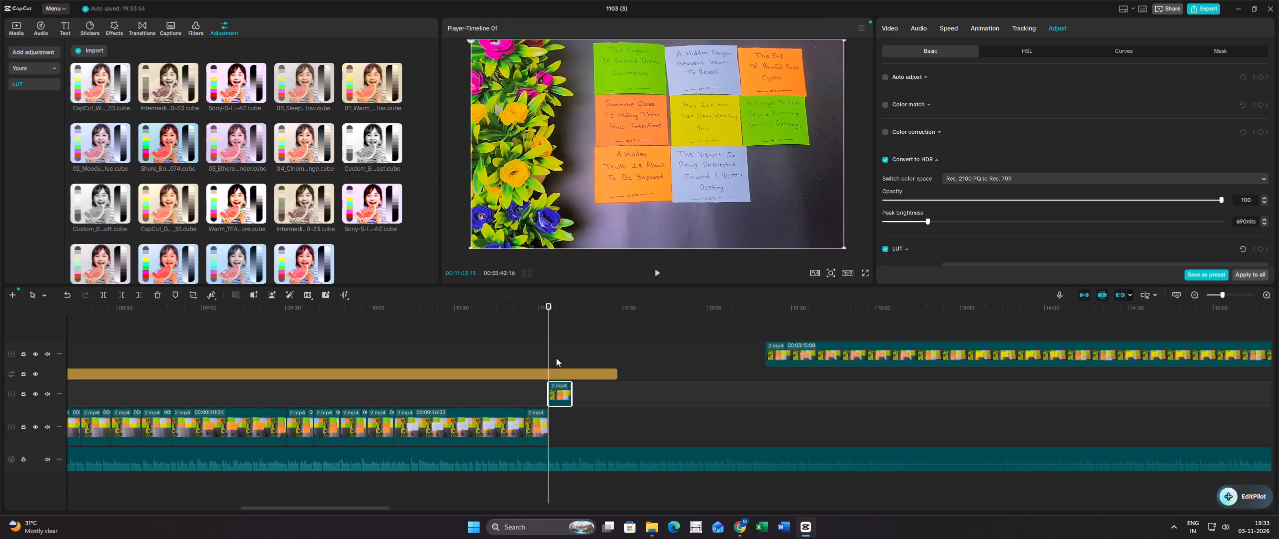
ctrl+click(572, 353)
key(ctrl+v)
ctrl+click(593, 348)
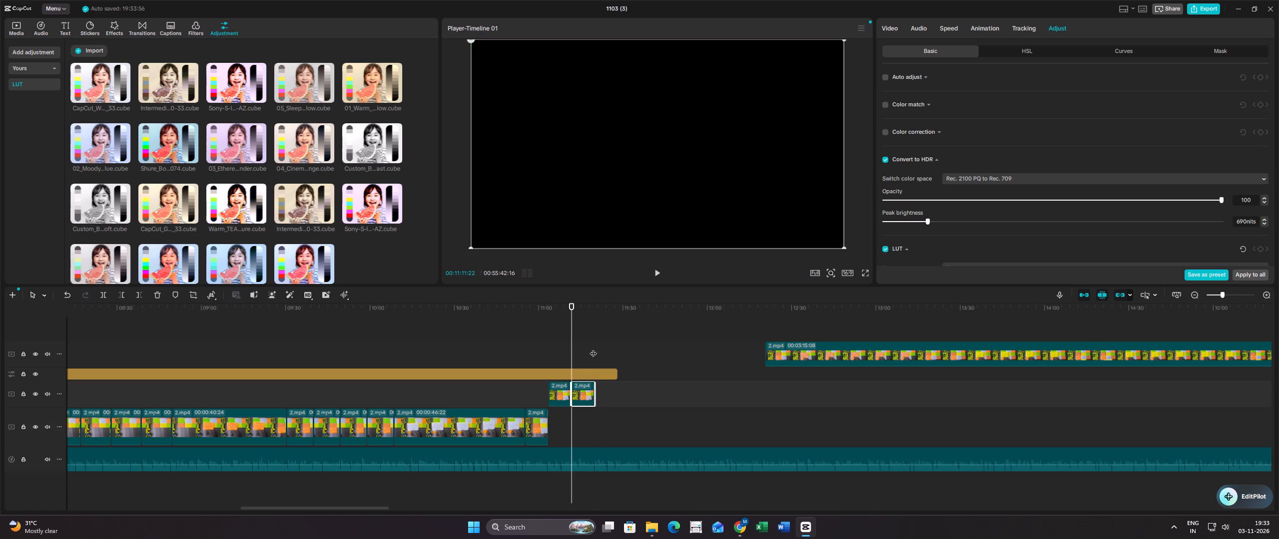
key(ctrl+v)
Move the three pasted copies together onto the main track directly after the original hand-free segment and check the picture there.
drag(636, 386, 565, 395)
drag(564, 395, 569, 406)
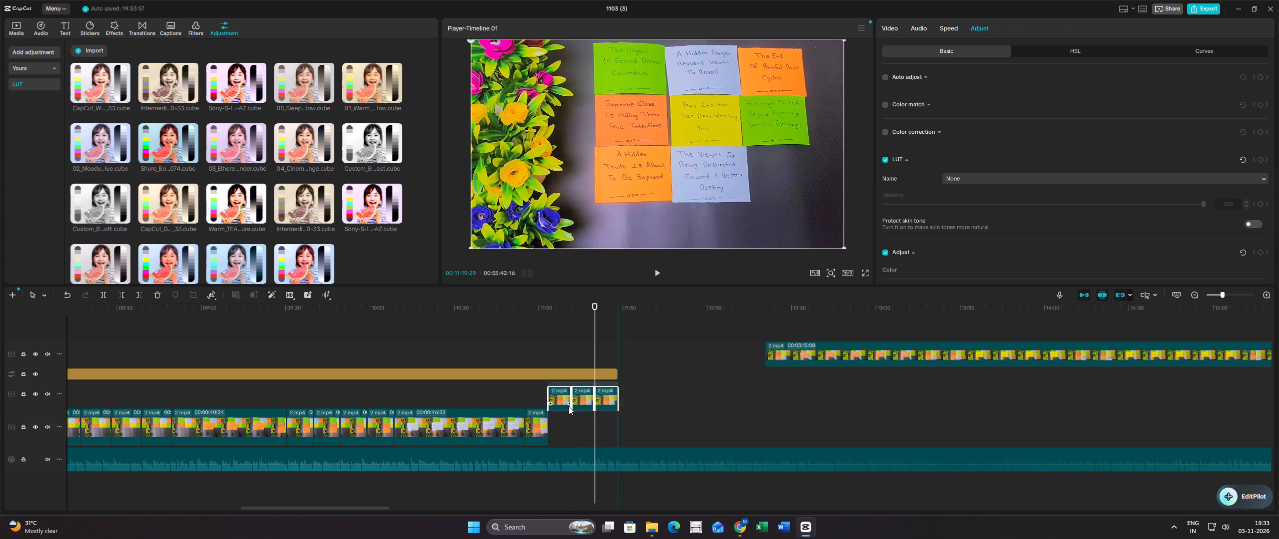
drag(569, 406, 562, 427)
click(567, 355)
drag(568, 354, 601, 356)
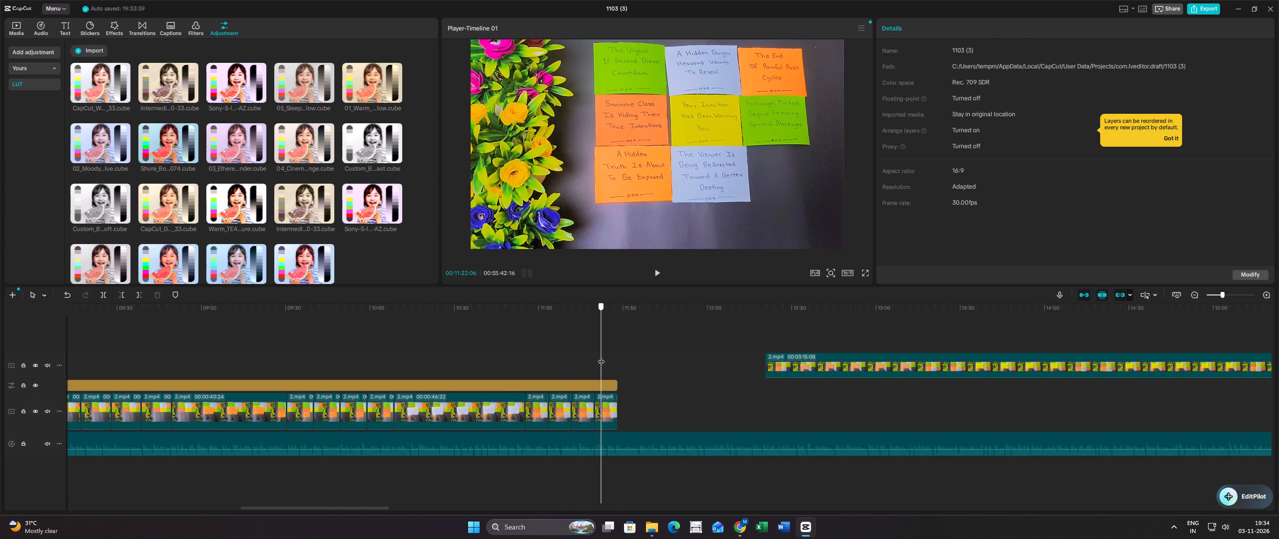
drag(601, 356, 604, 351)
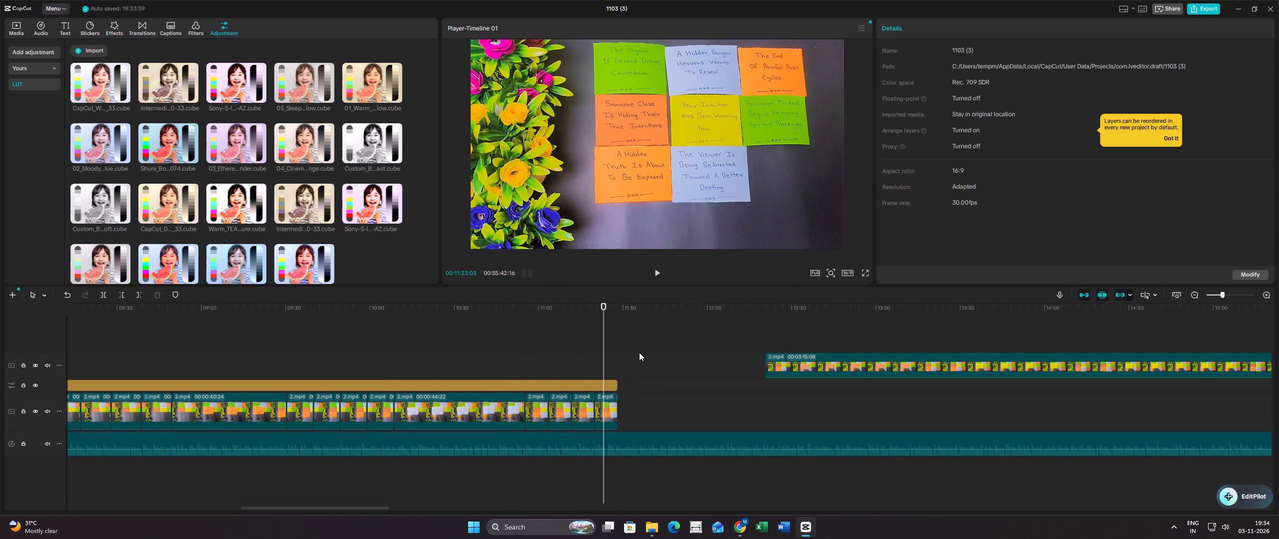
Split the upper 2.mp4 clip at 00:13:23:02, before "The Final Revelation" note, and align its first part with the main track's end.
click(764, 337)
drag(765, 328, 773, 328)
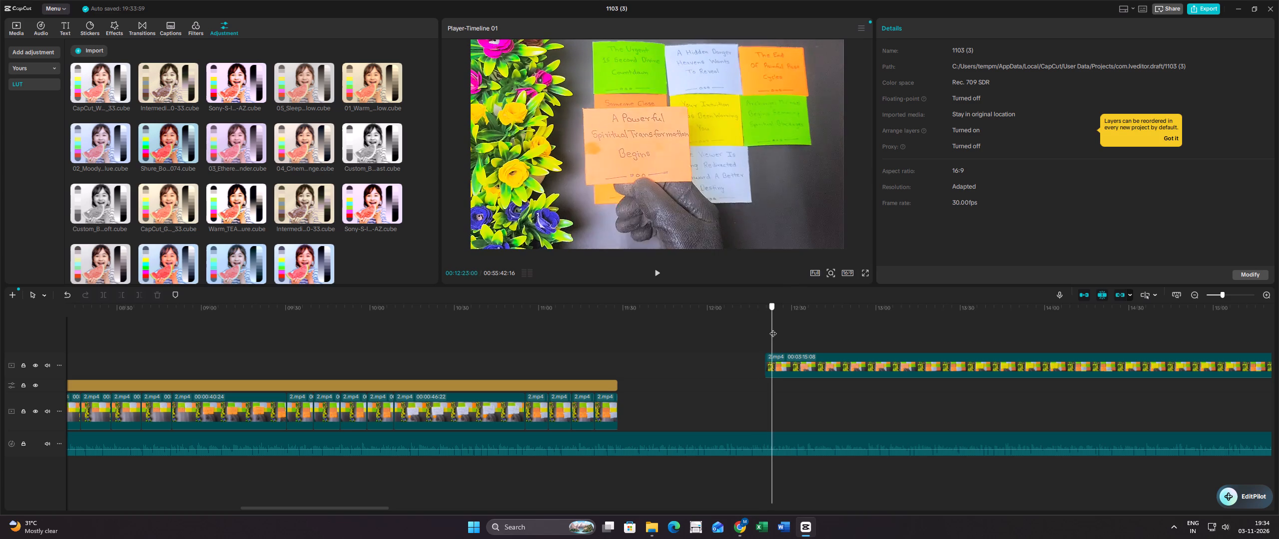
drag(773, 328, 853, 332)
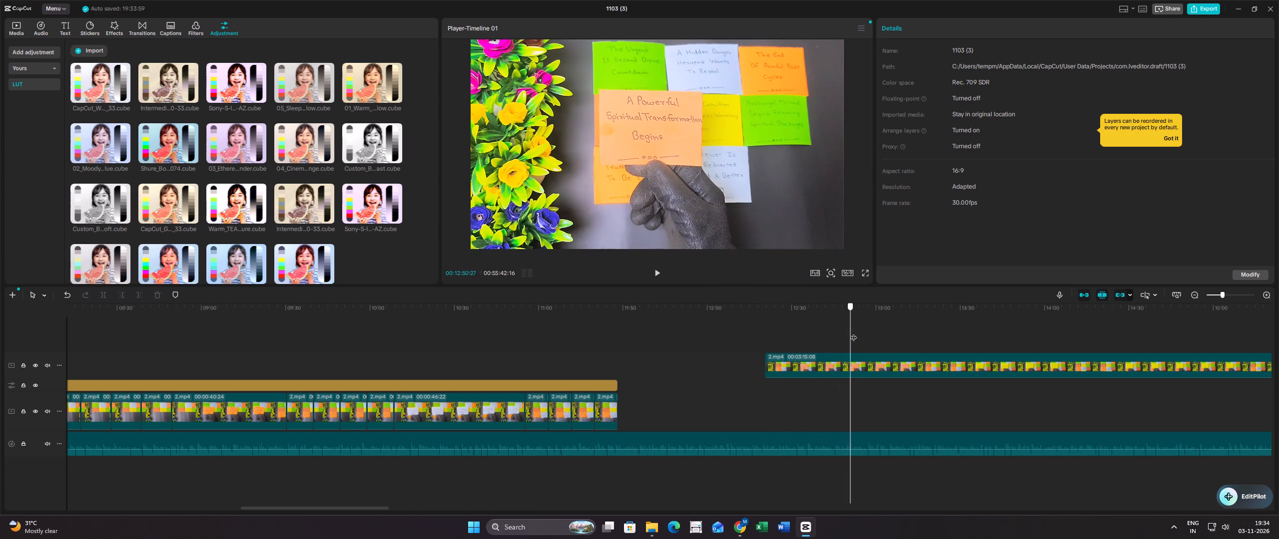
drag(853, 332, 903, 337)
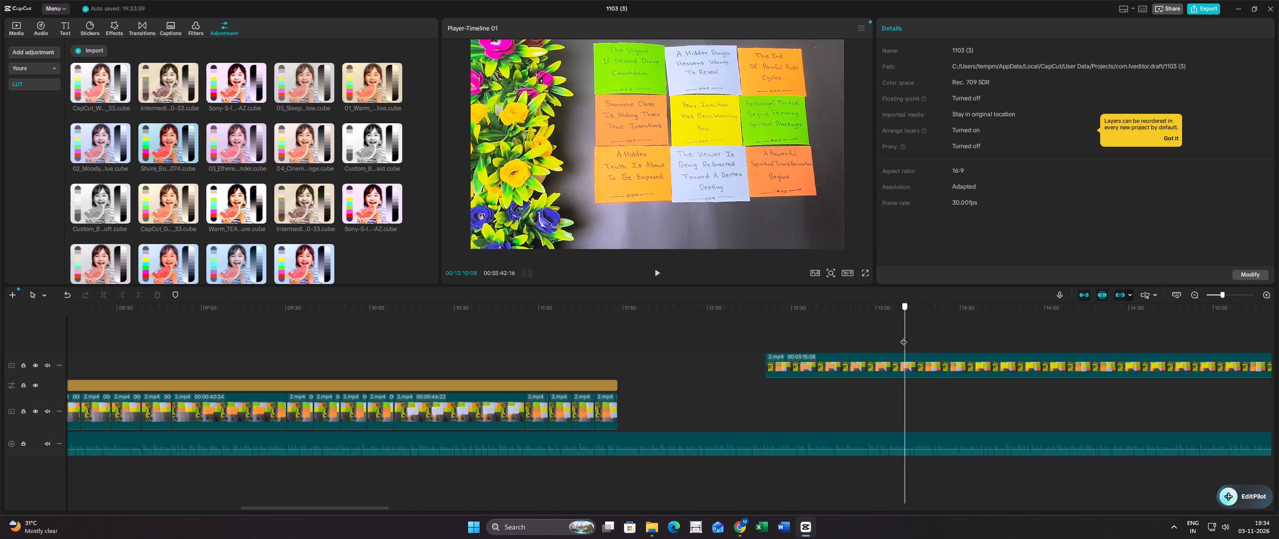
drag(903, 337, 947, 335)
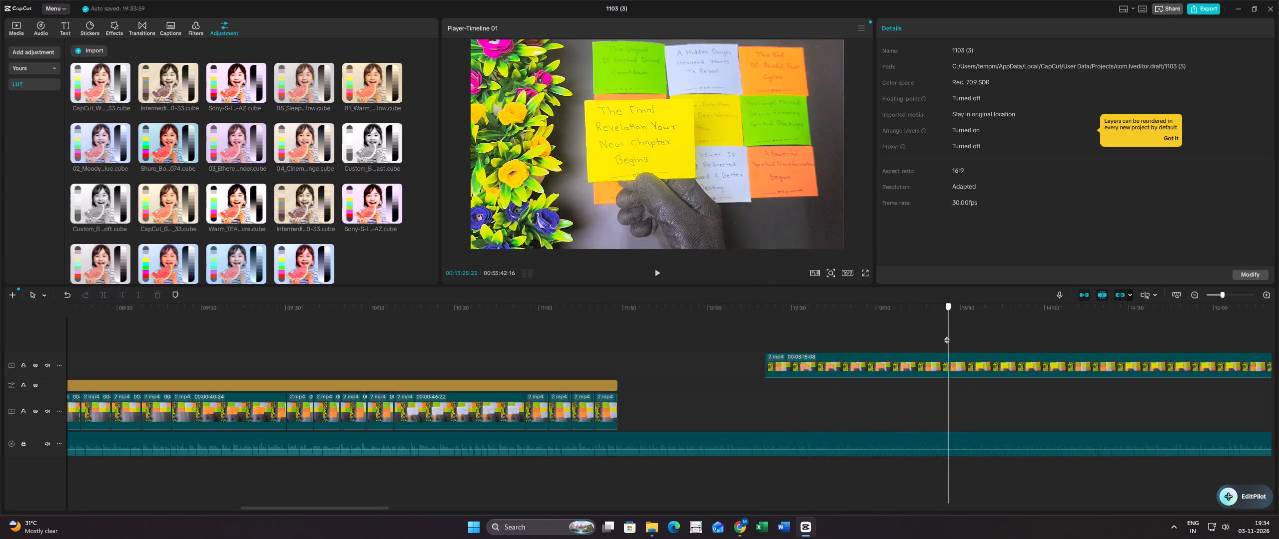
drag(947, 335, 941, 335)
click(940, 361)
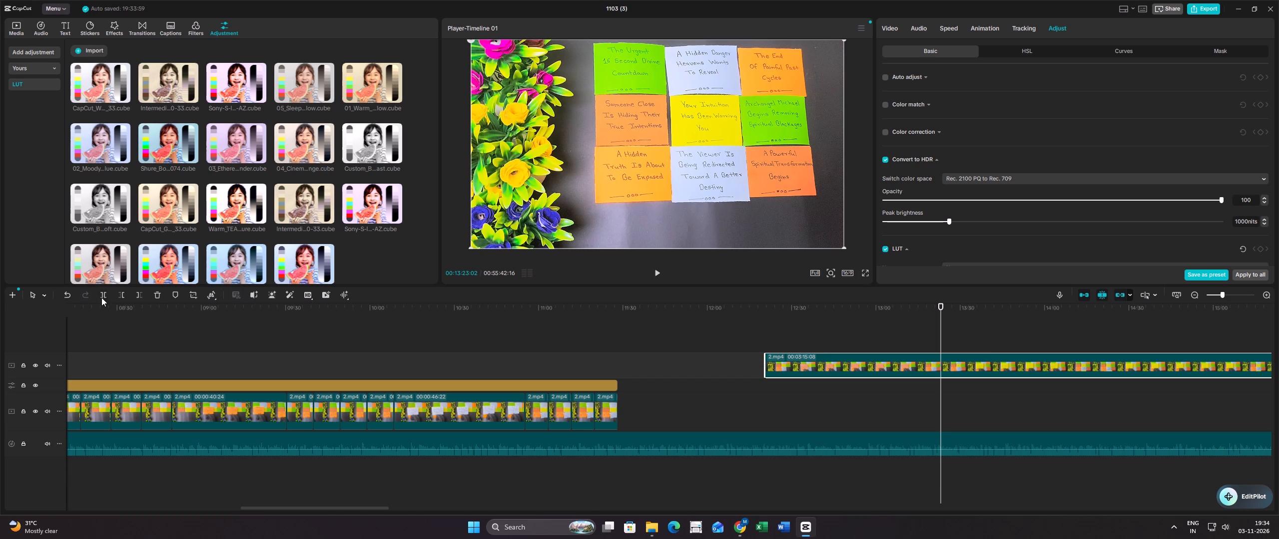
click(101, 297)
drag(865, 366, 716, 366)
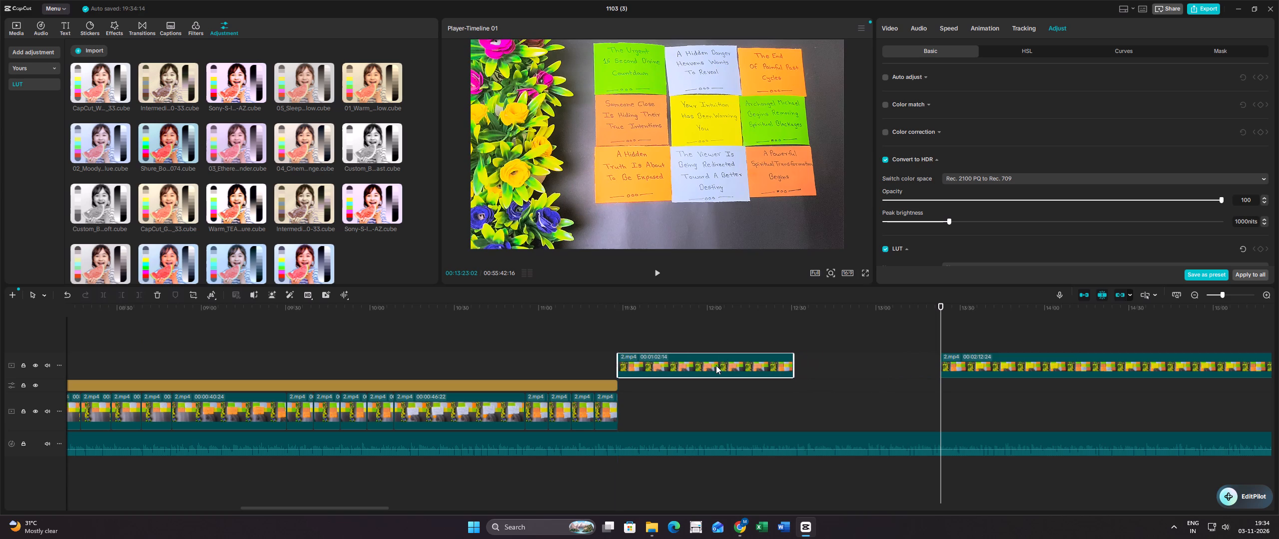
Set the peak brightness of the "A Powerful Spiritual Transformation Begins" clip to 687 nits.
click(724, 333)
drag(724, 333, 751, 335)
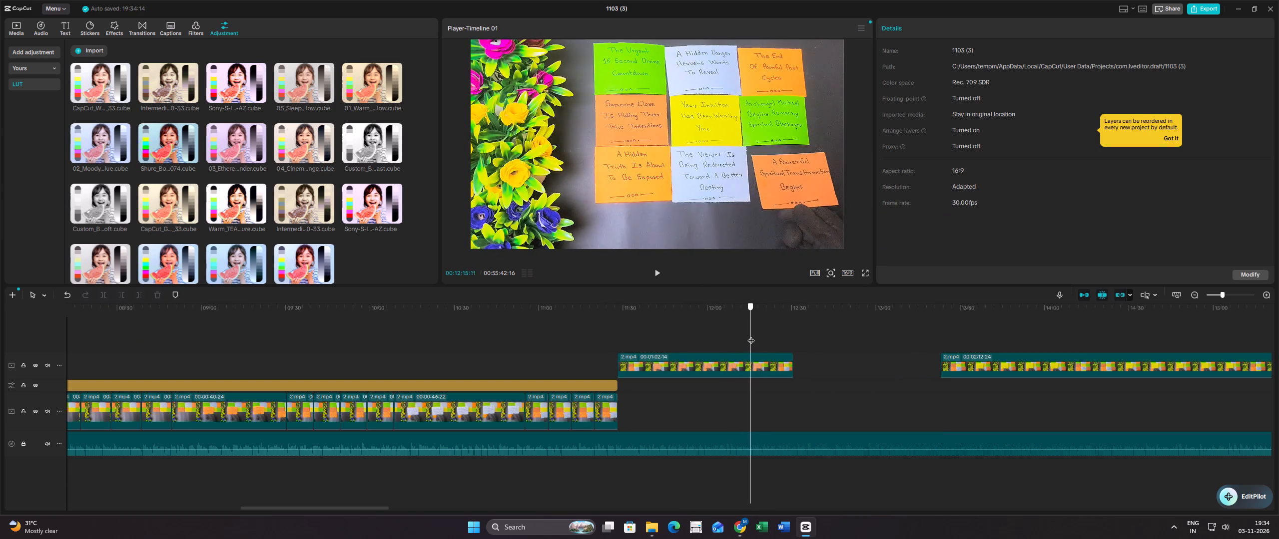
drag(751, 335, 766, 336)
click(758, 363)
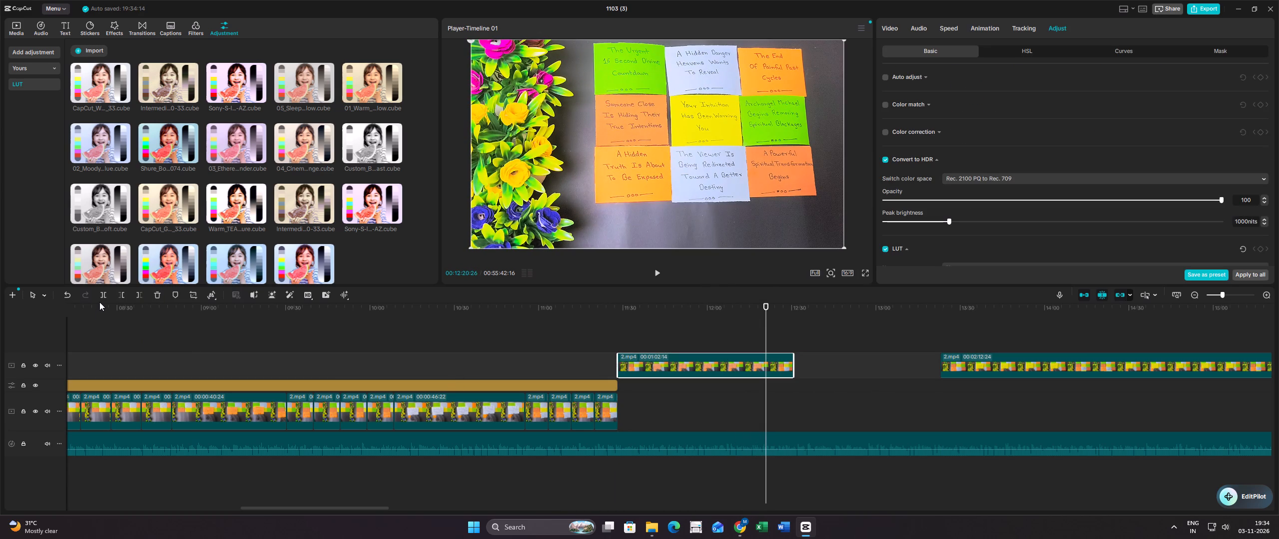
drag(948, 223, 930, 224)
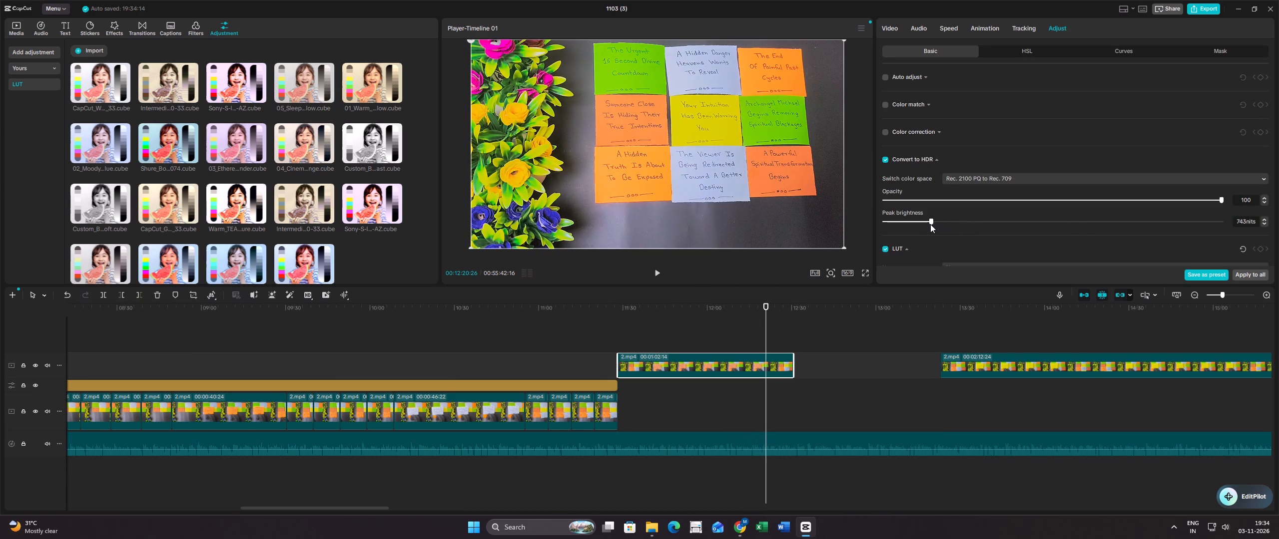
drag(930, 224, 928, 223)
drag(928, 223, 926, 223)
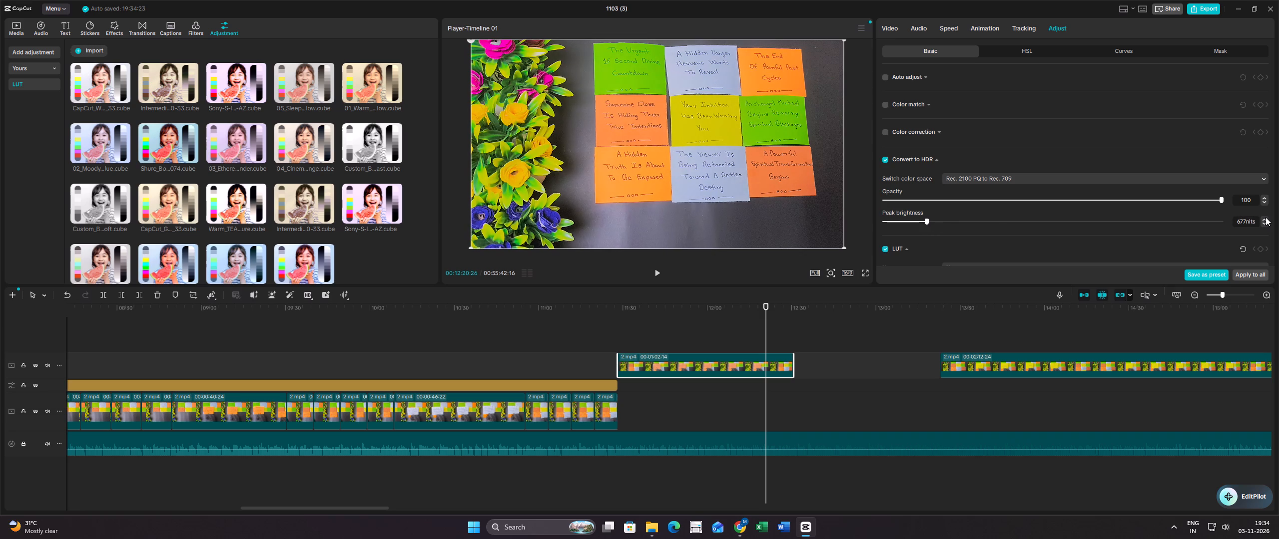
triple_click(1266, 217)
triple_click(1266, 217)
triple_click(1267, 218)
triple_click(1267, 219)
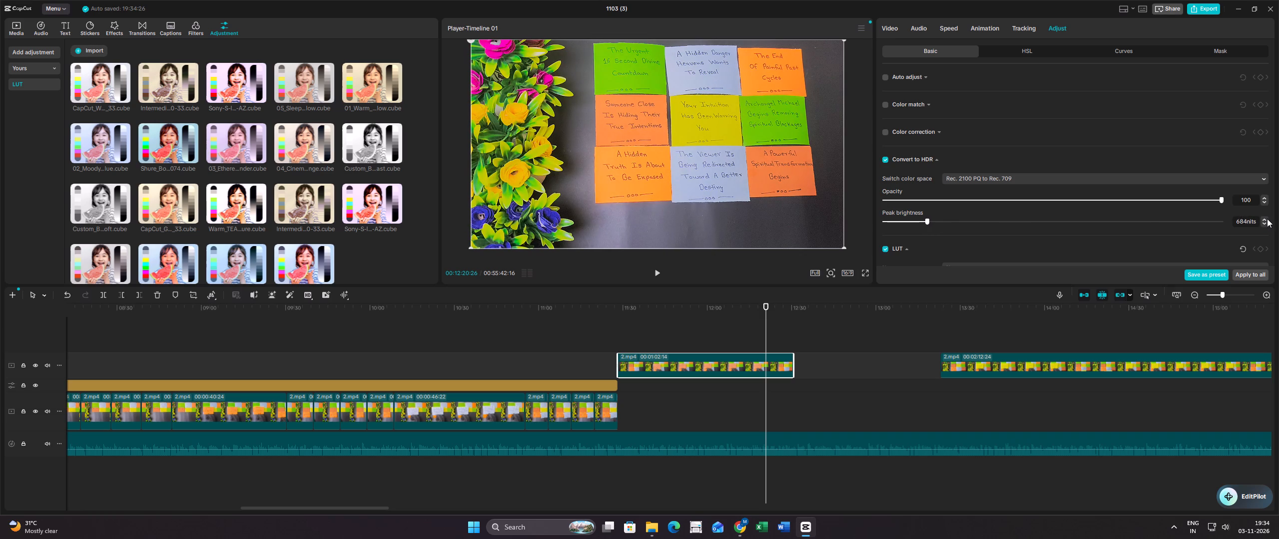
triple_click(1267, 219)
Review the "A Powerful Spiritual Transformation Begins" clip and split it at 00:12:21:12, once the hand has left the picture.
click(726, 342)
drag(726, 342, 704, 337)
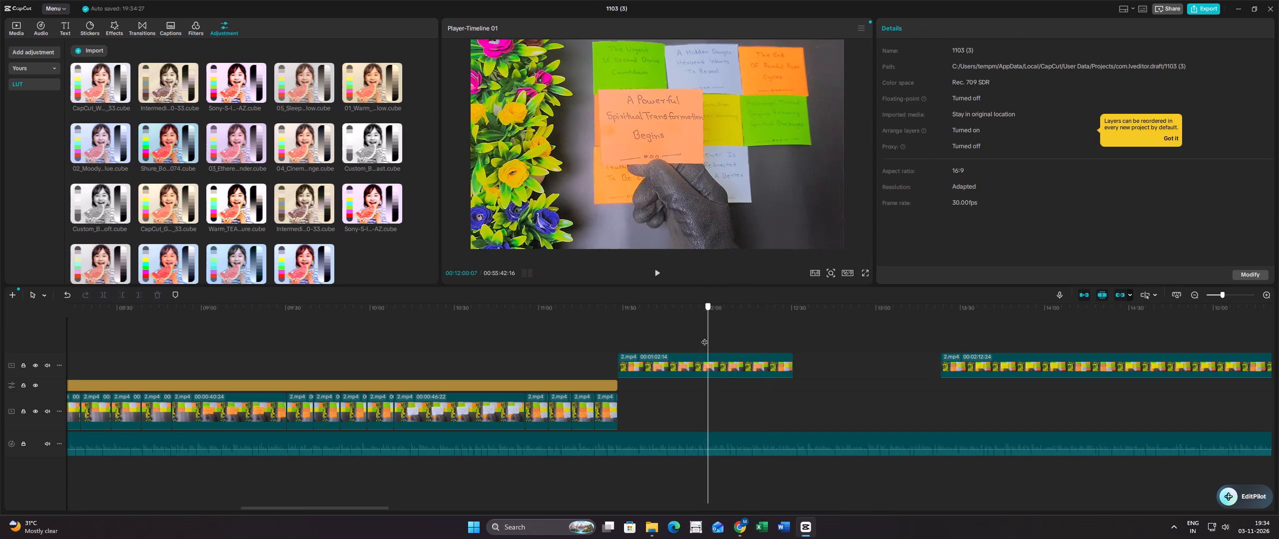
drag(704, 337, 755, 333)
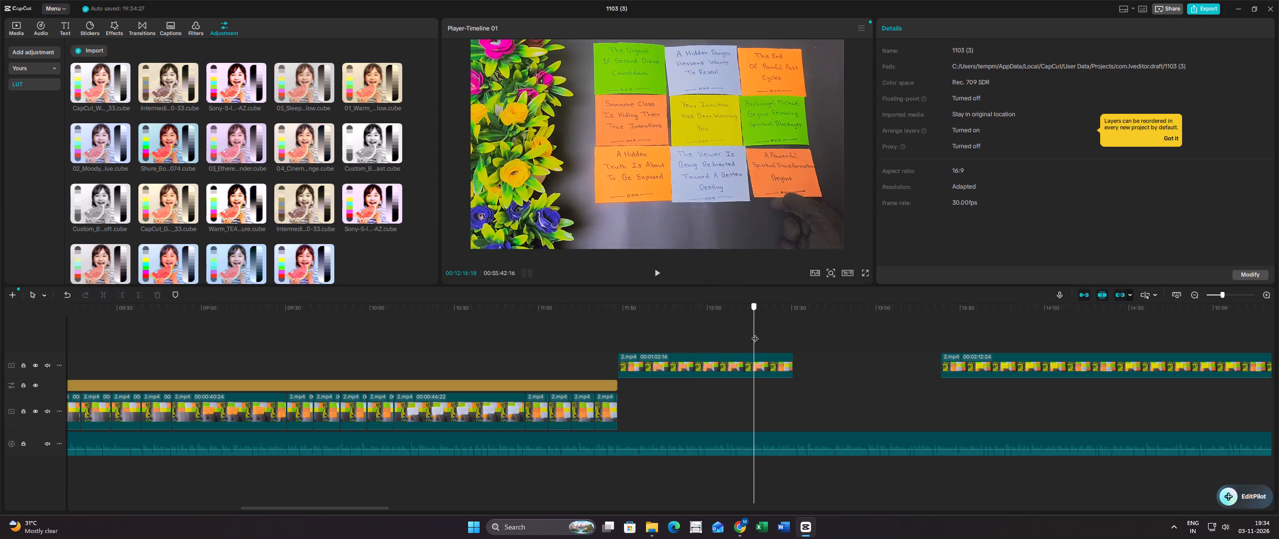
drag(755, 333, 767, 333)
click(765, 354)
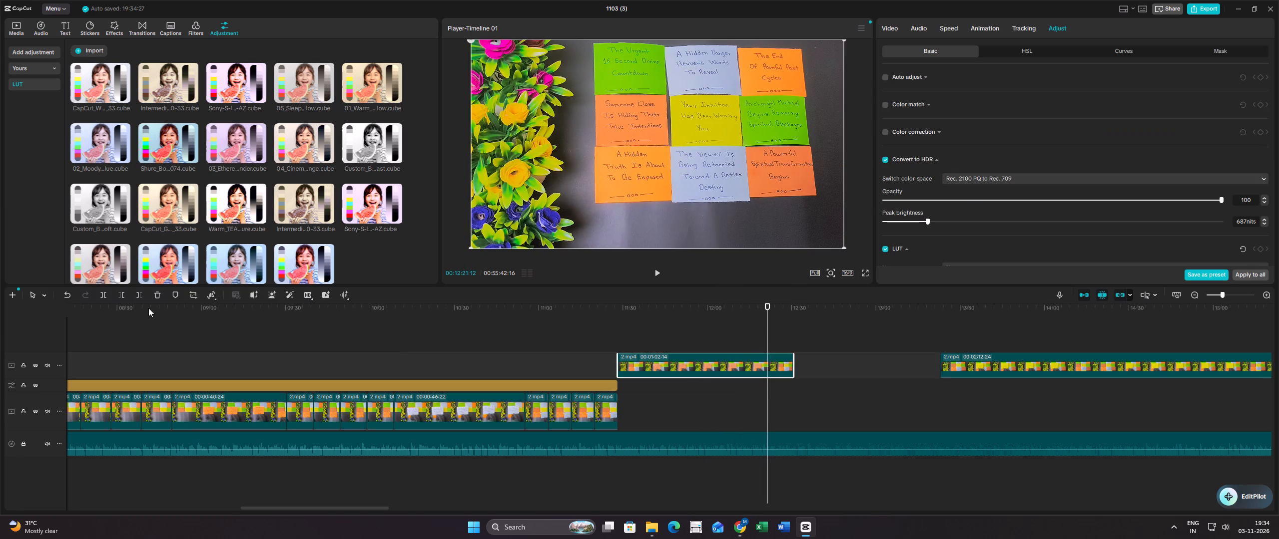
click(102, 290)
Copy the short hand-free "A Powerful Spiritual Transformation Begins" segment and paste three copies back to back after it, from 00:12:30:20.
click(777, 335)
drag(777, 335, 784, 334)
right_click(779, 360)
click(836, 145)
click(798, 318)
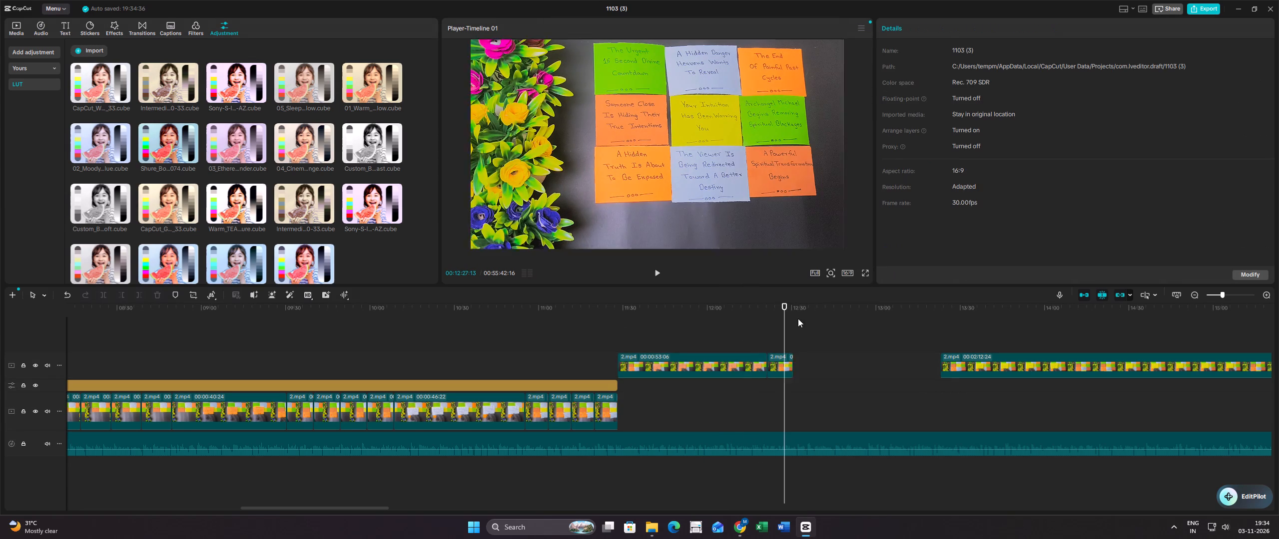
click(795, 327)
key(ctrl+v)
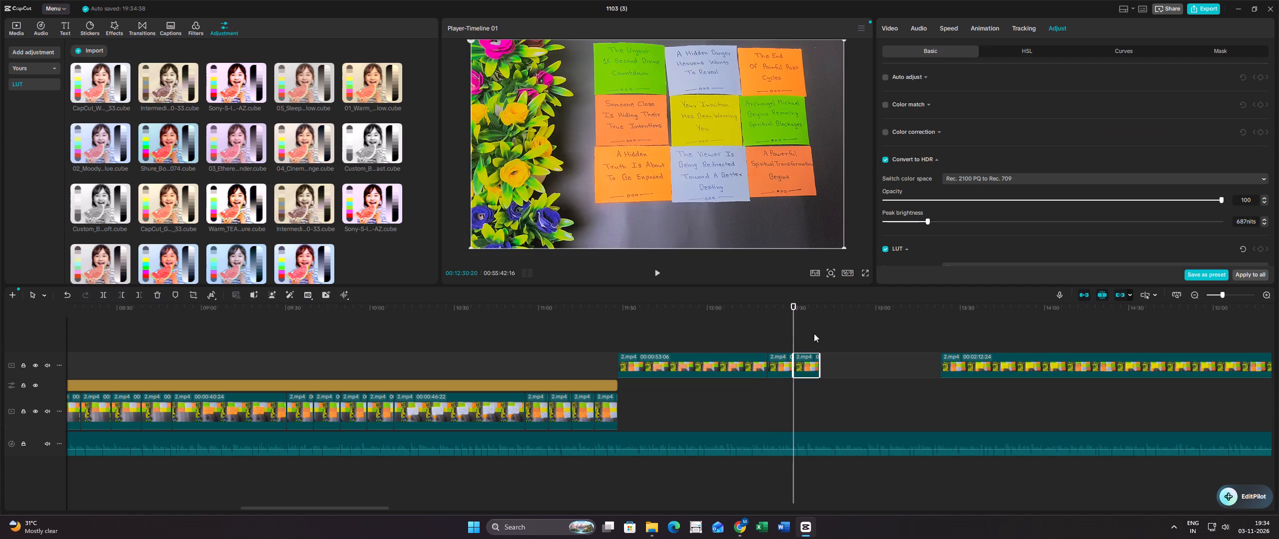
ctrl+click(820, 334)
key(ctrl+v)
ctrl+click(844, 335)
key(ctrl+v)
Move all five "A Powerful Spiritual Transformation Begins" segments together onto the end of the main track.
drag(867, 338, 831, 365)
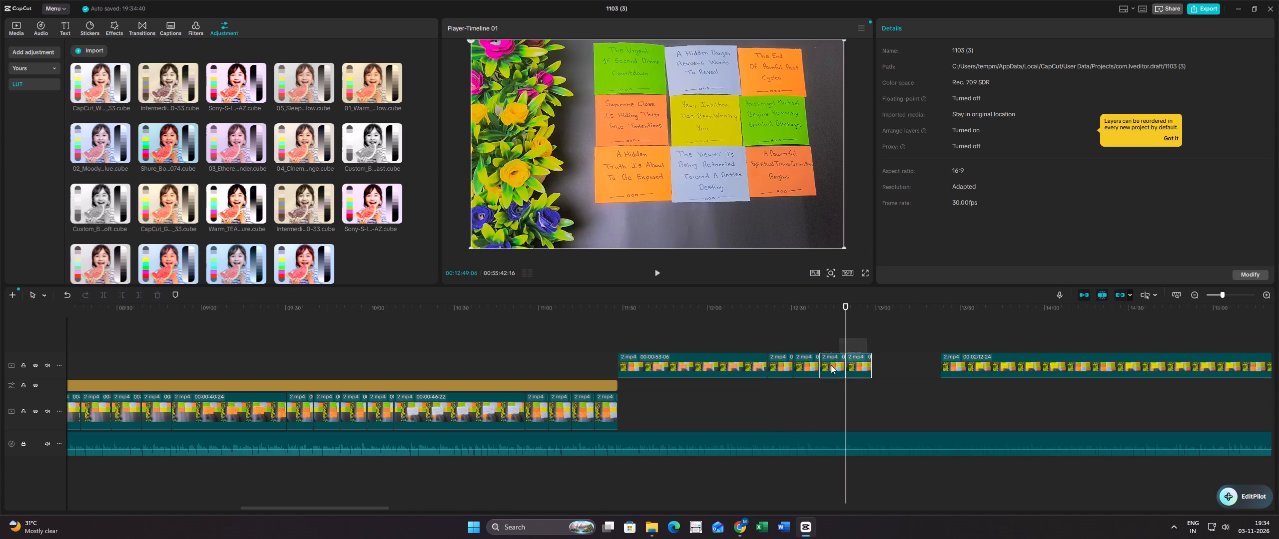
drag(831, 365, 740, 356)
drag(714, 369, 722, 413)
Extend the Adjust layer to the end of the last hand-free "A Powerful Spiritual Transformation Begins" copy and review the picture.
click(610, 385)
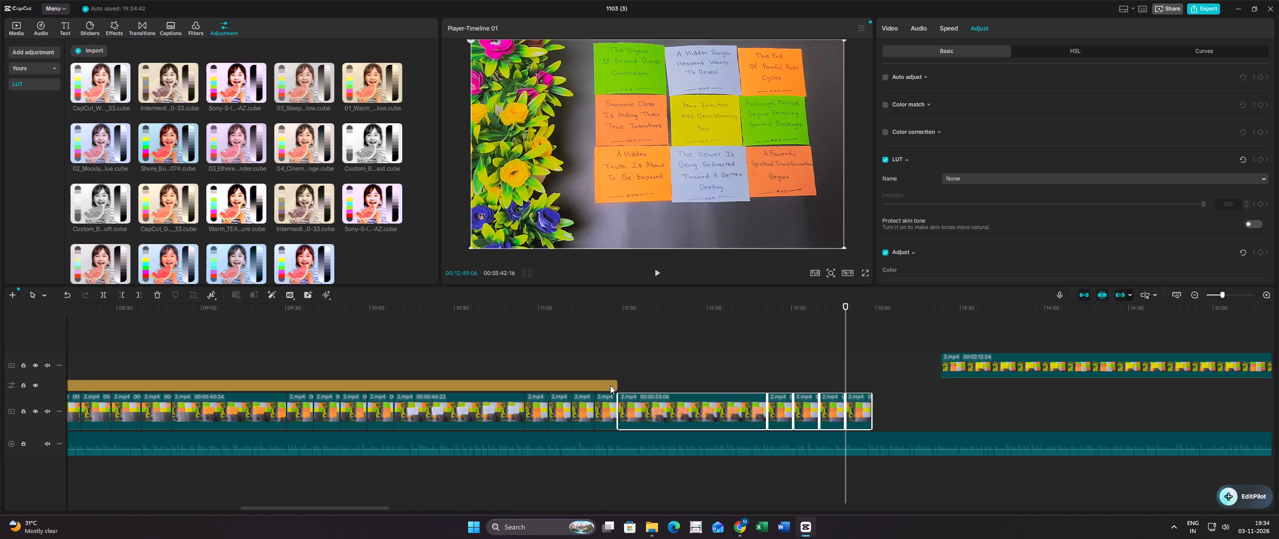
click(616, 384)
drag(619, 383, 870, 376)
click(853, 355)
click(768, 354)
drag(768, 350, 784, 353)
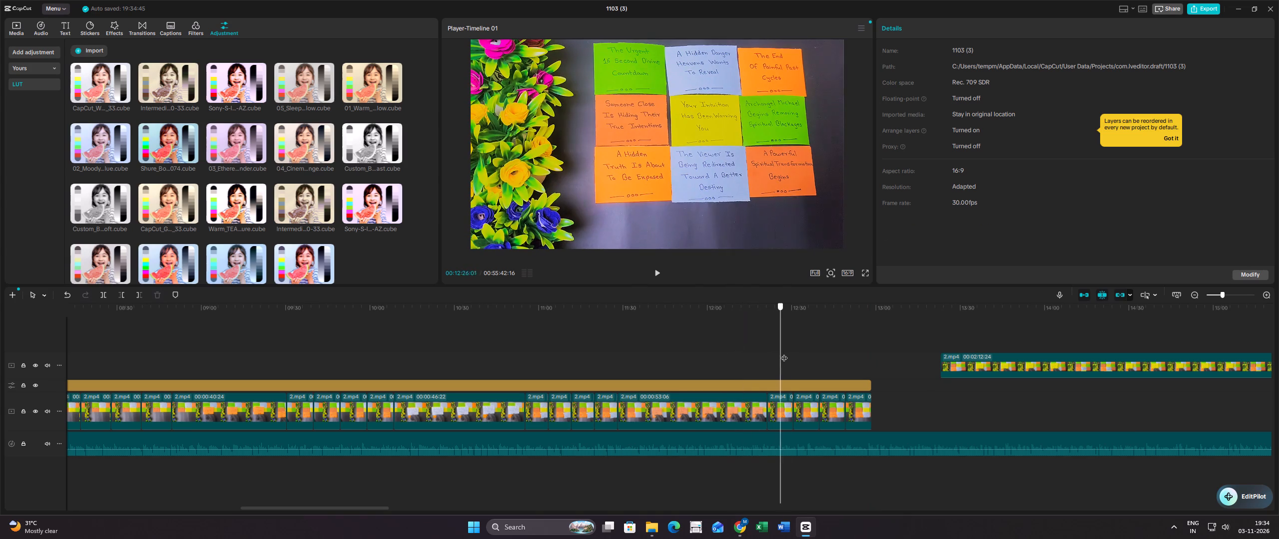
Review the remaining 2.mp4 clip and cut away everything before 00:14:20:03, just before the hand brings in "The Final Revelation Your New Chapter Begins".
drag(784, 353, 825, 353)
ctrl+scroll(827, 350, down, 5)
ctrl+scroll(832, 347, up, 1)
ctrl+scroll(832, 349, down, 8)
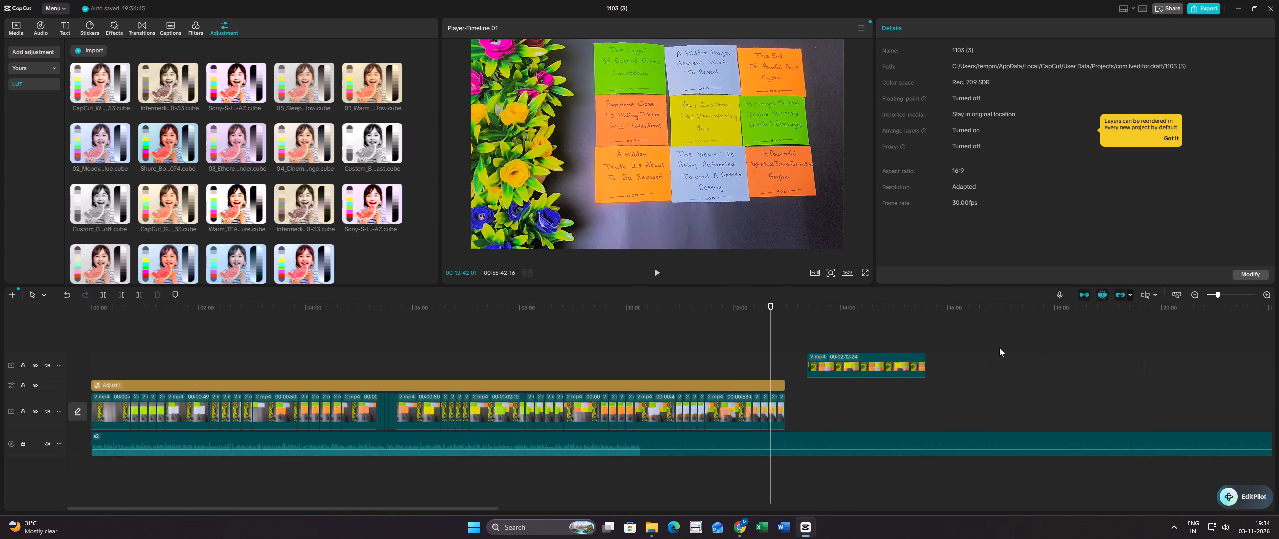
ctrl+click(999, 348)
ctrl+scroll(1032, 341, up, 12)
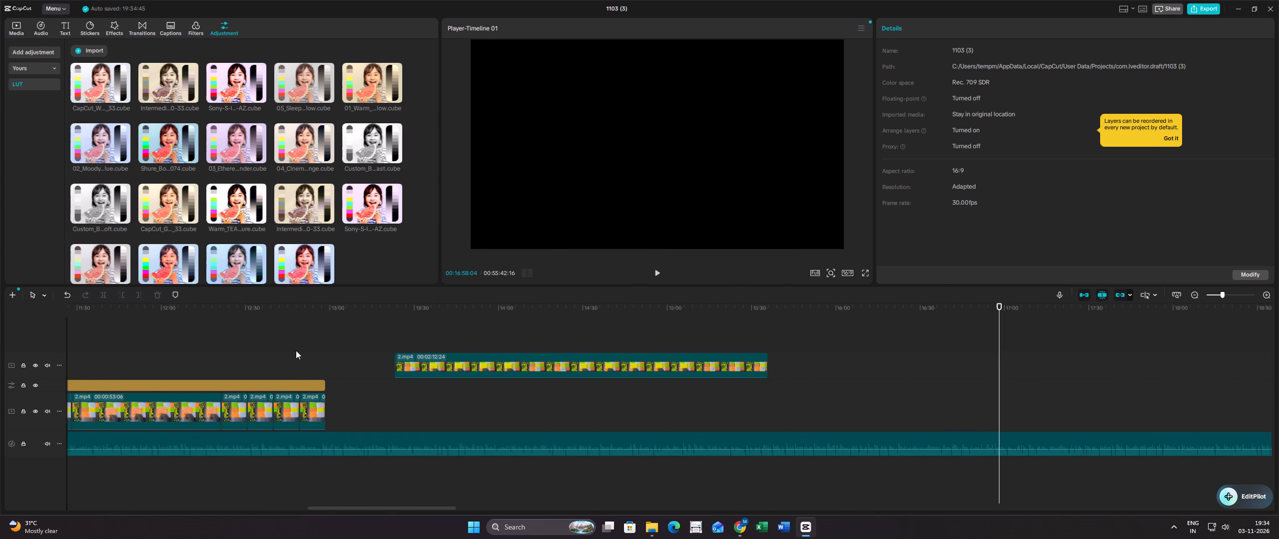
click(296, 350)
drag(295, 350, 315, 354)
click(393, 338)
drag(394, 337, 397, 337)
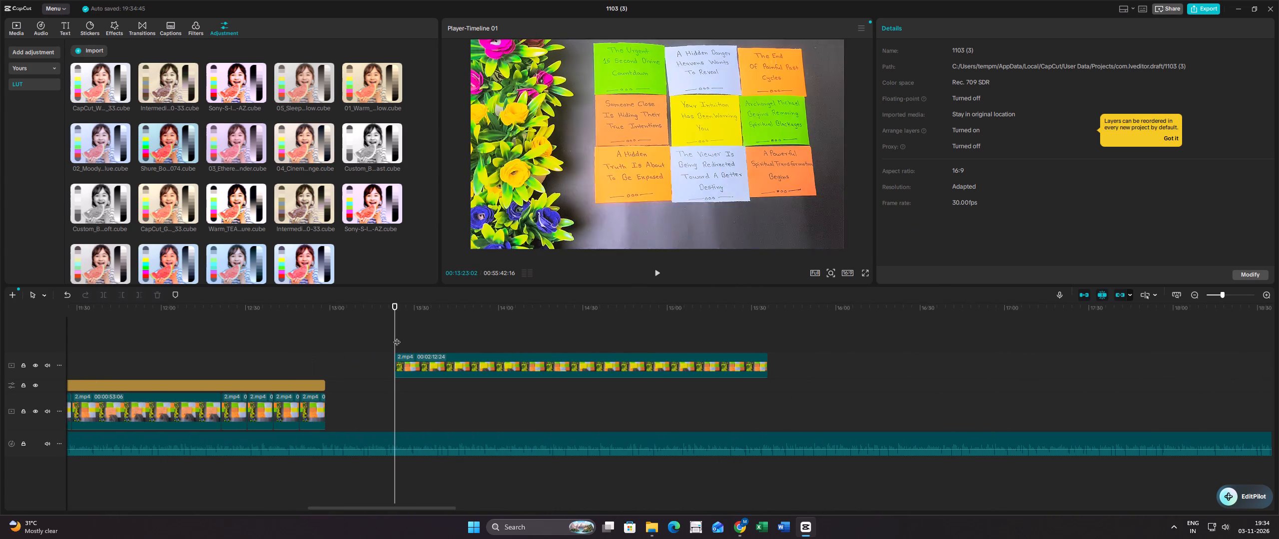
drag(397, 337, 555, 355)
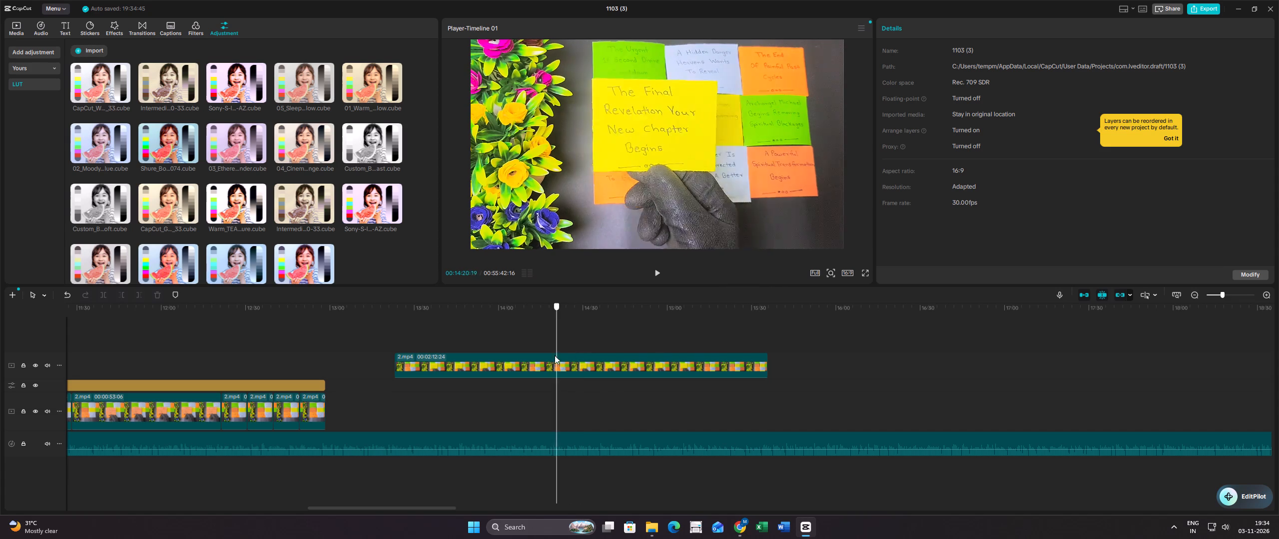
drag(555, 355, 466, 344)
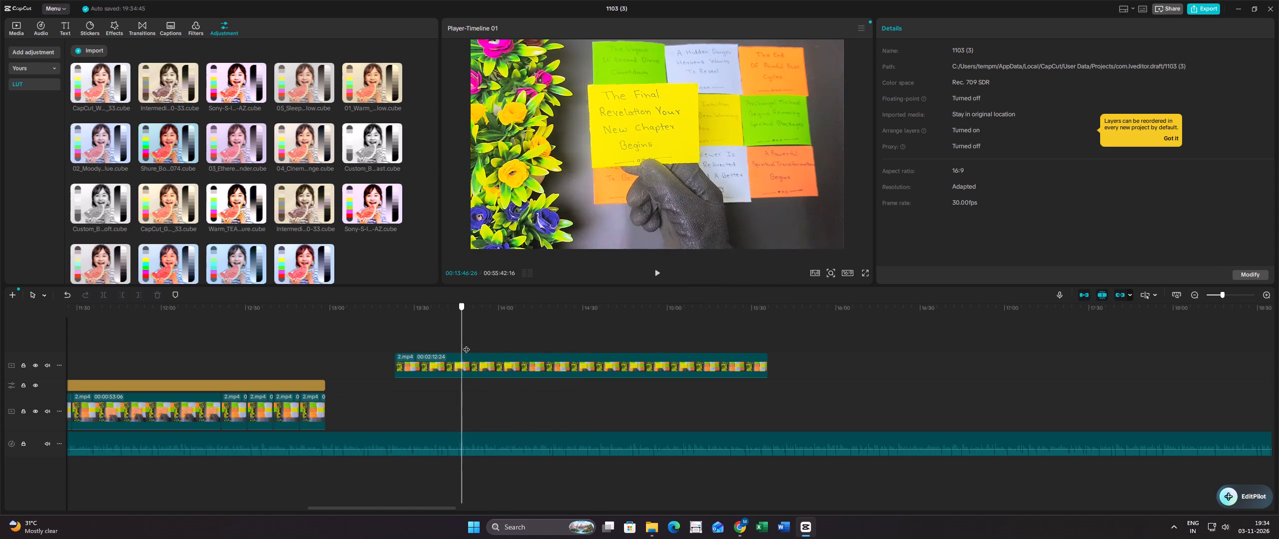
drag(466, 344, 547, 346)
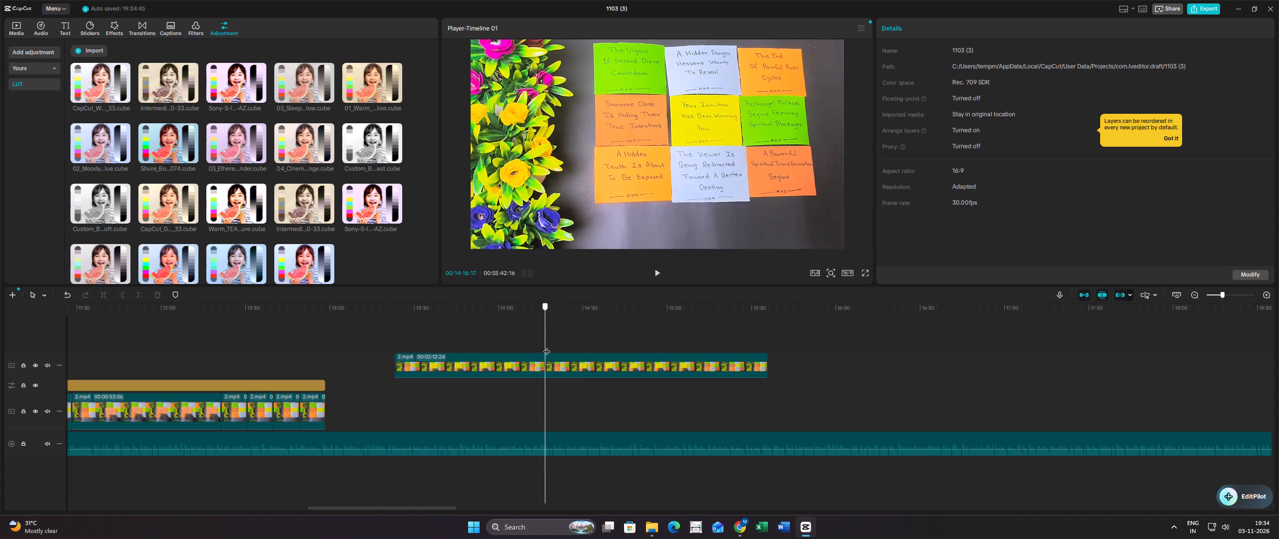
drag(547, 346, 560, 345)
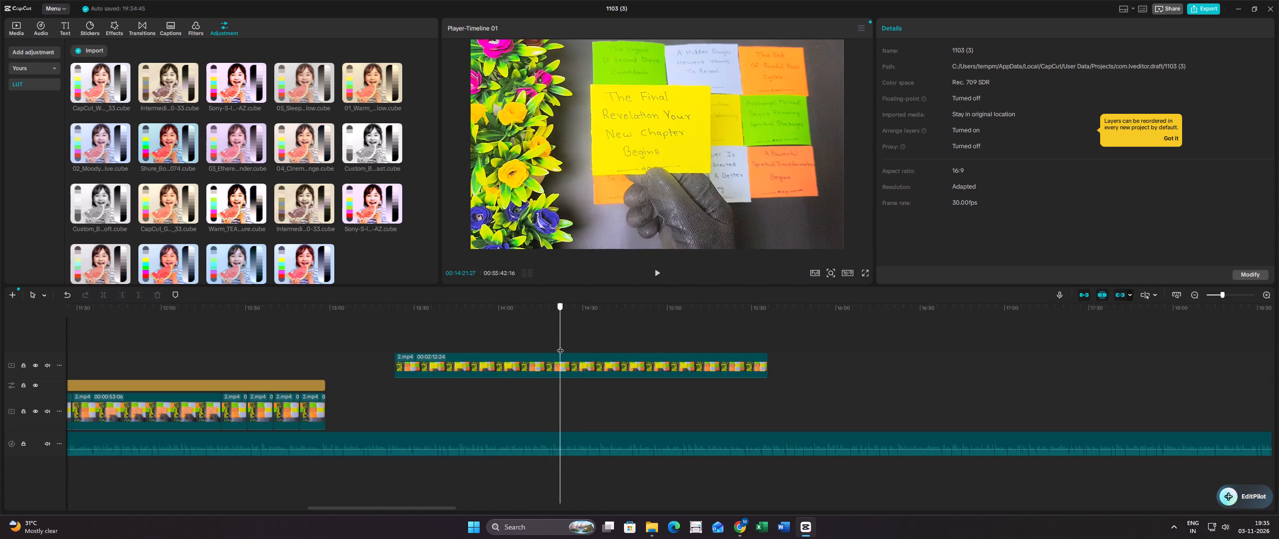
drag(560, 345, 555, 344)
click(557, 362)
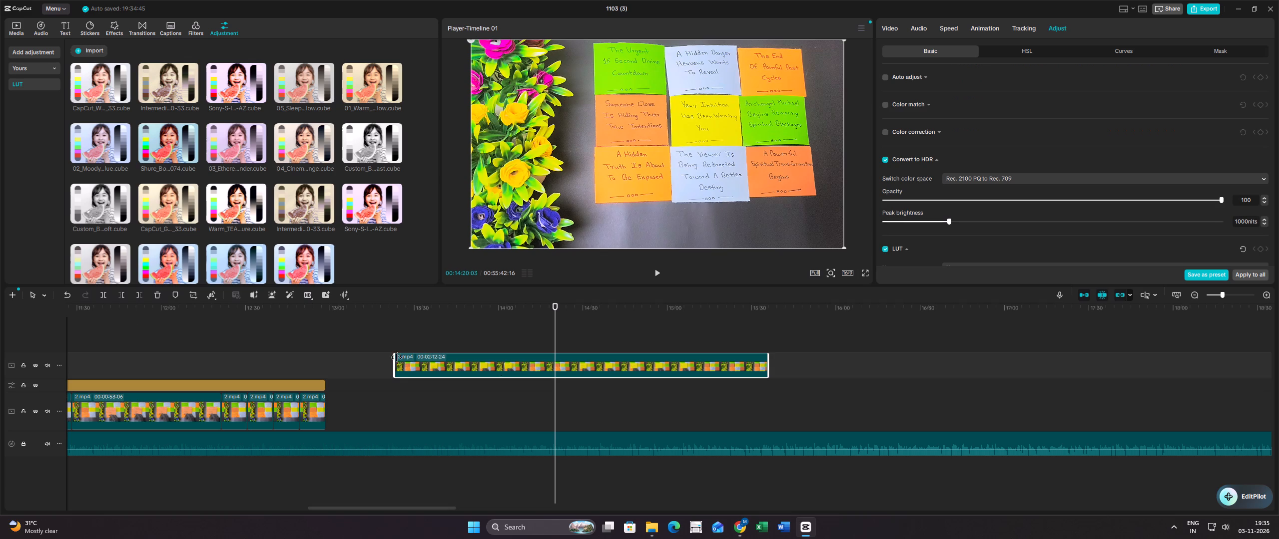
click(117, 294)
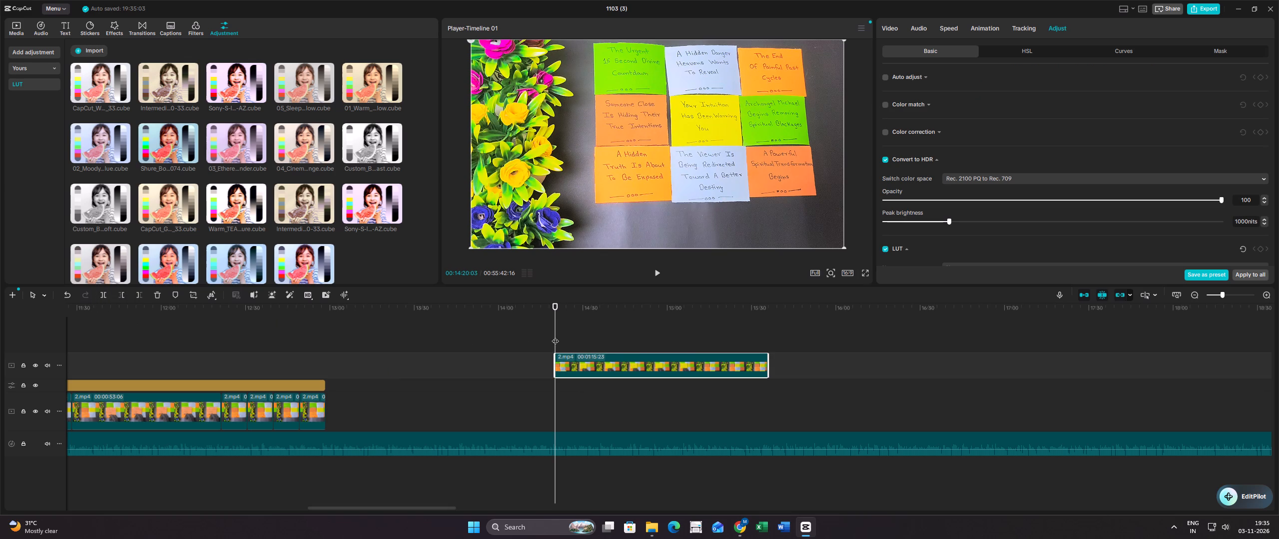
Review the "The Final Revelation Your New Chapter Begins" clip and trim its end to a duration of about 00:01:09:11.
drag(555, 336, 685, 335)
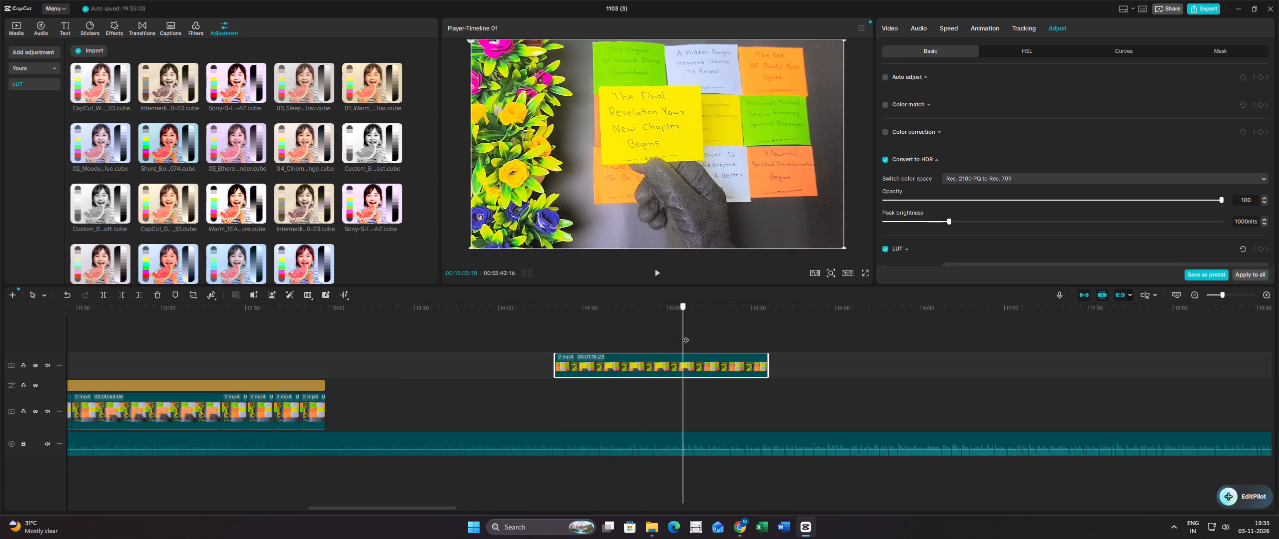
drag(685, 335, 705, 334)
drag(707, 335, 728, 334)
click(742, 359)
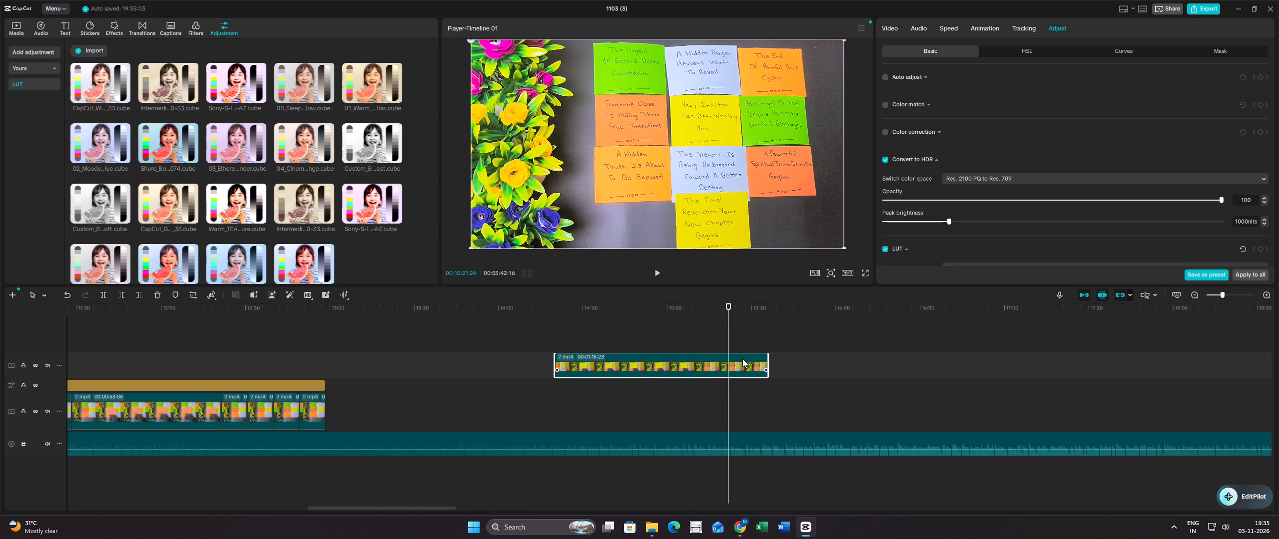
drag(768, 360, 748, 362)
Set the HDR conversion peak brightness of the "The Final Revelation Your New Chapter Begins" clip to 690 nits.
drag(729, 341, 682, 334)
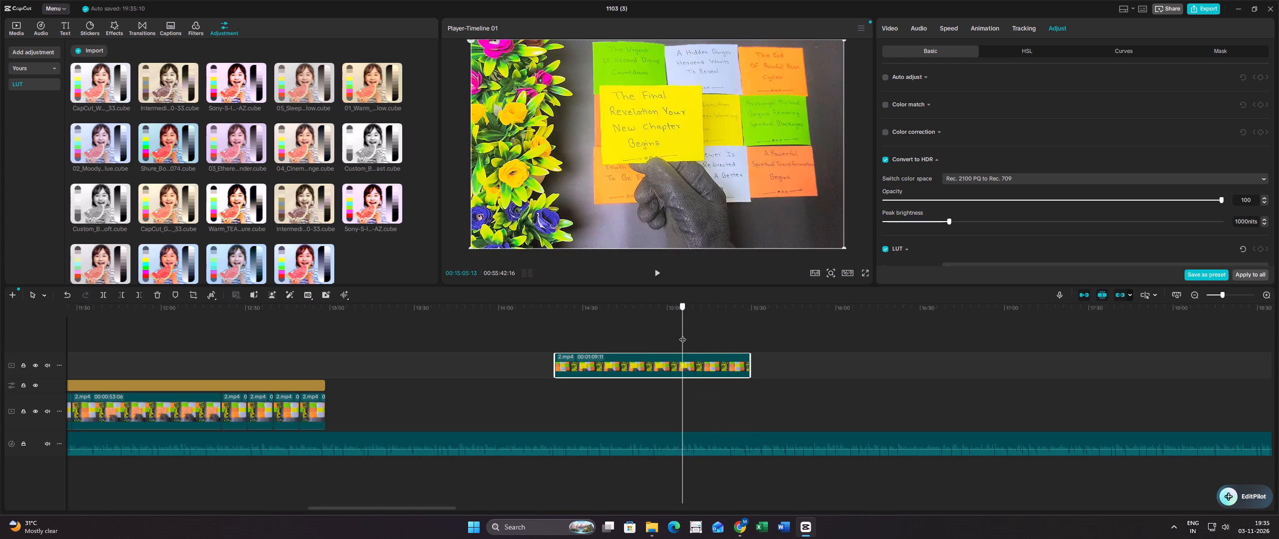
drag(682, 334, 691, 332)
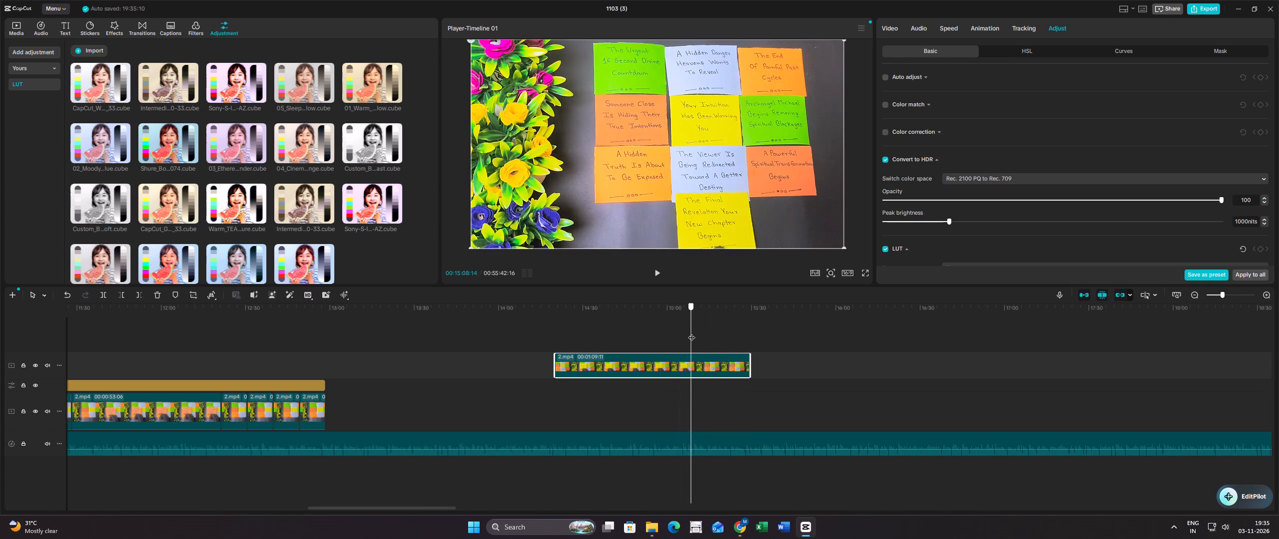
drag(691, 332, 714, 334)
click(706, 361)
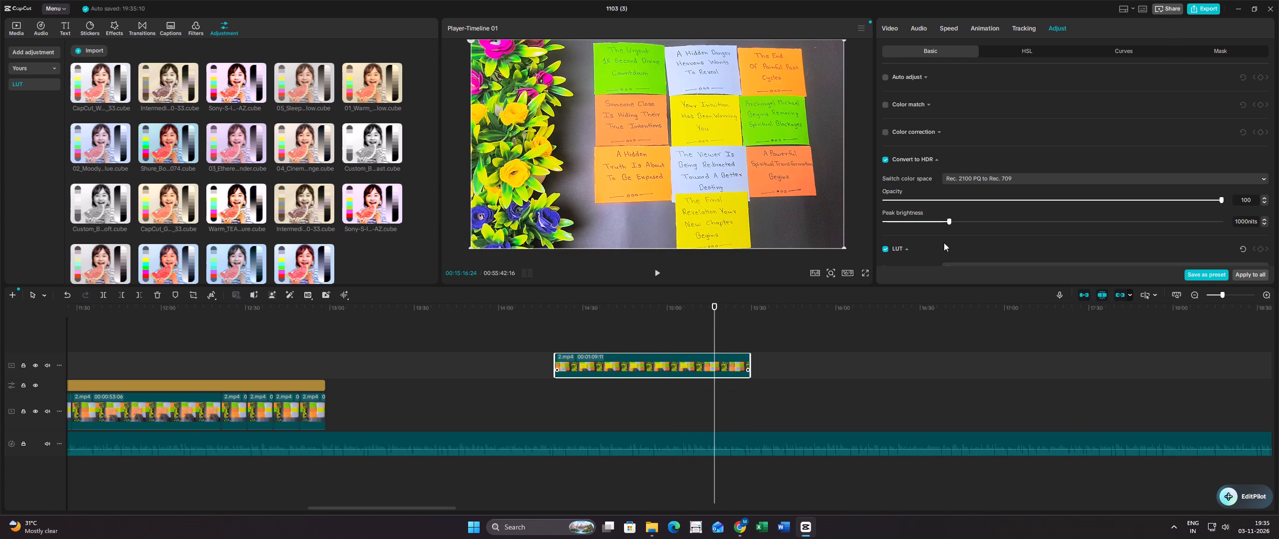
drag(949, 223, 931, 227)
click(931, 227)
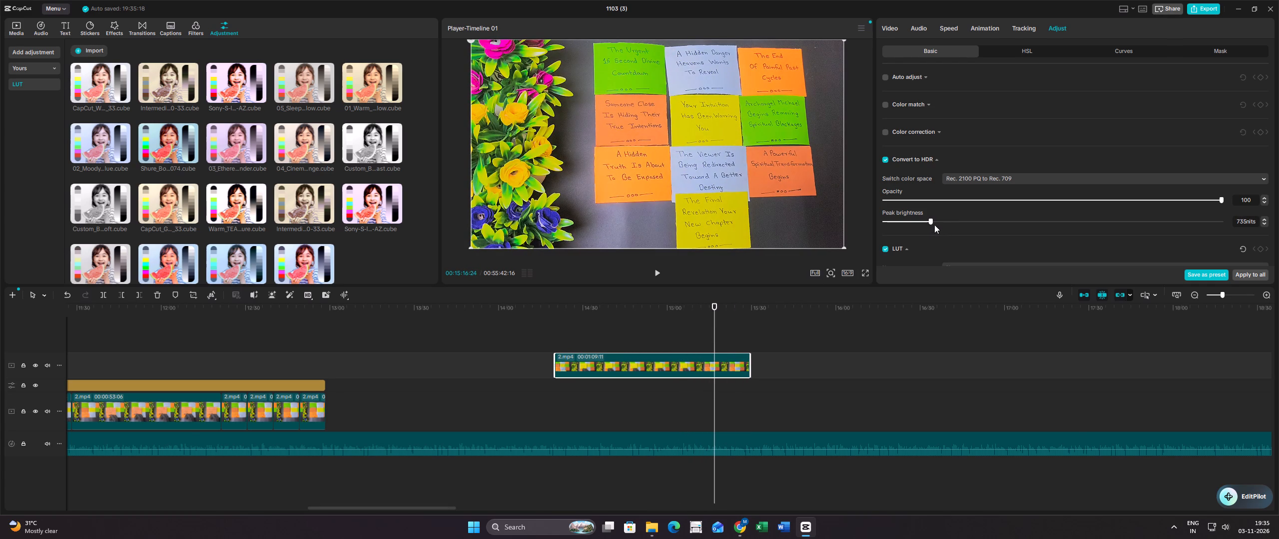
click(932, 221)
triple_click(1262, 222)
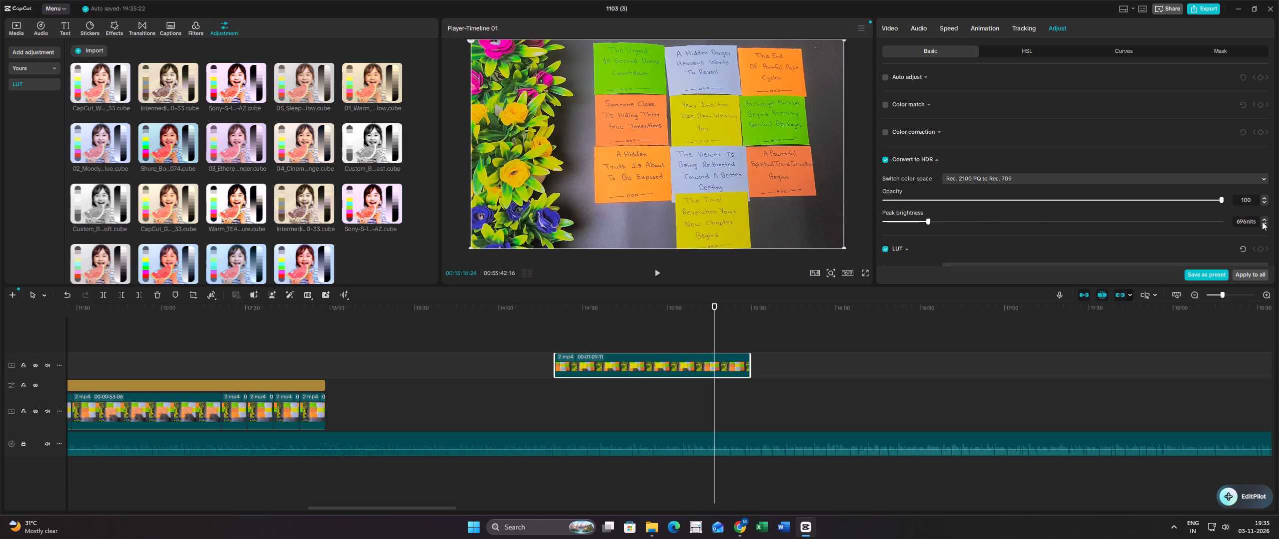
triple_click(1262, 222)
double_click(1263, 223)
Split the "The Final Revelation Your New Chapter Begins" clip at 00:15:18:01, where the hand is out of the picture.
click(656, 343)
drag(655, 341, 706, 338)
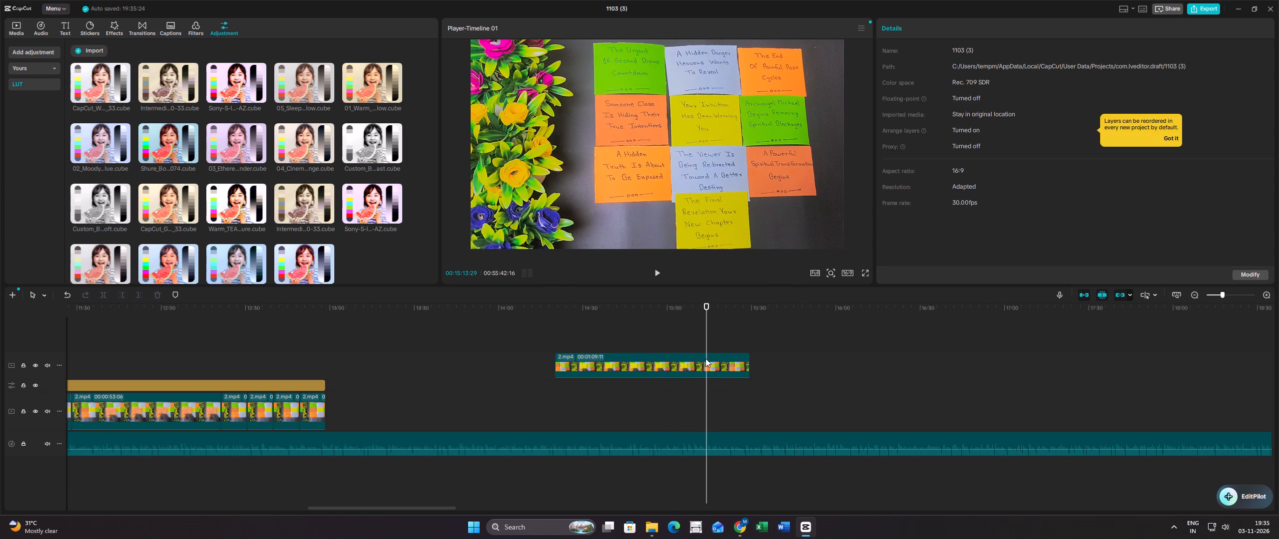
drag(708, 339, 718, 339)
click(708, 362)
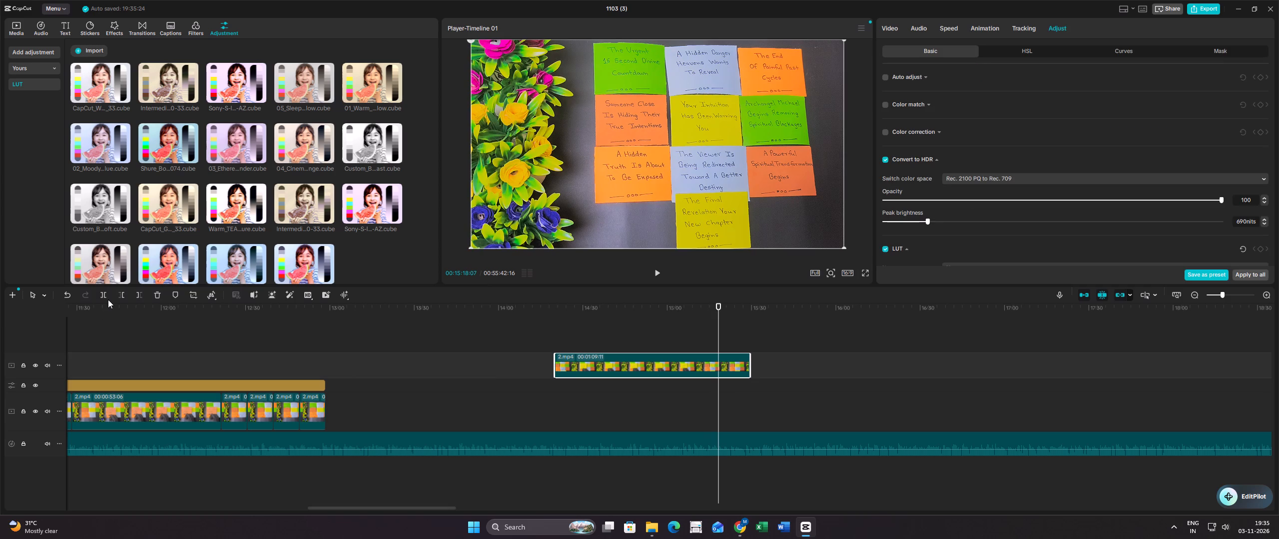
click(108, 299)
Copy the short hand-free "The Final Revelation" segment and paste six copies back to back after it, from 00:15:29:14.
right_click(735, 363)
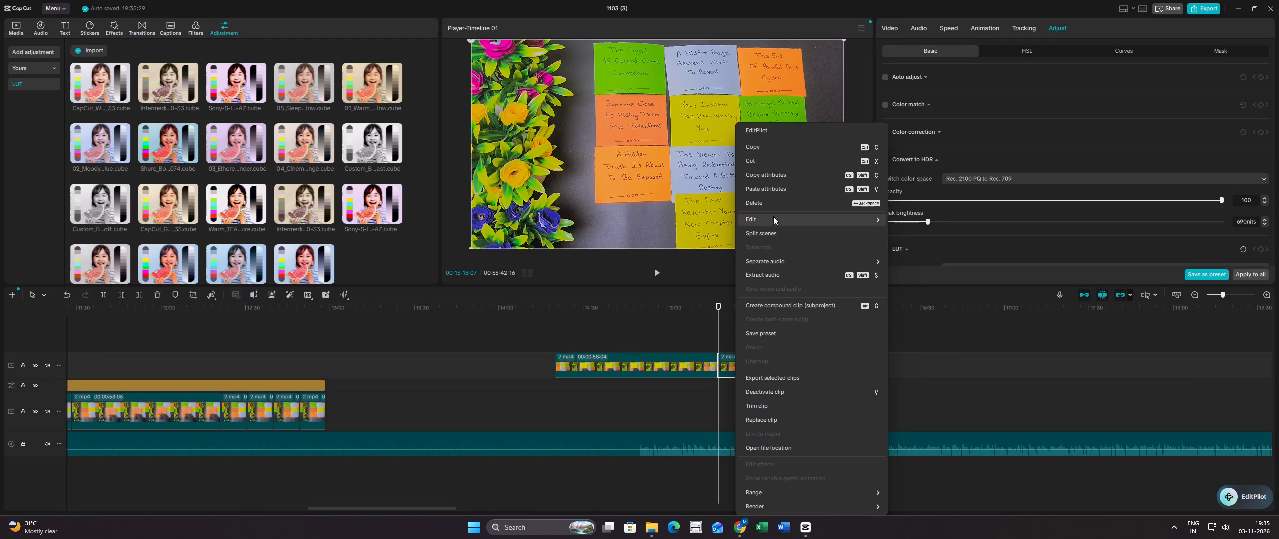
click(768, 151)
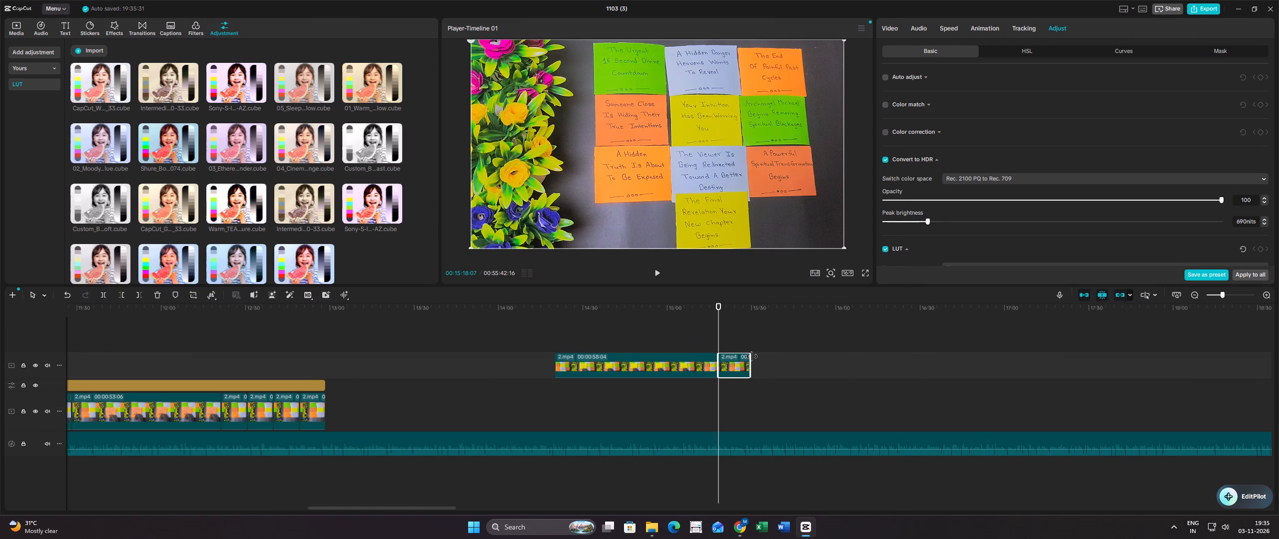
click(751, 340)
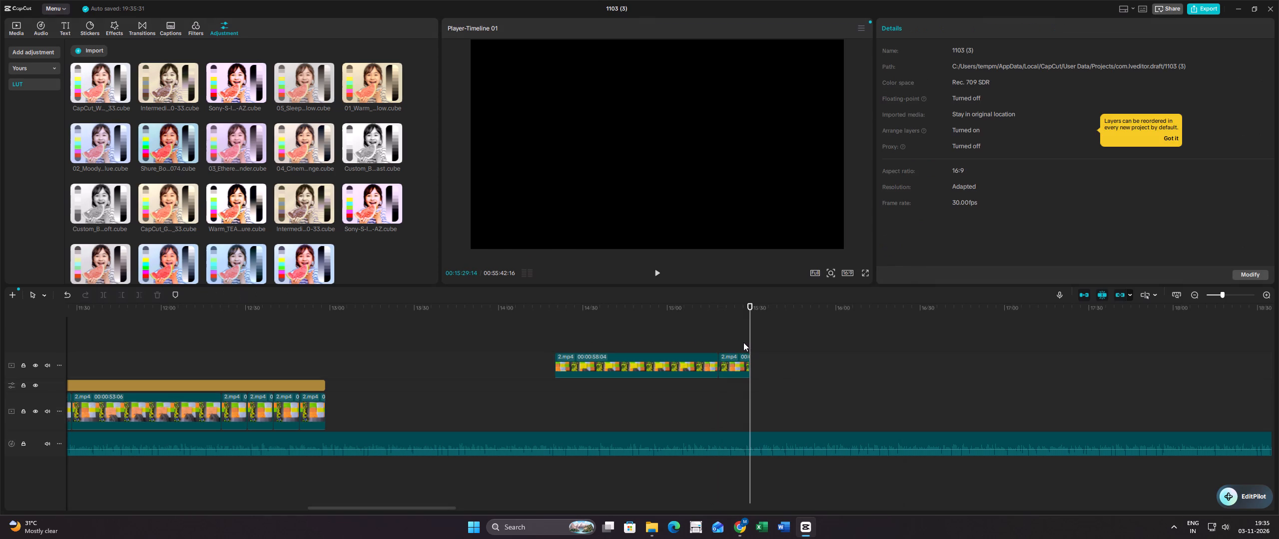
key(ctrl+v)
ctrl+click(780, 334)
key(ctrl+v)
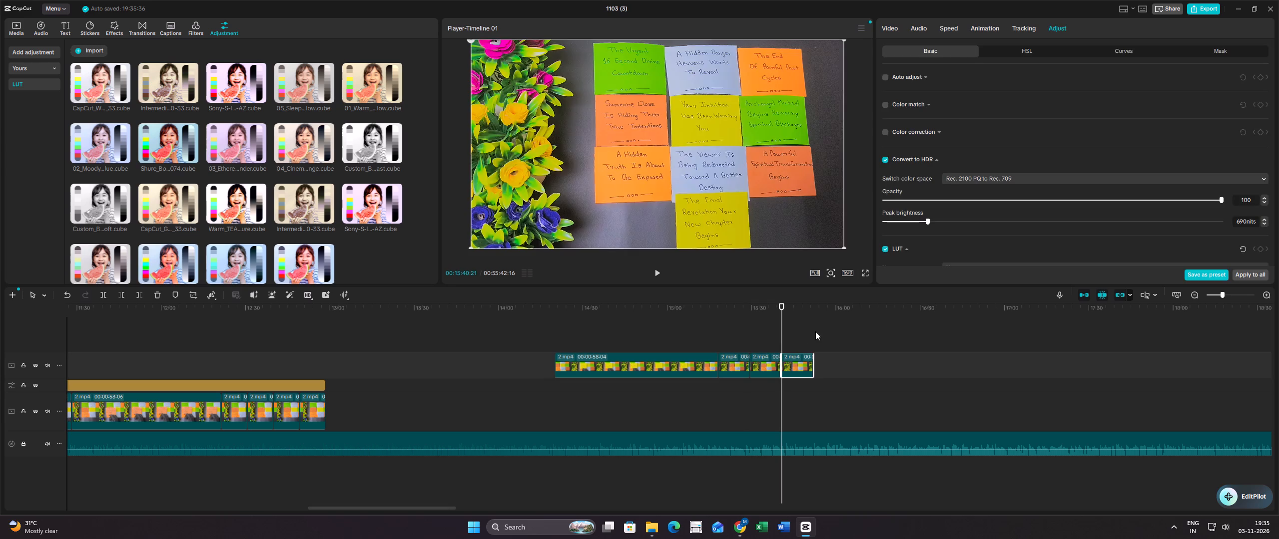
ctrl+click(815, 331)
key(ctrl+v)
ctrl+click(846, 334)
key(ctrl+v)
ctrl+click(874, 328)
key(ctrl+v)
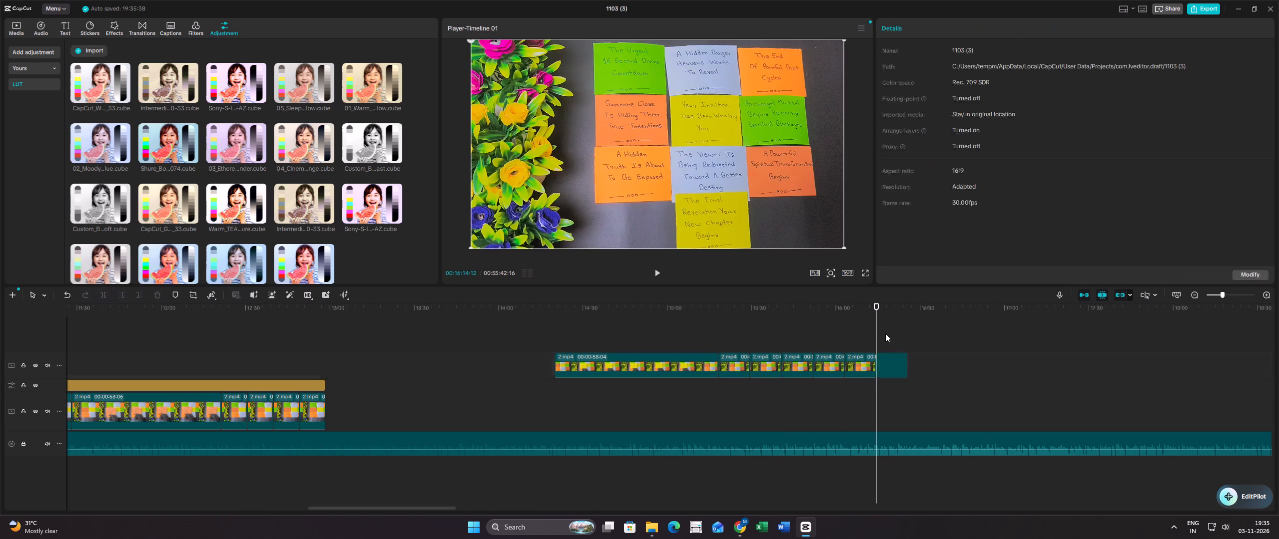
ctrl+click(906, 330)
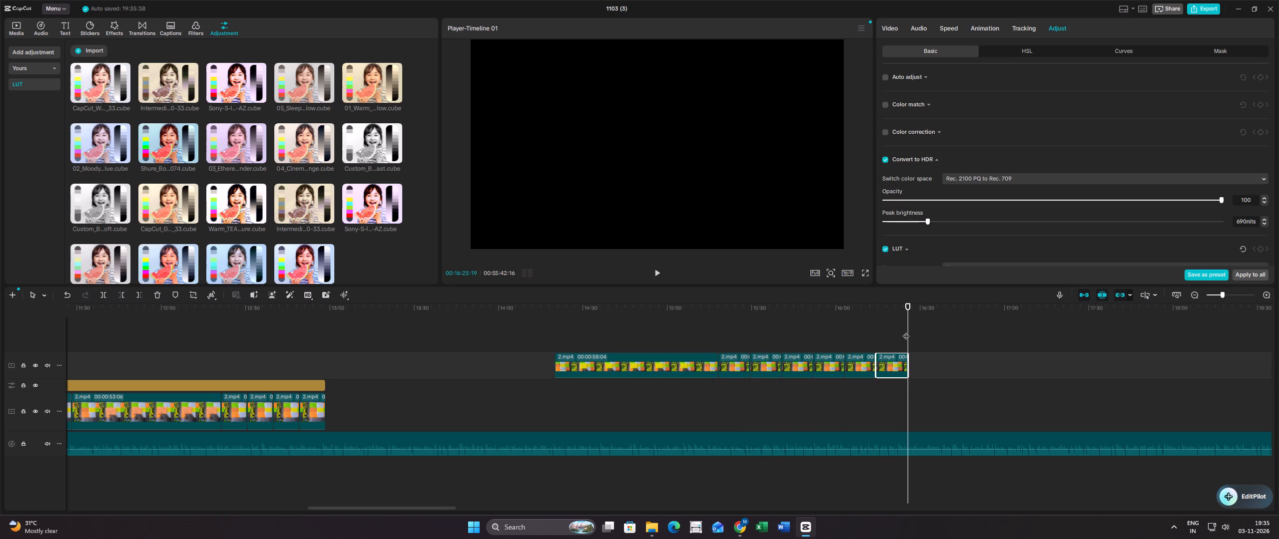
key(ctrl+End)
key(ctrl+v)
key(ctrl+End)
key(ctrl+End)
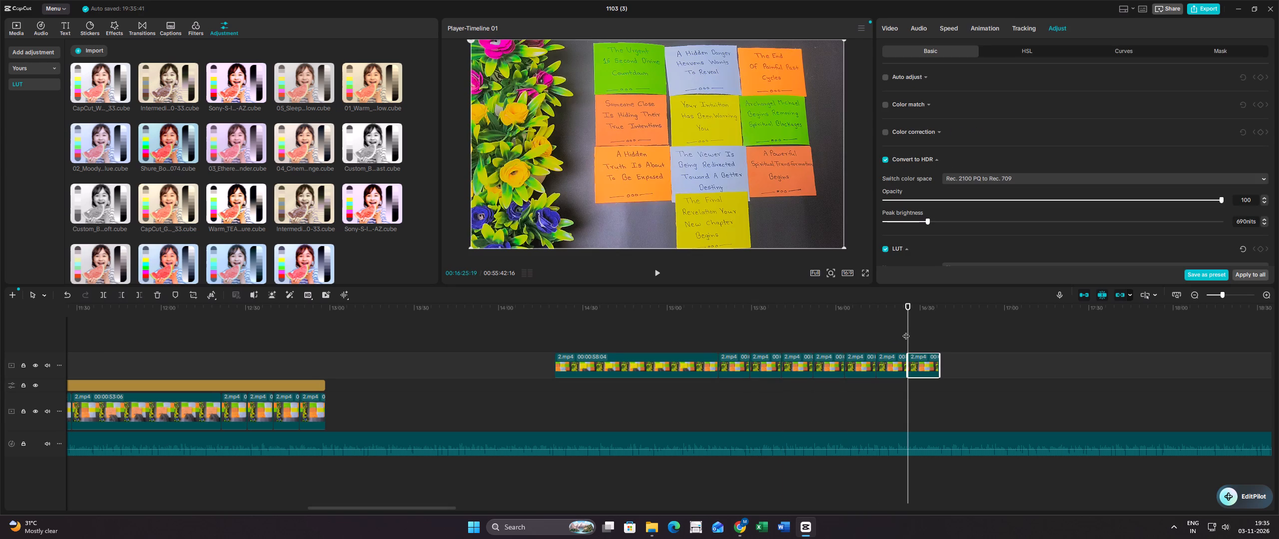
key(End)
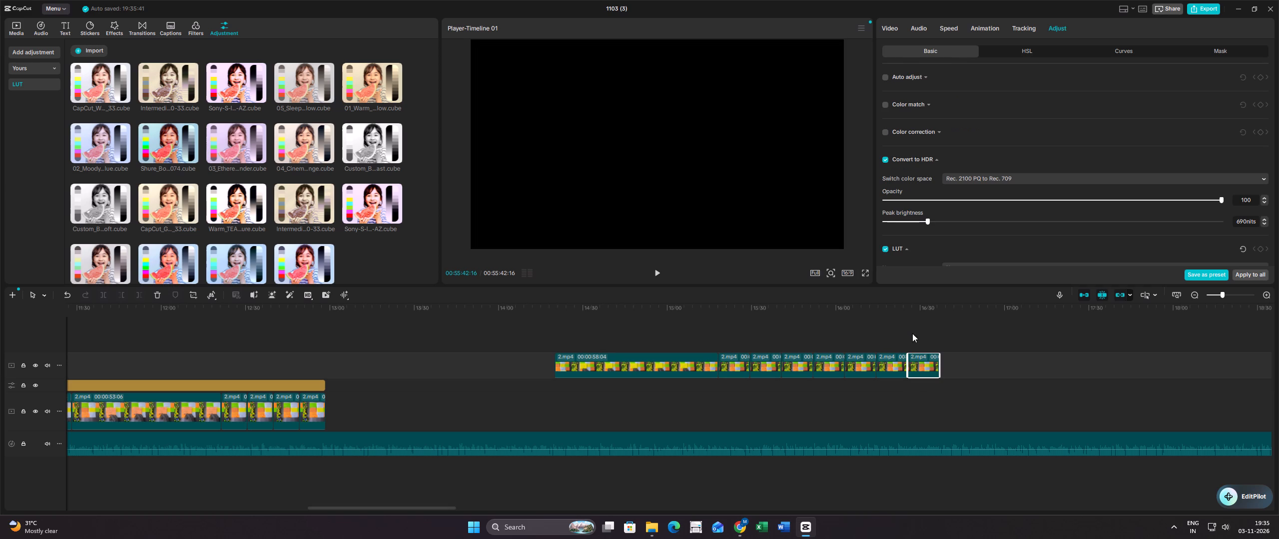
Paste four more copies of the hand-free "The Final Revelation" segment after the others and close the gap before the last one.
click(917, 334)
drag(918, 334, 941, 335)
key(ctrl+v)
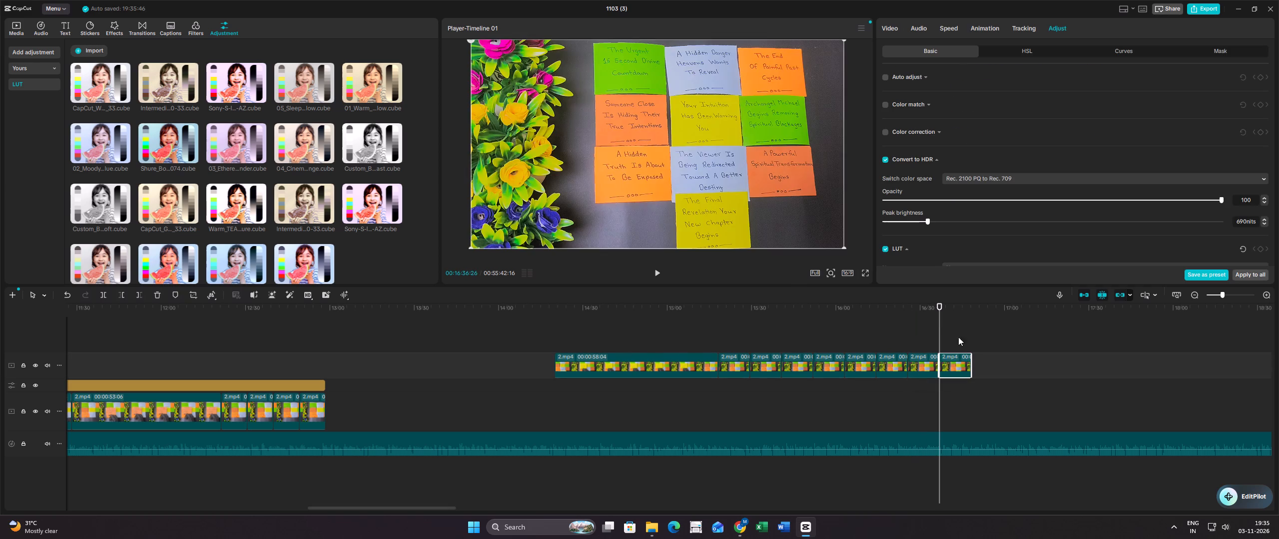
ctrl+click(970, 336)
key(ctrl+v)
ctrl+click(1003, 335)
key(ctrl+v)
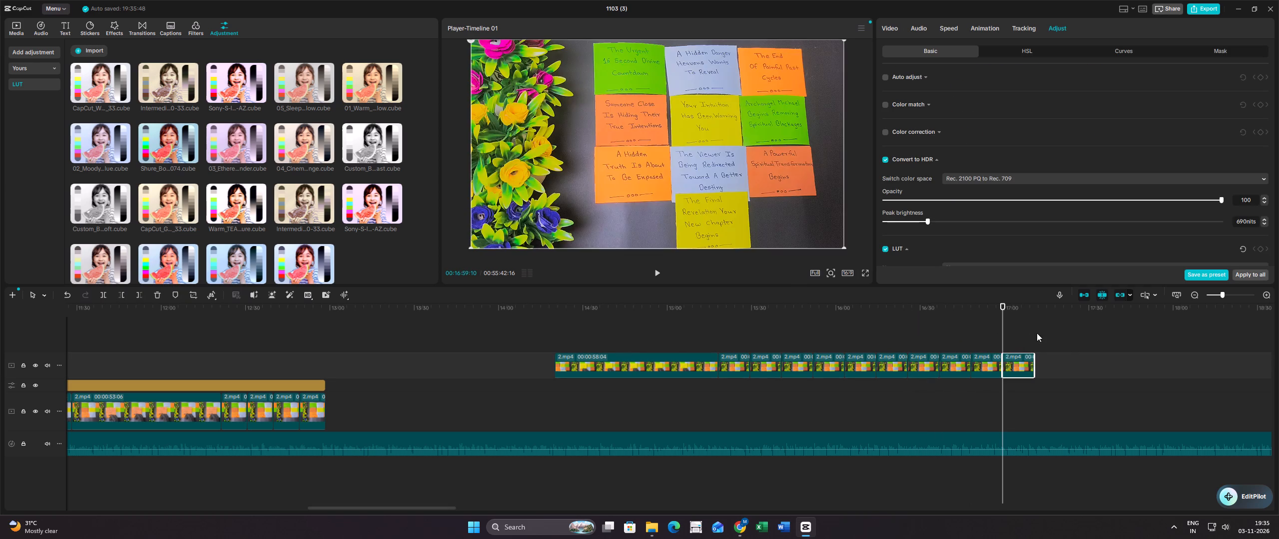
ctrl+click(1038, 333)
key(ctrl+v)
right_click(1038, 361)
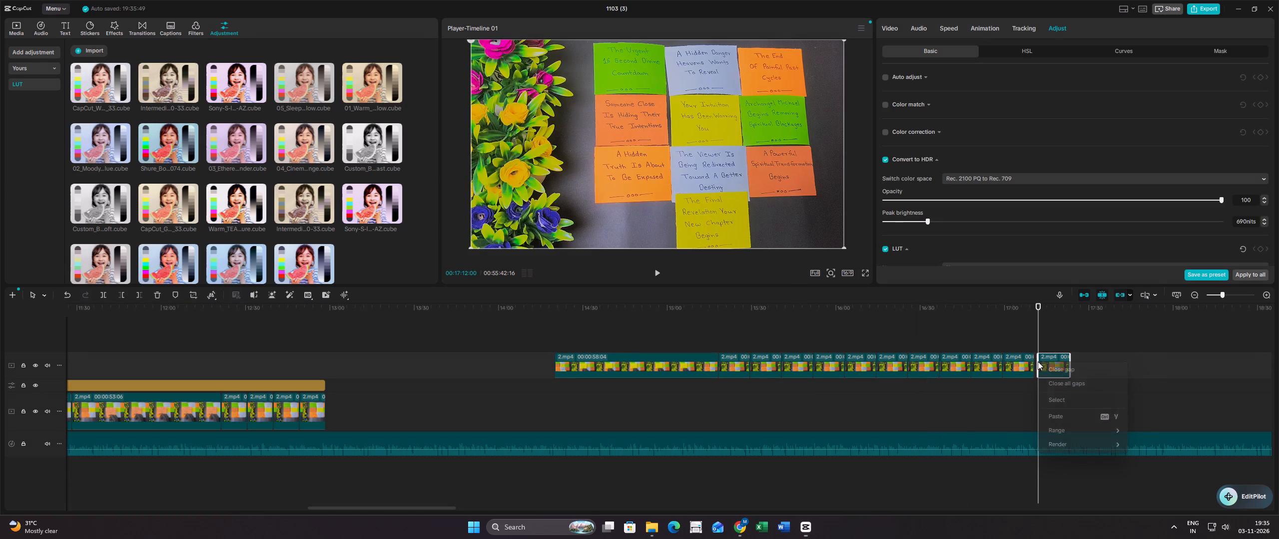
click(1050, 373)
Move all "The Final Revelation Your New Chapter Begins" segments together onto the end of the main track and check the picture.
click(951, 339)
ctrl+scroll(636, 379, down, 8)
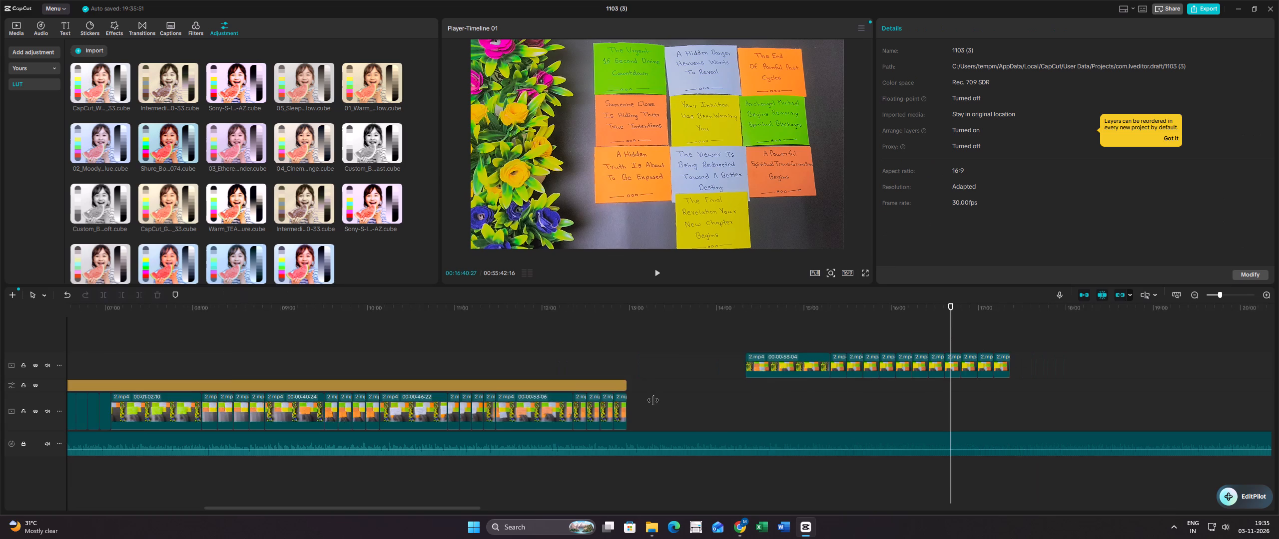
ctrl+scroll(653, 400, down, 7)
drag(692, 362, 864, 376)
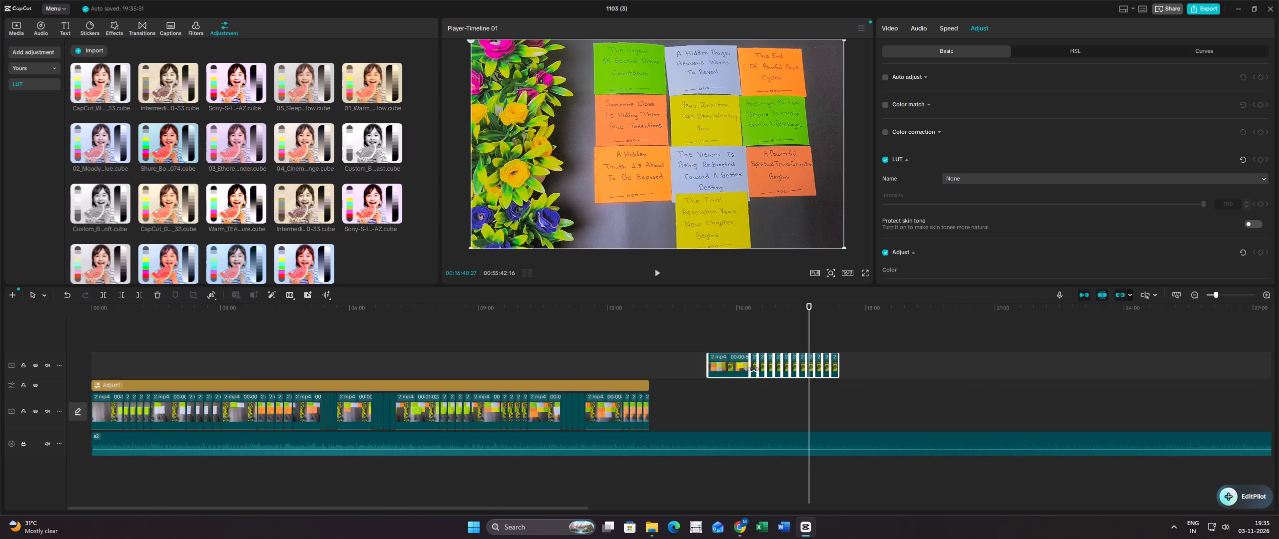
drag(740, 369, 692, 411)
click(669, 370)
drag(669, 369, 675, 368)
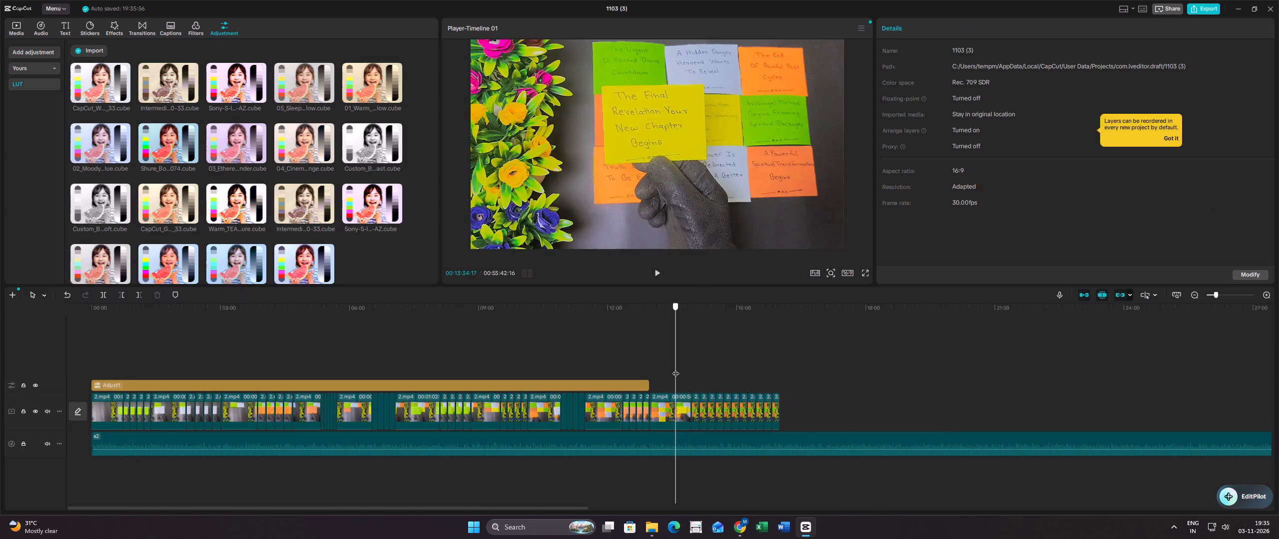
Copy the last hand-free segment of the first green note and insert the copy beside it on the main track at 00:01:13:12.
drag(675, 368, 684, 368)
ctrl+scroll(651, 362, down, 3)
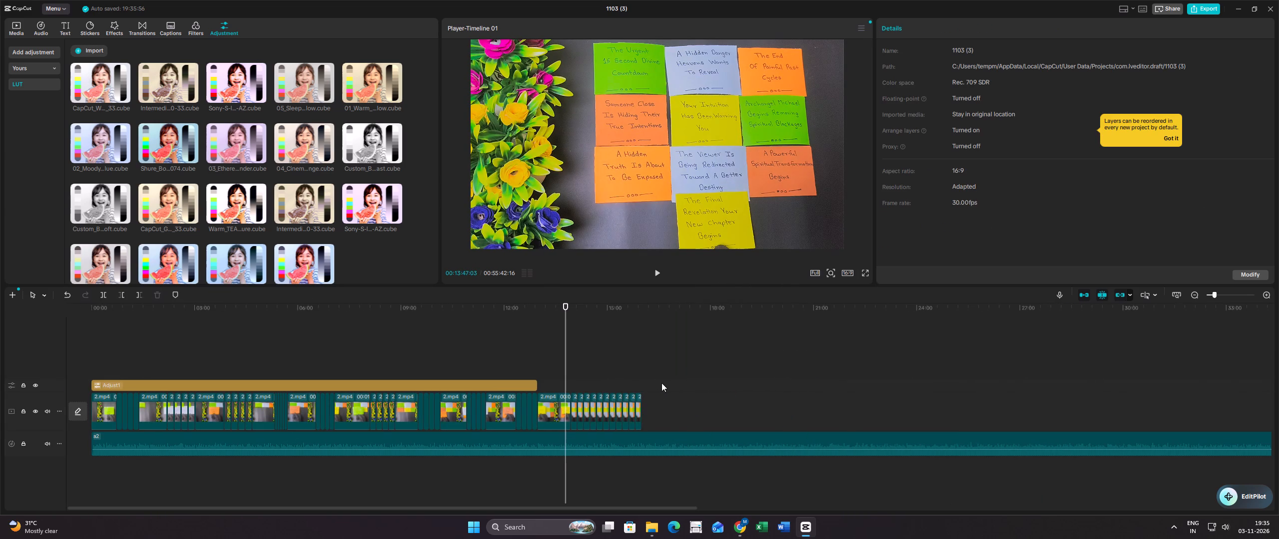
click(112, 339)
drag(112, 339, 71, 339)
ctrl+scroll(123, 347, up, 6)
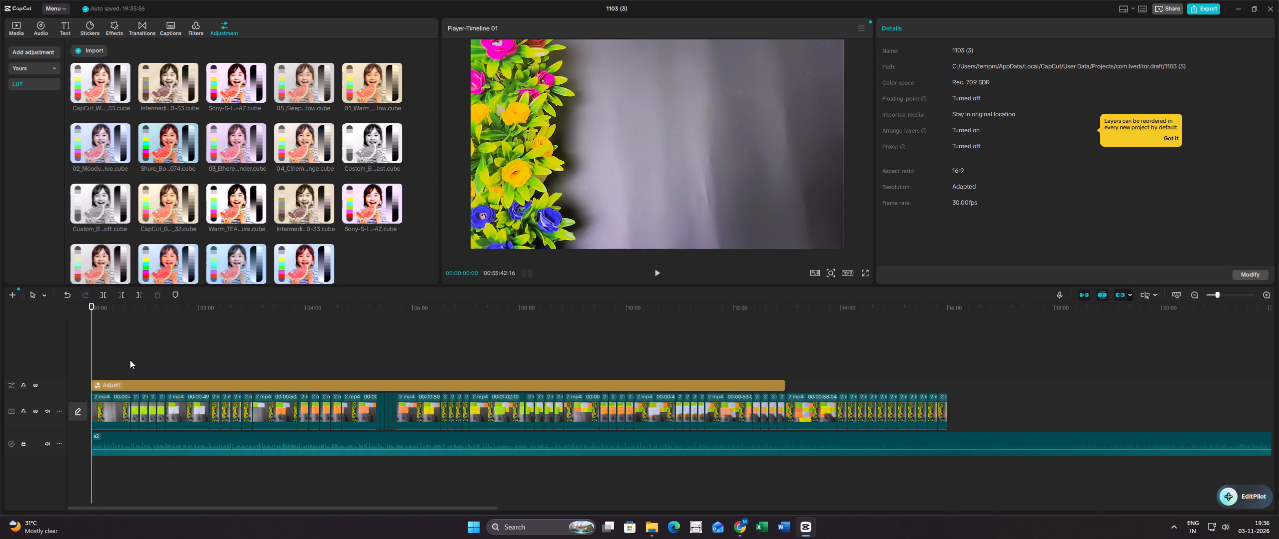
drag(124, 386, 125, 333)
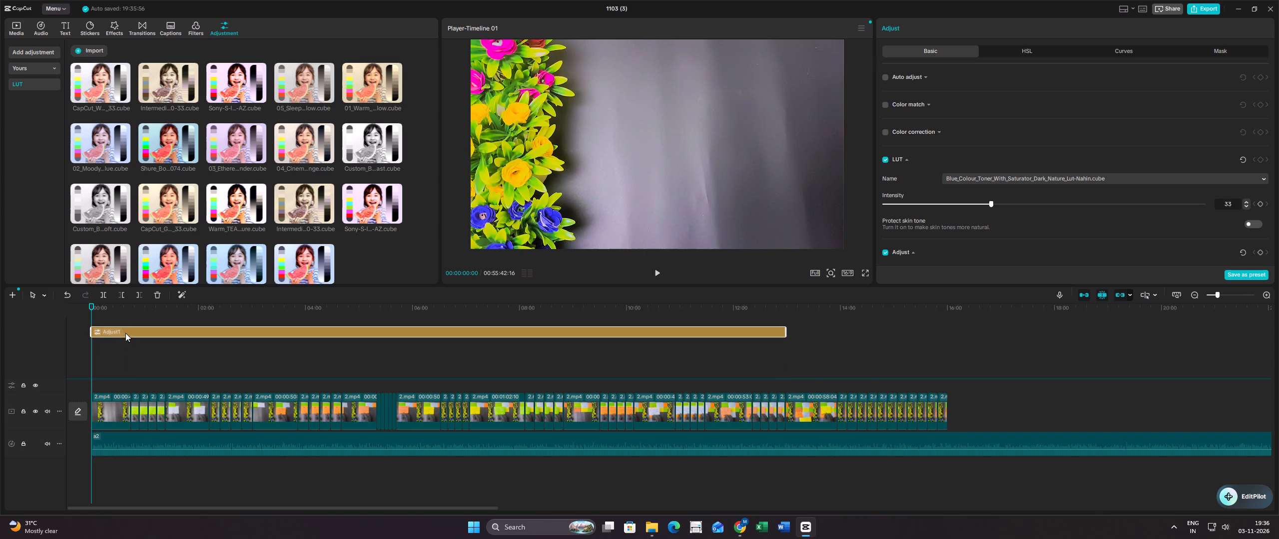
right_click(161, 408)
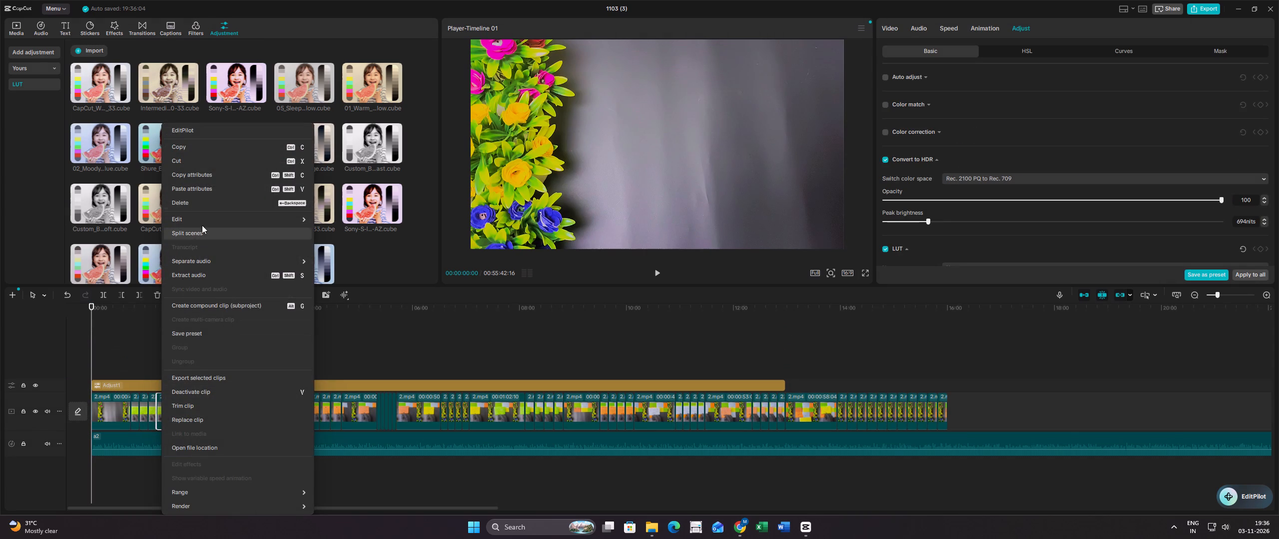
click(198, 147)
click(155, 361)
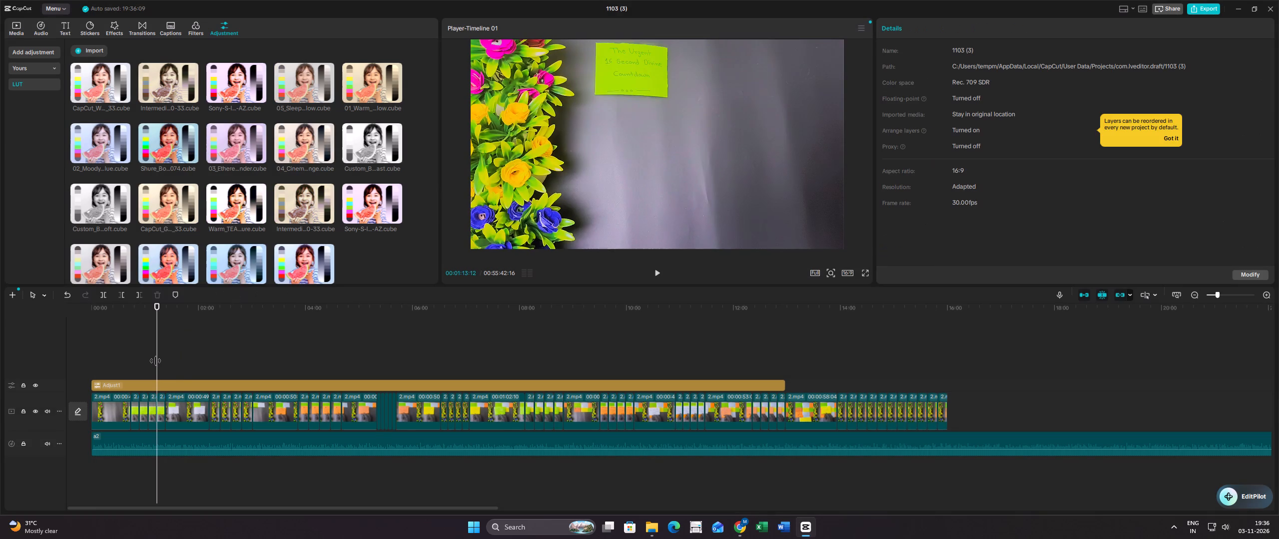
key(ctrl+v)
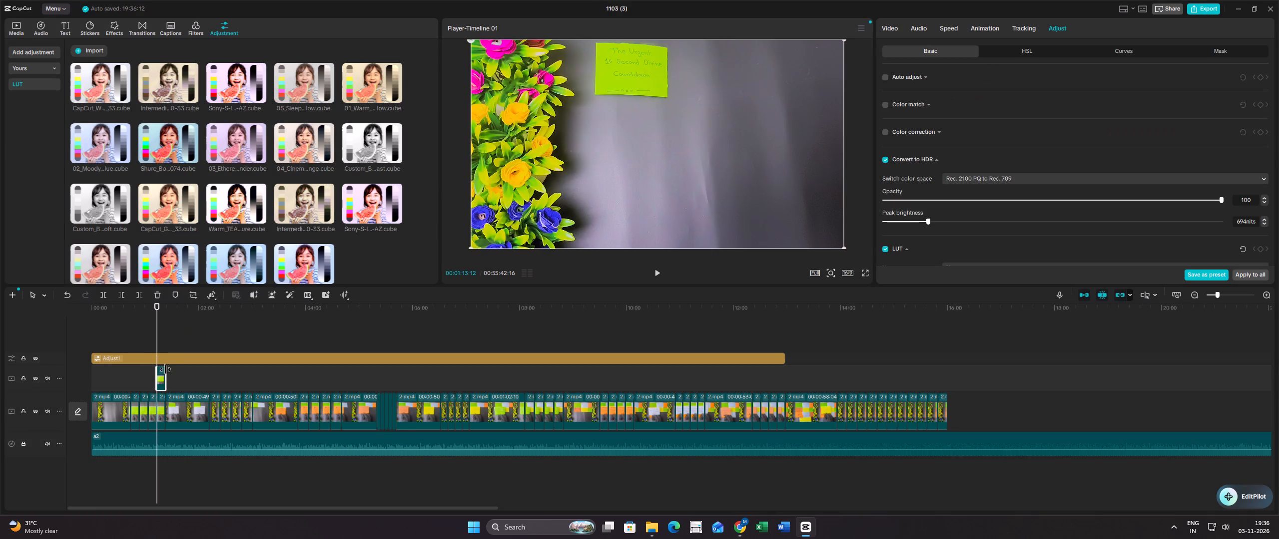
drag(160, 374, 160, 405)
click(163, 355)
drag(162, 350, 155, 350)
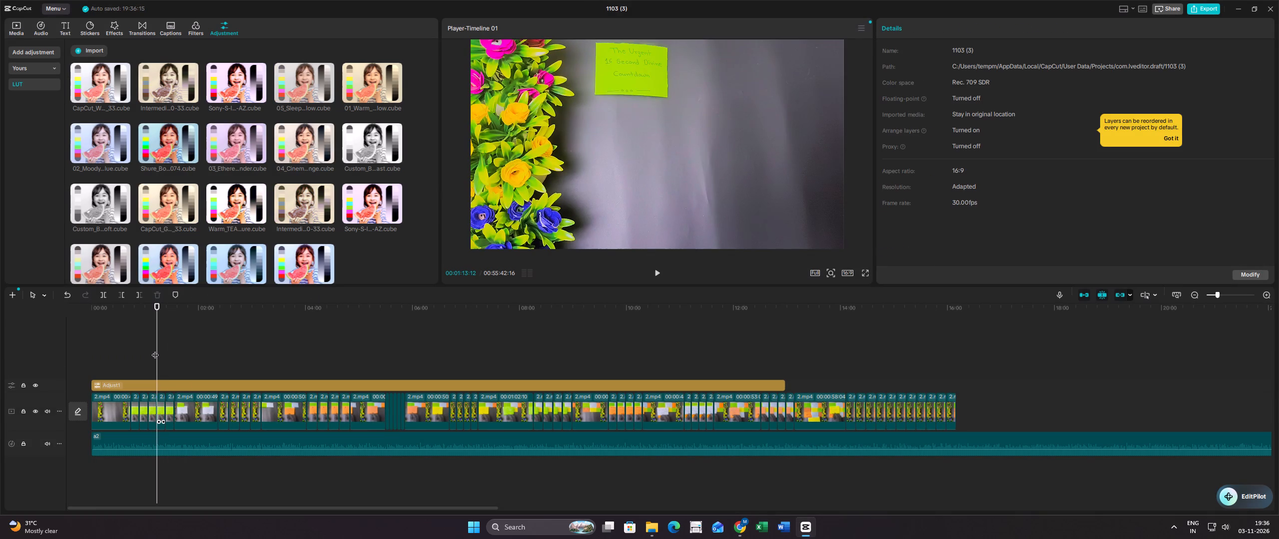
Copy a hand-free segment of the white "A Hidden Danger" note and insert the copy on the main track at 00:02:46:12.
drag(155, 350, 173, 351)
click(237, 352)
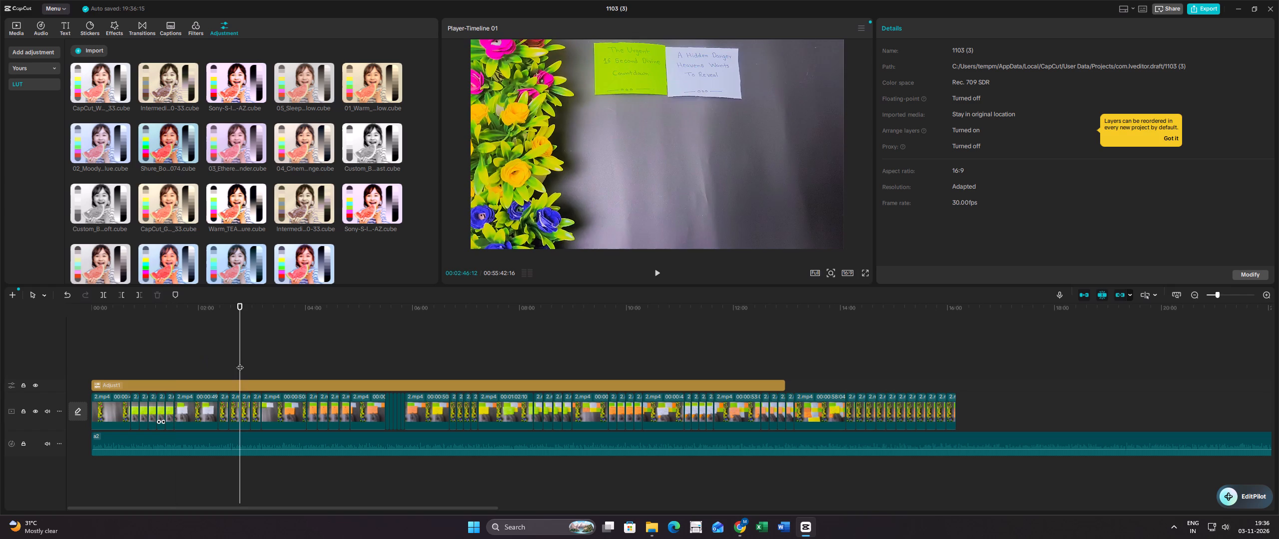
right_click(248, 404)
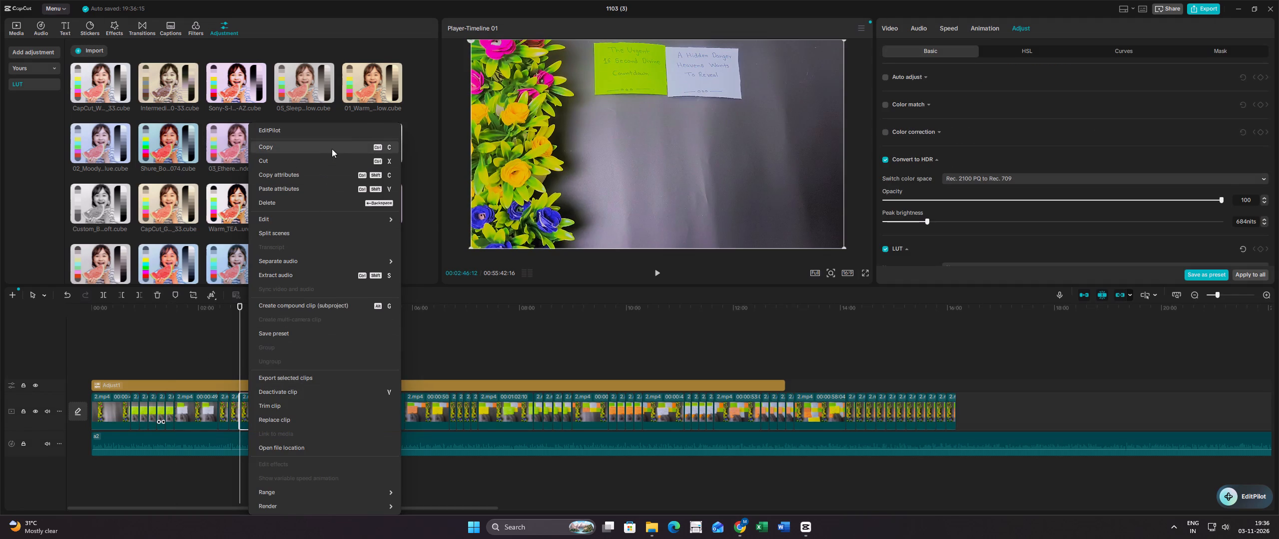
click(332, 149)
right_click(242, 365)
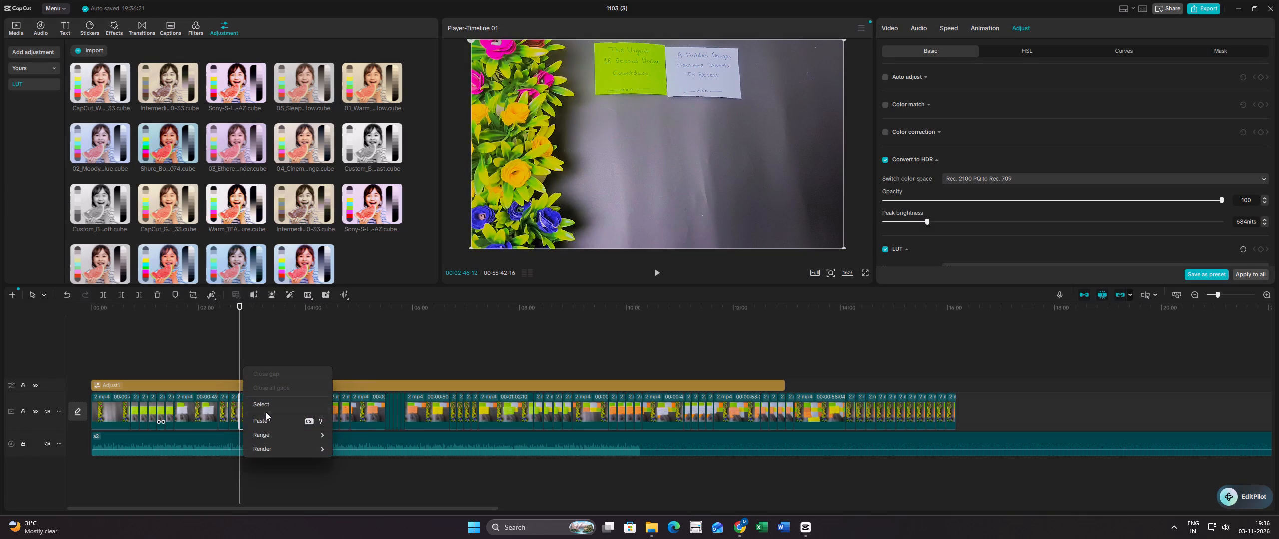
click(269, 419)
drag(246, 374, 247, 407)
double_click(257, 360)
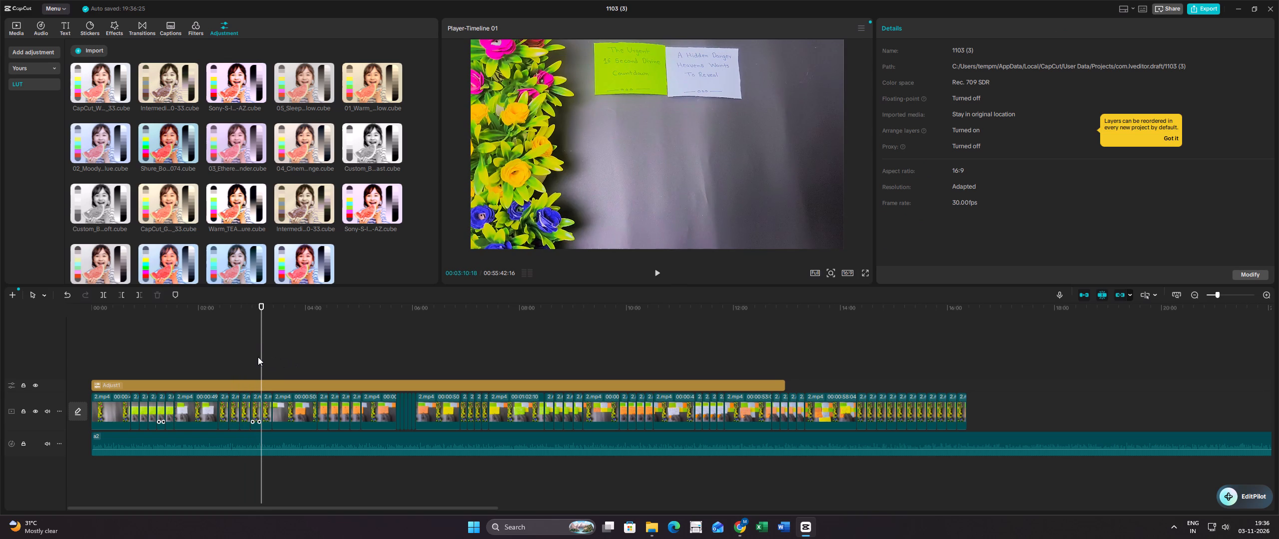
click(258, 357)
drag(258, 357, 277, 355)
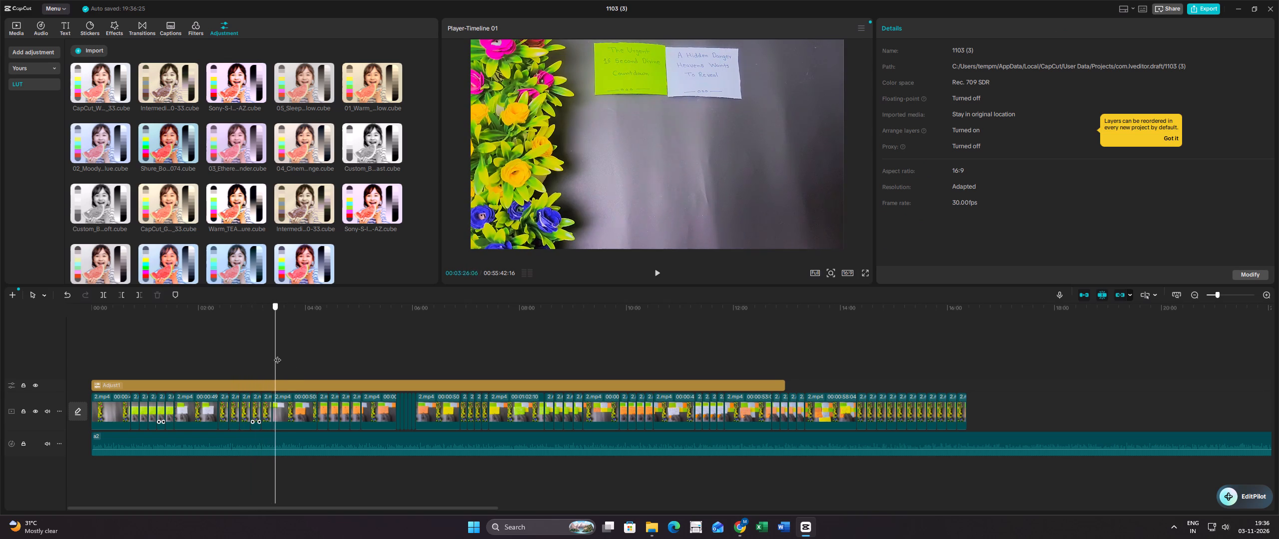
Copy the last hand-free segment of the orange "The End Of Painful Past Cycles" note and insert the copy on the main track at 00:04:50:03.
drag(277, 355, 329, 363)
right_click(343, 412)
right_click(343, 412)
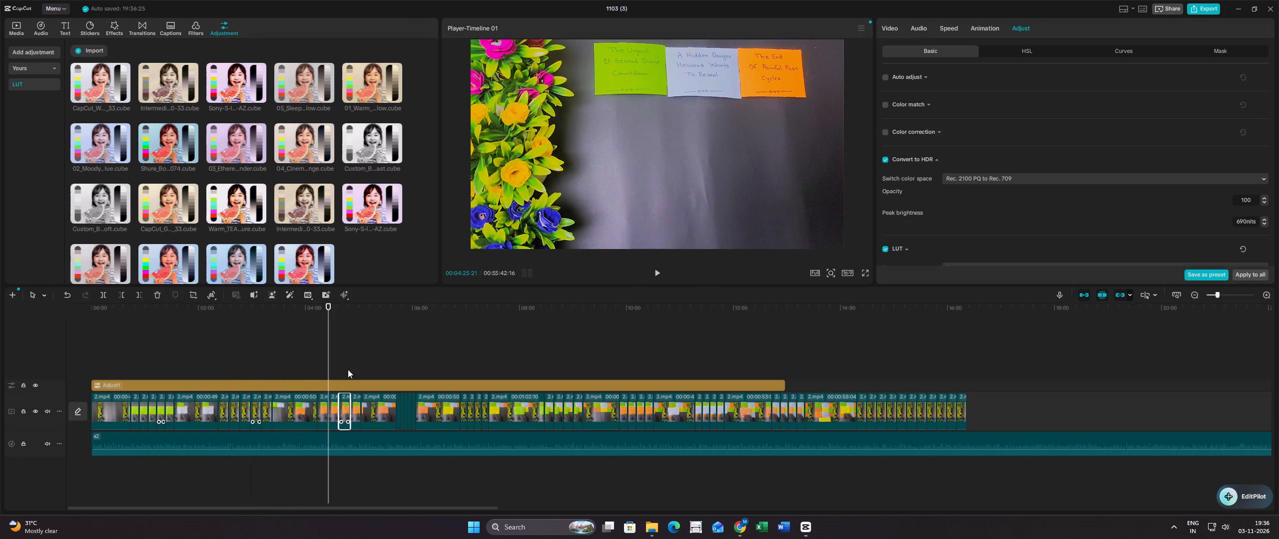
click(392, 148)
click(350, 356)
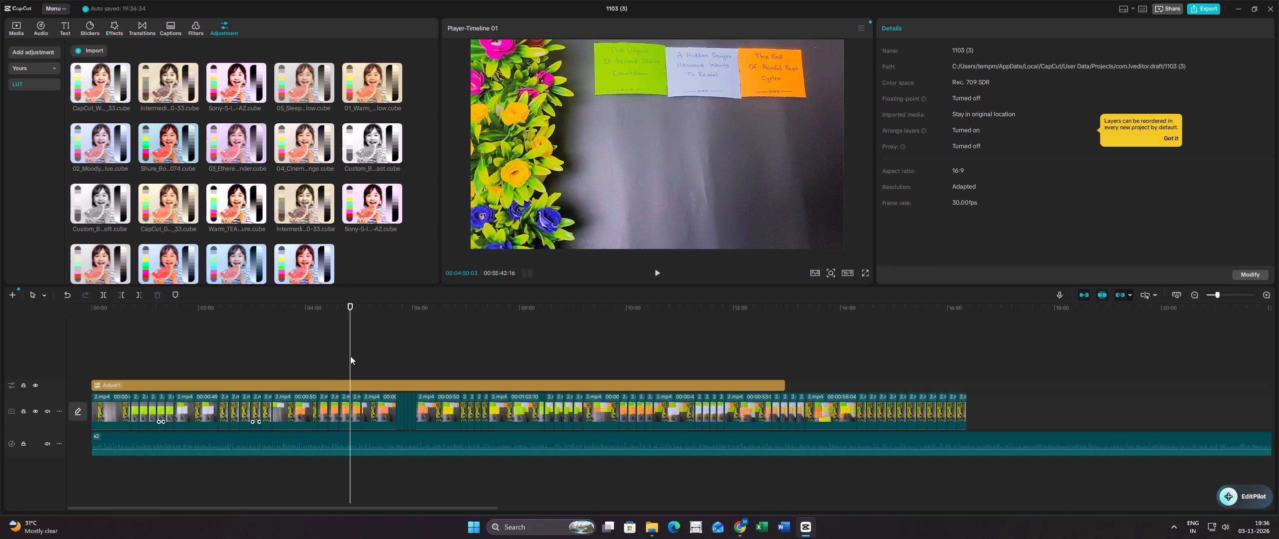
right_click(350, 400)
click(342, 352)
right_click(343, 361)
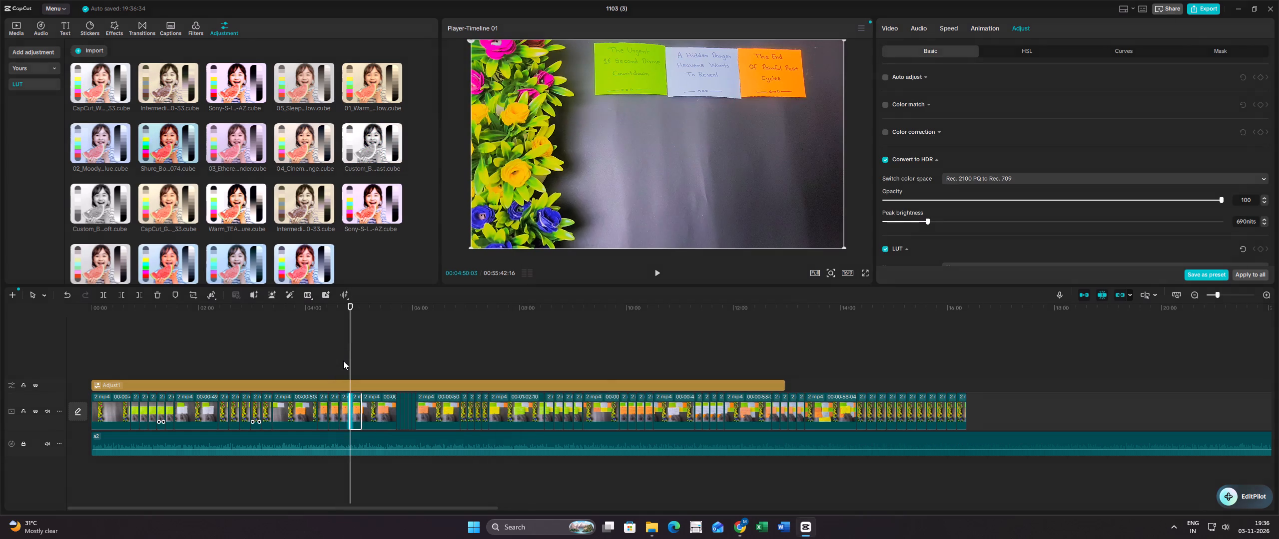
click(368, 409)
click(369, 413)
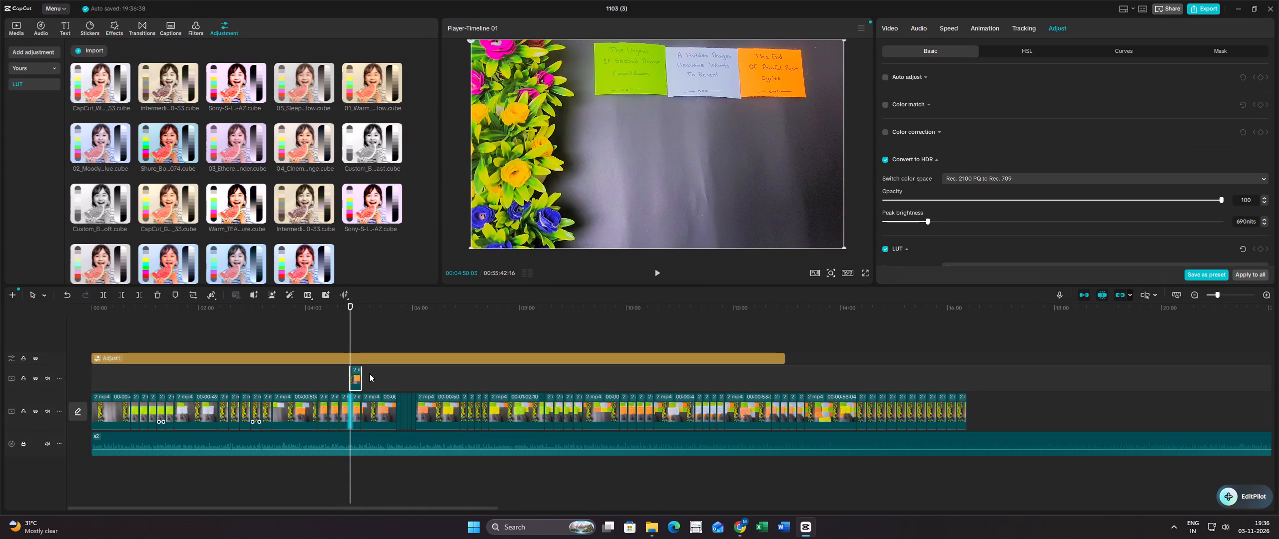
drag(355, 377, 356, 410)
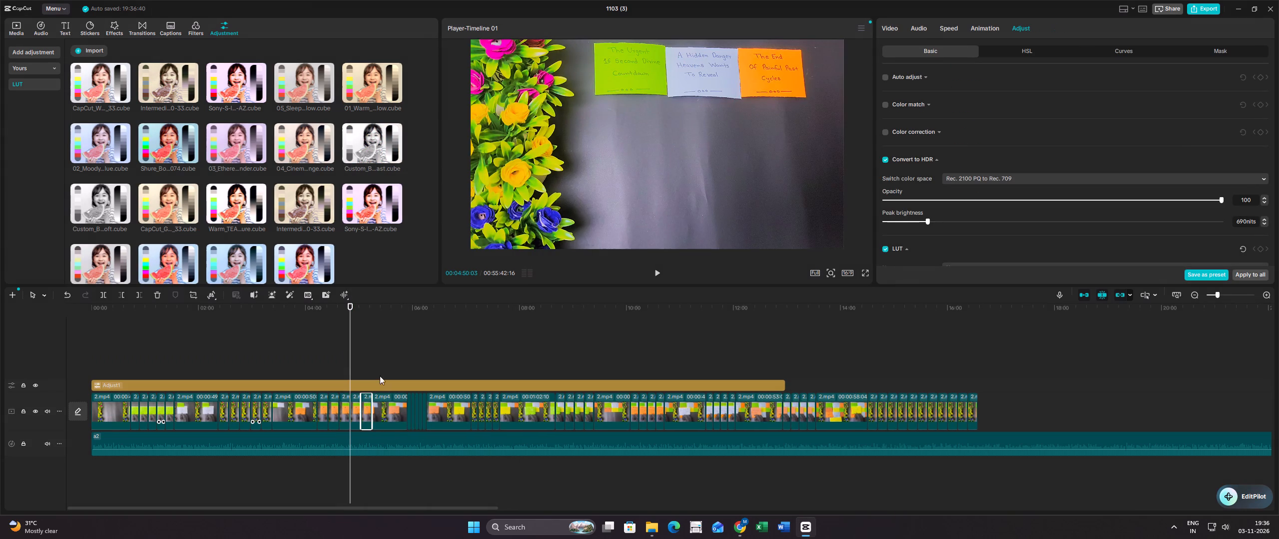
click(360, 347)
drag(360, 347, 367, 347)
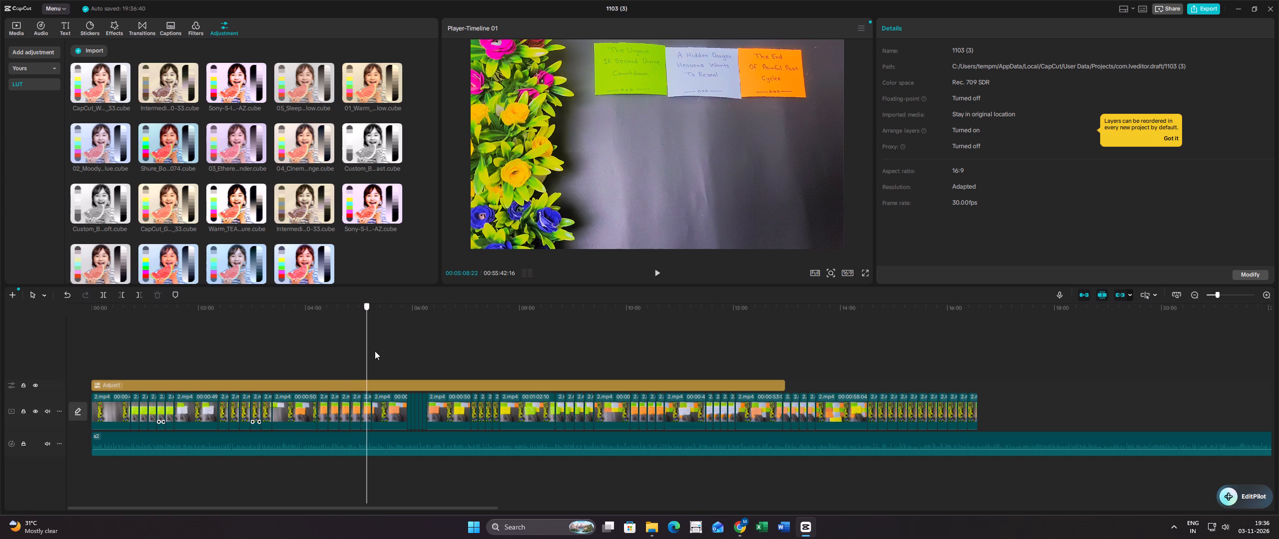
Copy the last "Someone Close Is Hiding Their True Intentions" segment and insert the copy among its neighbours on the main track at 00:06:07:08.
ctrl+scroll(387, 347, up, 7)
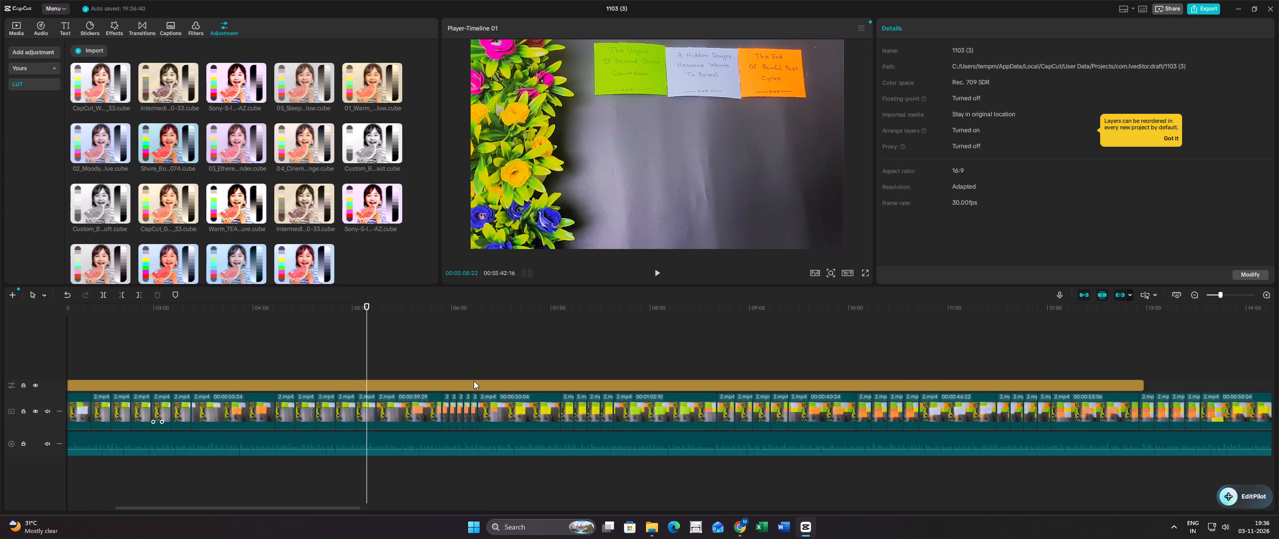
right_click(471, 403)
right_click(467, 405)
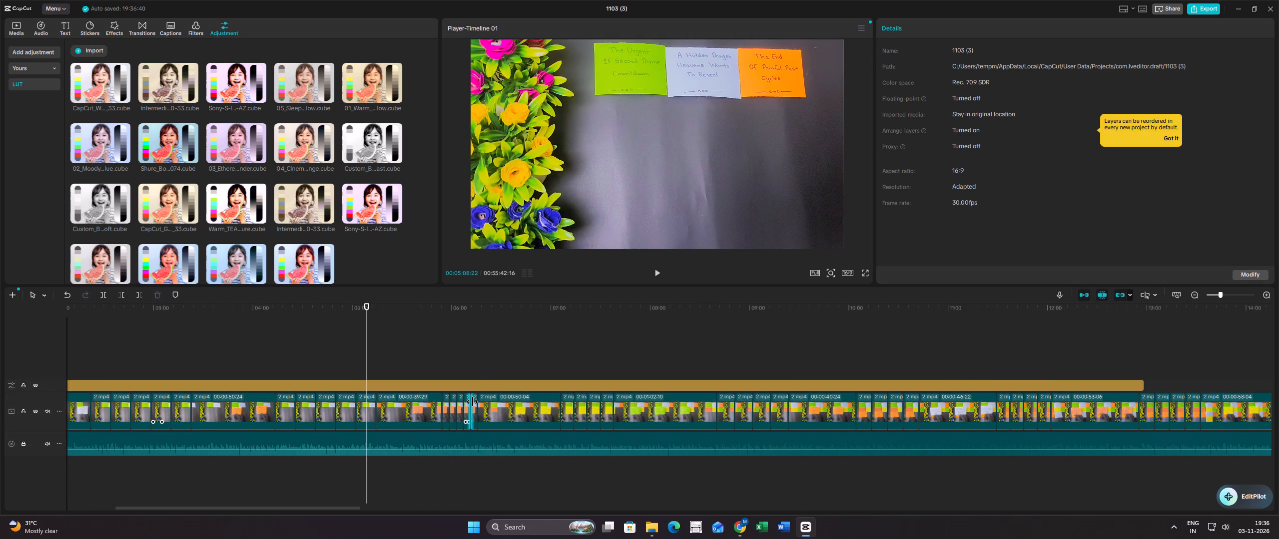
right_click(472, 402)
click(499, 148)
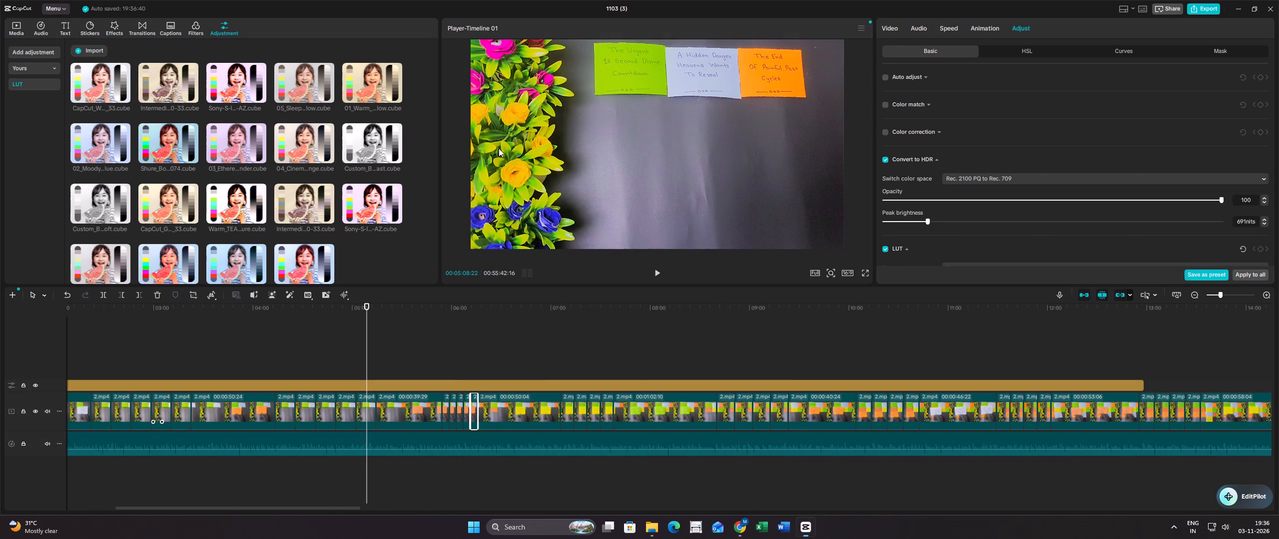
click(463, 361)
right_click(463, 361)
click(478, 412)
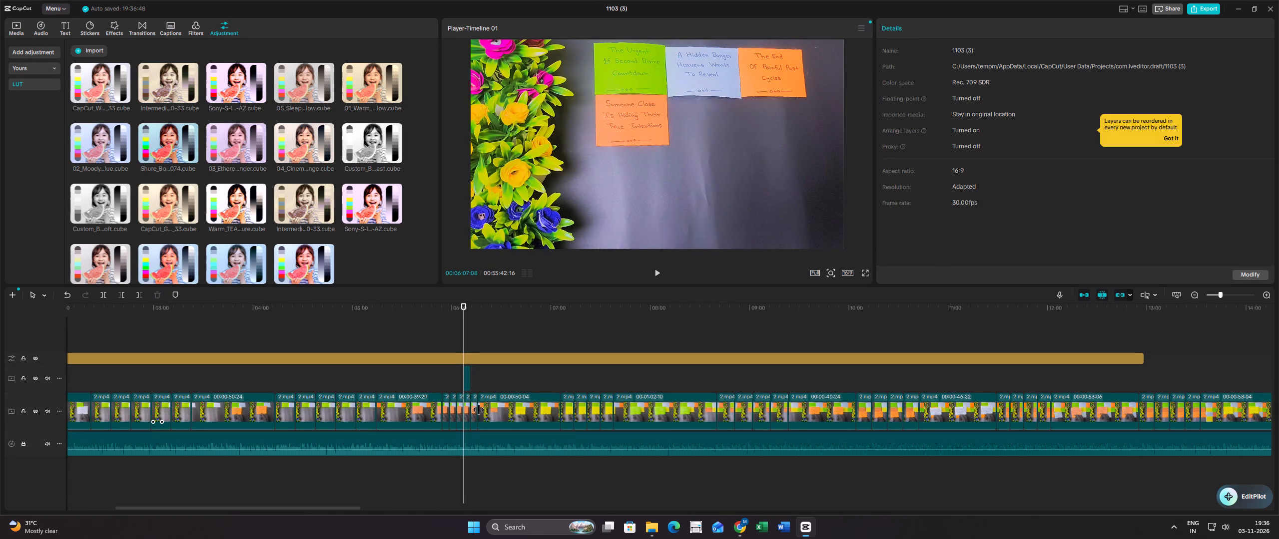
drag(468, 375, 468, 411)
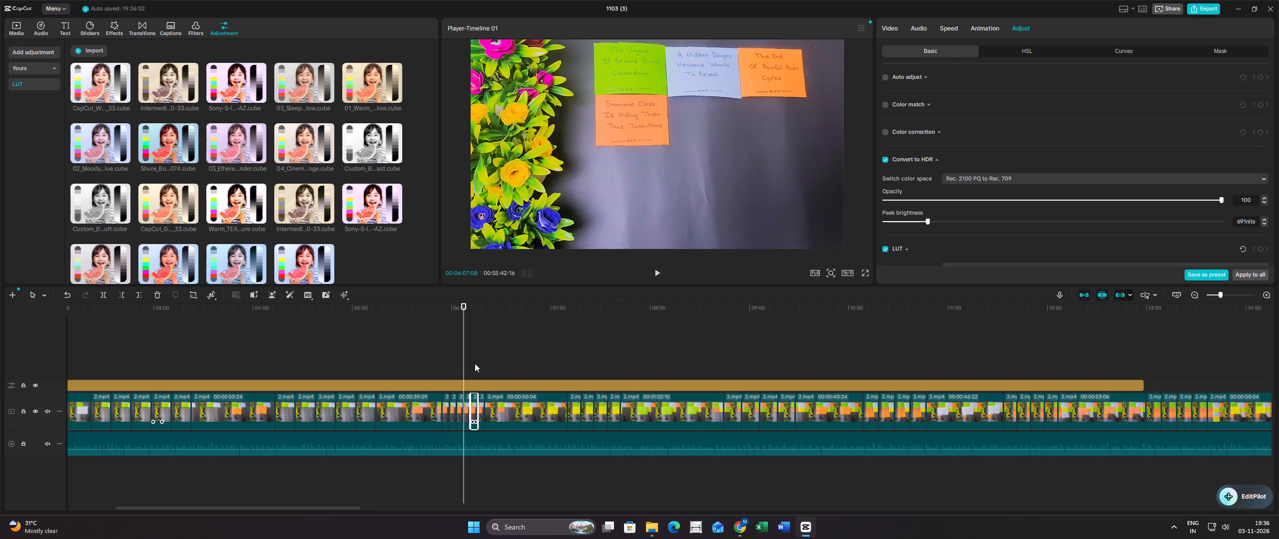
click(474, 359)
drag(473, 357, 483, 357)
Copy the last hand-free segment of the yellow fifth note and insert the copy on the main track near 00:07:26:06.
click(596, 361)
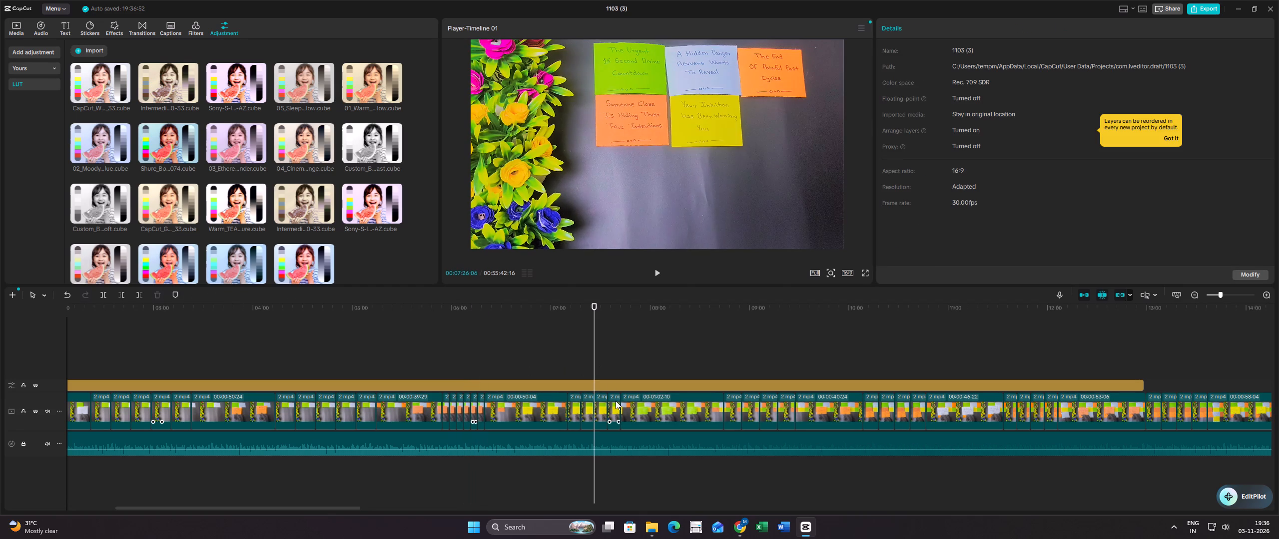
right_click(616, 401)
click(665, 150)
right_click(601, 358)
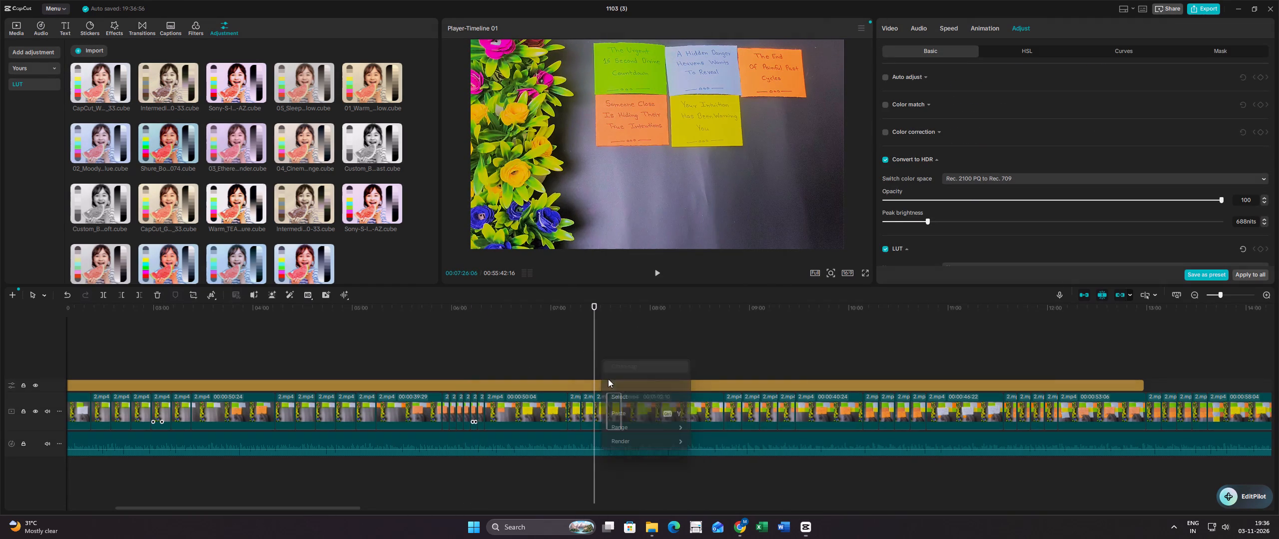
click(614, 393)
right_click(601, 362)
click(629, 411)
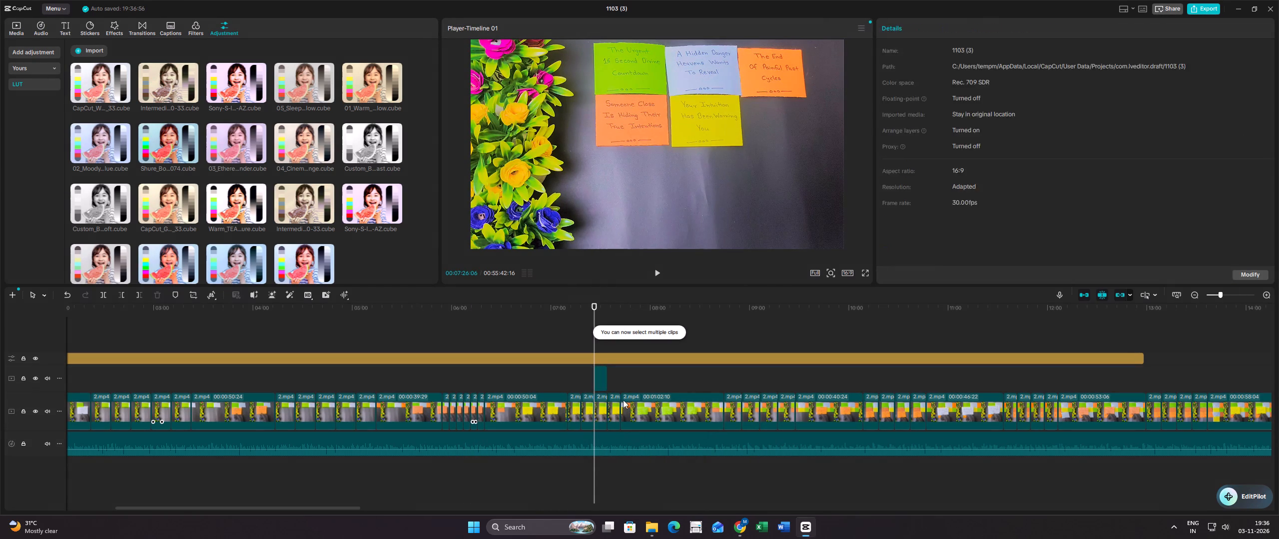
drag(601, 372, 609, 415)
click(622, 360)
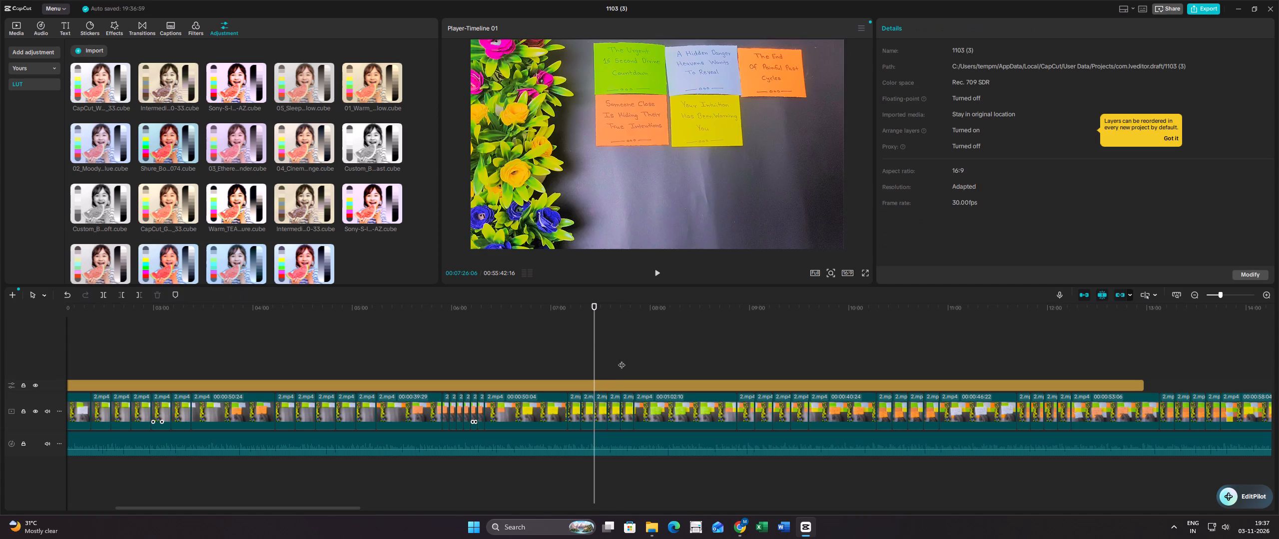
Copy a hand-free segment of the green sixth note, insert the copy on the main track near 00:09:11:04, and check the picture there.
drag(628, 357, 686, 360)
click(773, 372)
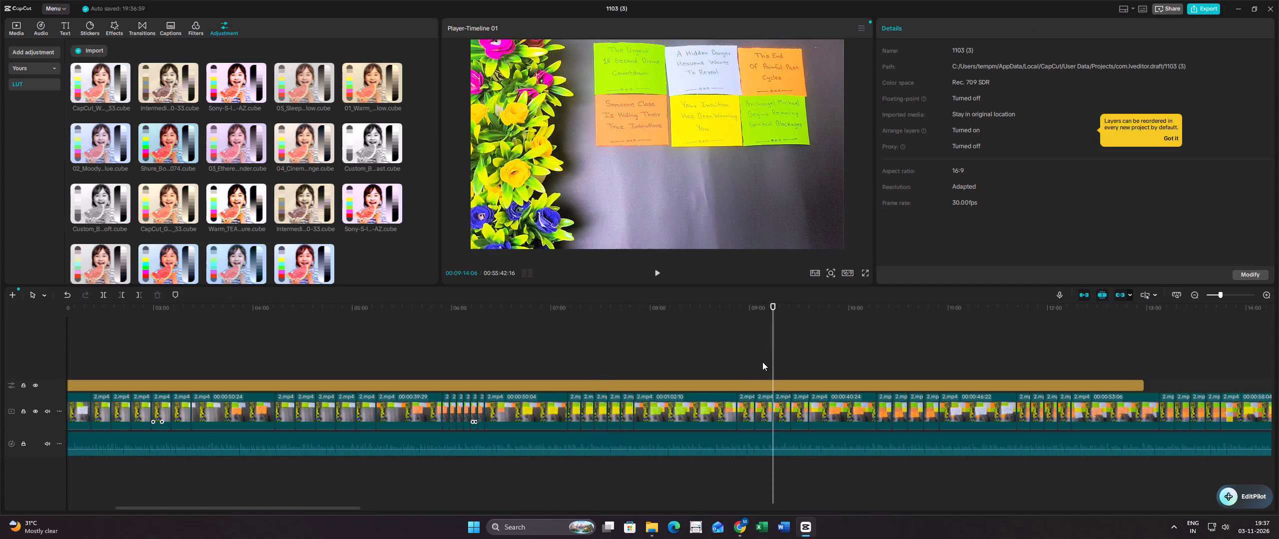
click(753, 358)
drag(753, 358, 758, 354)
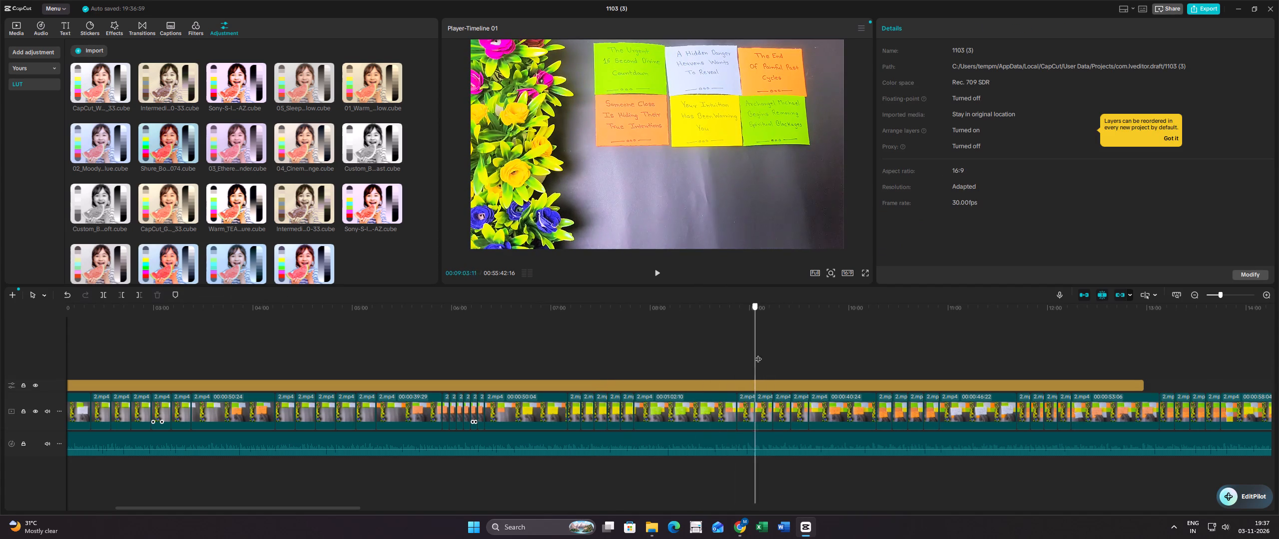
drag(758, 354, 768, 355)
right_click(786, 406)
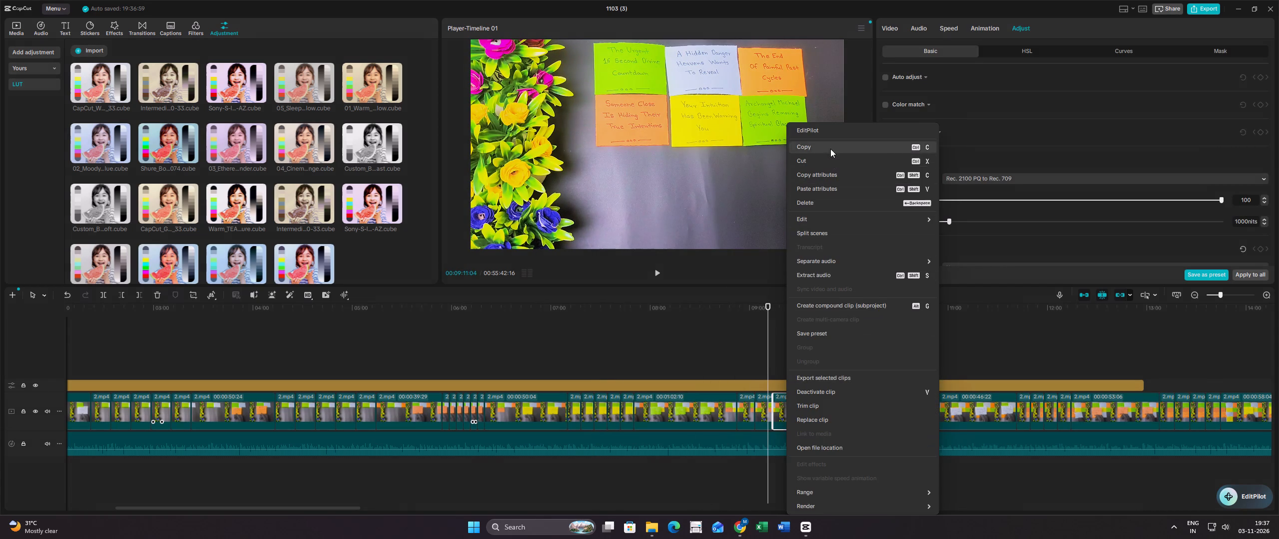
click(830, 149)
right_click(782, 350)
click(809, 399)
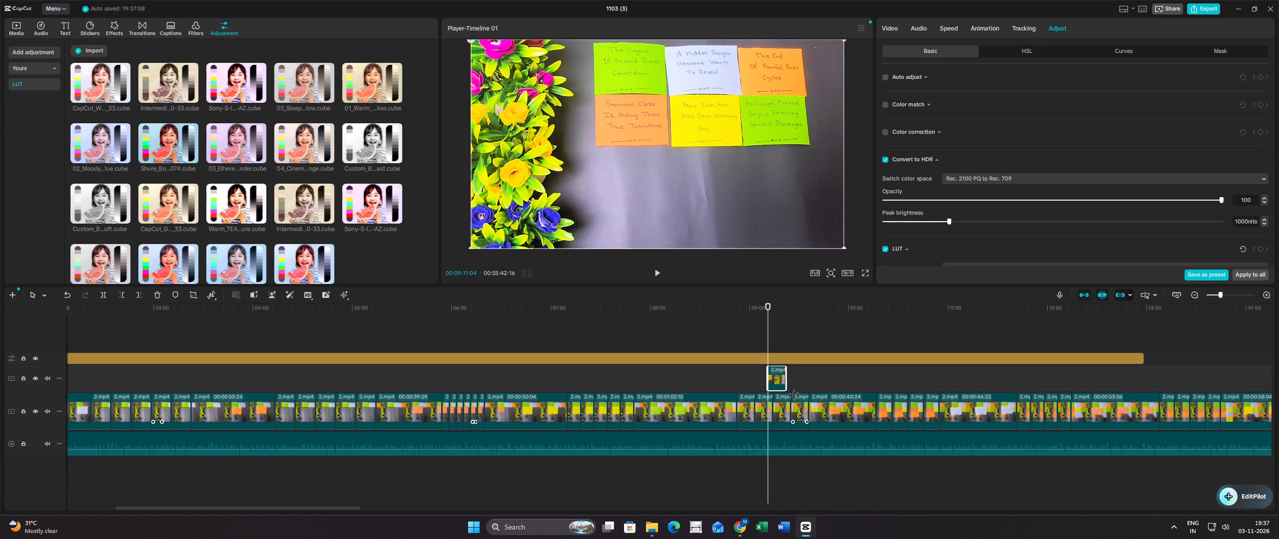
drag(775, 373, 780, 402)
click(798, 348)
drag(798, 348, 1006, 350)
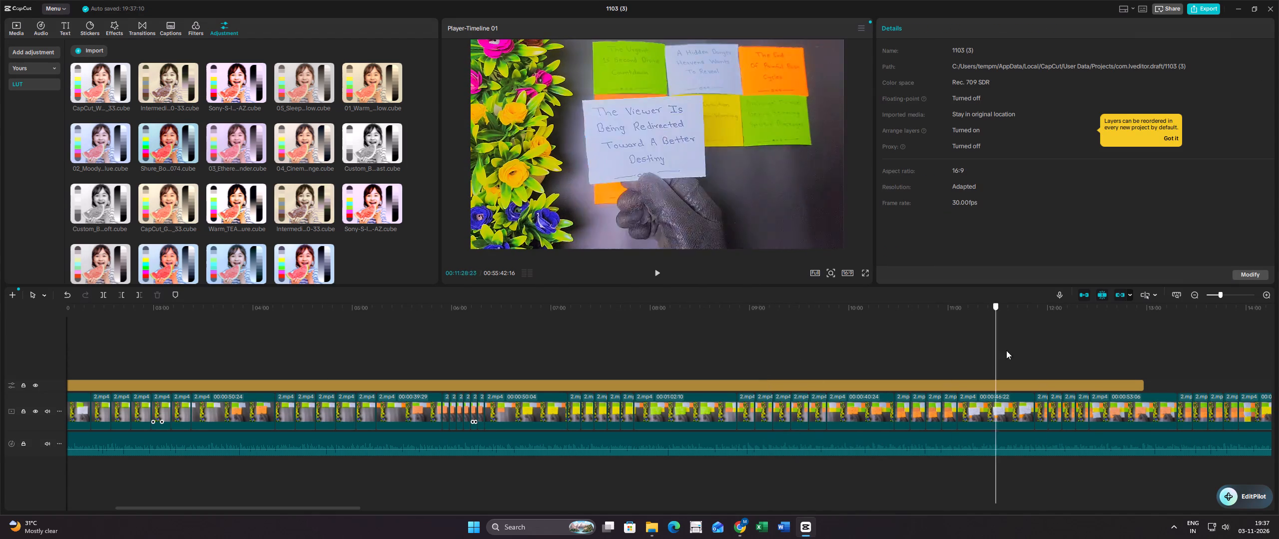
drag(1006, 350, 1278, 327)
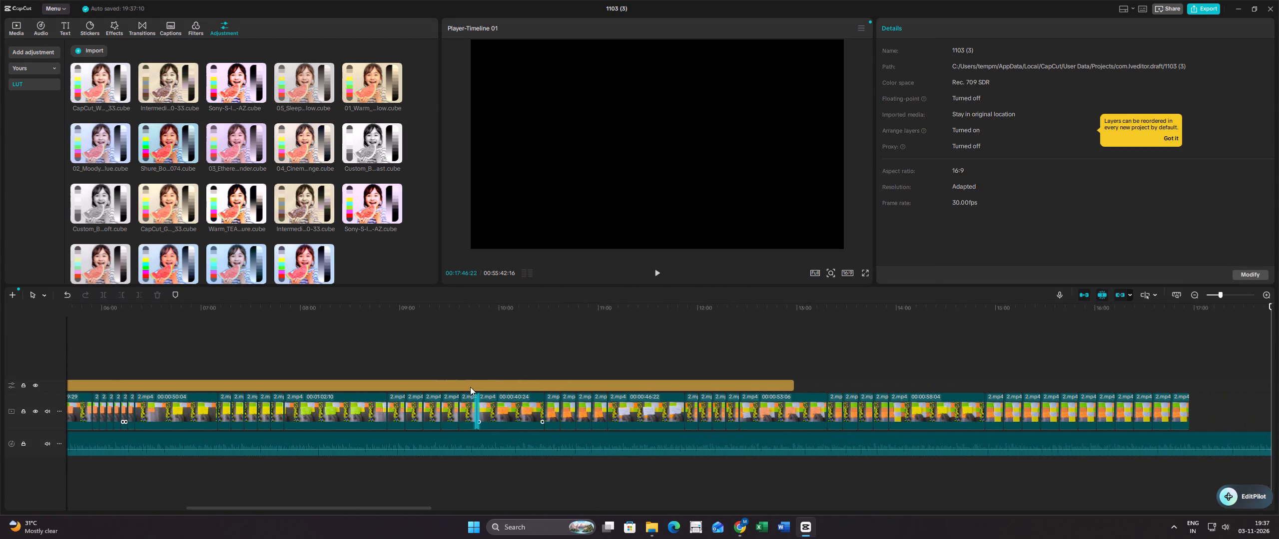
click(417, 365)
drag(419, 361, 425, 360)
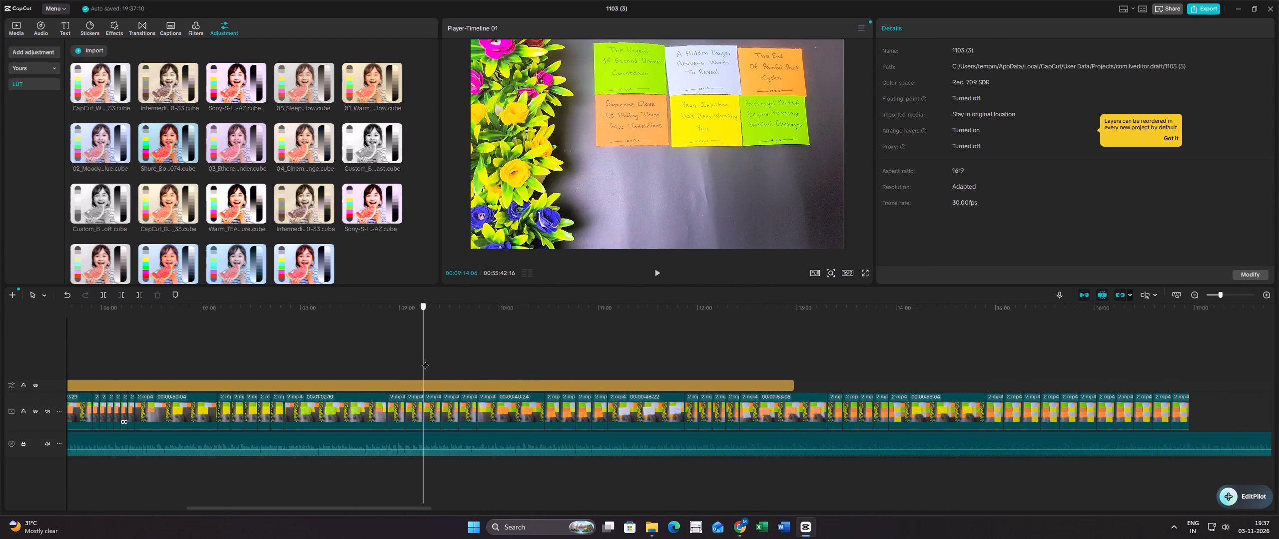
drag(425, 360, 434, 360)
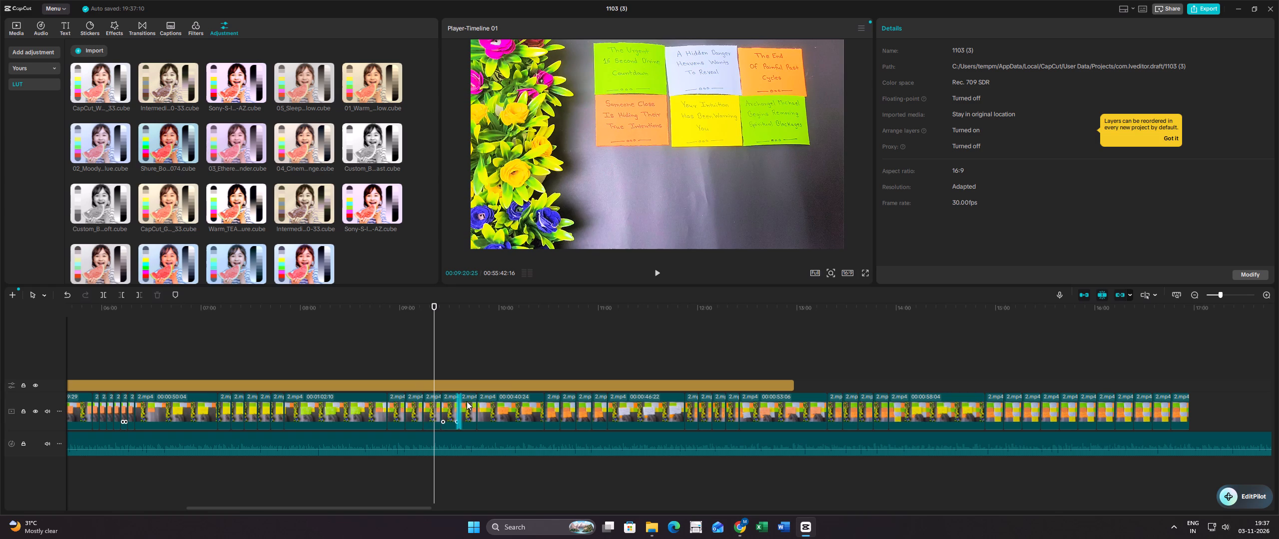
Copy a hand-free segment of the orange "A Hidden Truth Is About To Be Exposed" note, insert it on the main track at 00:10:46:17, and check the picture.
right_click(582, 400)
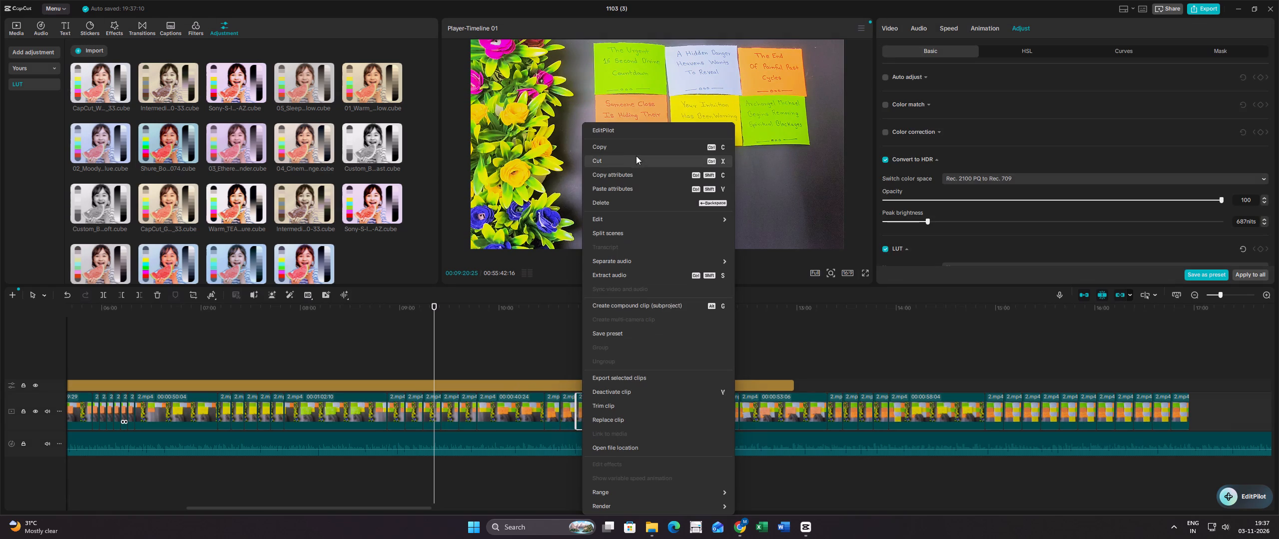
click(637, 150)
double_click(572, 360)
right_click(580, 366)
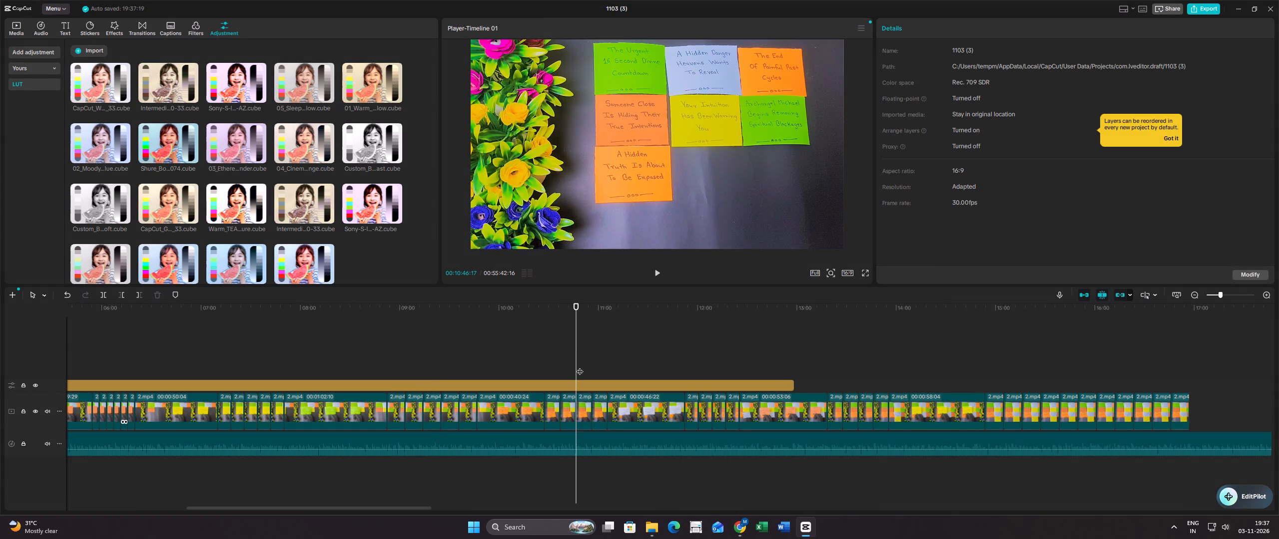
click(598, 418)
drag(581, 374, 583, 403)
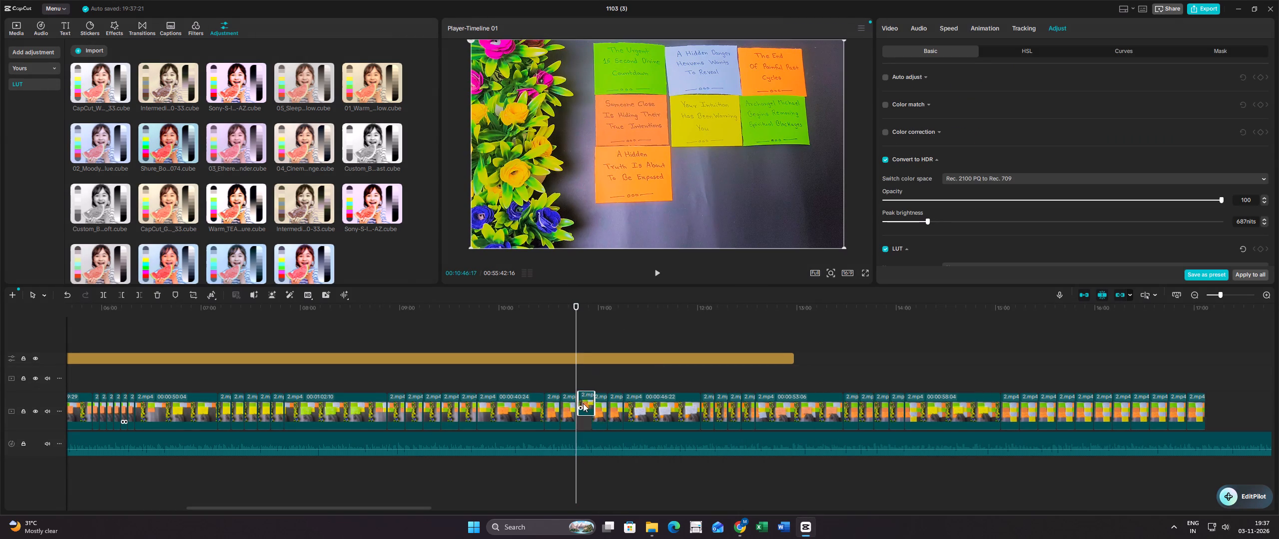
drag(583, 403, 583, 404)
drag(575, 355, 605, 359)
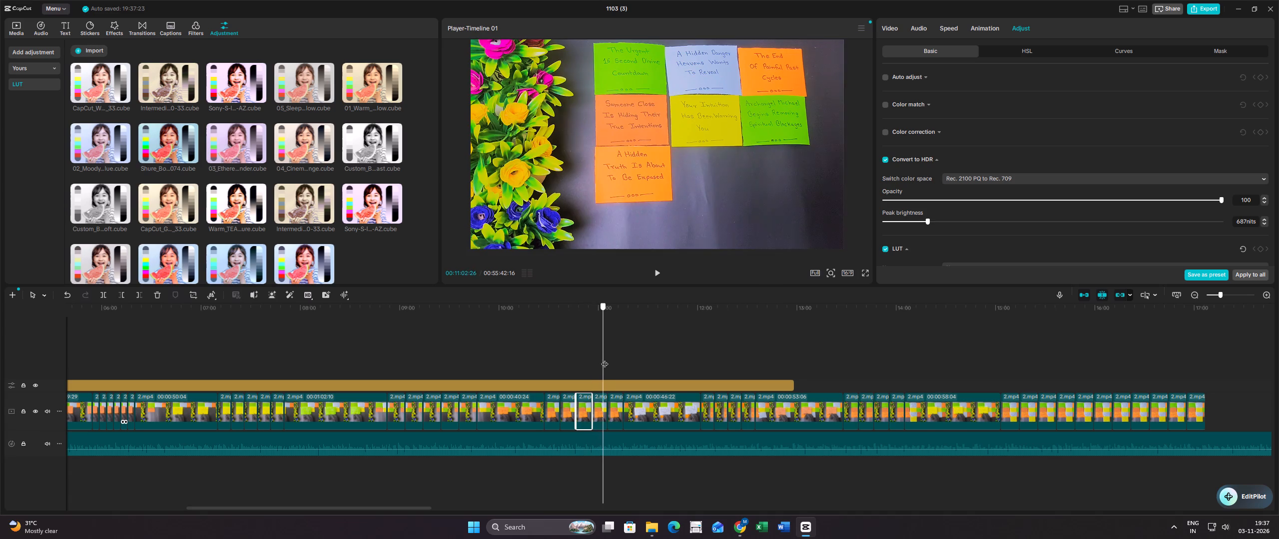
drag(605, 359, 641, 358)
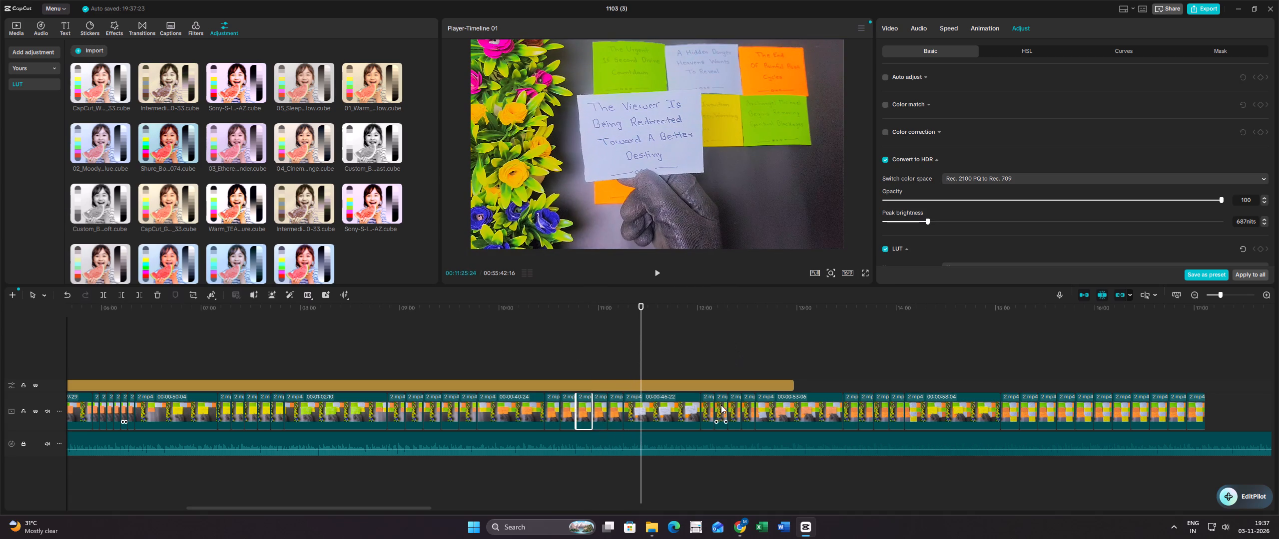
Copy a hand-free segment of the "The Viewer Is Being Redirected Toward A Better Destiny" note and insert the copy on the main track near 00:12:18:11.
right_click(721, 405)
click(774, 148)
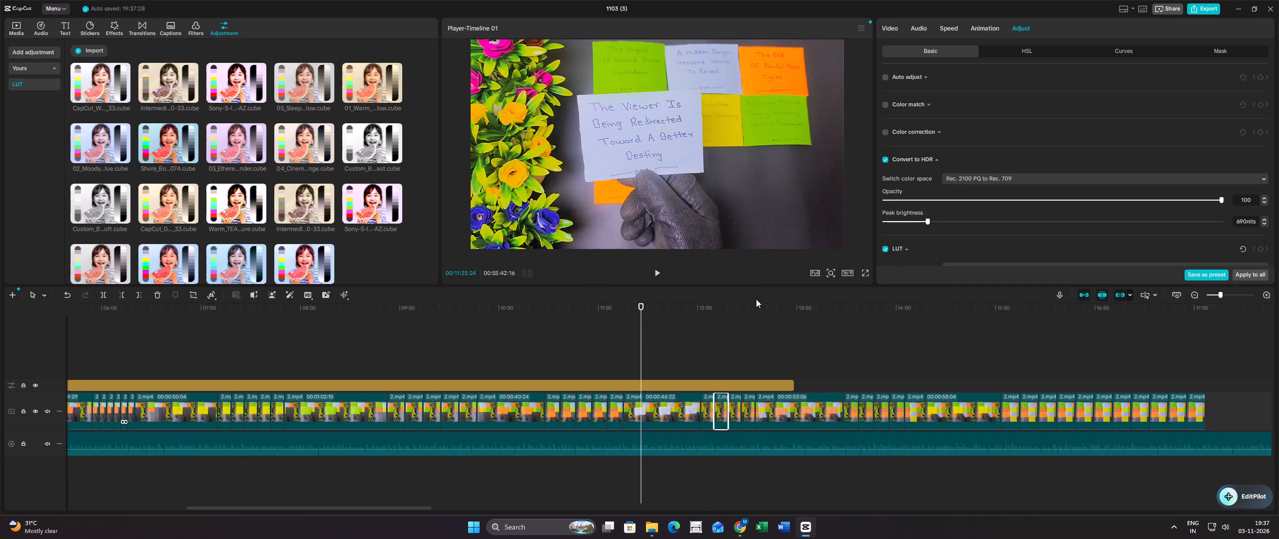
click(729, 357)
right_click(729, 365)
right_click(729, 365)
click(751, 416)
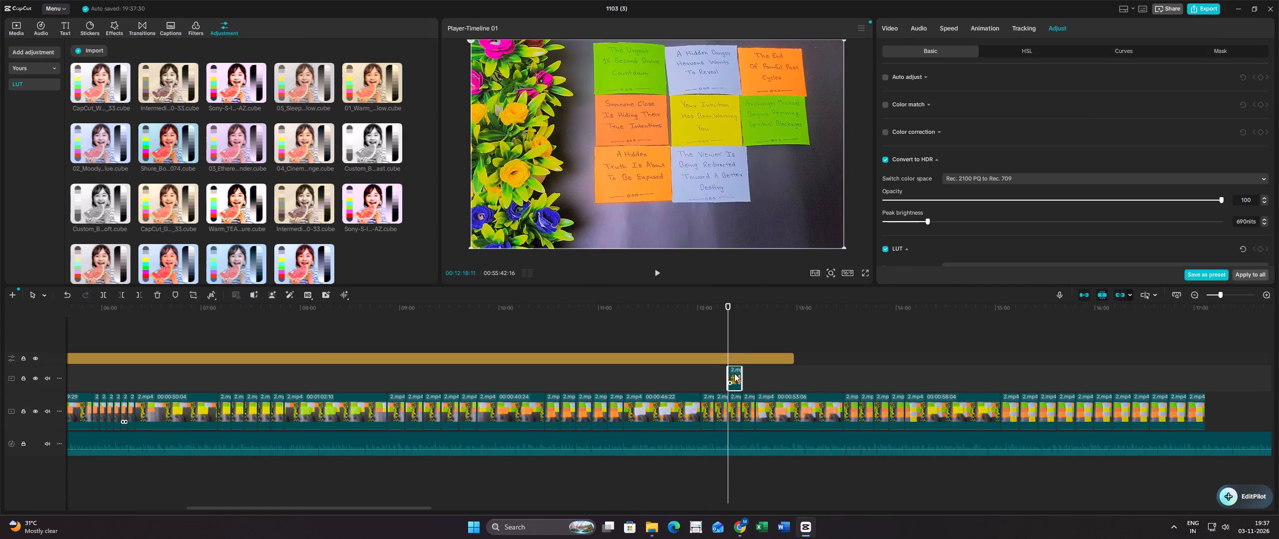
drag(734, 373, 734, 405)
click(730, 352)
drag(730, 349, 741, 349)
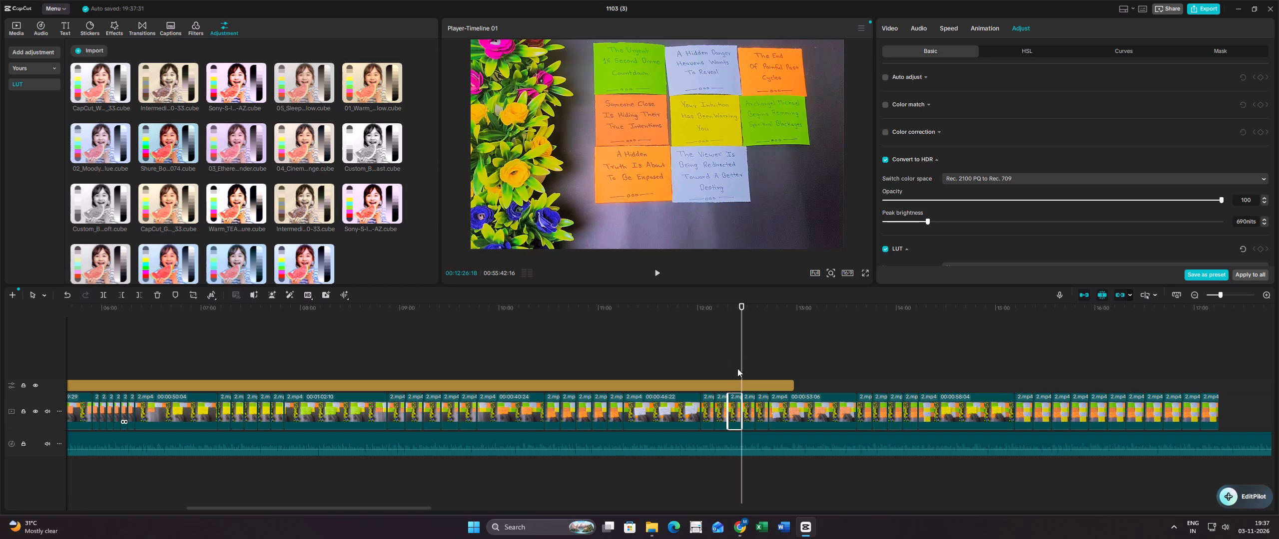
Copy a hand-free segment of the orange "A Powerful Spiritual Transformation" note, insert it among its neighbours on the main track, and check the picture.
scroll(803, 342, down, 2)
drag(419, 508, 452, 506)
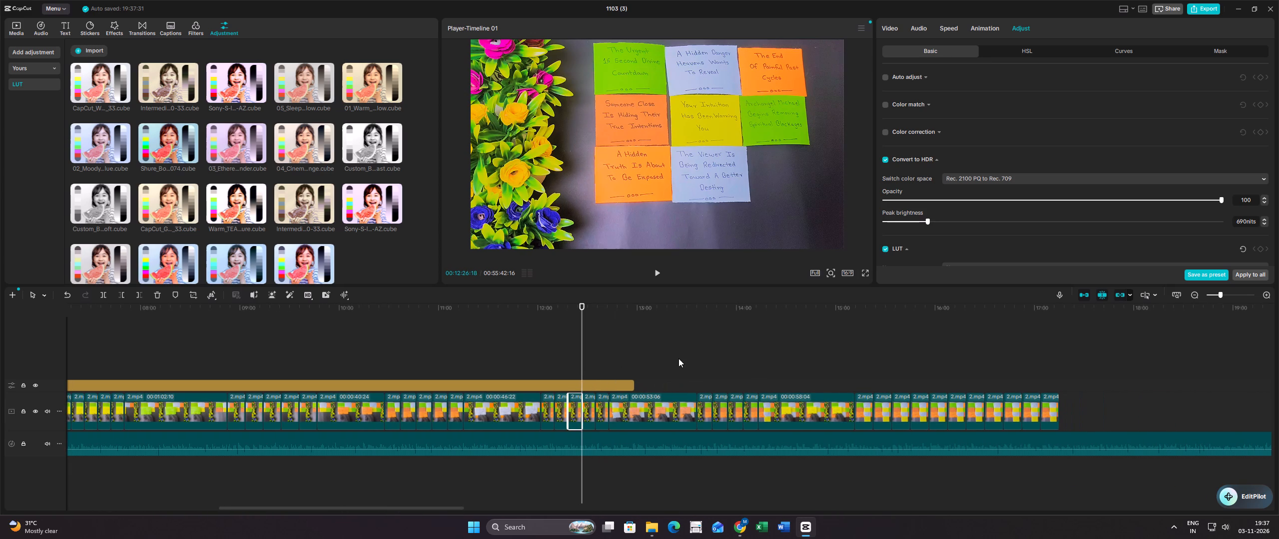
click(704, 352)
right_click(729, 411)
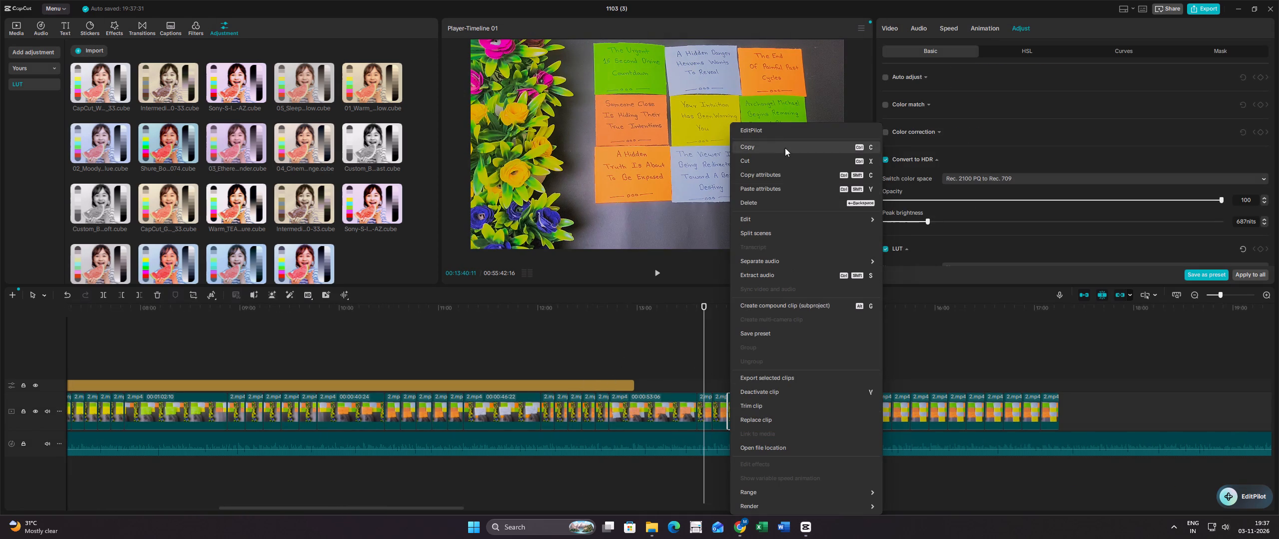
click(785, 148)
right_click(725, 357)
click(747, 413)
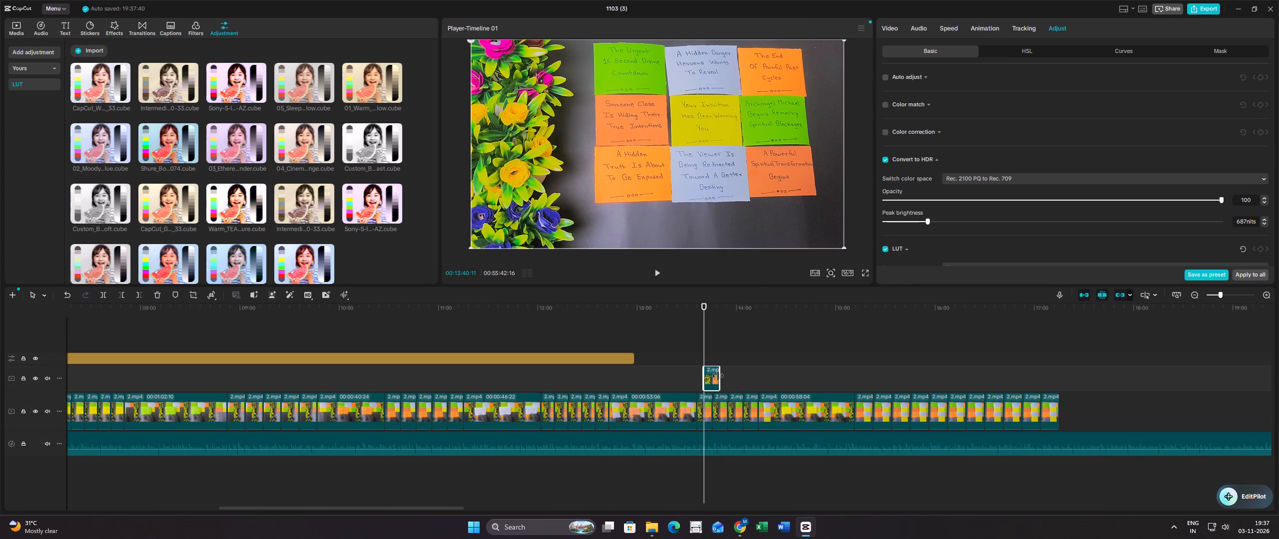
drag(714, 375, 727, 406)
click(701, 360)
drag(705, 359, 717, 357)
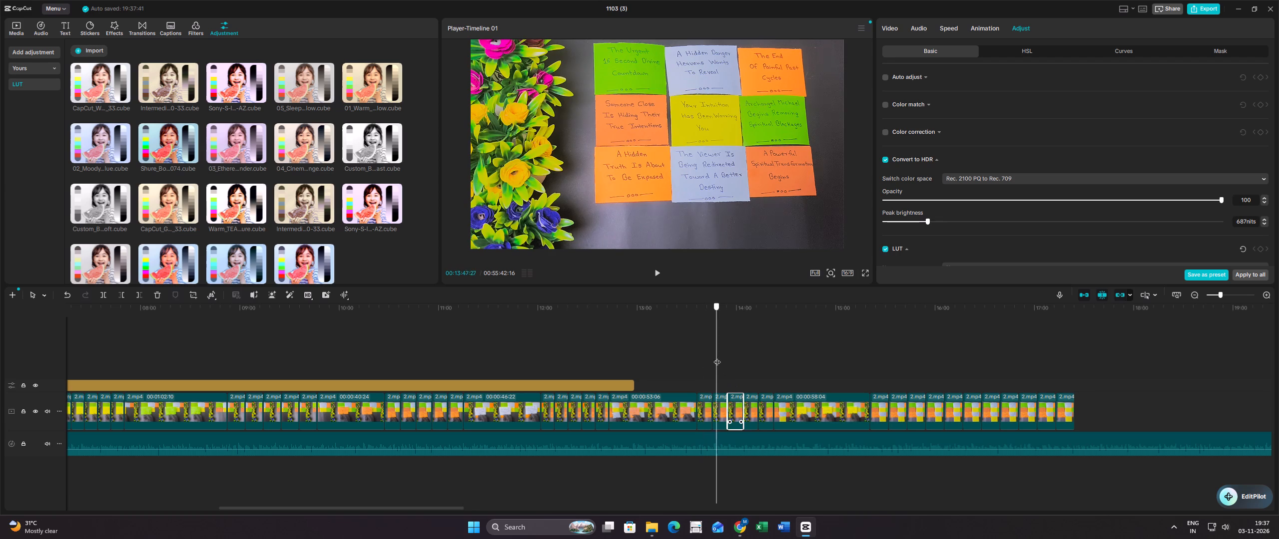
drag(717, 357, 767, 362)
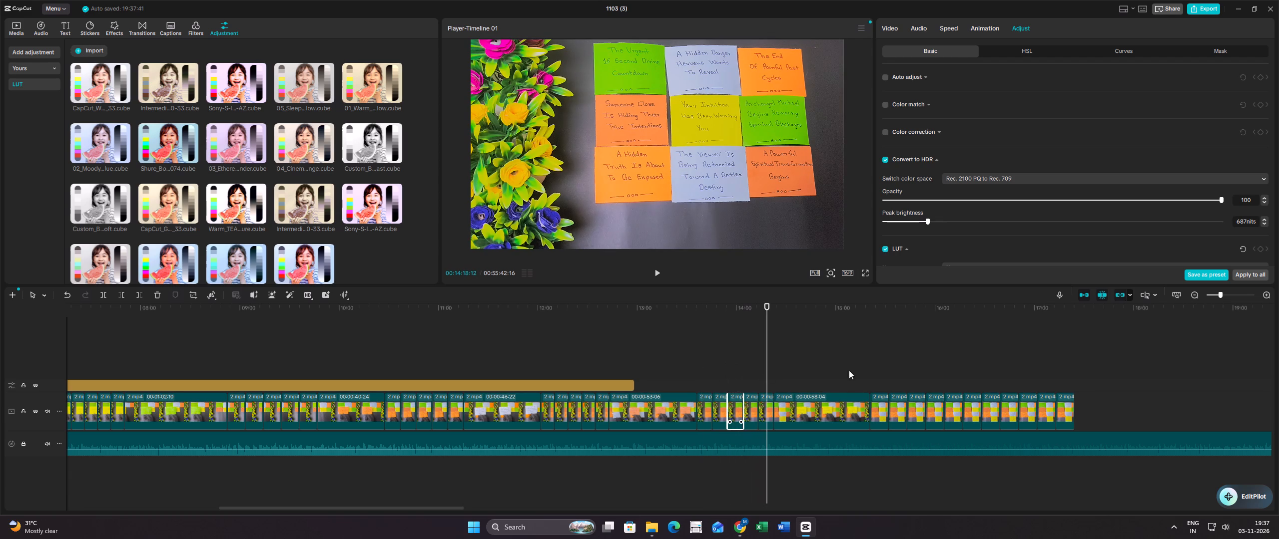
Copy the last run of final yellow-note segments and paste it three times end to end on the track above, starting at 00:17:24:09.
click(892, 354)
ctrl+scroll(785, 353, down, 5)
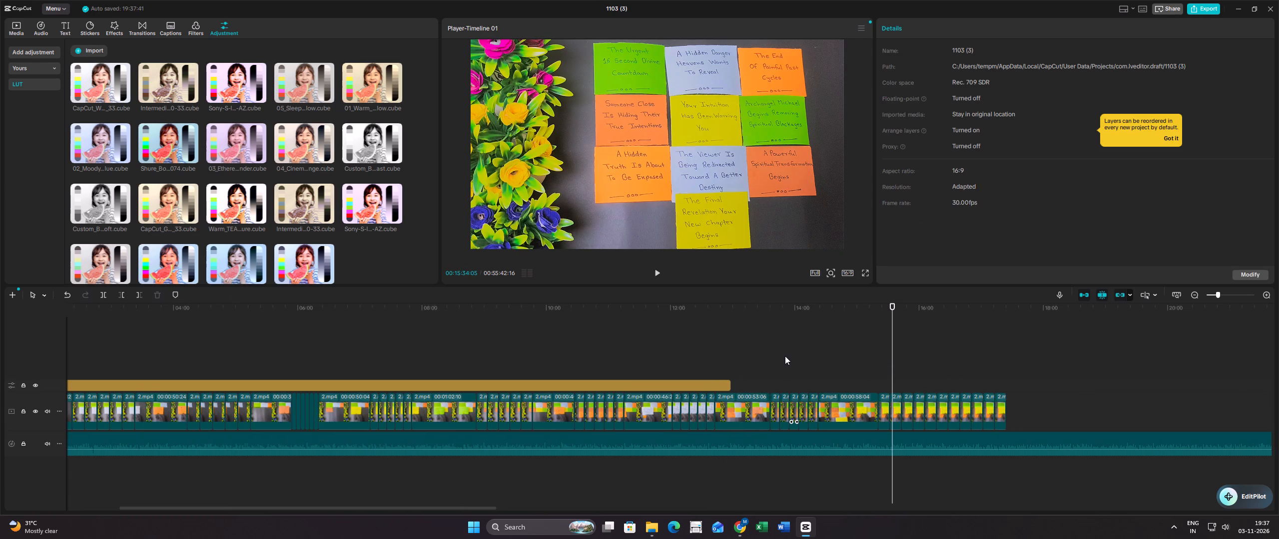
click(859, 351)
double_click(848, 355)
drag(846, 357, 873, 357)
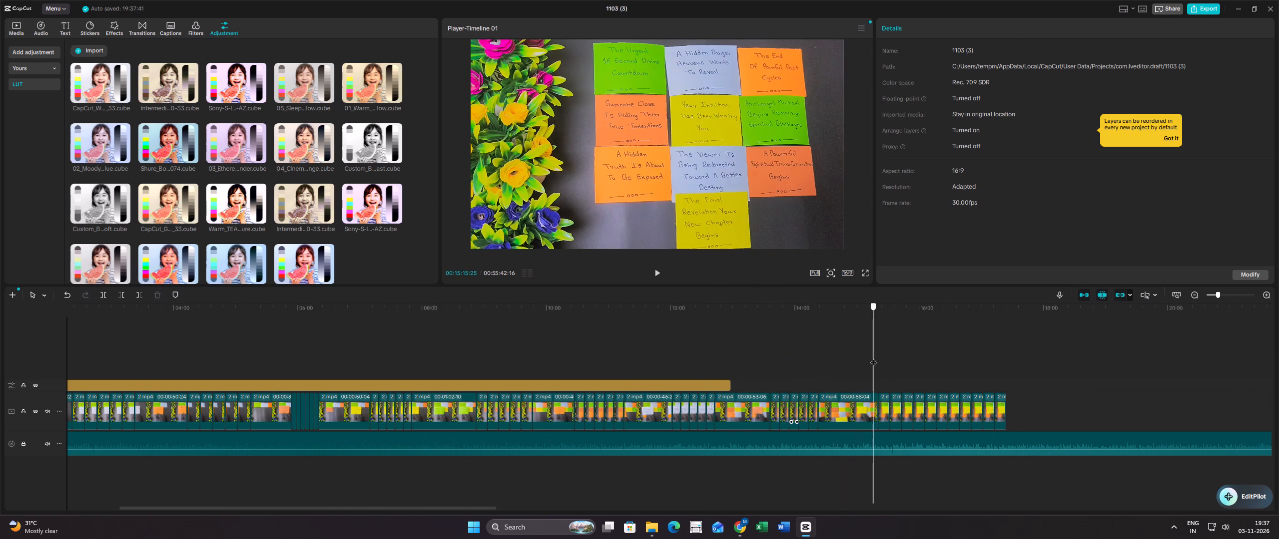
drag(873, 357, 974, 349)
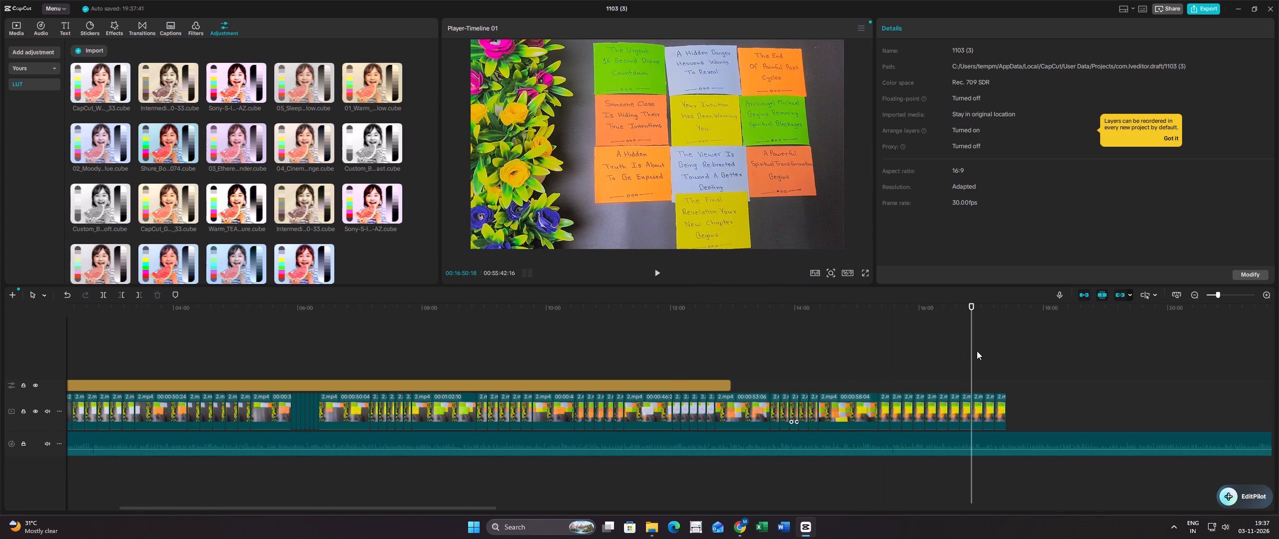
drag(1032, 392, 920, 418)
right_click(920, 416)
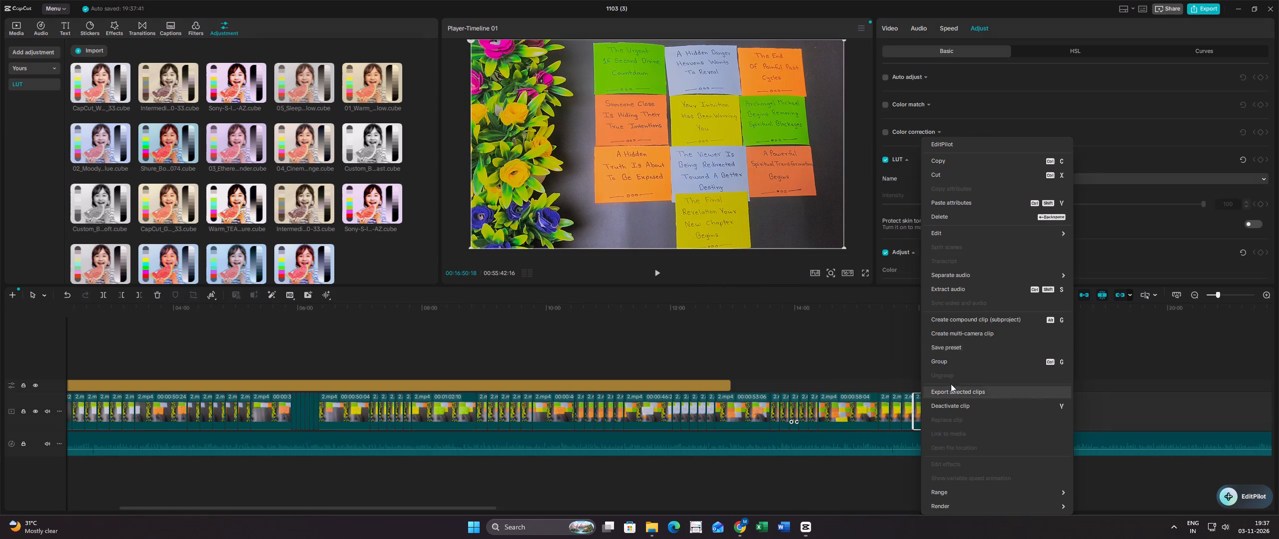
click(966, 159)
click(1007, 361)
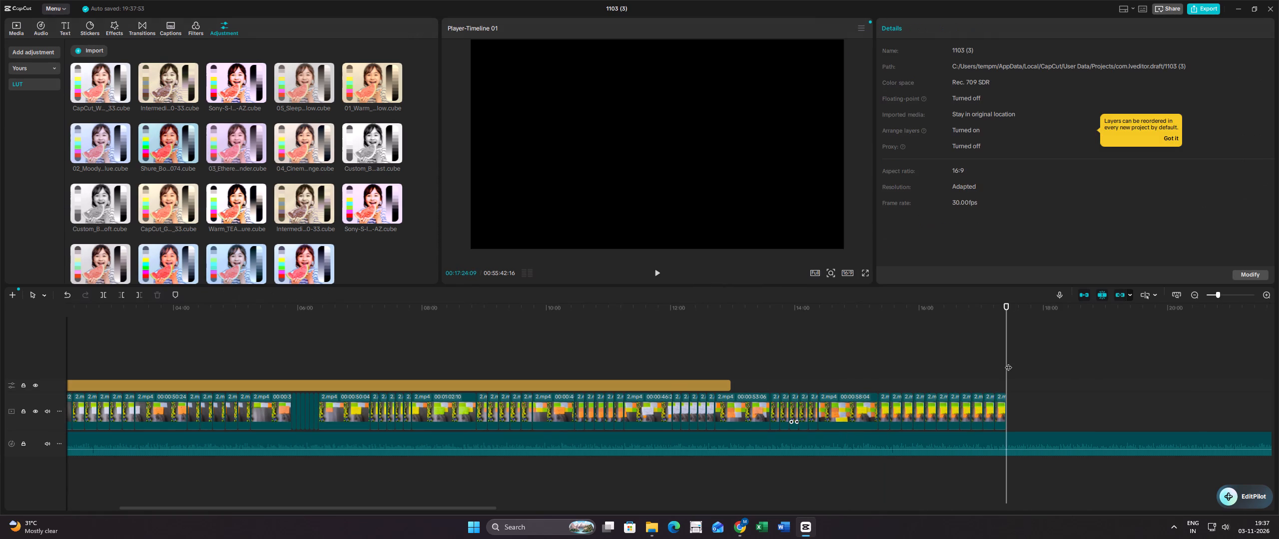
key(ctrl+v)
ctrl+click(1101, 347)
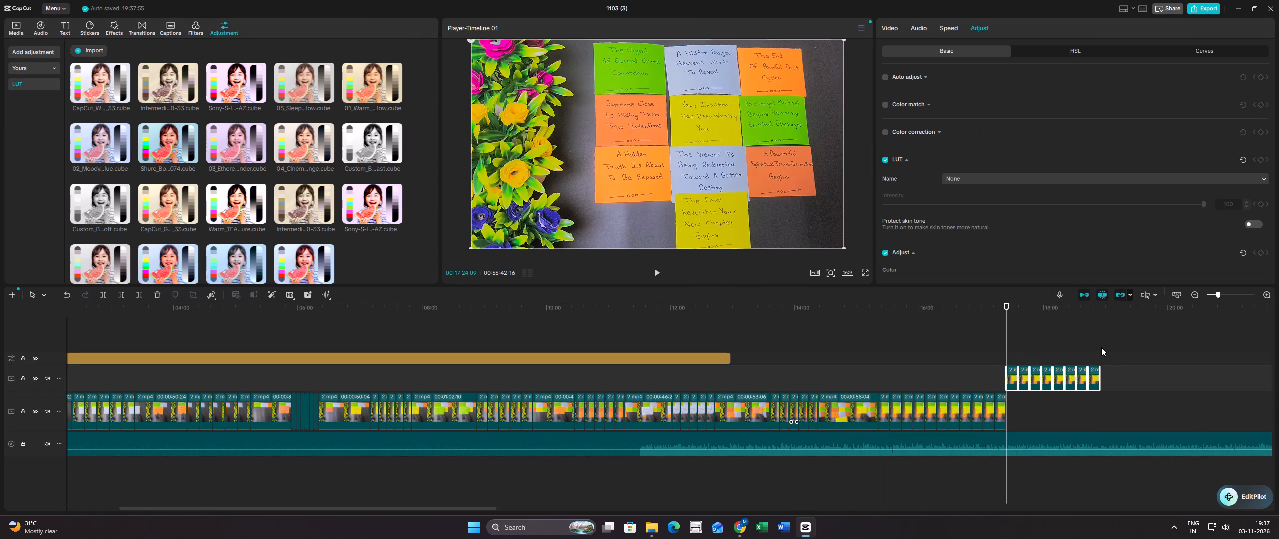
key(ctrl+v)
ctrl+click(1192, 344)
key(ctrl+v)
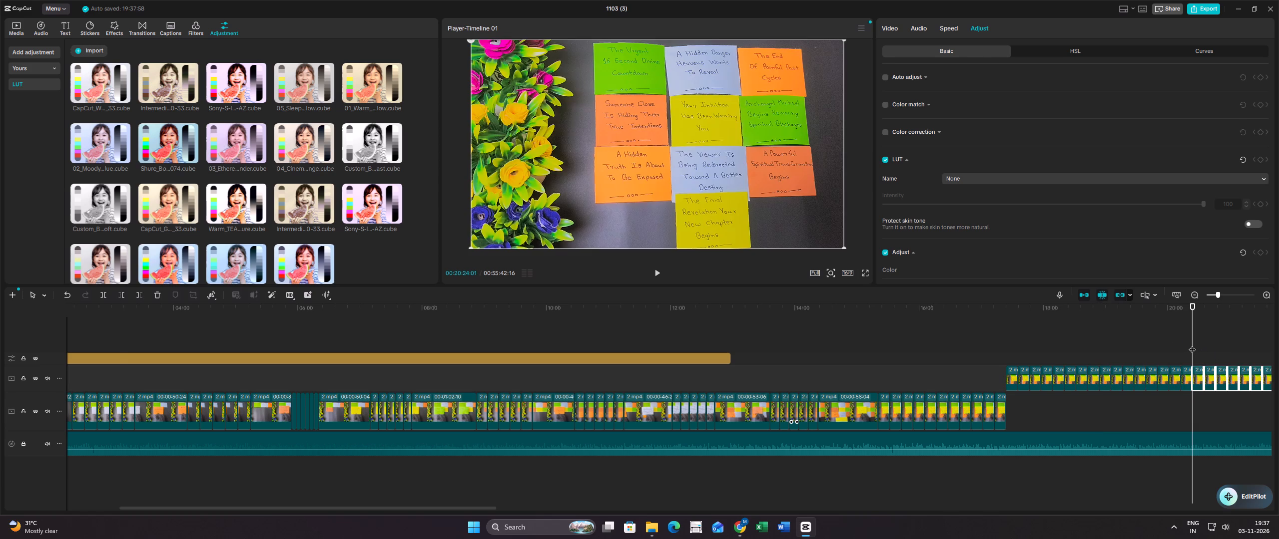
Paste the copied run of final-note segments six more times end to end on the upper track, starting at 00:21:53:27.
ctrl+scroll(1192, 344, down, 8)
ctrl+click(844, 350)
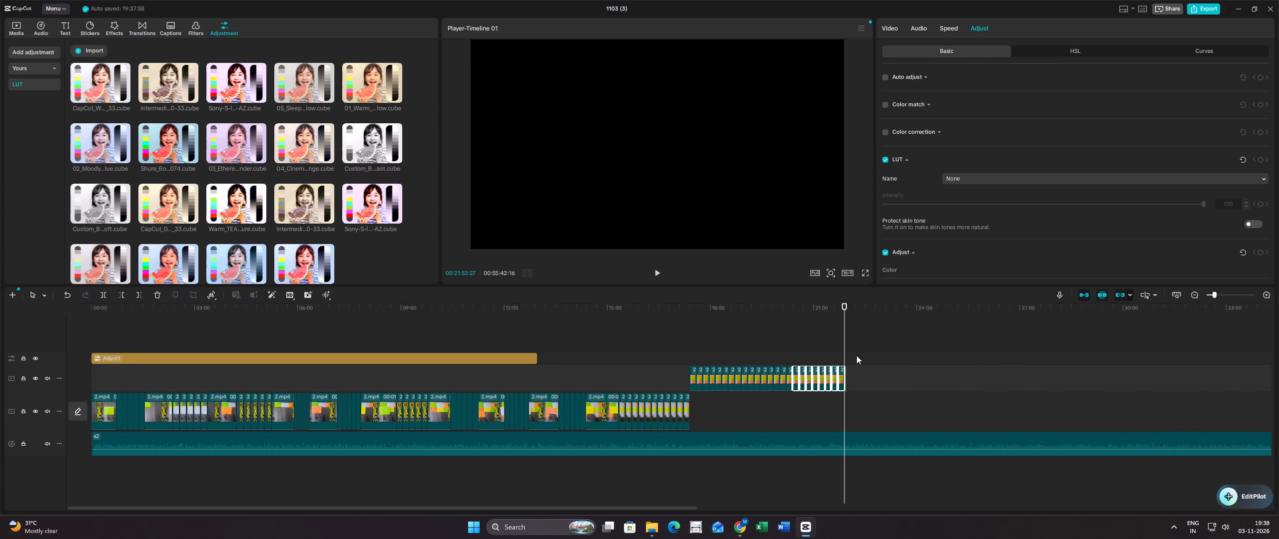
key(ctrl+v)
ctrl+click(897, 350)
key(ctrl+v)
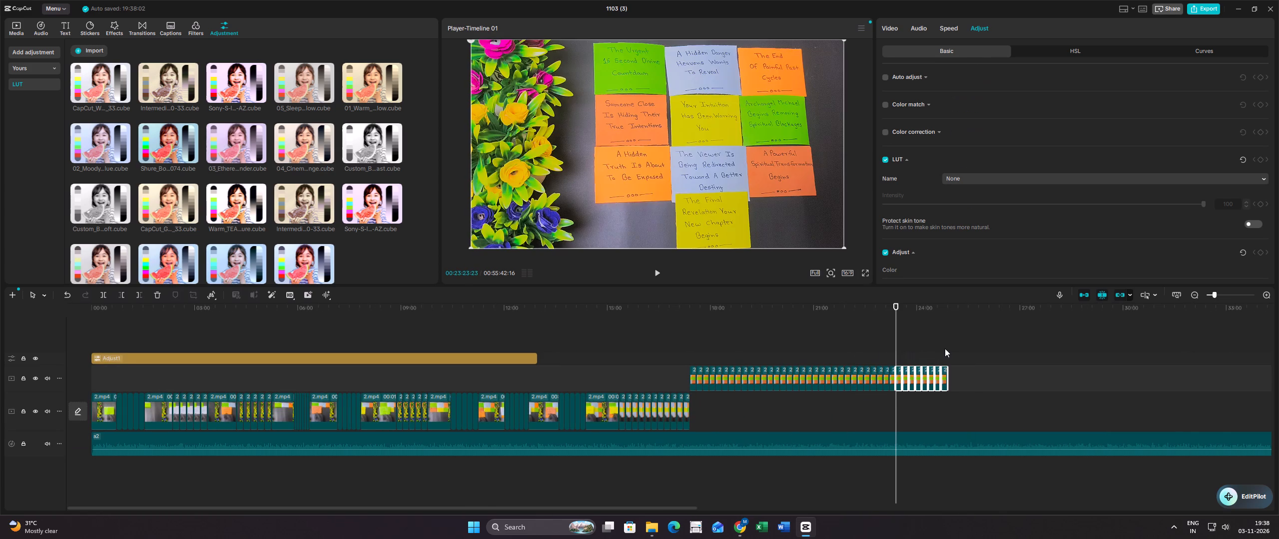
ctrl+click(946, 348)
key(ctrl+v)
ctrl+click(997, 348)
key(ctrl+v)
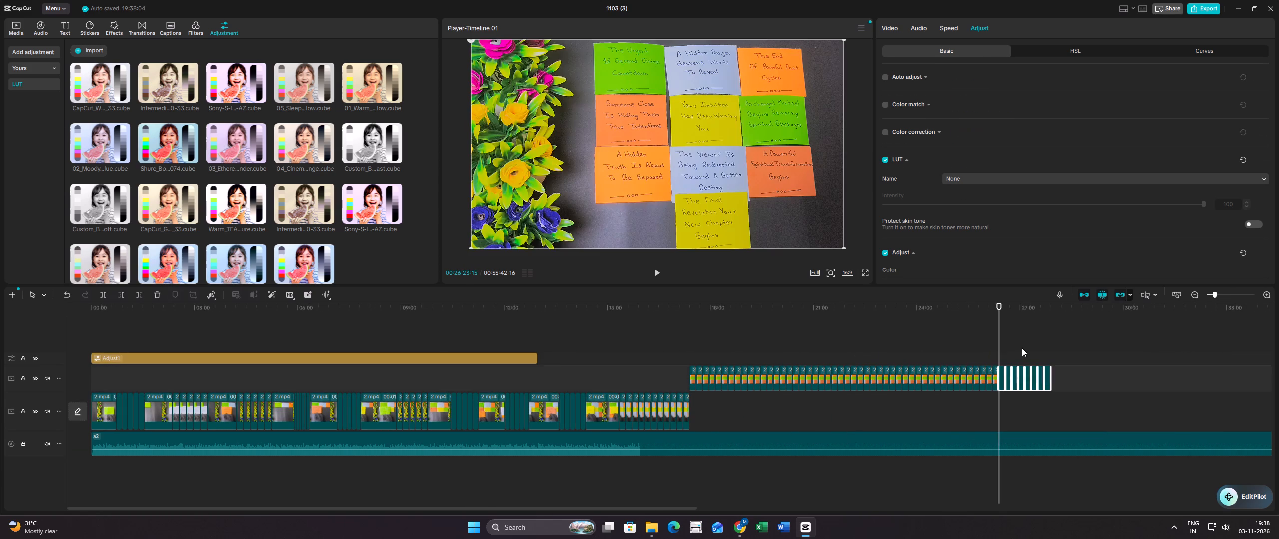
ctrl+click(1051, 345)
key(ctrl+v)
ctrl+click(1103, 346)
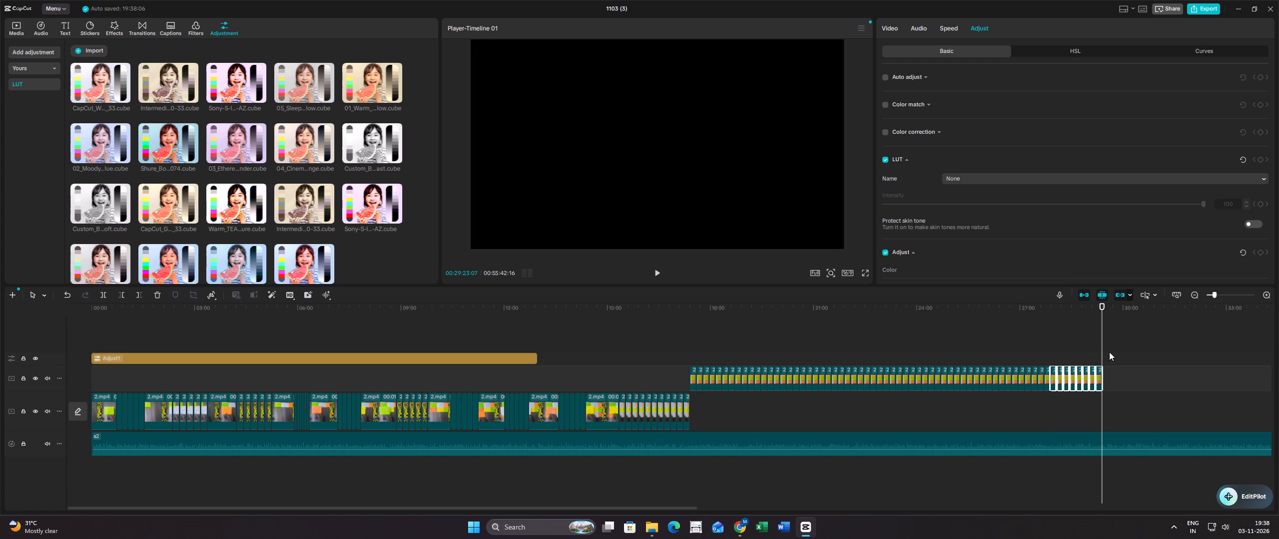
key(ctrl+v)
Copy the whole row of pasted final-note segments and paste it at 00:30:53:03 and again at 00:44:21:27.
drag(1157, 344, 690, 376)
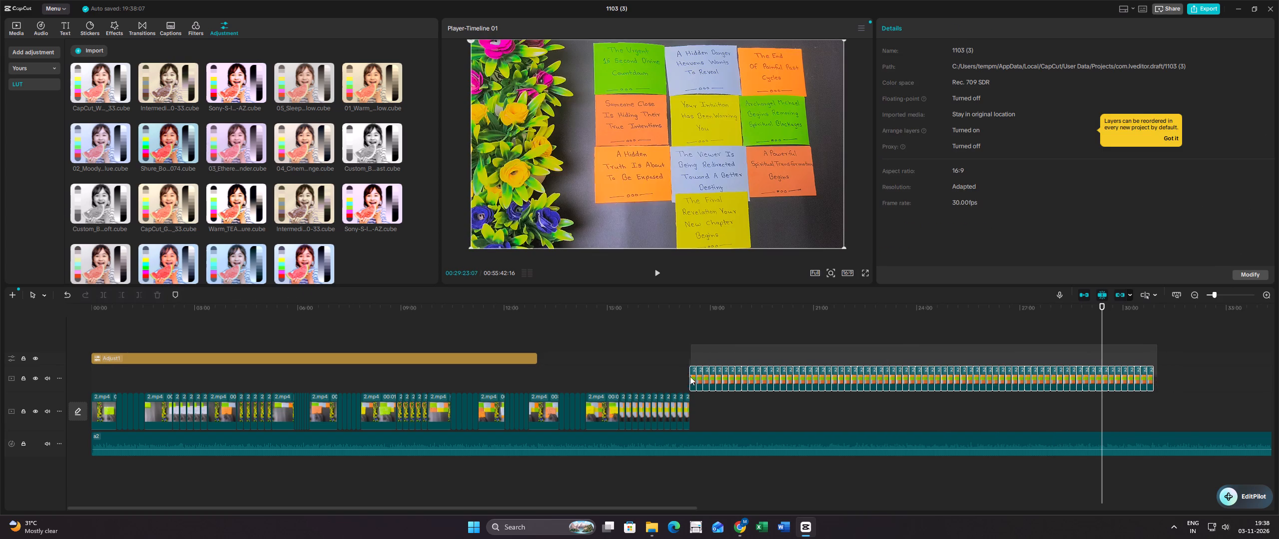
drag(690, 376, 687, 377)
right_click(697, 378)
click(734, 163)
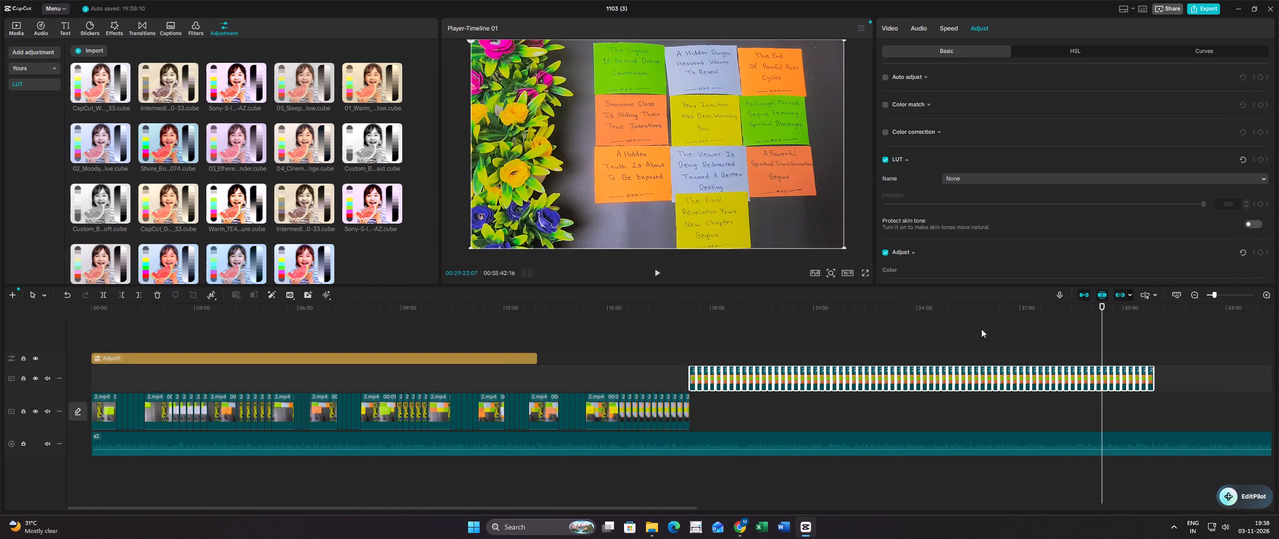
click(1152, 348)
key(ctrl+v)
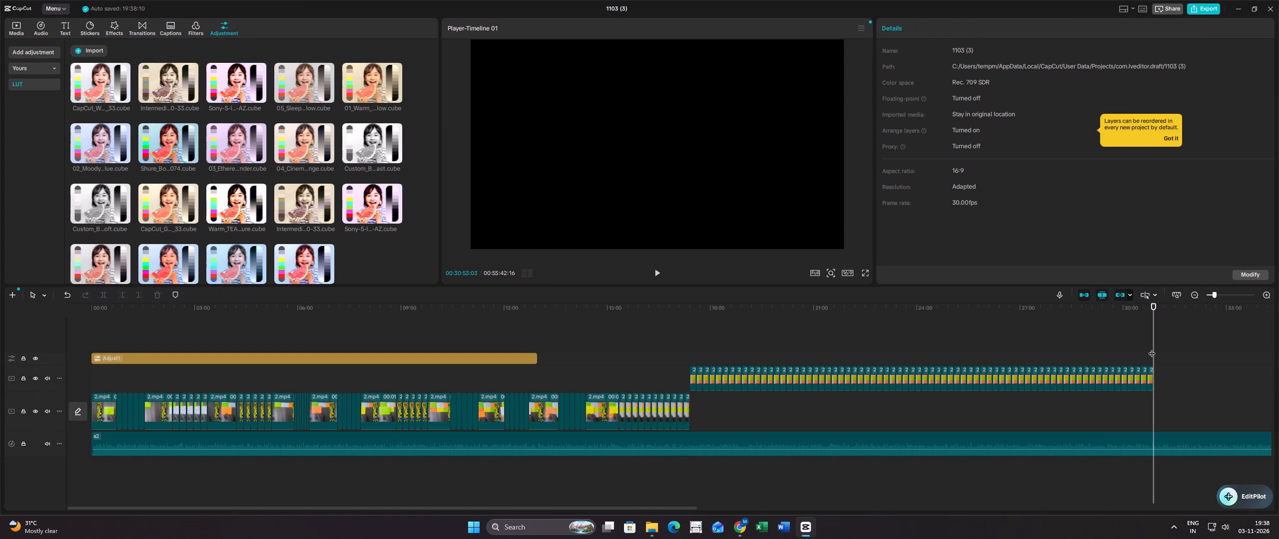
scroll(1152, 346, down, 15)
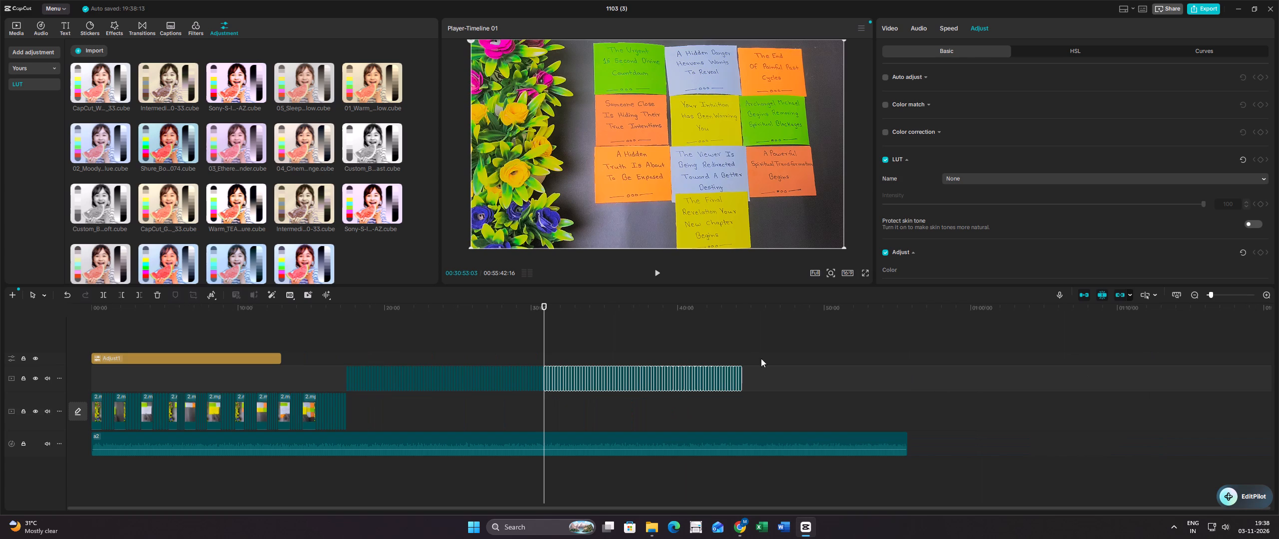
click(742, 353)
key(ctrl+v)
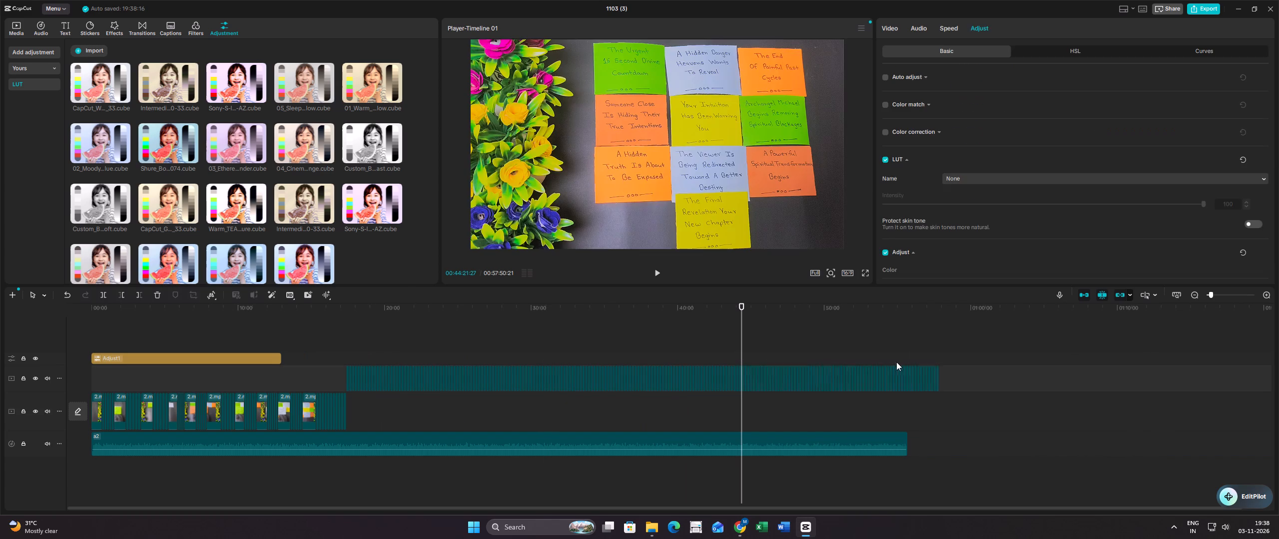
Examine the end of the pasted segment row against the end of the a2 audio.
click(946, 342)
ctrl+scroll(981, 372, up, 15)
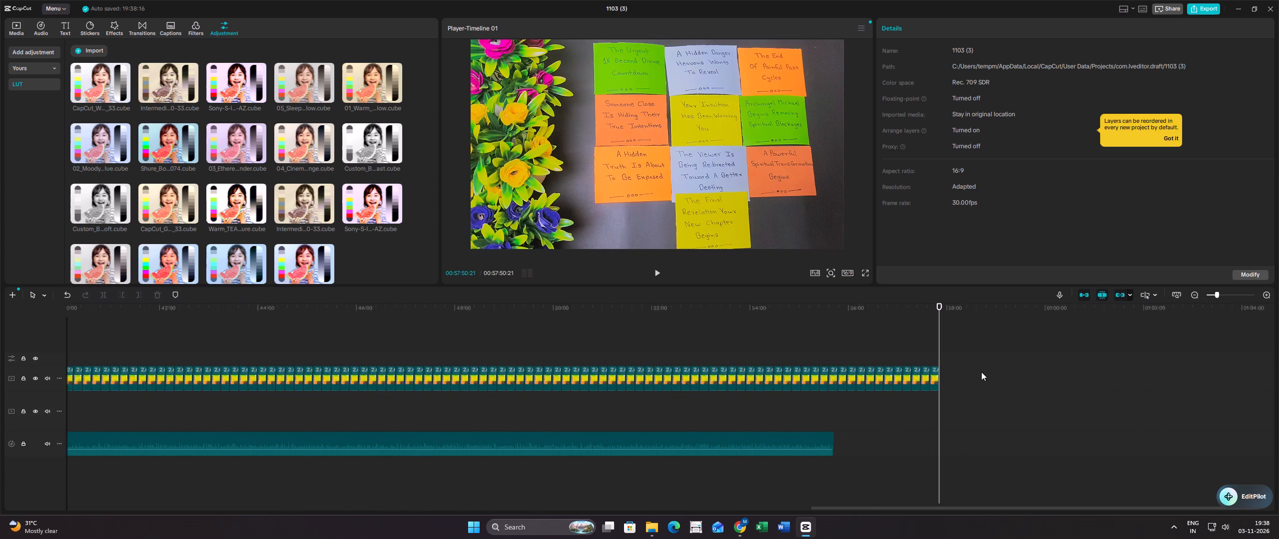
ctrl+scroll(981, 372, up, 10)
ctrl+scroll(981, 372, down, 10)
ctrl+scroll(981, 373, up, 1)
ctrl+scroll(981, 373, down, 9)
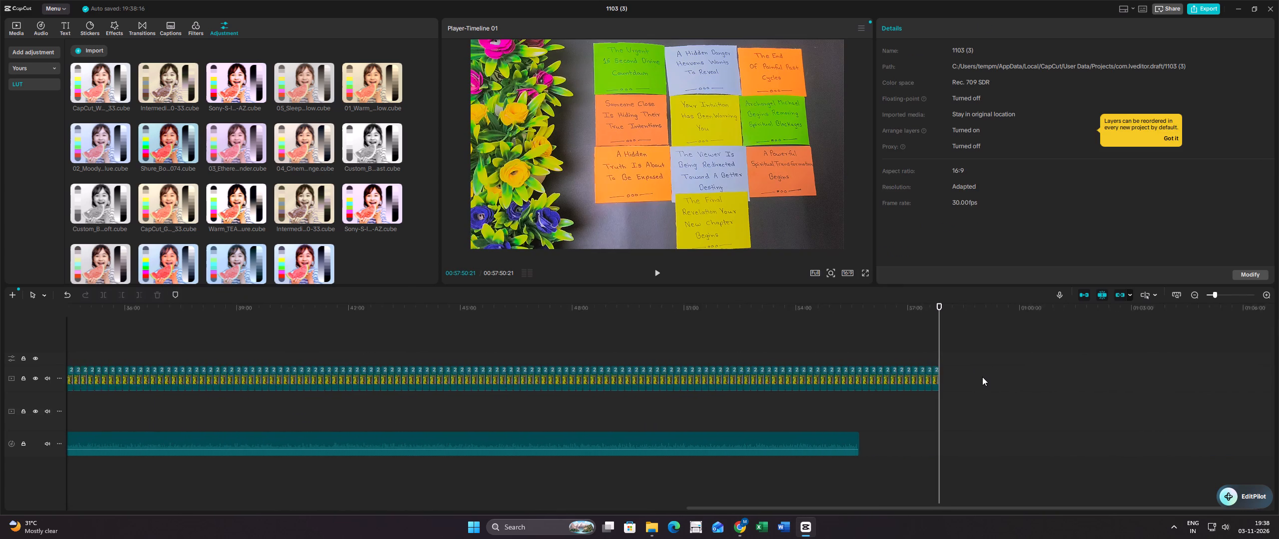
ctrl+scroll(982, 377, down, 9)
Move the whole row of pasted final-note segments down onto the main 2.mp4 track, starting at 00:17:24:09.
drag(275, 344, 610, 372)
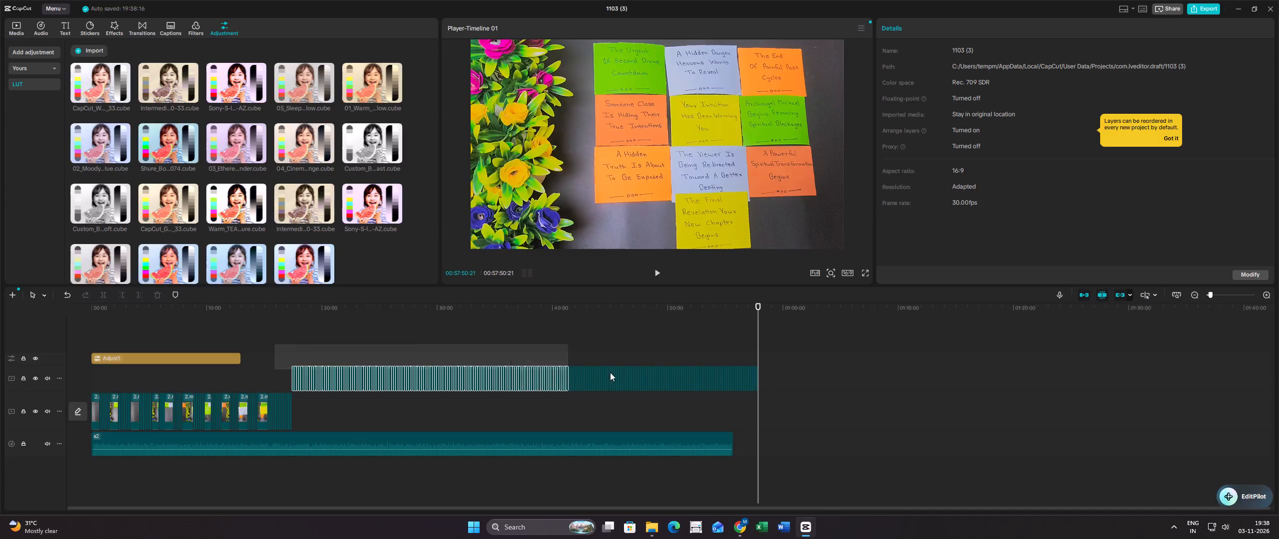
drag(610, 372, 776, 379)
click(294, 347)
drag(281, 347, 696, 360)
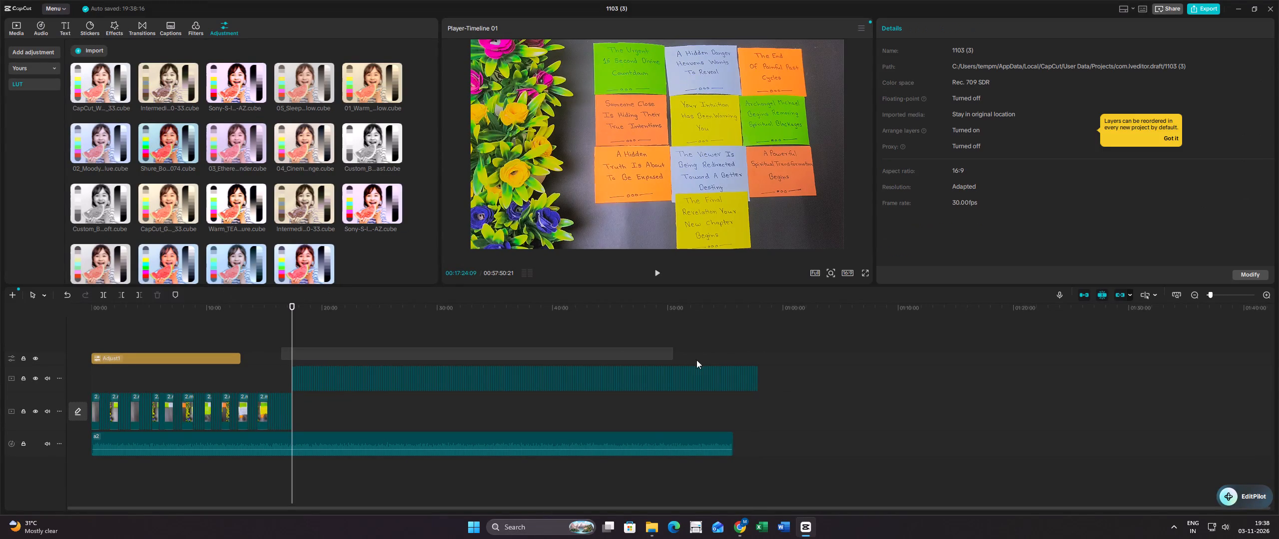
drag(696, 360, 778, 381)
ctrl+scroll(731, 358, up, 8)
ctrl+scroll(716, 342, down, 1)
ctrl+scroll(716, 342, up, 6)
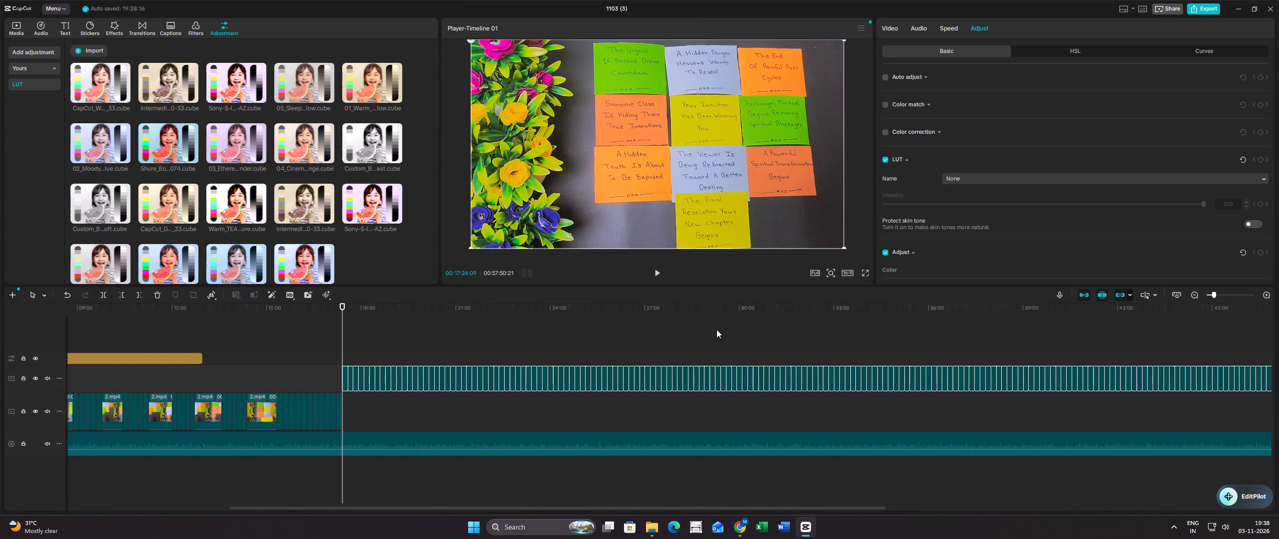
ctrl+scroll(716, 329, up, 16)
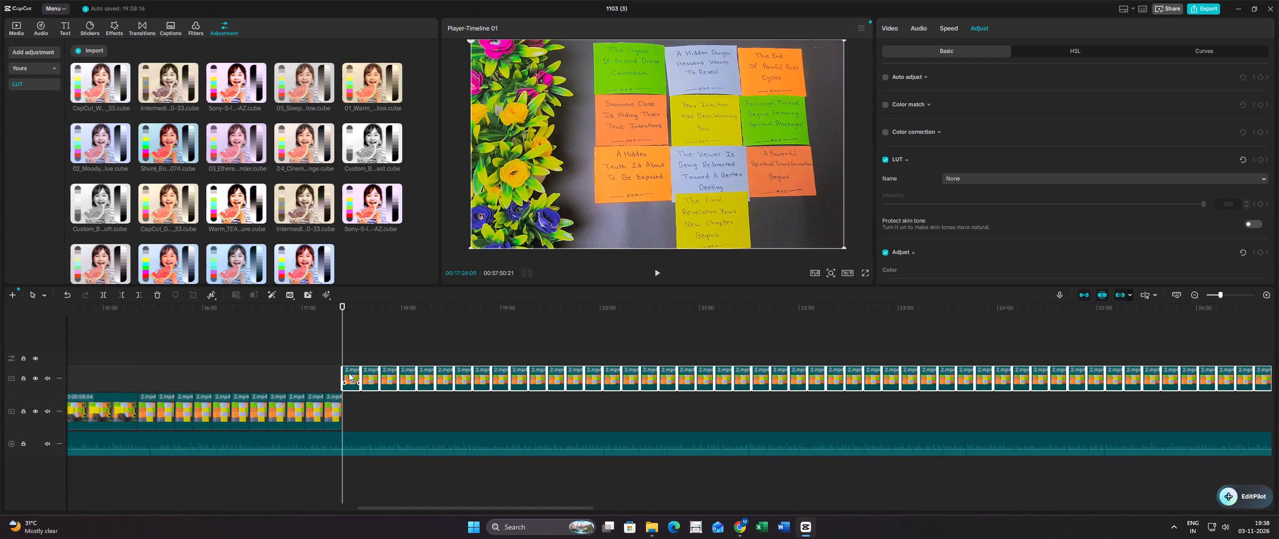
drag(349, 373, 360, 417)
click(342, 368)
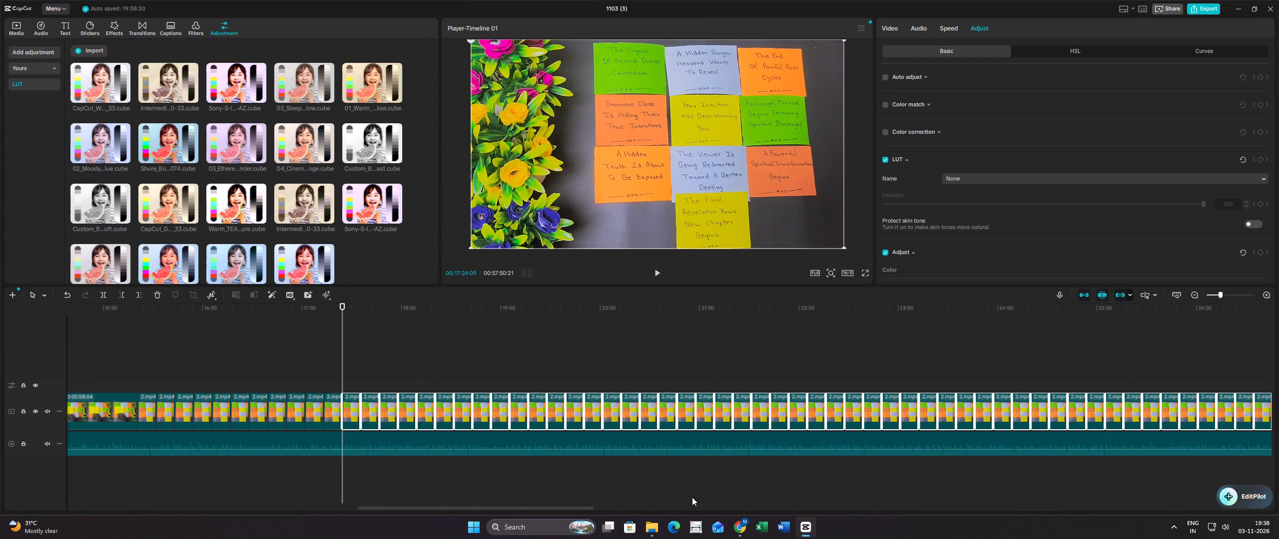
Switch to Chrome, skip ahead in the playing Sundari music video, and return to CapCut.
click(735, 525)
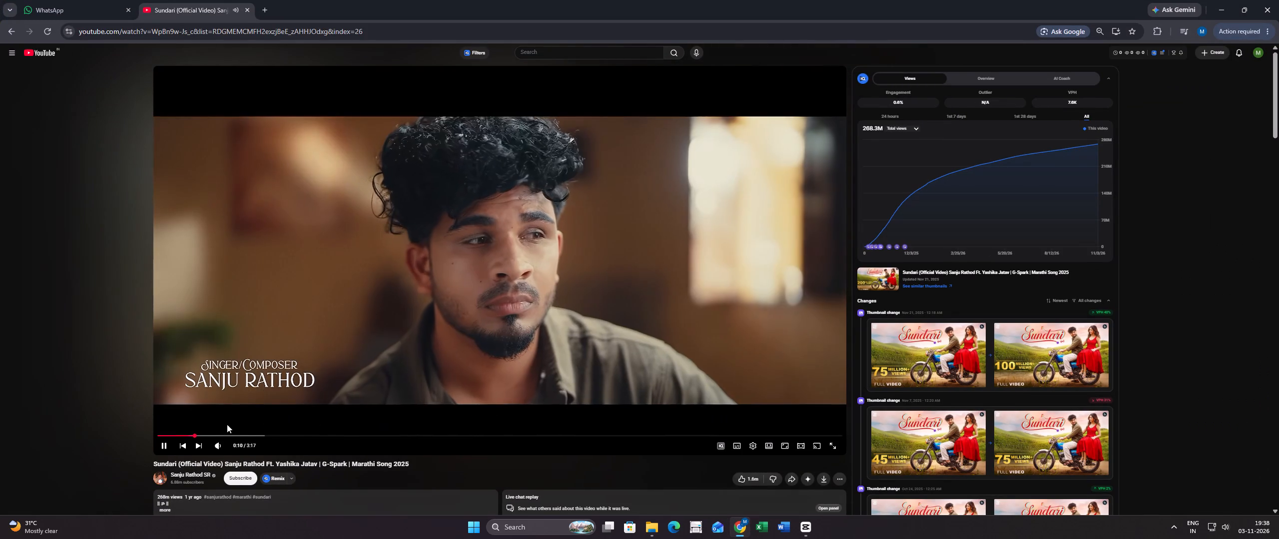
click(225, 435)
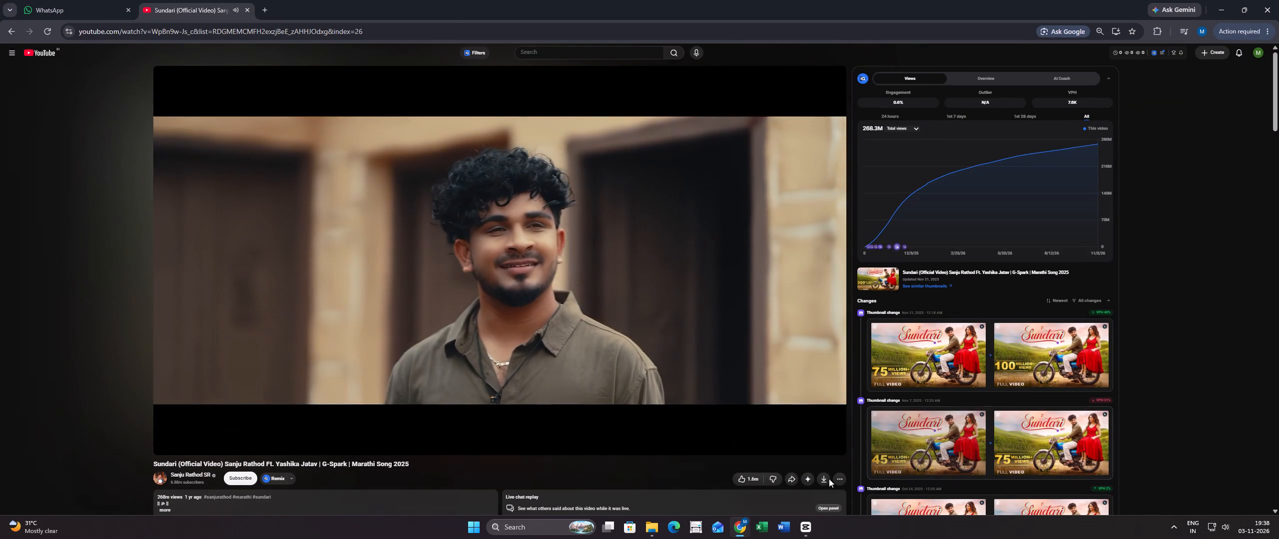
click(807, 522)
Delete the surplus final-note segments beyond the a2 audio so the main track ends at 00:55:47:04.
ctrl+scroll(849, 347, down, 8)
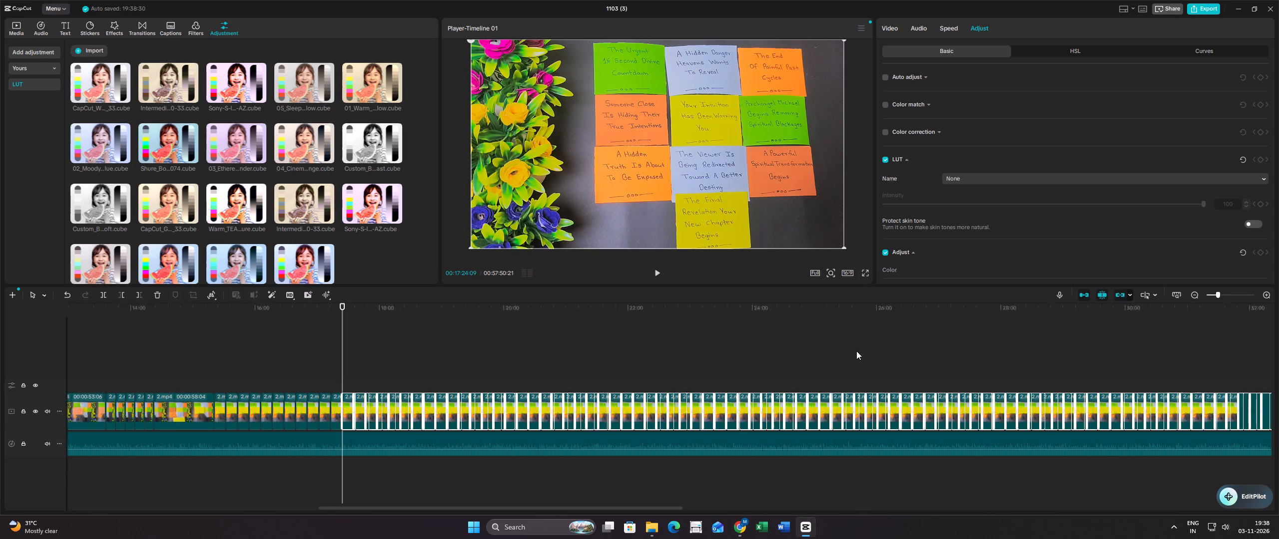
ctrl+scroll(856, 351, down, 19)
click(951, 353)
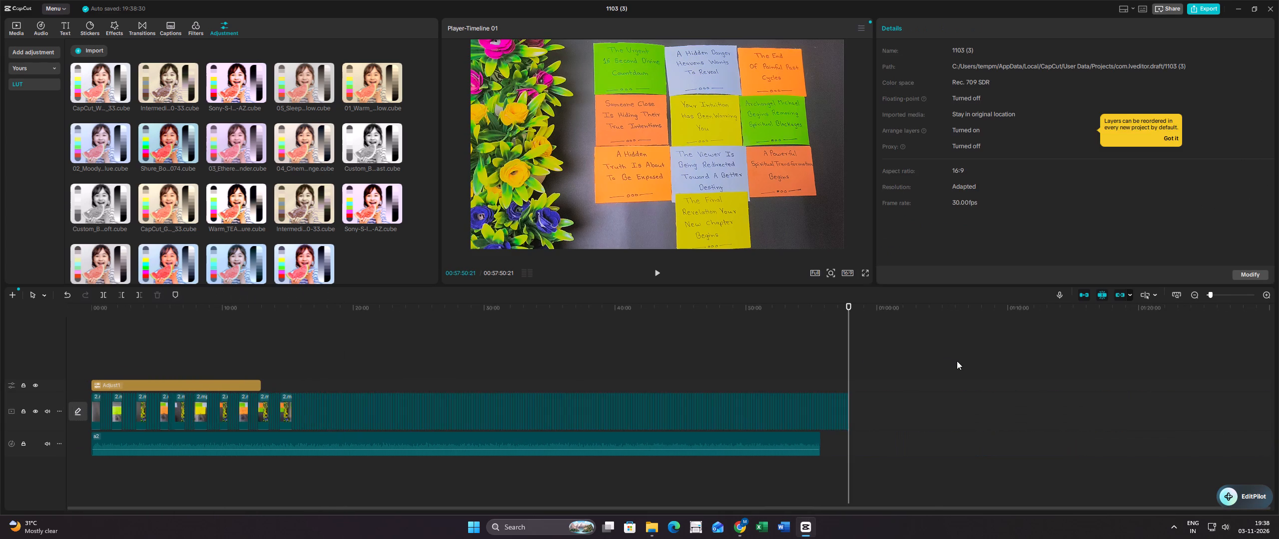
ctrl+scroll(957, 361, up, 20)
ctrl+scroll(957, 361, up, 5)
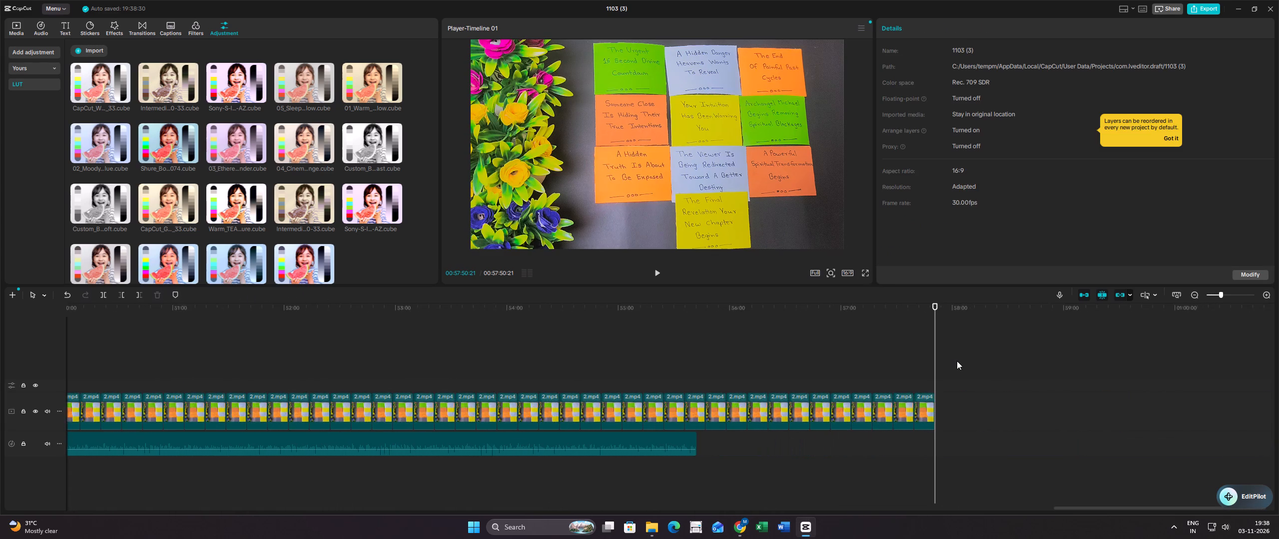
ctrl+scroll(957, 361, up, 3)
drag(670, 367, 713, 410)
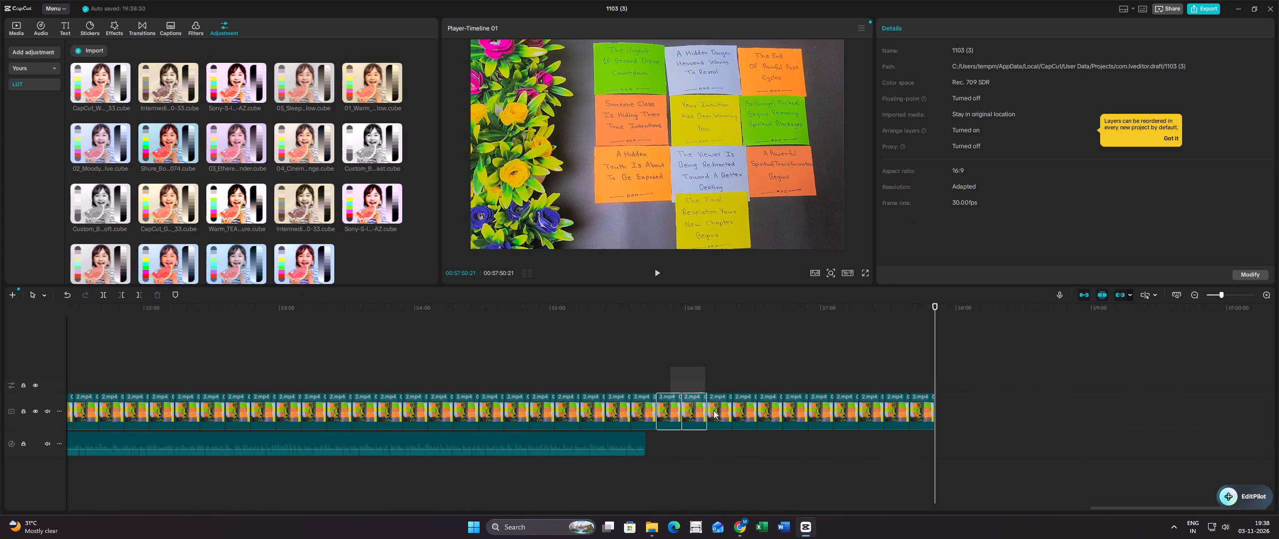
drag(713, 410, 940, 450)
click(160, 296)
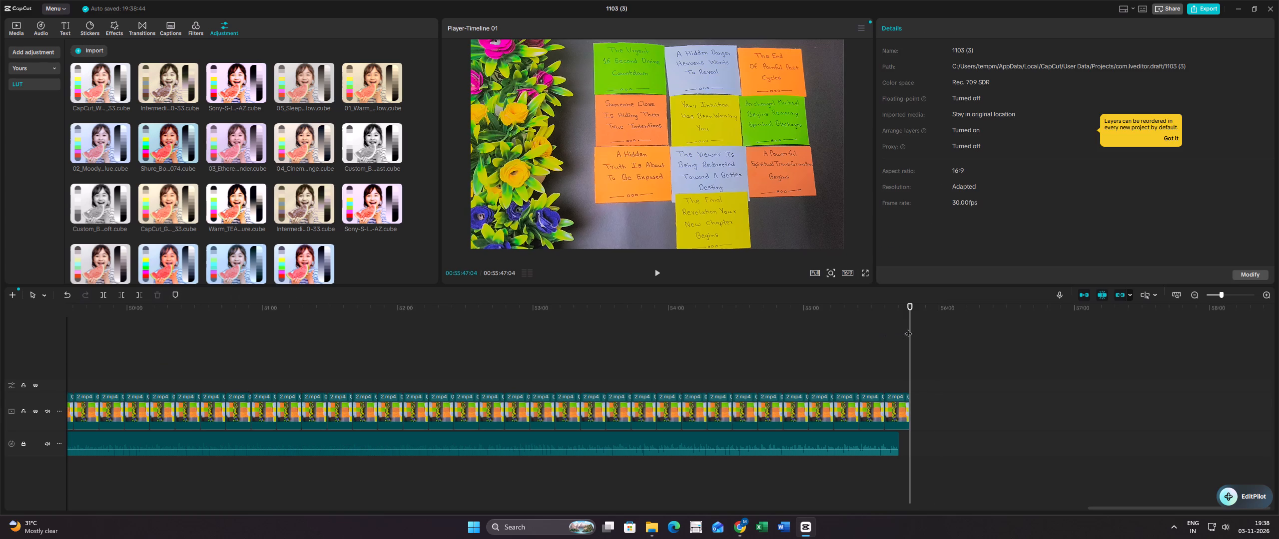
Extend the Adjust layer's end over the whole segment row to about 00:56:00:24.
click(914, 326)
ctrl+scroll(921, 339, down, 15)
ctrl+scroll(945, 344, up, 1)
ctrl+scroll(945, 344, down, 6)
ctrl+scroll(532, 370, down, 5)
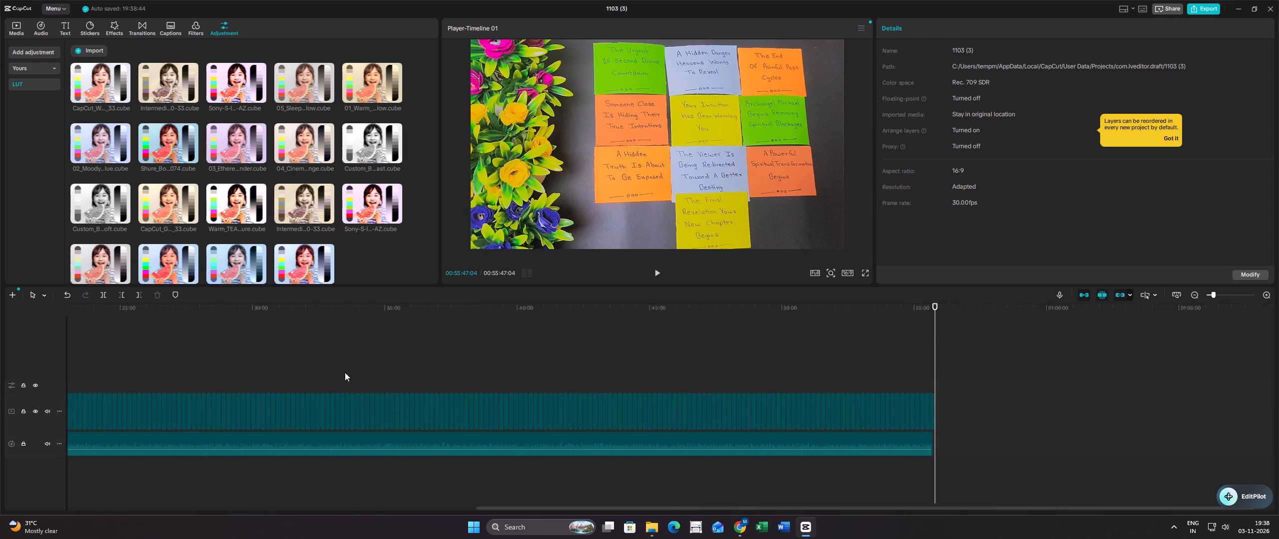
ctrl+scroll(178, 368, down, 2)
click(164, 360)
click(242, 386)
drag(282, 383, 306, 382)
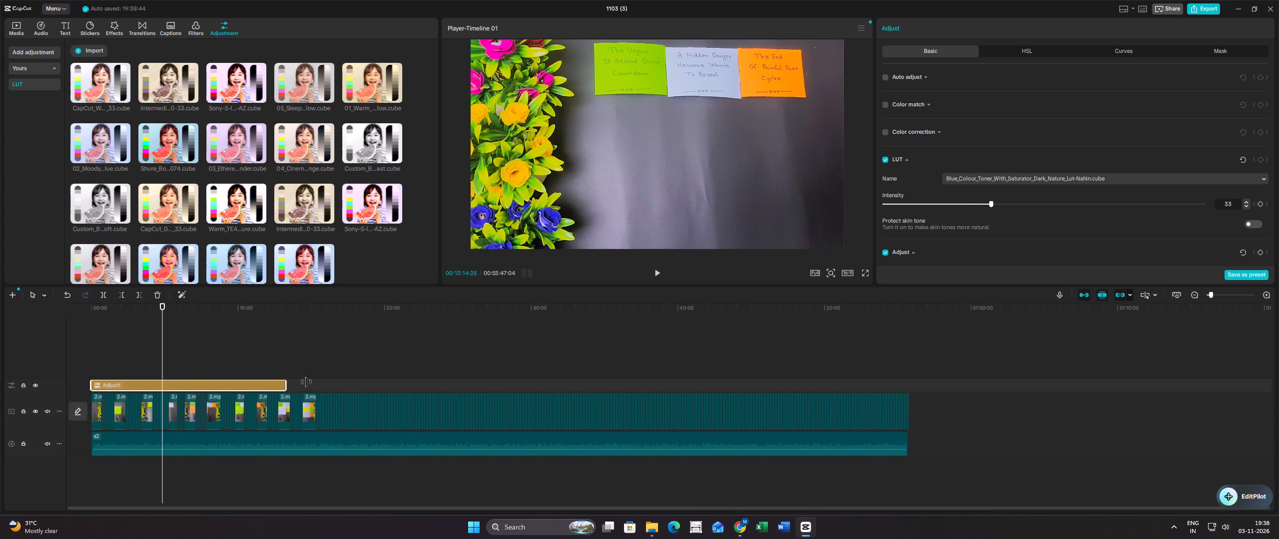
drag(306, 382, 910, 369)
click(930, 367)
Trim the Adjust layer's end back to the end of the last 2.mp4 segment at 00:55:47:04.
ctrl+scroll(934, 354, up, 5)
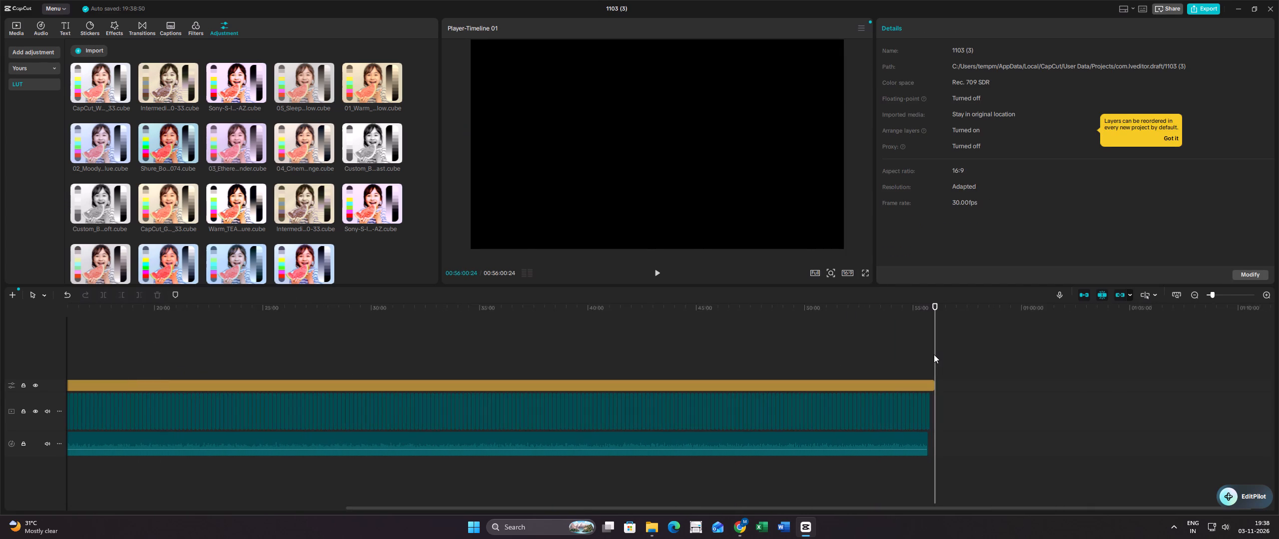
ctrl+scroll(934, 354, up, 3)
ctrl+scroll(921, 356, up, 18)
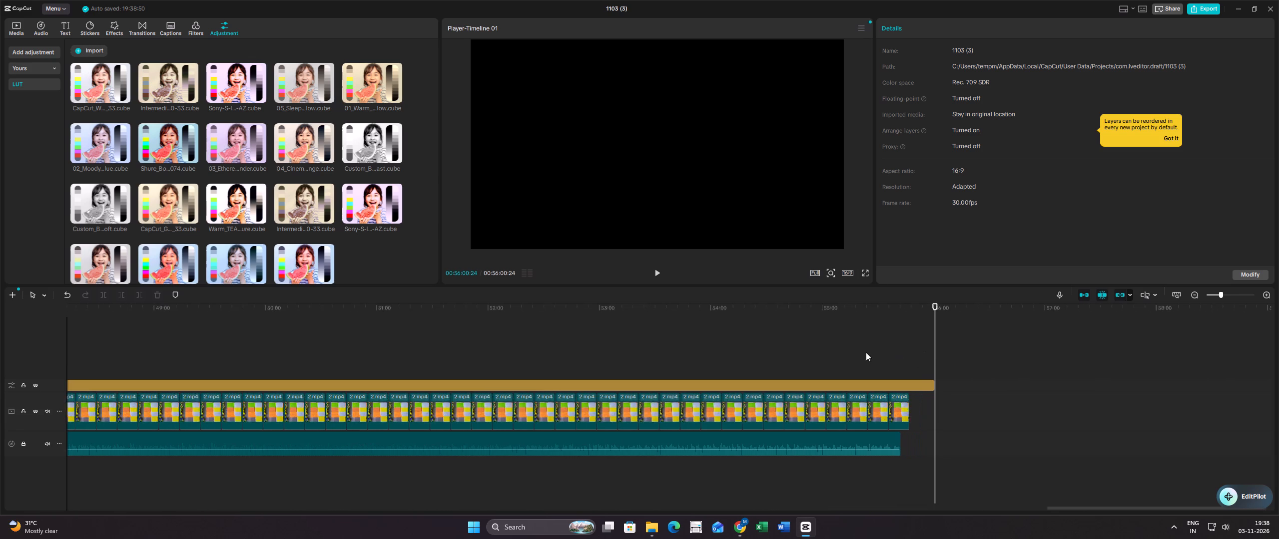
ctrl+scroll(866, 352, up, 5)
click(849, 353)
click(892, 387)
drag(935, 383, 882, 387)
click(827, 370)
Take a screenshot of the full player preview showing all the notes at 00:55:15:20.
click(796, 346)
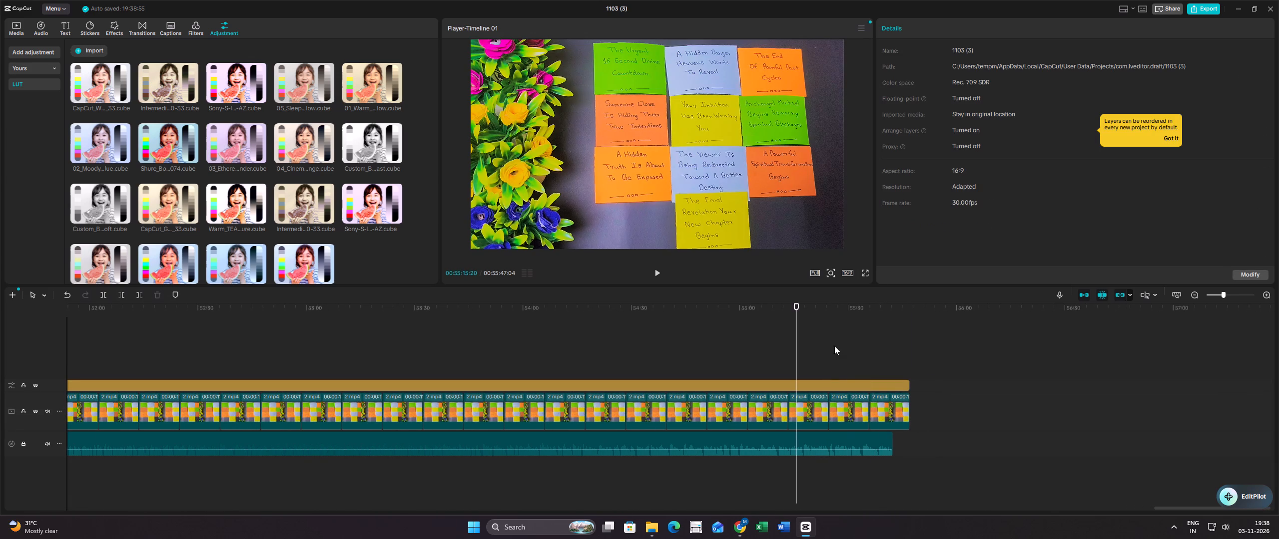
ctrl+scroll(843, 348, down, 4)
key(Print)
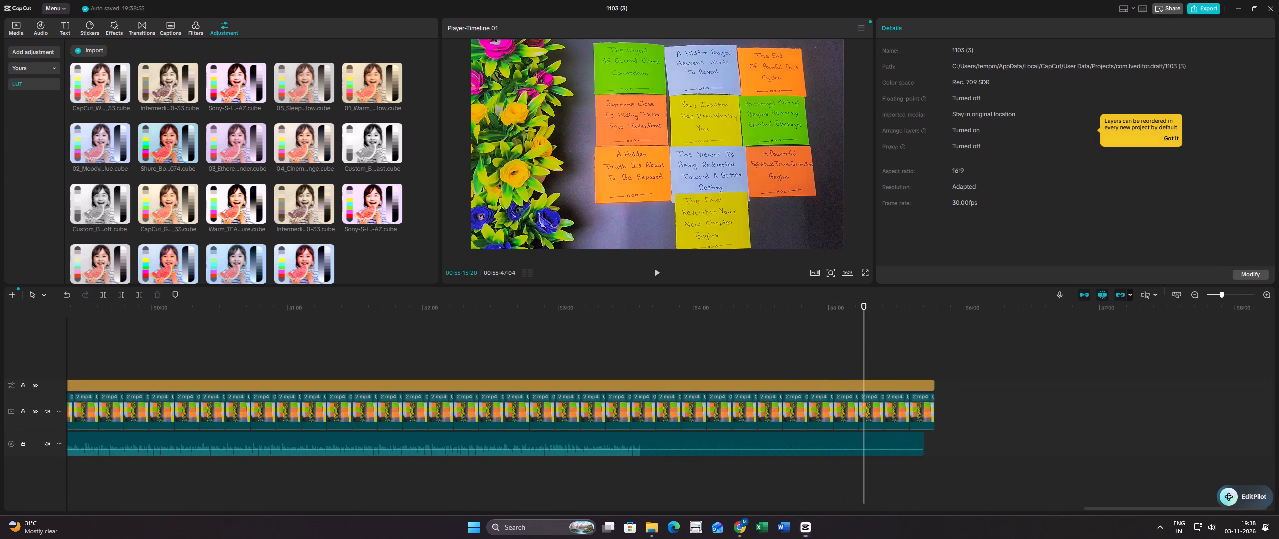
drag(471, 40, 635, 122)
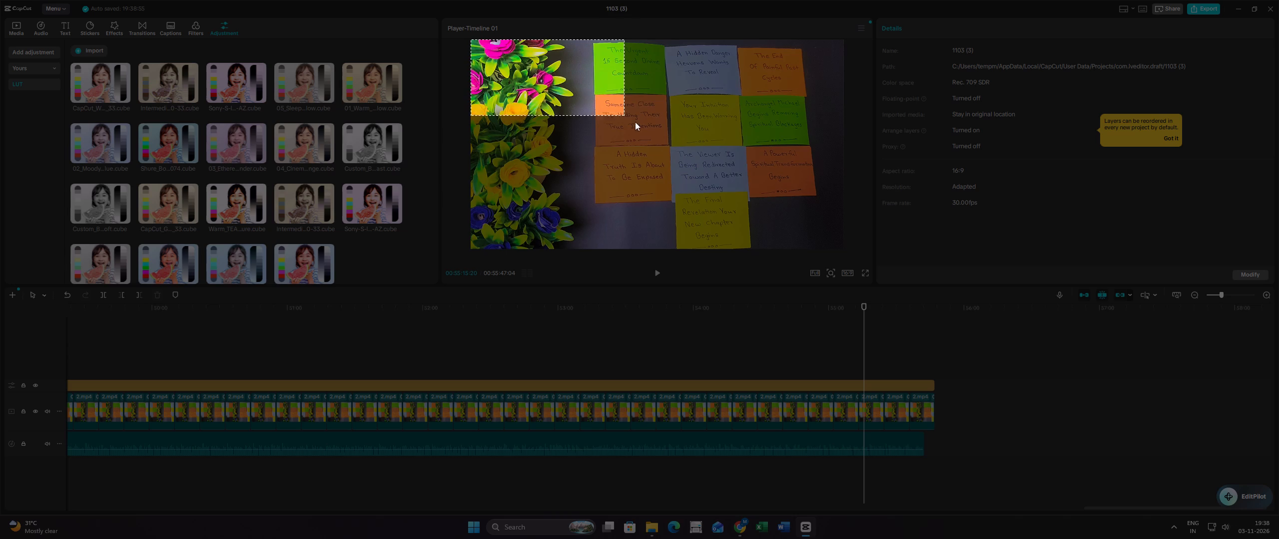
drag(635, 122, 846, 248)
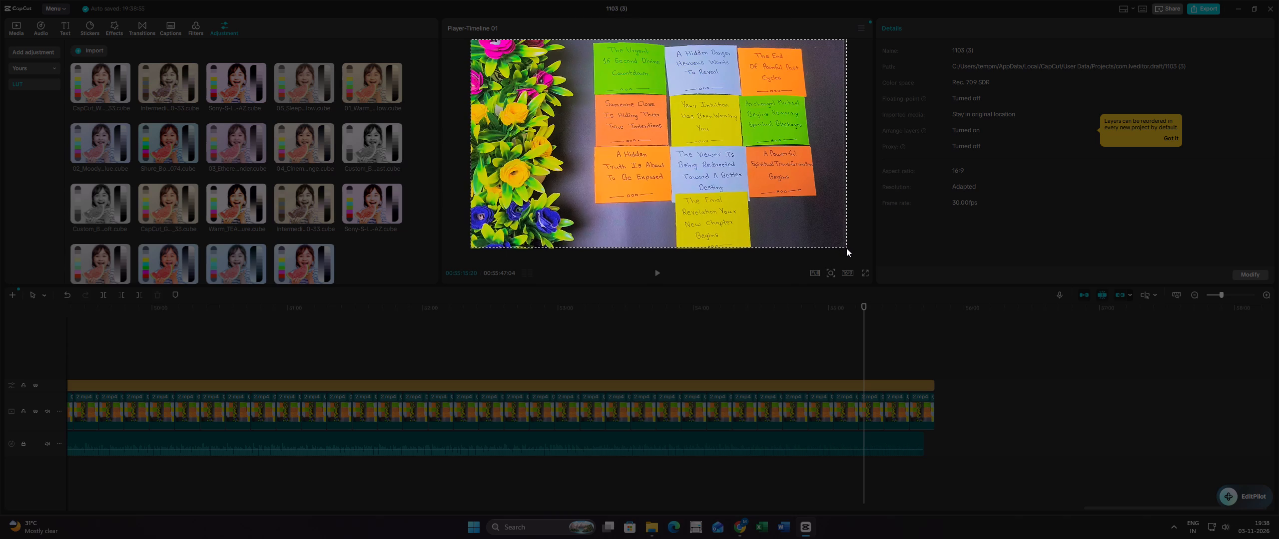
drag(846, 248, 845, 248)
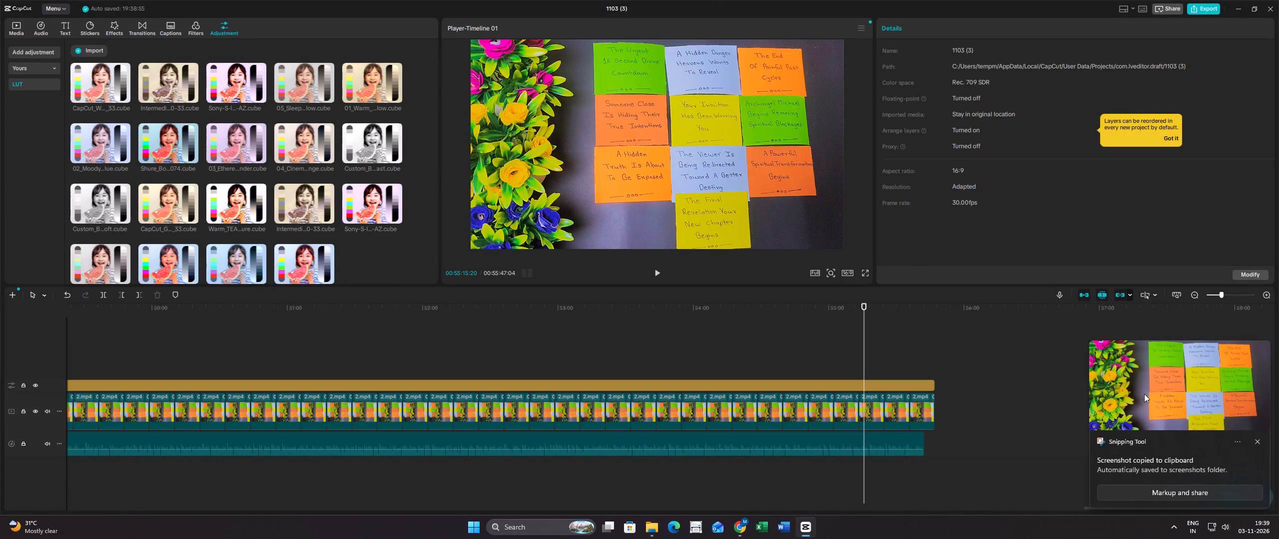
Open the captured preview screenshot in Snipping Tool.
click(1145, 392)
click(1012, 77)
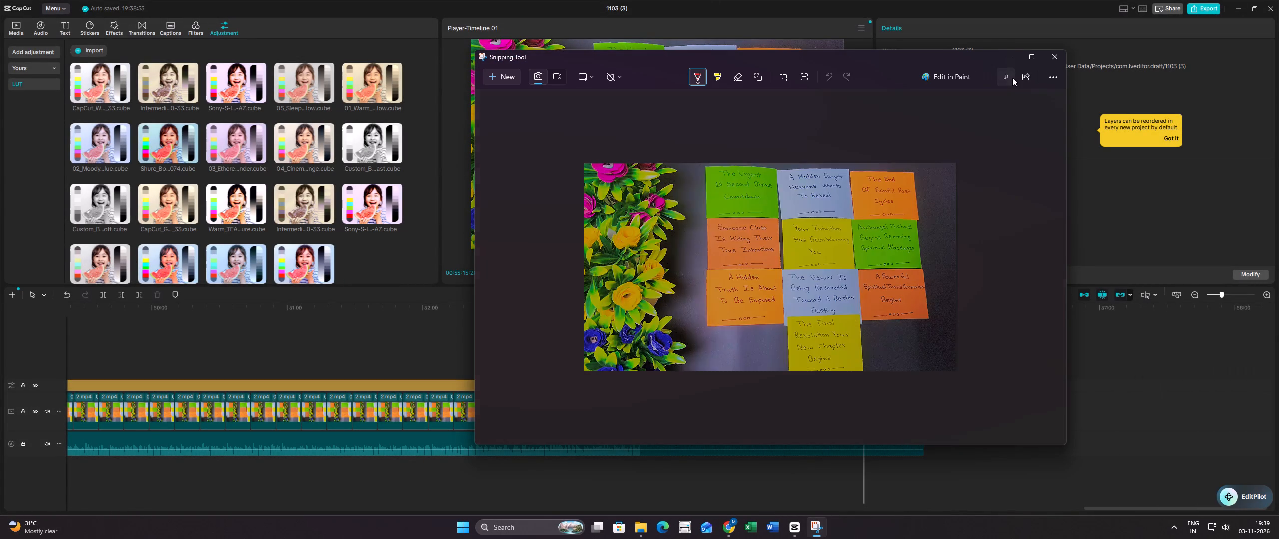
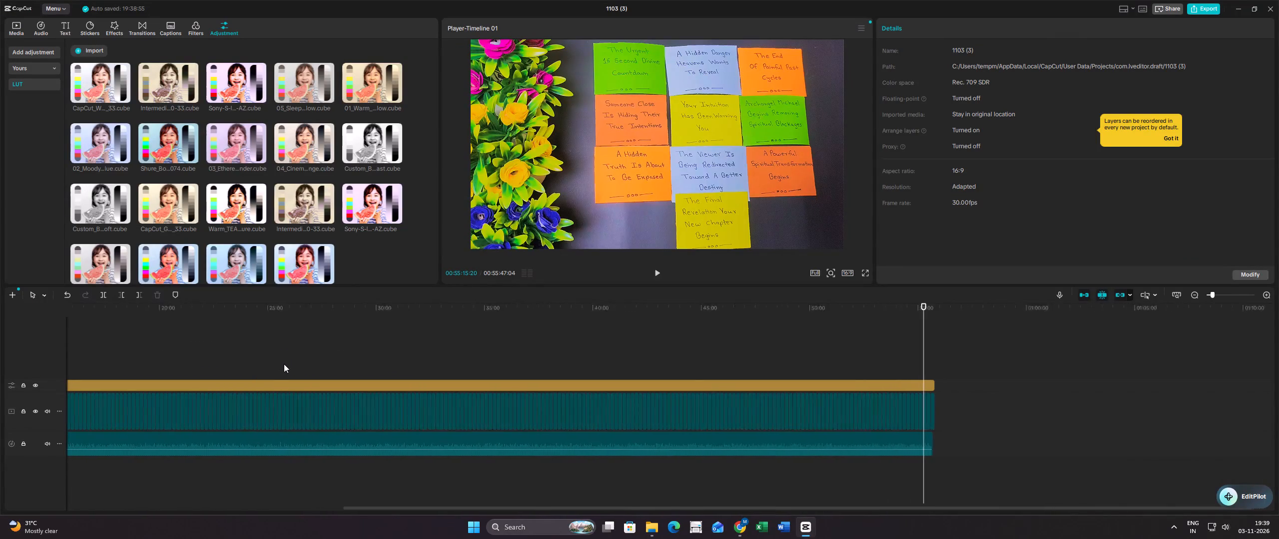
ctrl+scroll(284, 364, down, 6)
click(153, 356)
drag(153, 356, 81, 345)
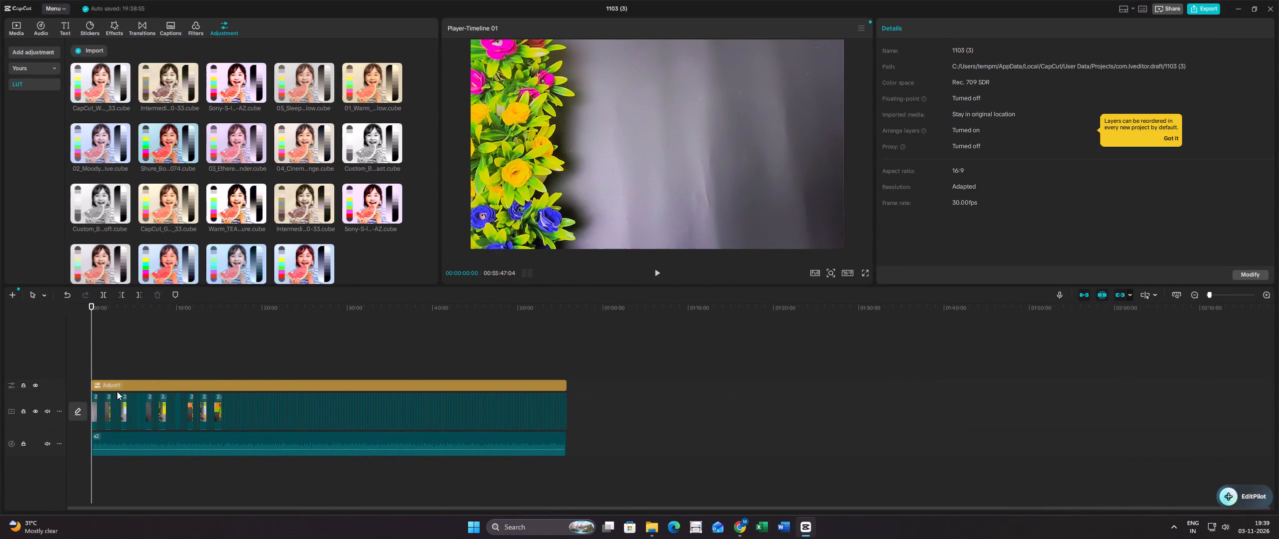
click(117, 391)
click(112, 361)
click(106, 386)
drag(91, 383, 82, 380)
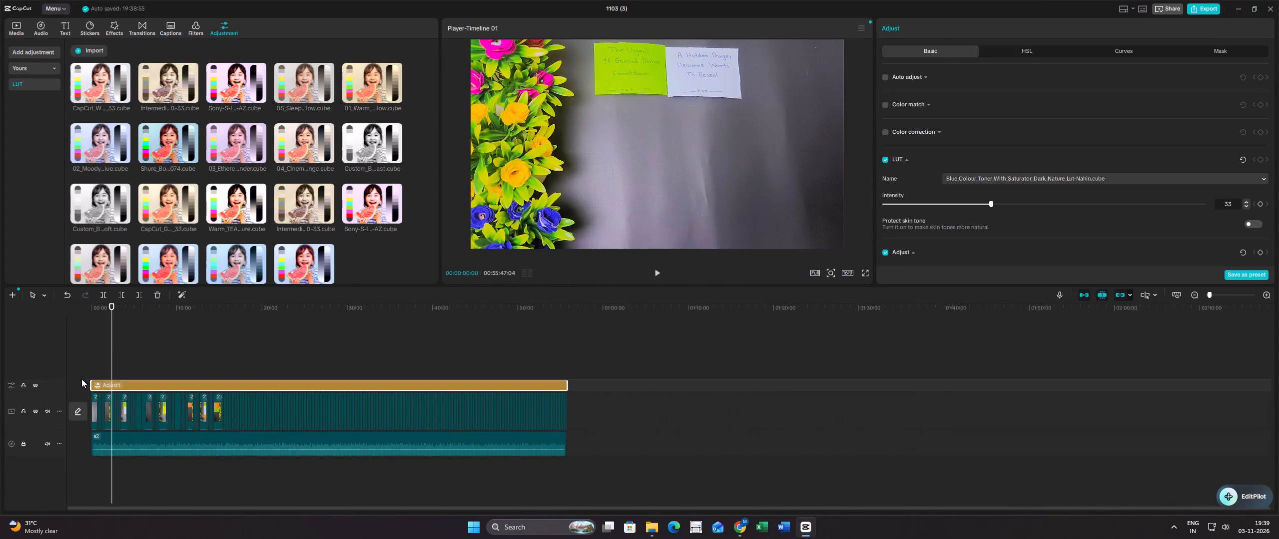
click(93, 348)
Import the green screen.mp4 clip from the D: drive into the project media.
click(16, 25)
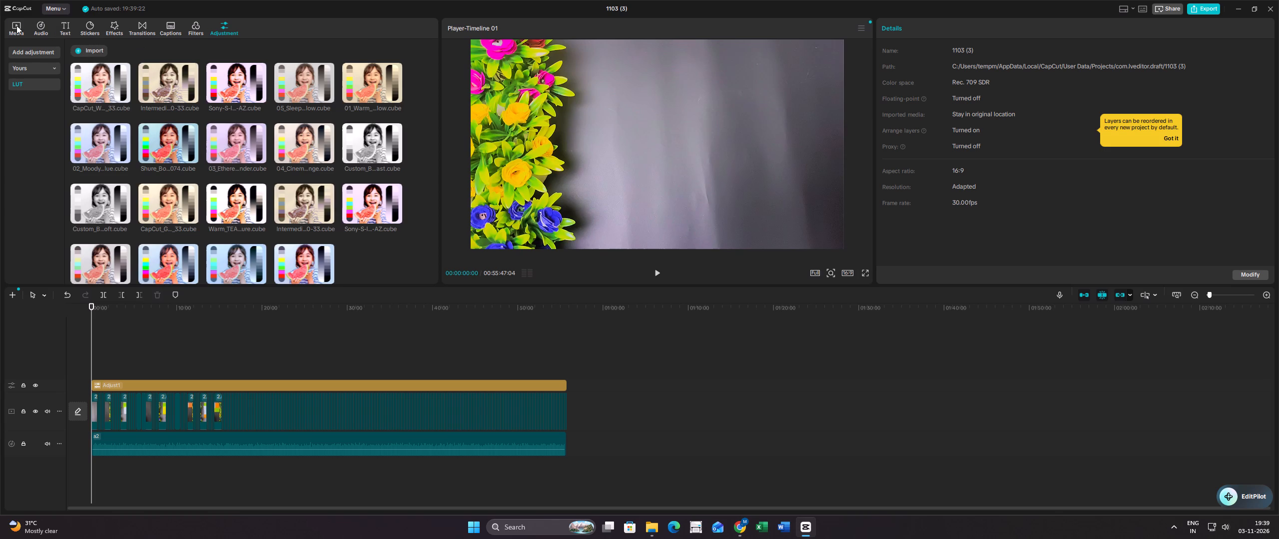
click(90, 52)
click(124, 72)
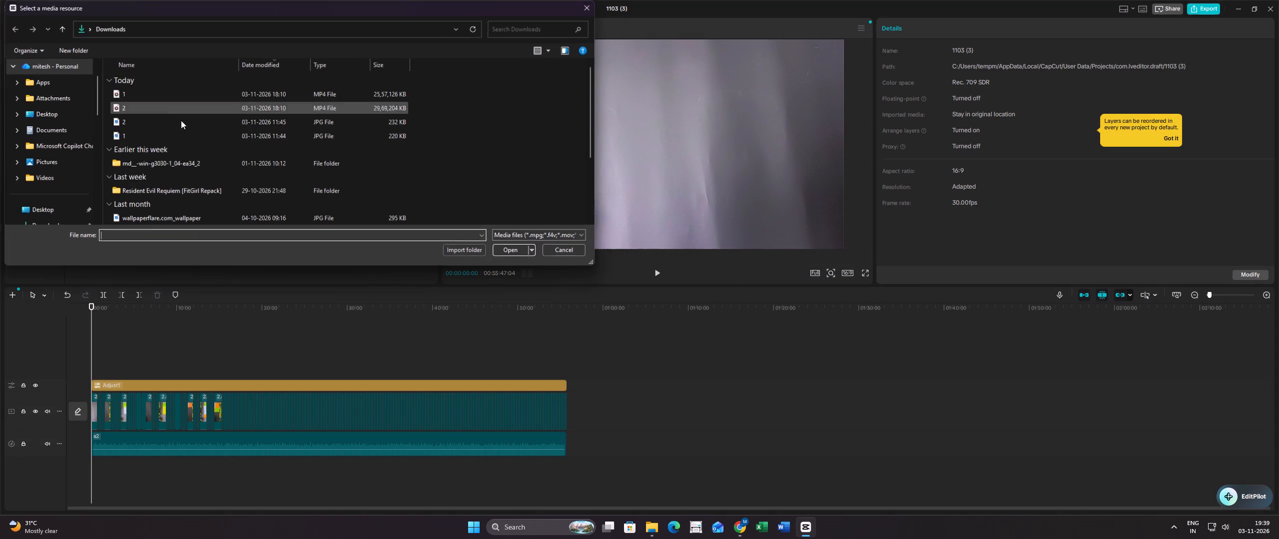
scroll(184, 188, down, 8)
scroll(75, 207, down, 6)
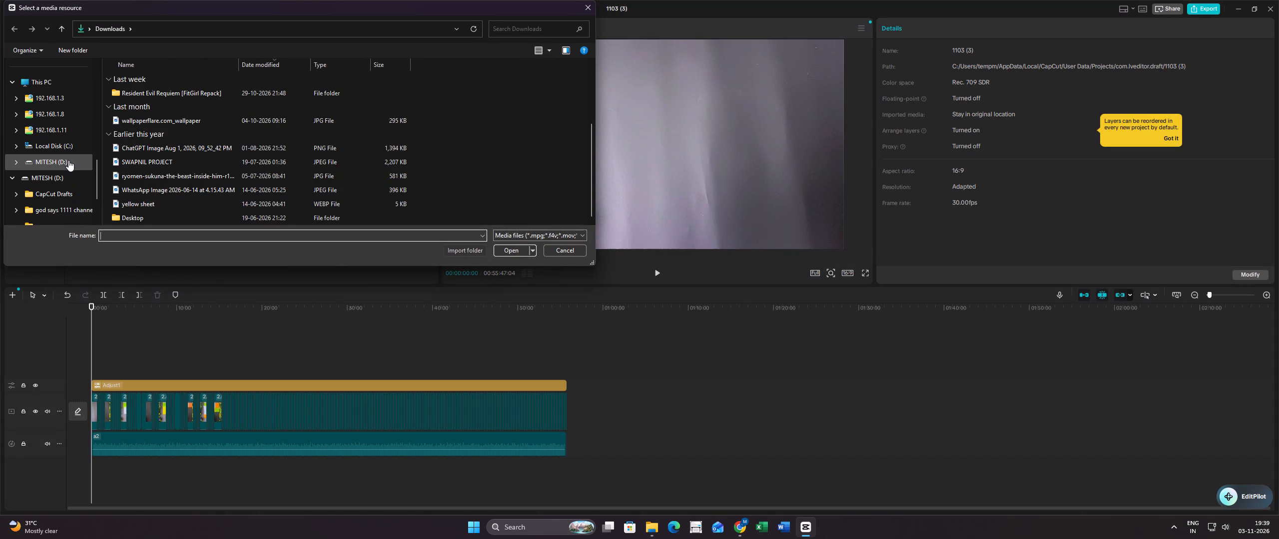
click(64, 160)
double_click(166, 162)
click(171, 194)
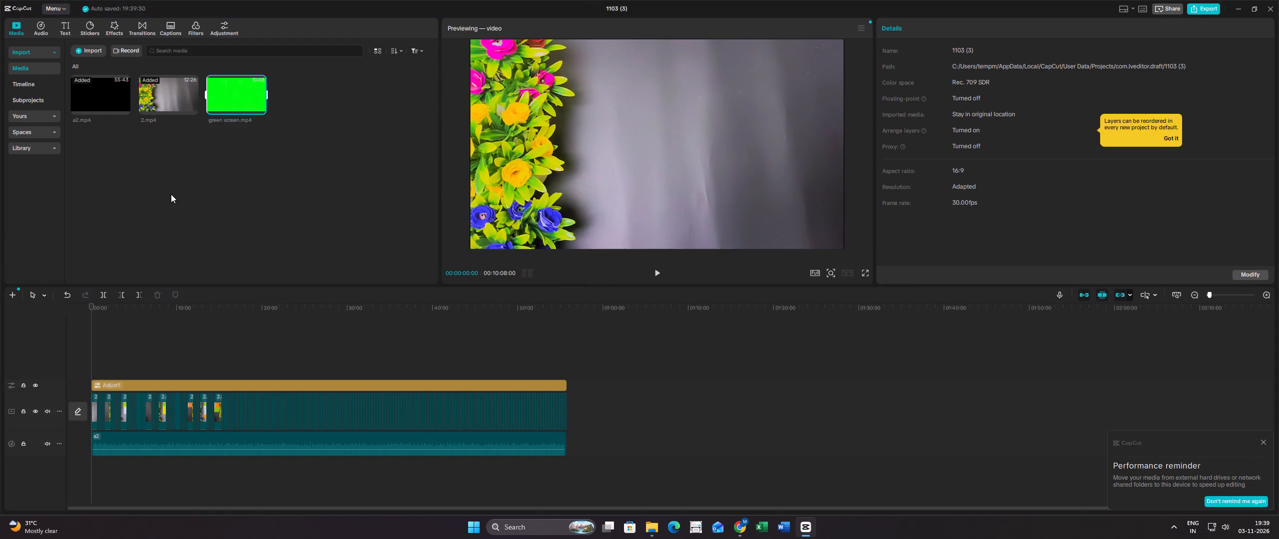
Place green screen.mp4 on a new track above the adjustment layer at the timeline start and scale it down slightly.
drag(227, 92, 75, 353)
click(107, 336)
click(757, 194)
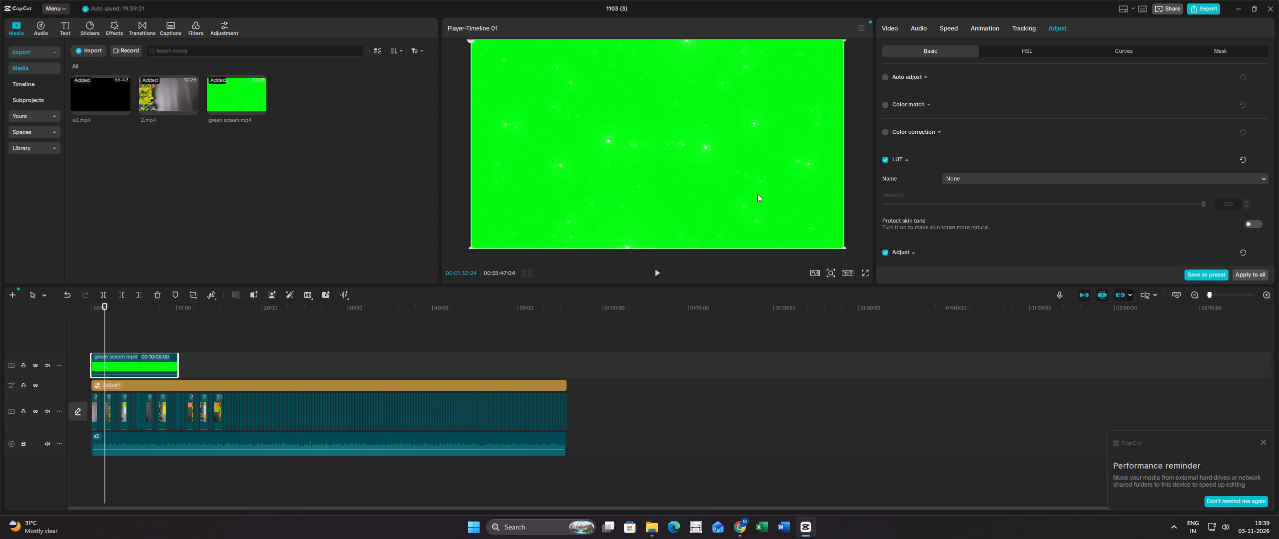
drag(841, 247, 833, 244)
Lower the green screen clip's volume to the minimum.
click(926, 31)
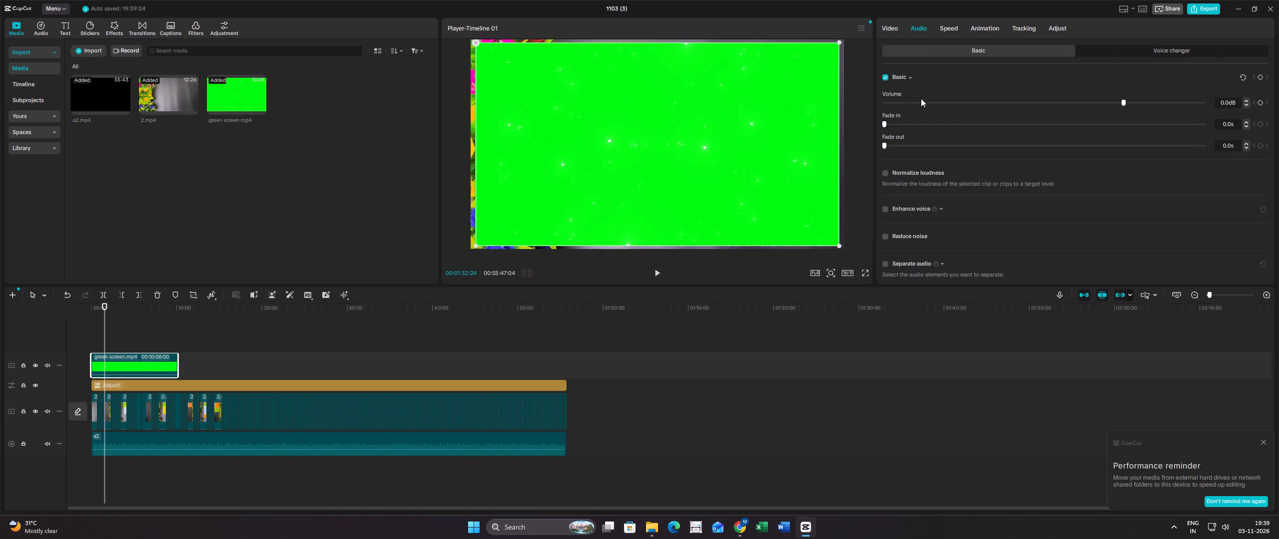
drag(917, 99, 865, 100)
Remove the green background from the overlay clip with Chroma key, picking its green and setting the intensity to 67, and preview it.
click(883, 33)
click(998, 53)
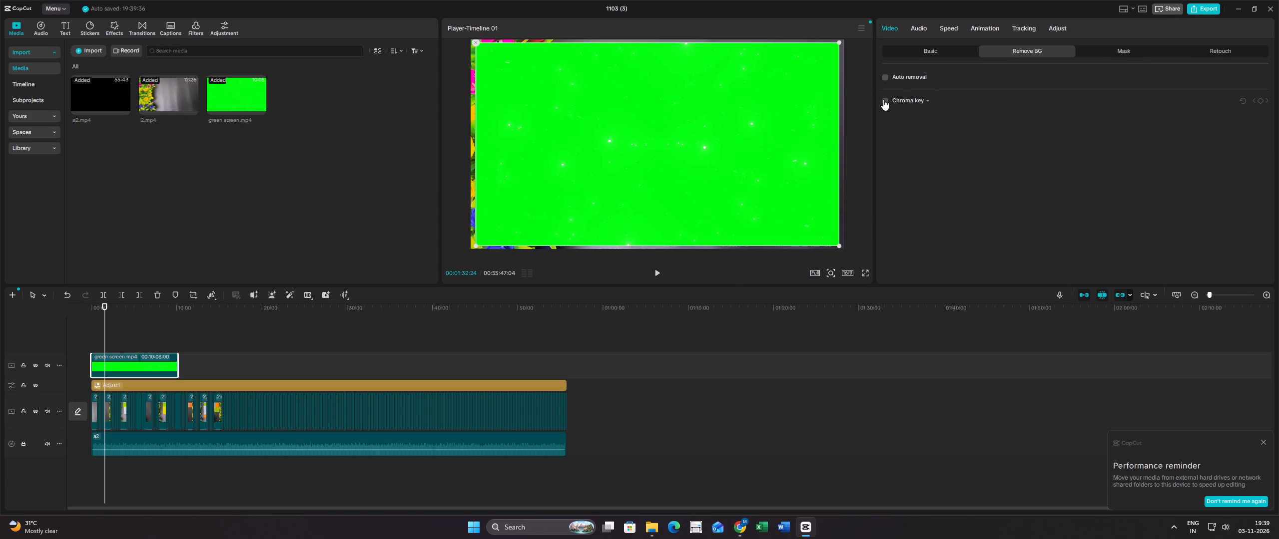
click(883, 99)
click(827, 115)
drag(949, 142, 1065, 149)
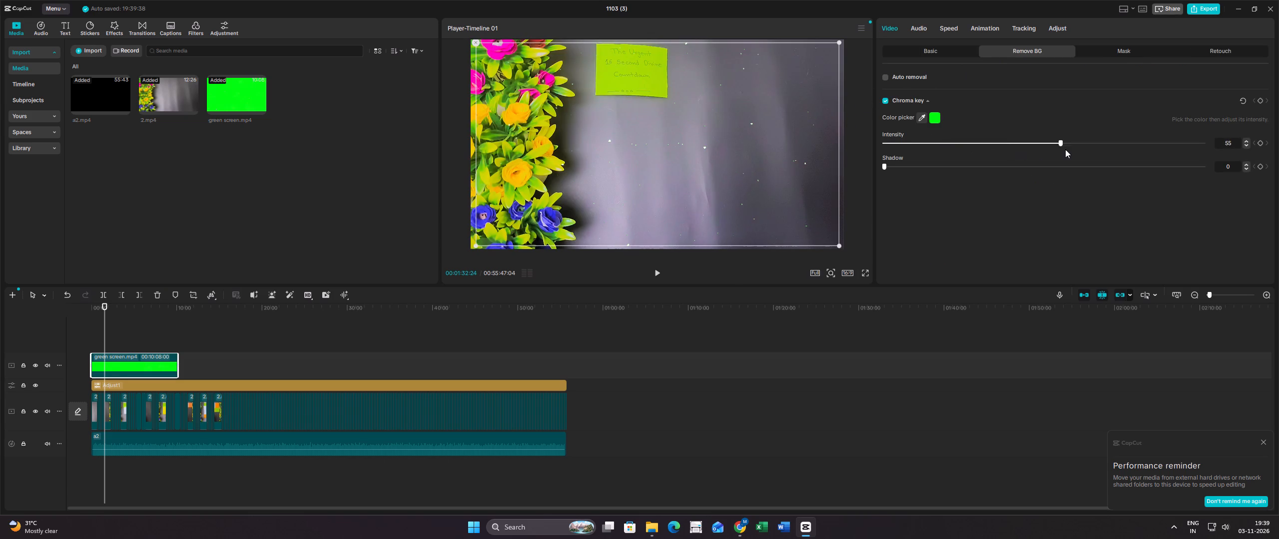
drag(1065, 149, 1073, 149)
drag(1074, 150, 1093, 151)
drag(1076, 145, 1089, 147)
drag(1089, 147, 1097, 148)
click(654, 272)
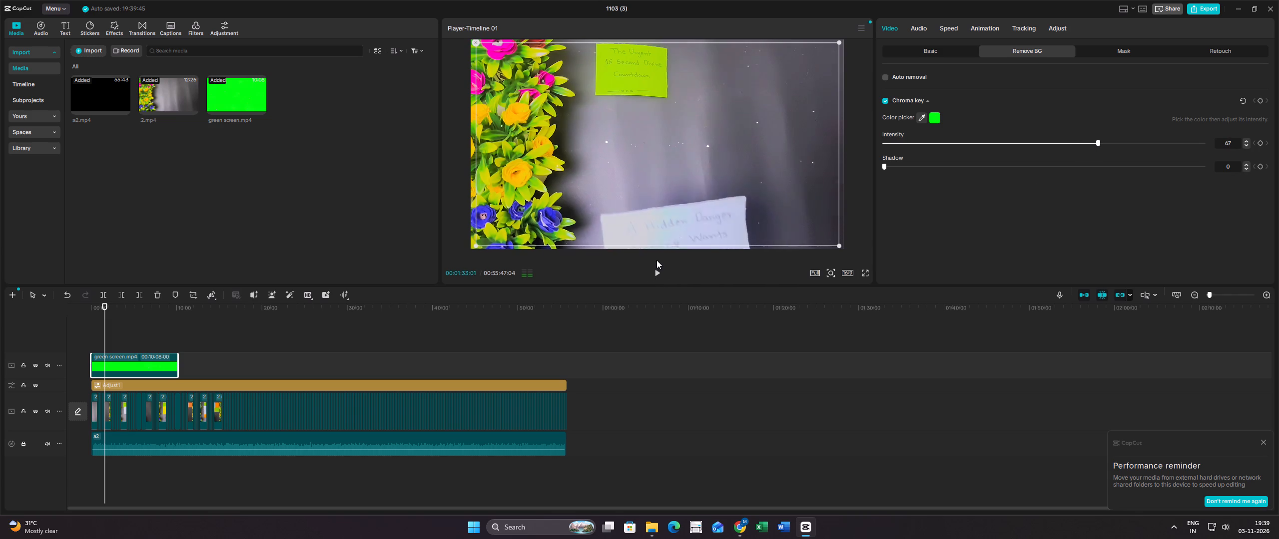
Copy the keyed green screen clip and paste four copies at intervals along its track.
right_click(166, 359)
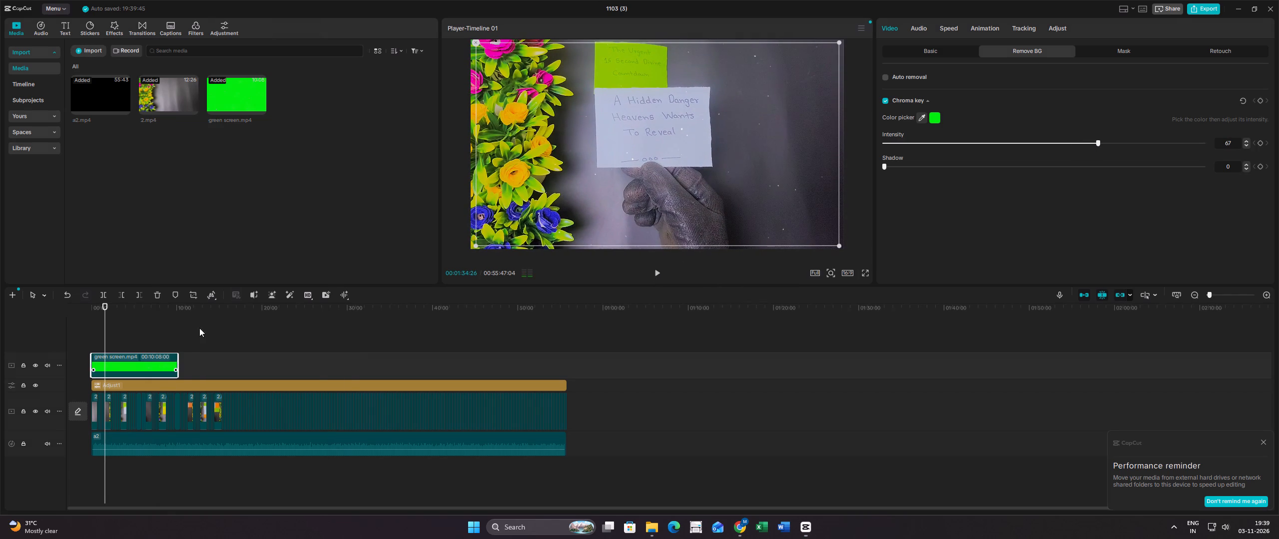
click(221, 146)
click(196, 349)
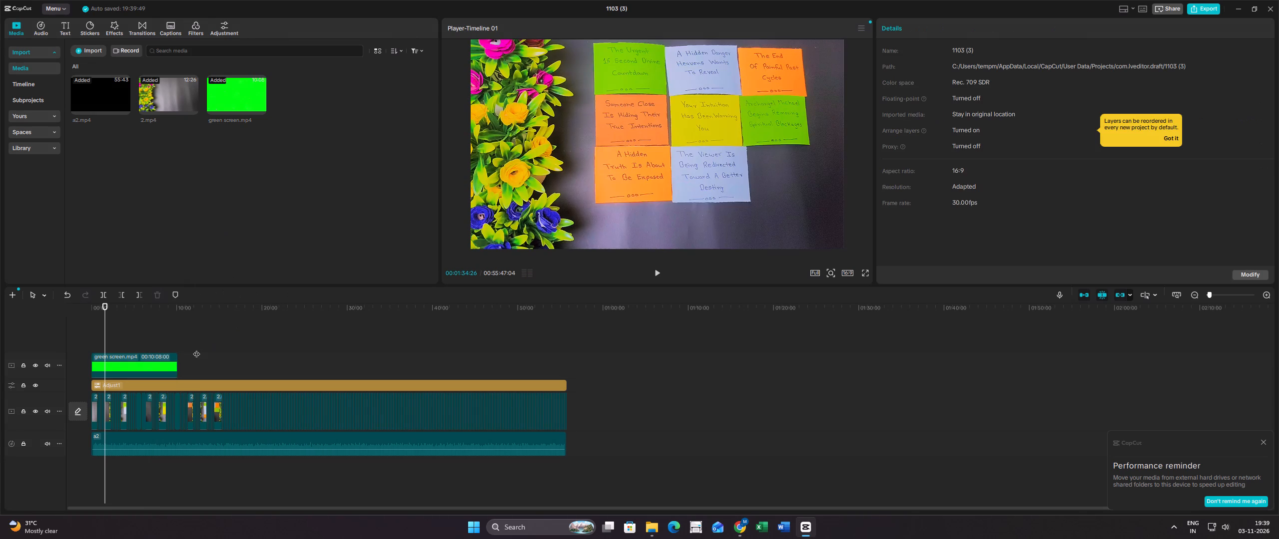
key(ctrl+v)
ctrl+click(310, 340)
key(ctrl+v)
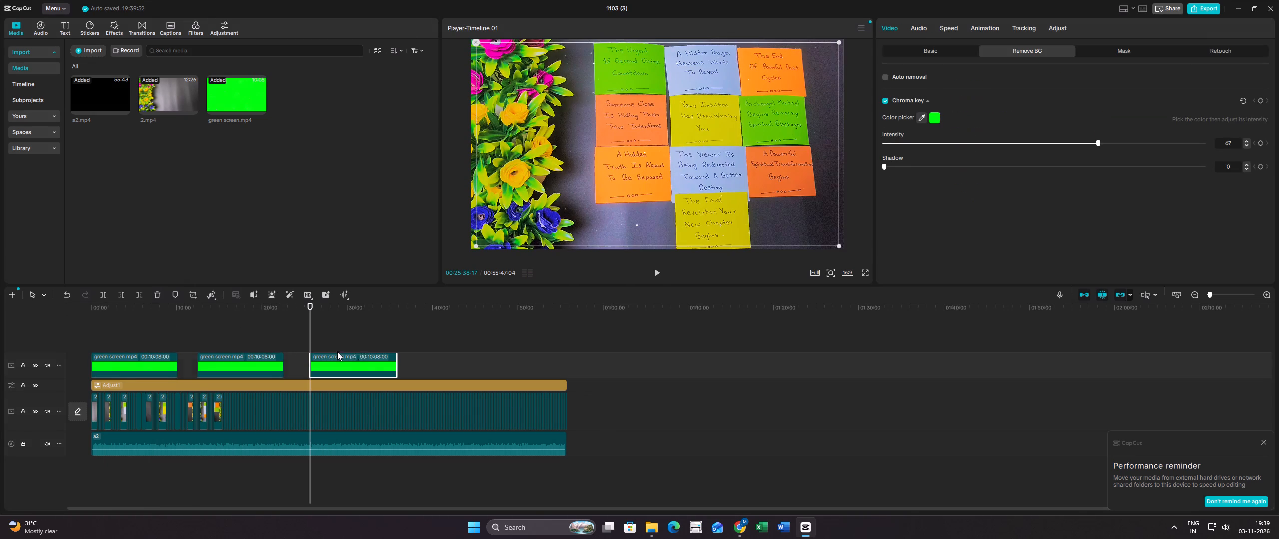
ctrl+click(414, 338)
key(ctrl+v)
ctrl+click(523, 335)
key(ctrl+v)
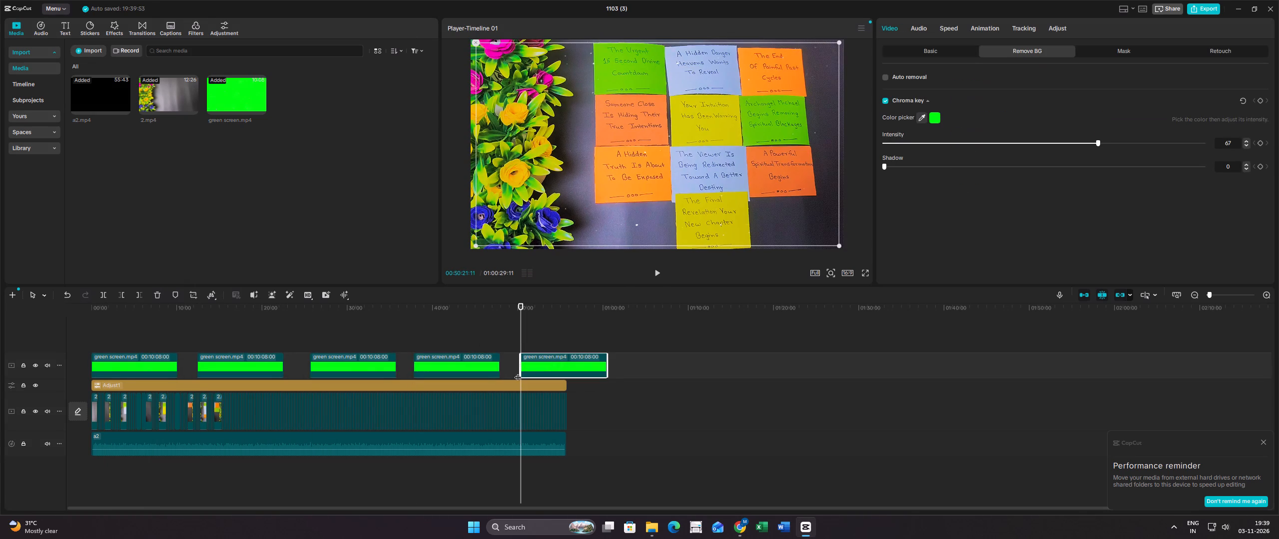
Close the four gaps between the green screen clips so they run back to back.
right_click(512, 368)
click(538, 383)
right_click(403, 365)
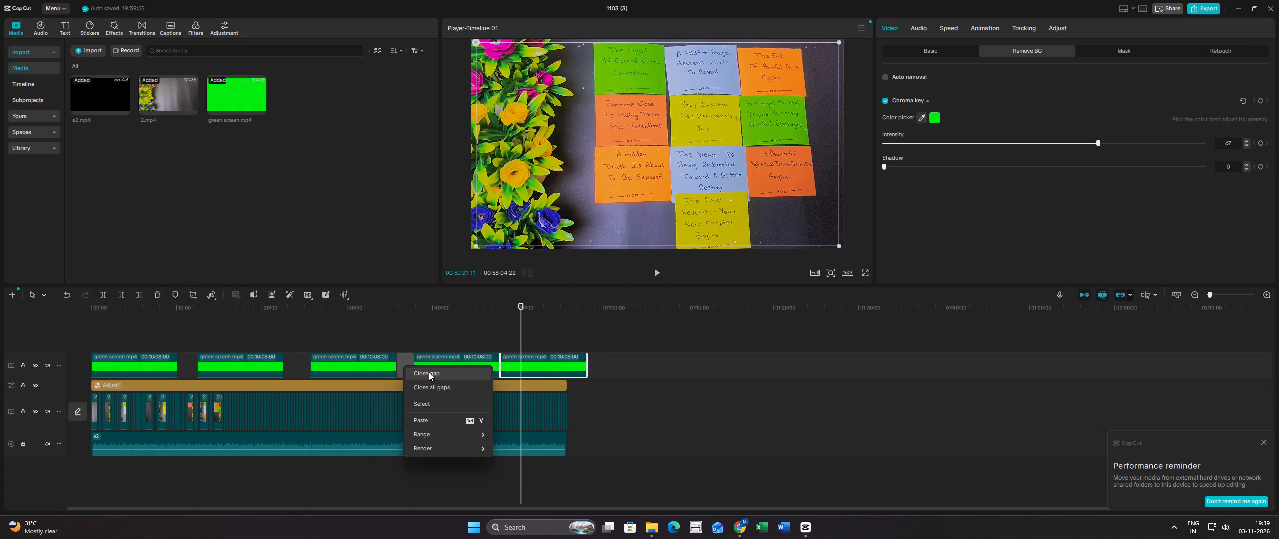
click(431, 373)
right_click(301, 360)
click(324, 369)
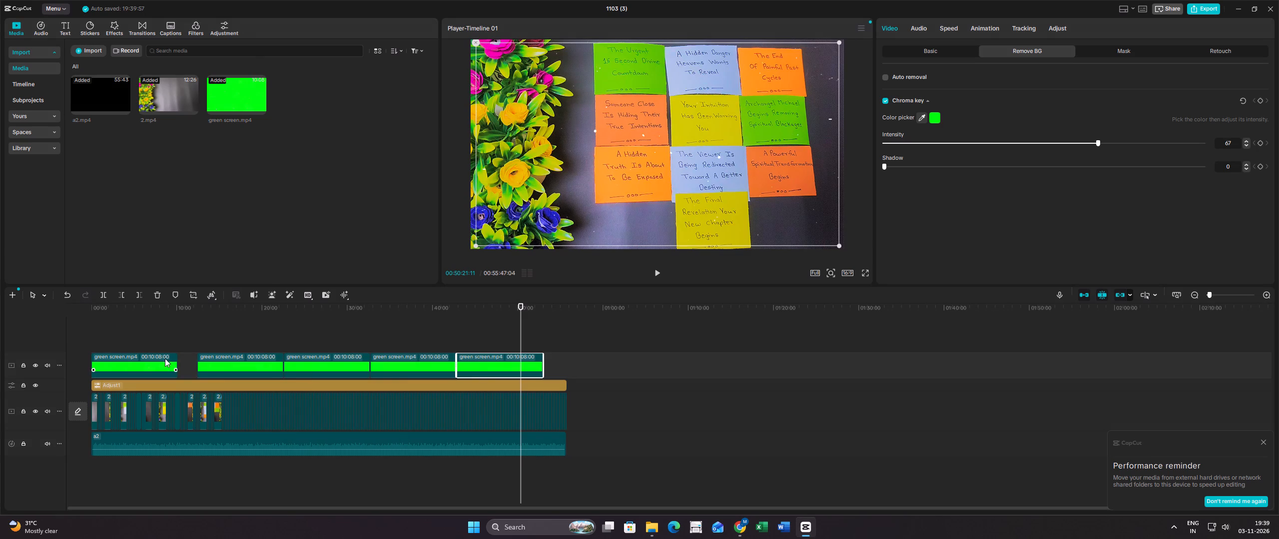
right_click(181, 358)
click(210, 370)
Paste one more green screen clip after the last one and close the gap before it.
click(543, 345)
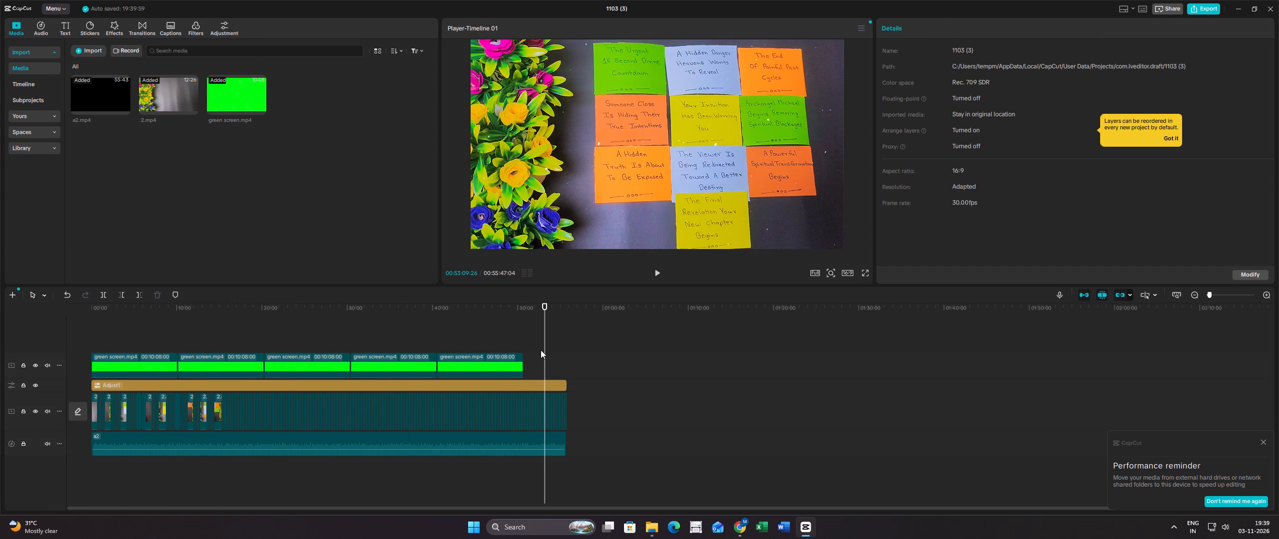
key(ctrl+v)
right_click(536, 357)
click(562, 367)
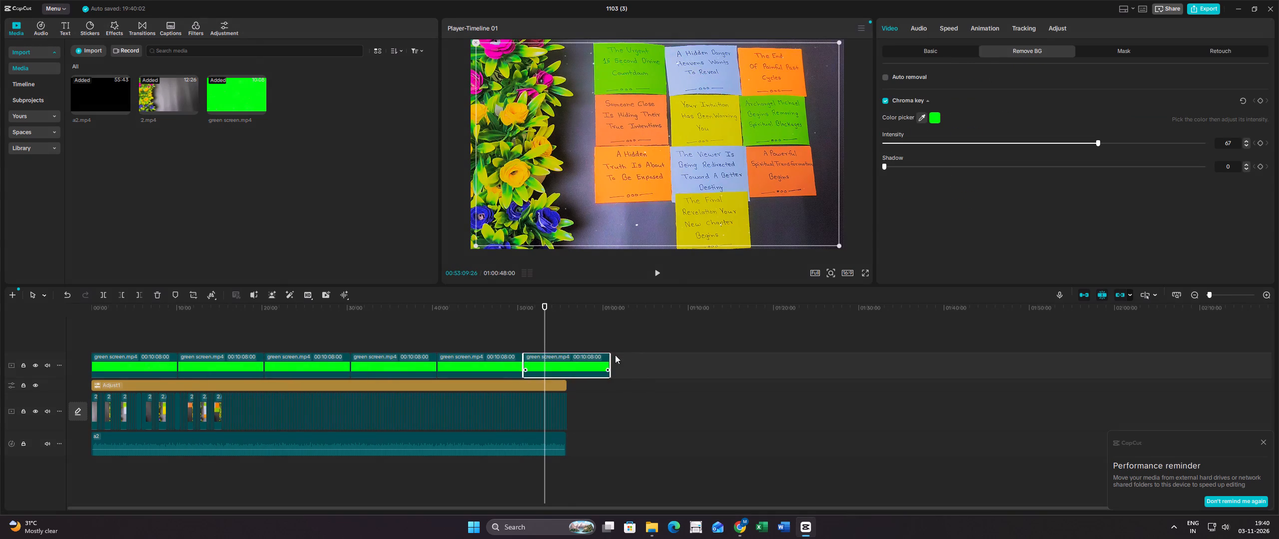
Trim the last green screen clip so it ends with the adjustment layer and main video.
click(625, 350)
ctrl+scroll(625, 350, up, 20)
ctrl+scroll(625, 350, up, 1)
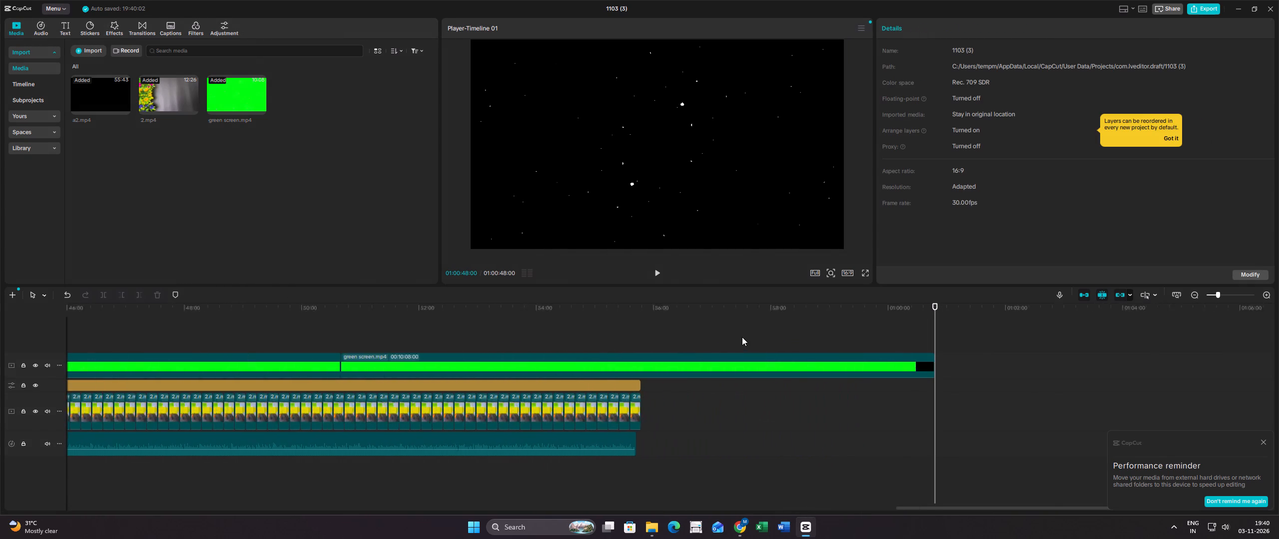
click(606, 342)
click(655, 364)
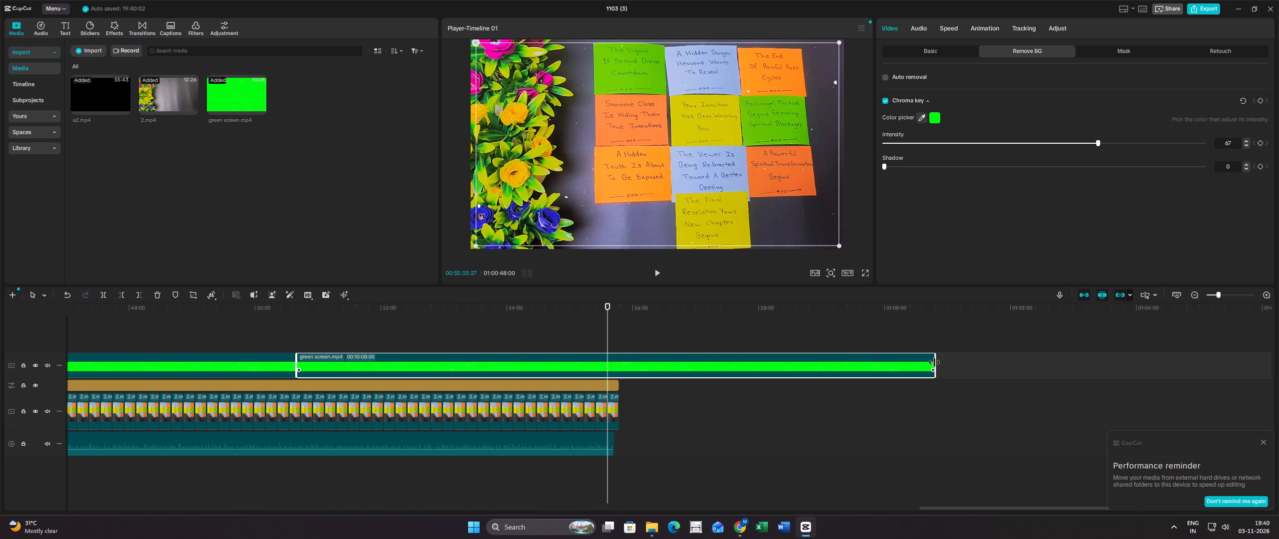
drag(936, 362, 619, 376)
click(607, 339)
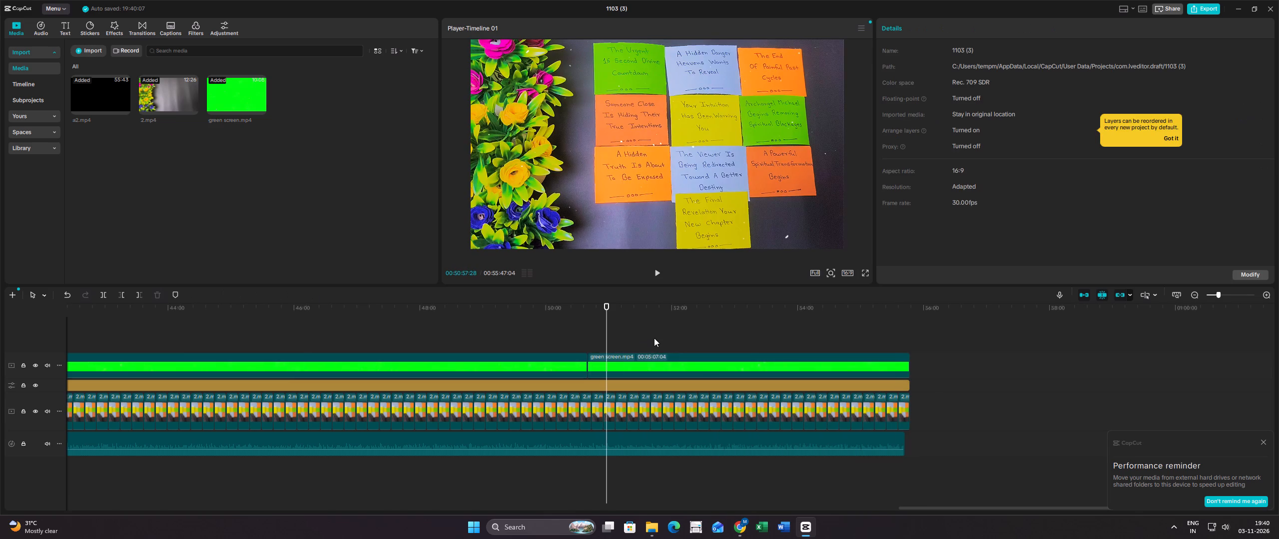
Scrub through the timeline to examine the sparkle overlay over the note-card video.
ctrl+scroll(654, 338, down, 20)
ctrl+scroll(654, 338, down, 1)
ctrl+scroll(304, 326, down, 3)
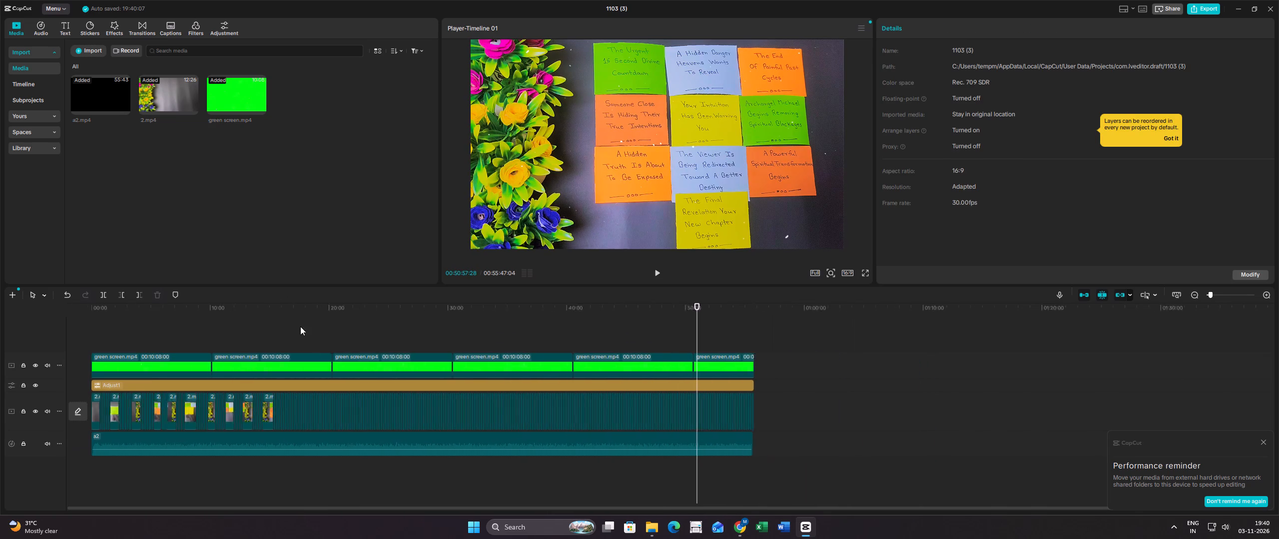
click(114, 343)
drag(112, 342, 106, 340)
click(101, 338)
drag(101, 338, 126, 334)
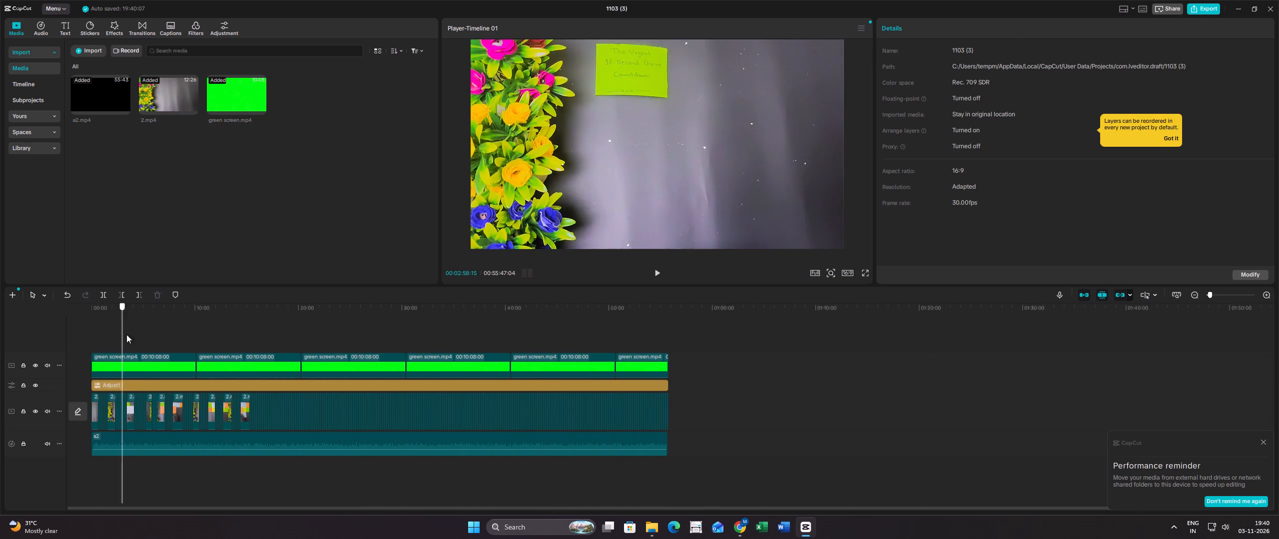
drag(126, 334, 257, 342)
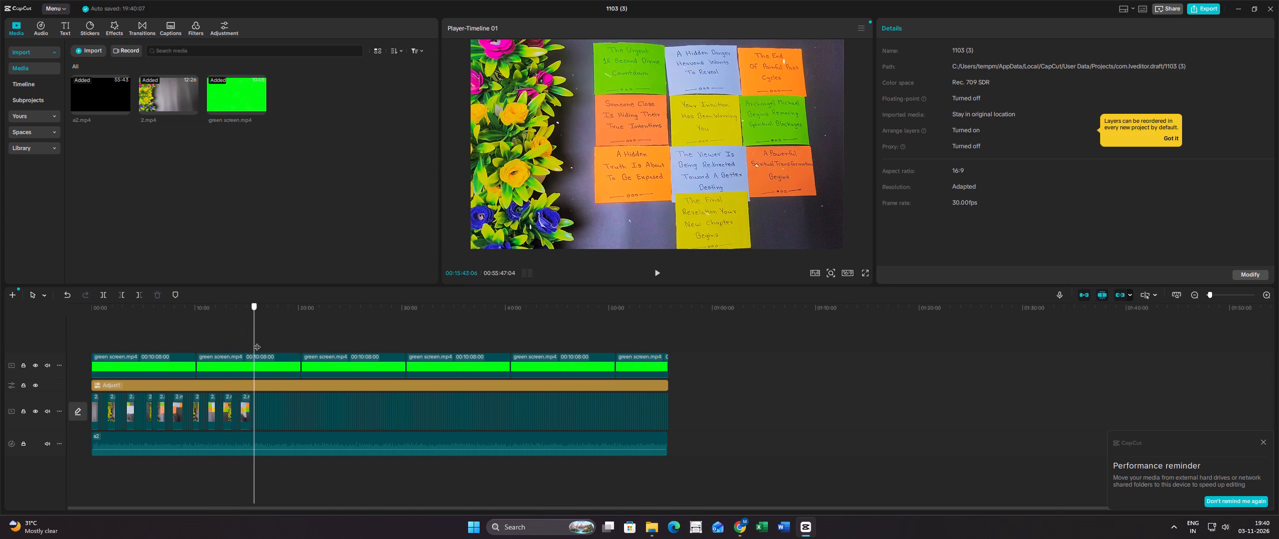
drag(257, 342, 84, 337)
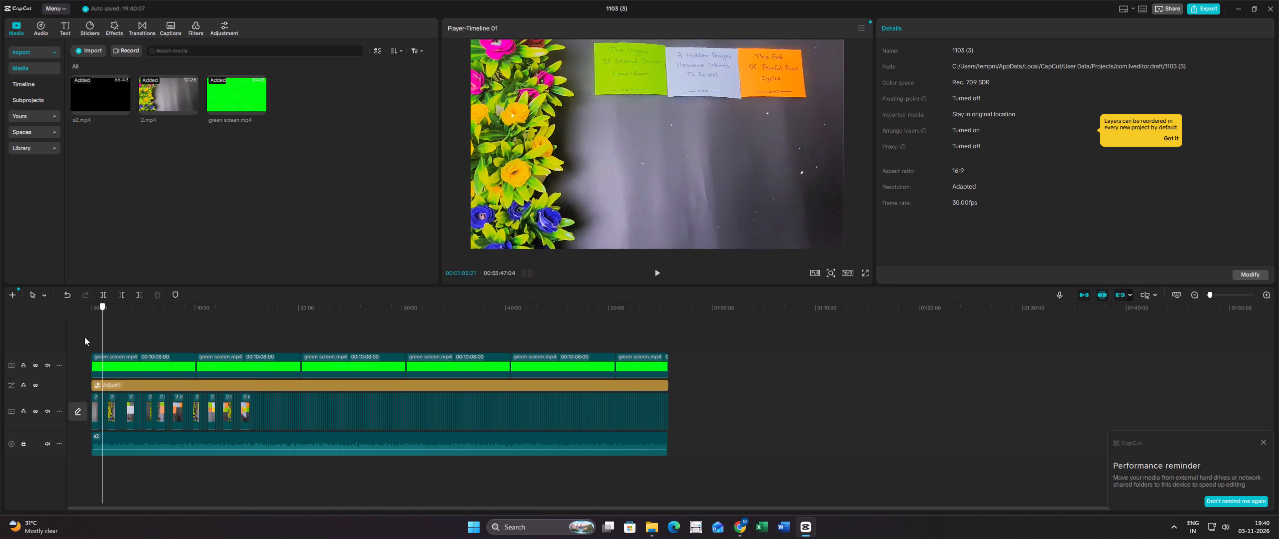
drag(84, 337, 82, 337)
ctrl+scroll(111, 332, up, 2)
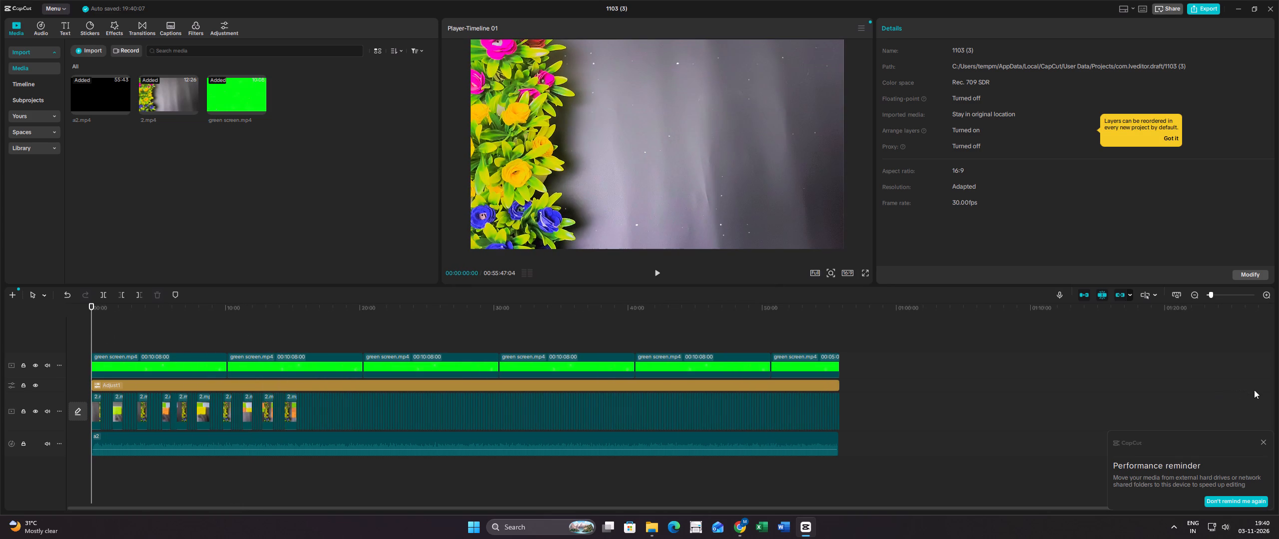
Dismiss the performance reminder notification.
click(1266, 446)
click(1265, 444)
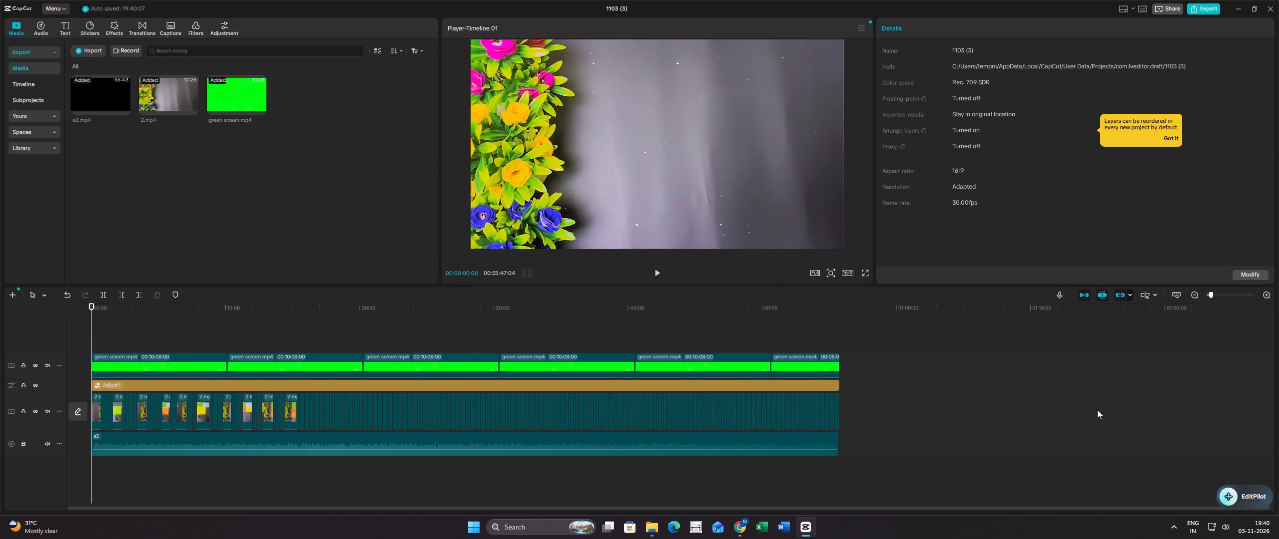
Scrub through the first part of the video to recheck the overlay, and return to the start.
ctrl+scroll(1090, 405, up, 2)
ctrl+scroll(1122, 398, down, 2)
click(263, 337)
drag(264, 337, 269, 336)
drag(270, 336, 274, 335)
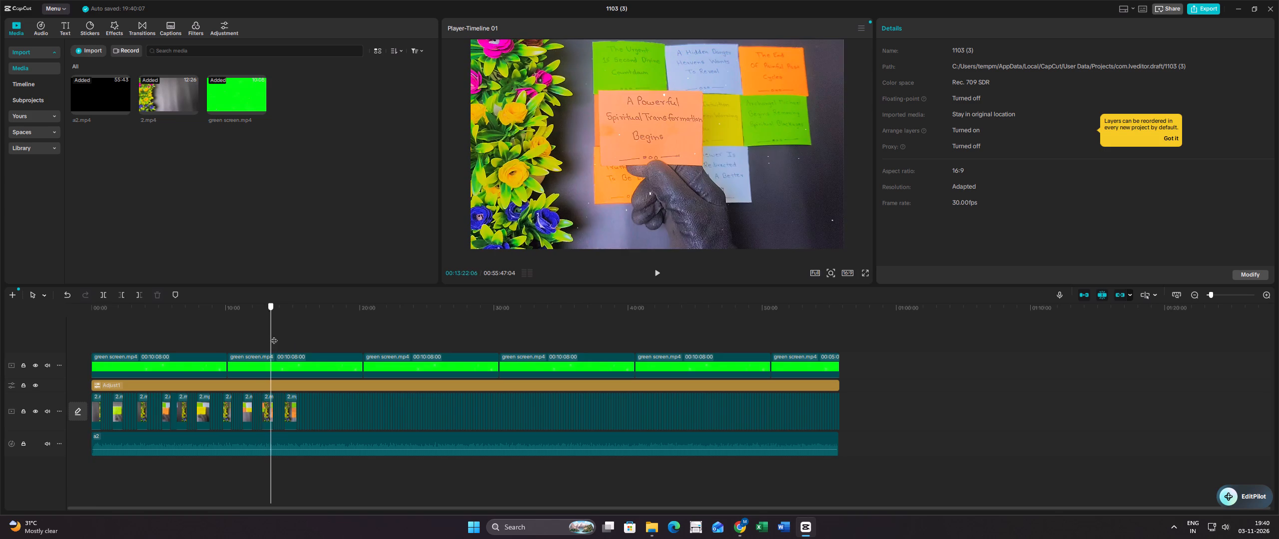
drag(274, 335, 172, 335)
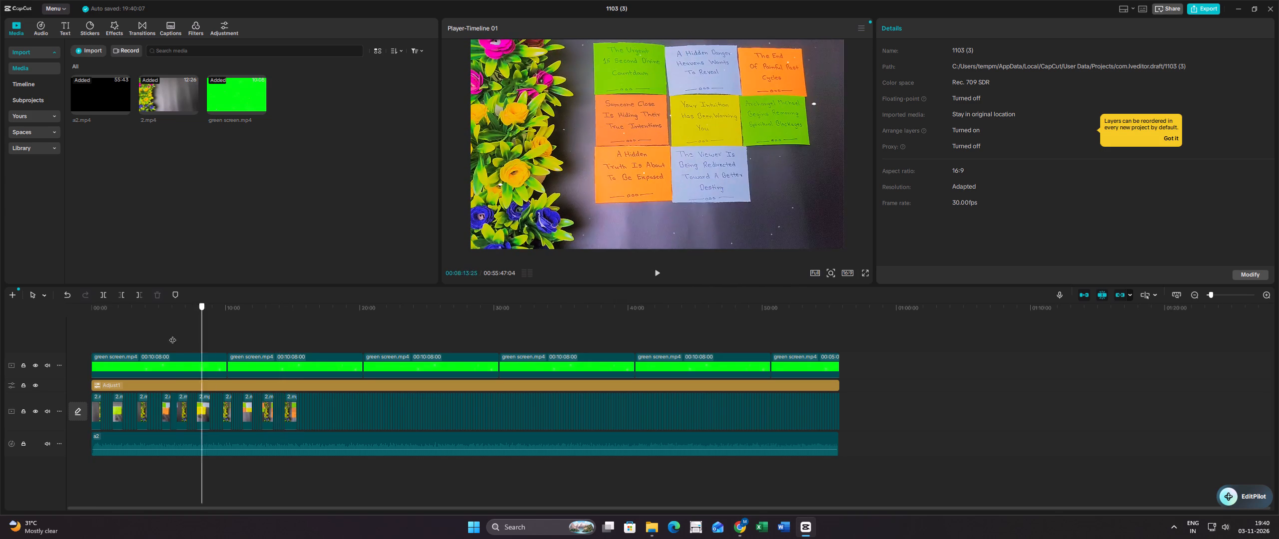
drag(172, 335, 58, 336)
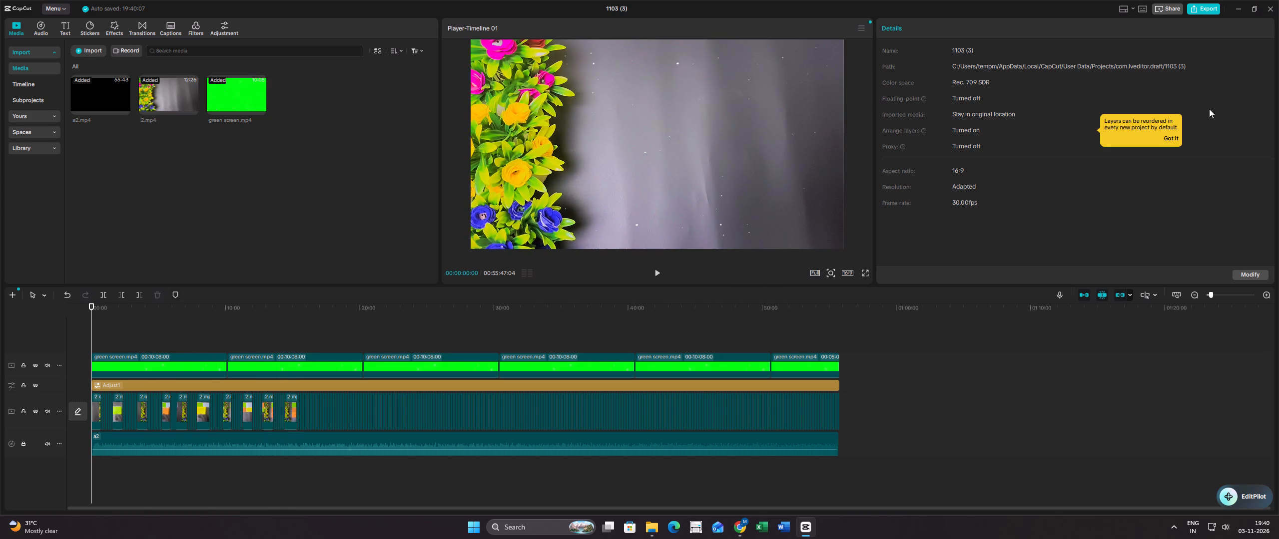
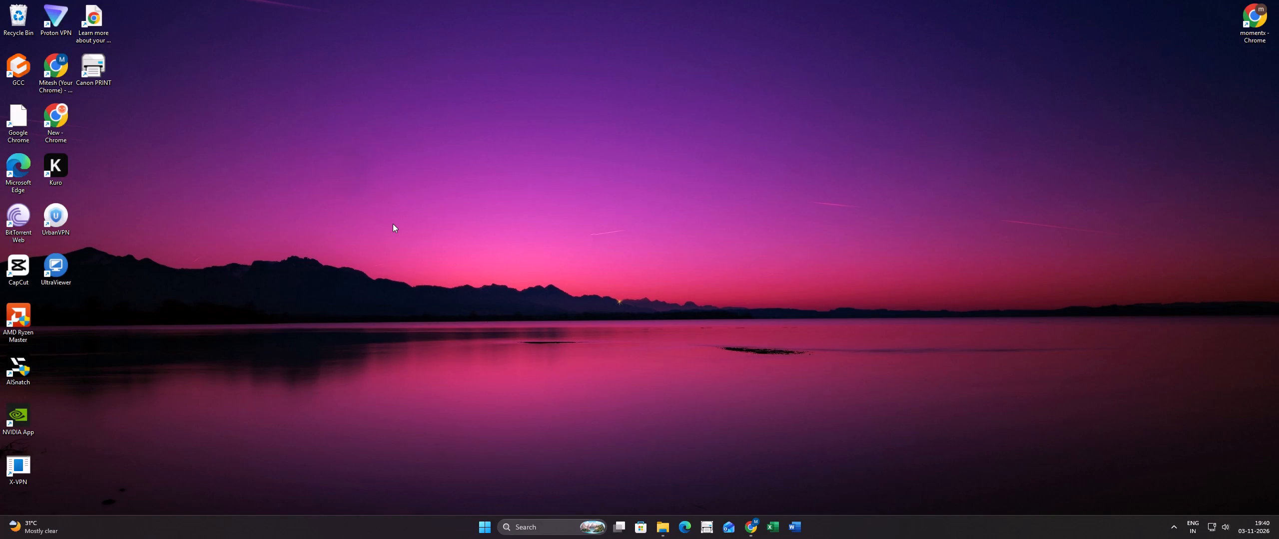
Launch Proton VPN to connect to the fastest free server, and minimise its window.
double_click(66, 23)
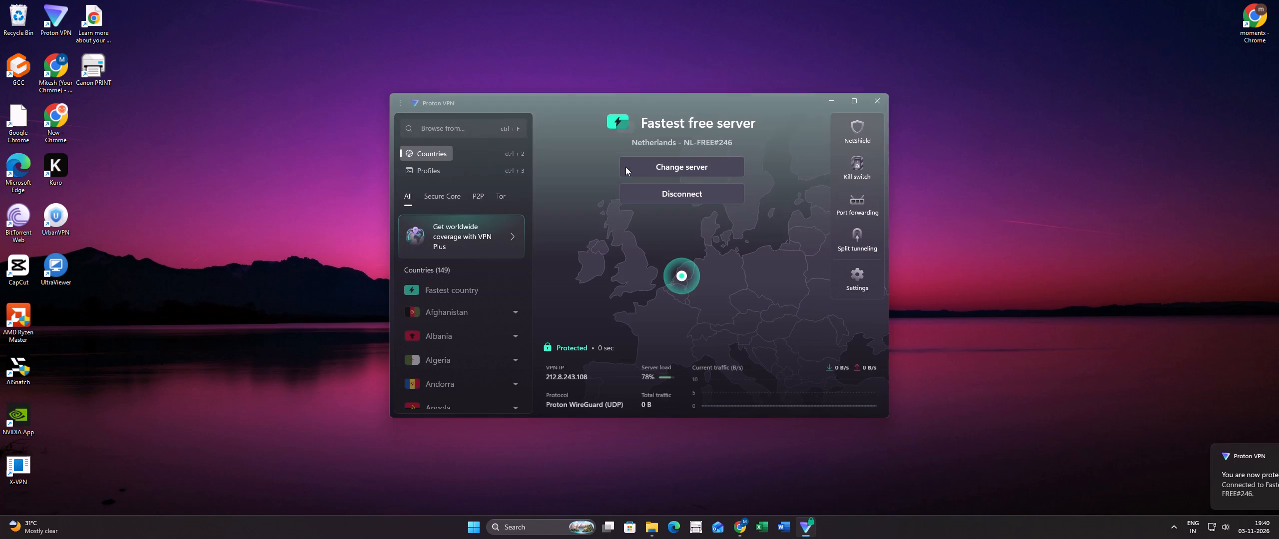
click(832, 99)
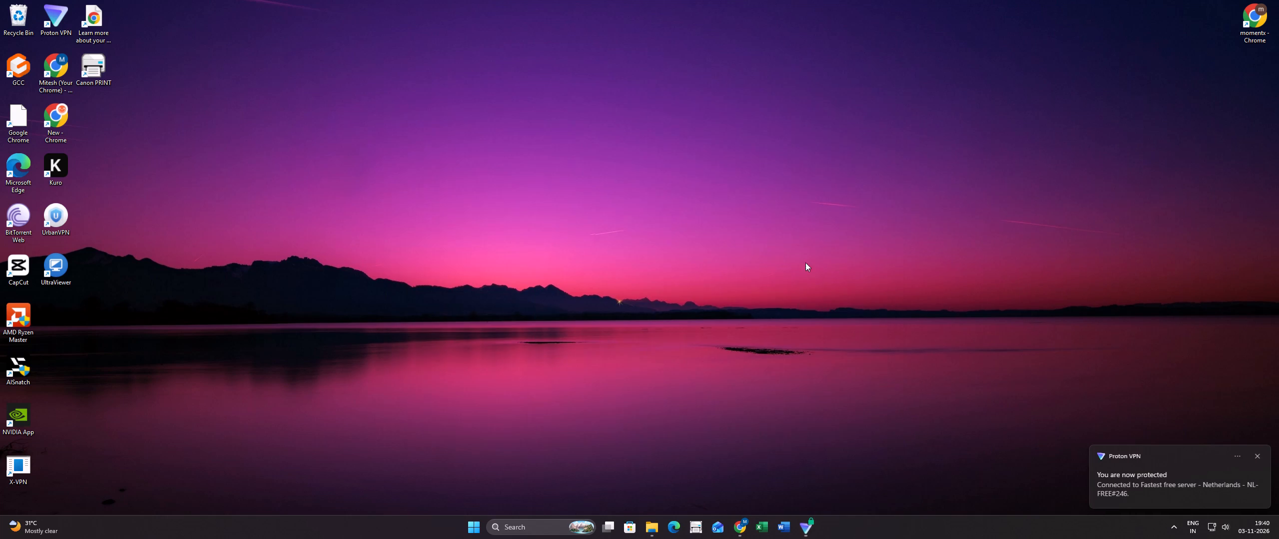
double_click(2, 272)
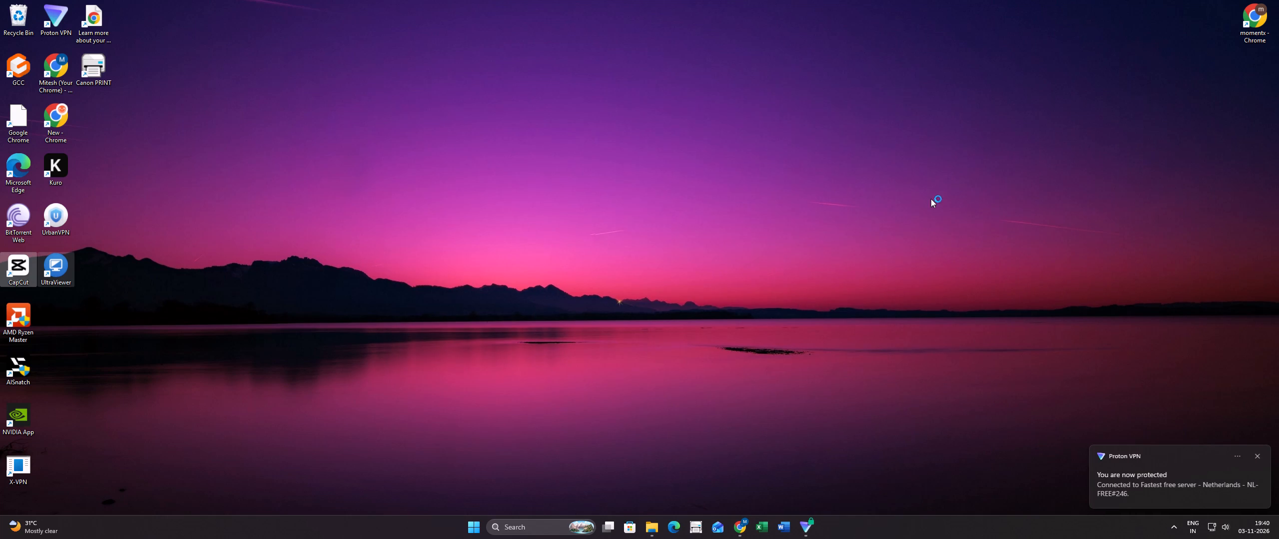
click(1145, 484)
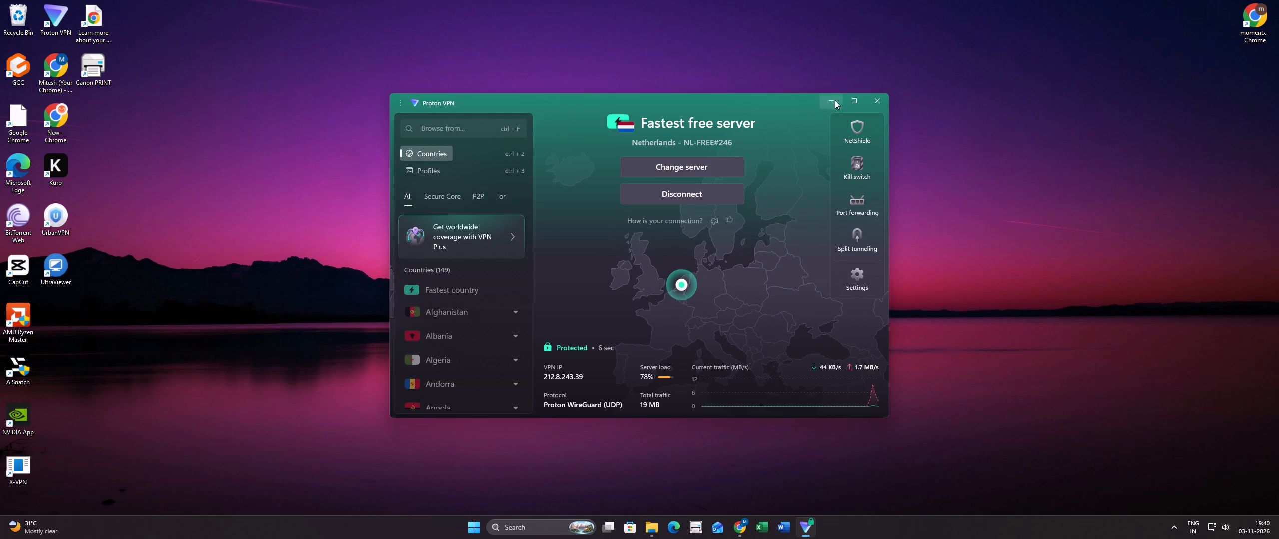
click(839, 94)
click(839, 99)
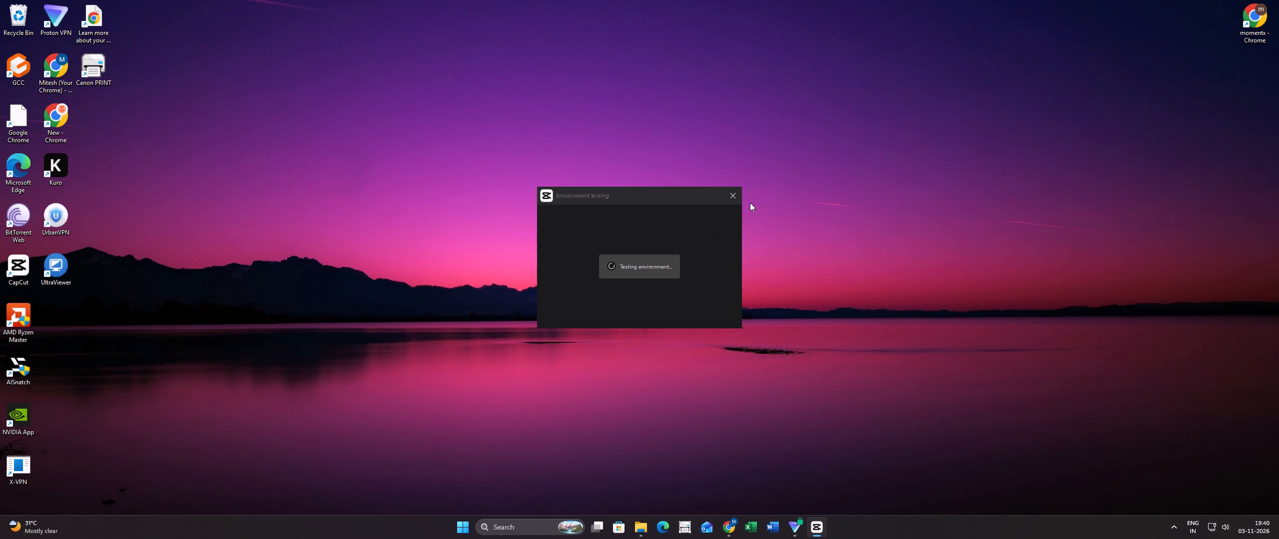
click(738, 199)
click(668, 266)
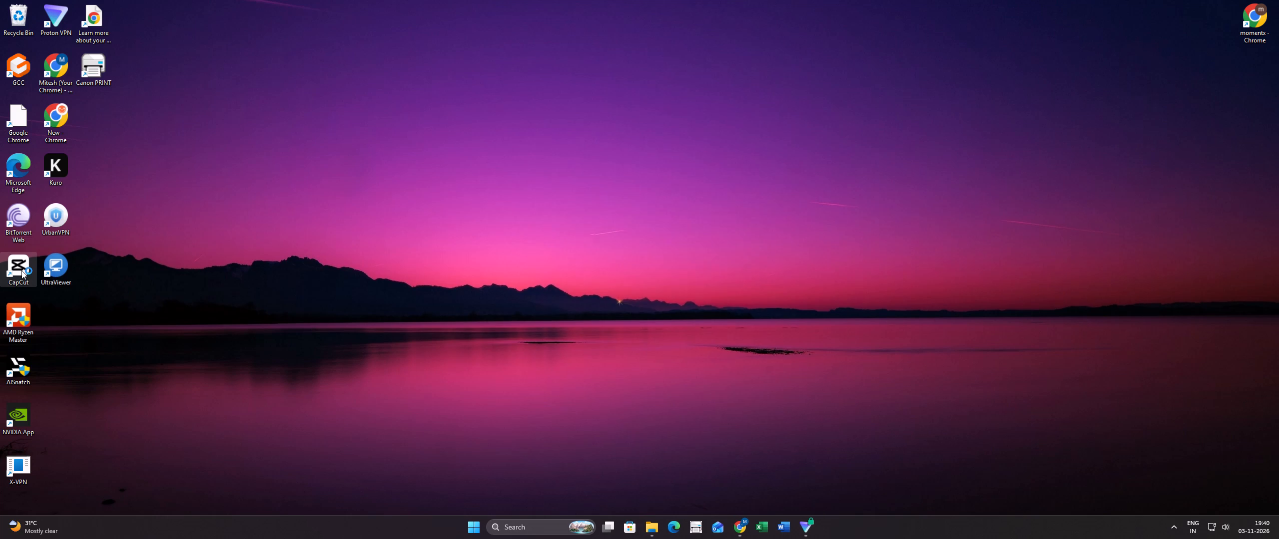
Launch CapCut and open project 1103 (2) from the project list.
double_click(21, 270)
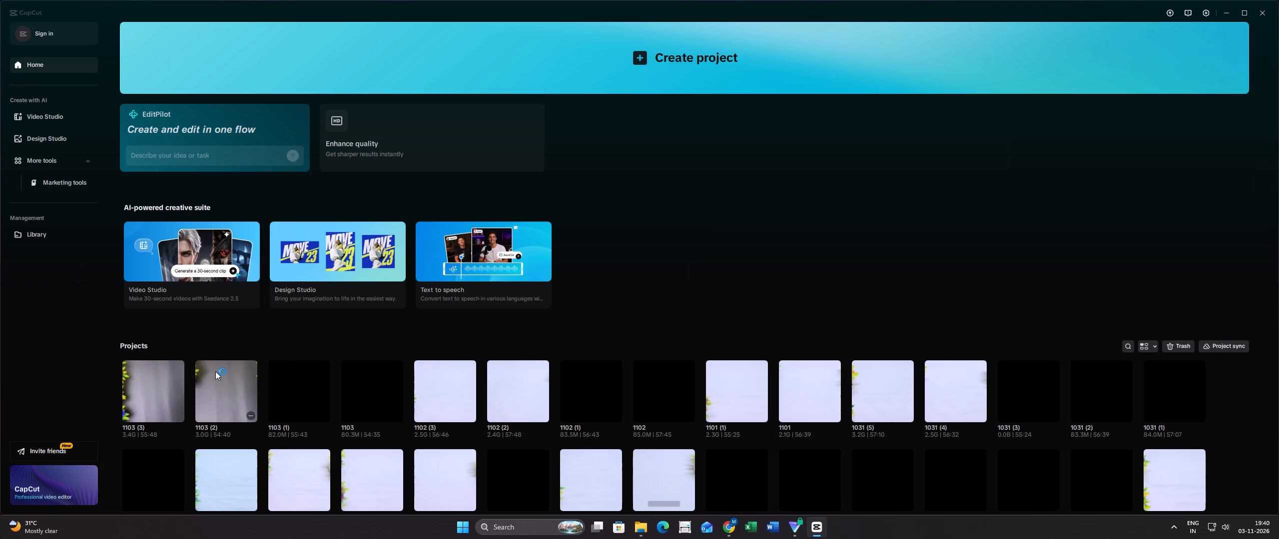
click(223, 391)
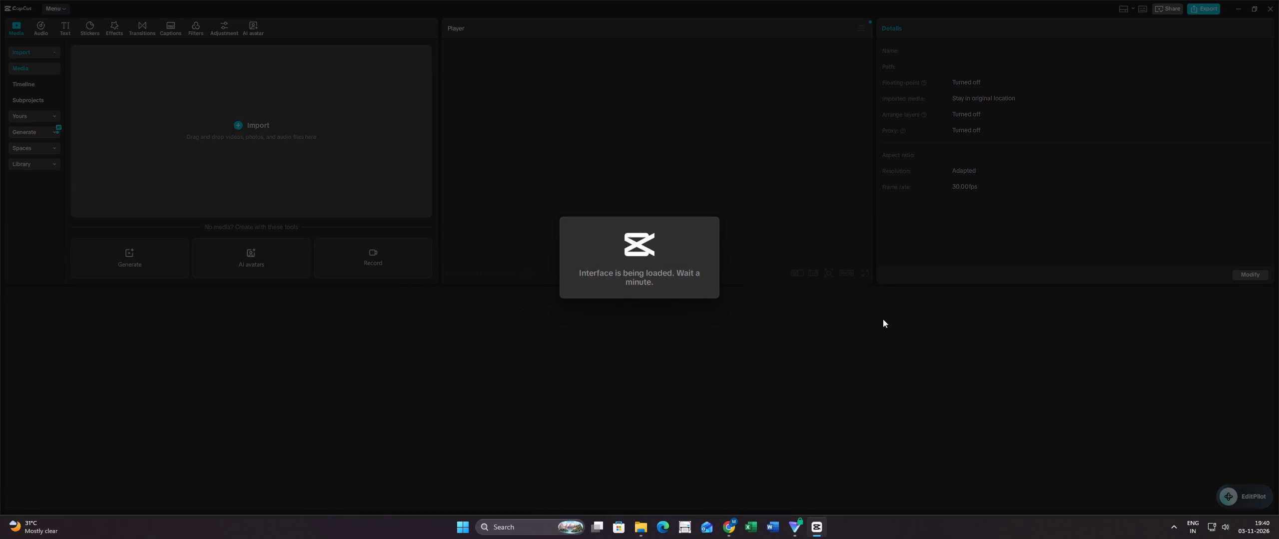
double_click(1174, 528)
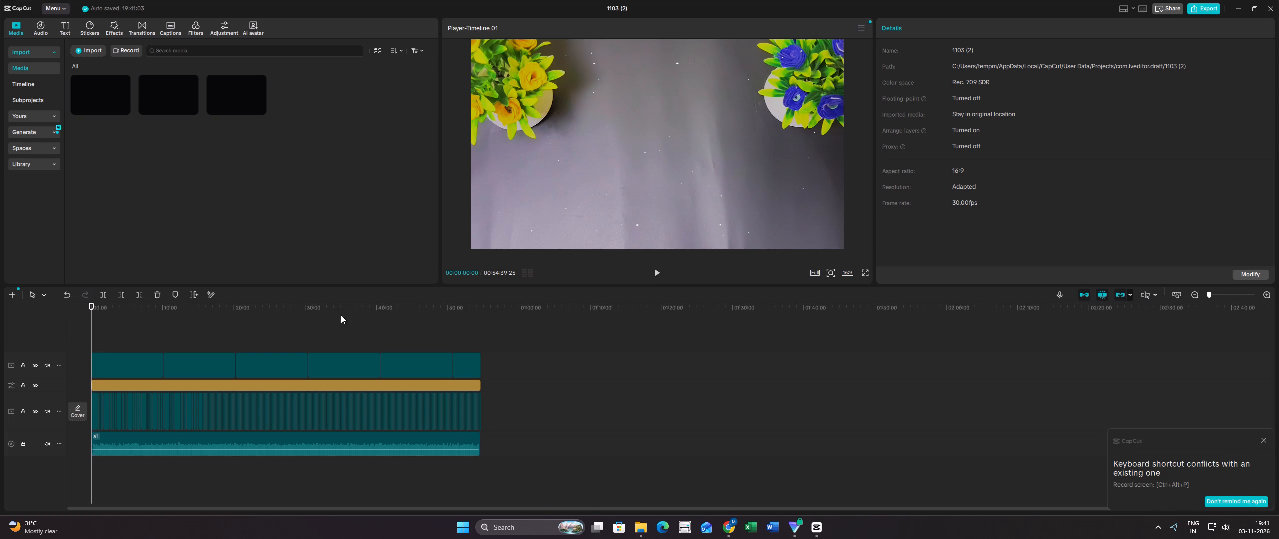
Generate automatic captions for the timeline with English as the spoken language.
click(69, 19)
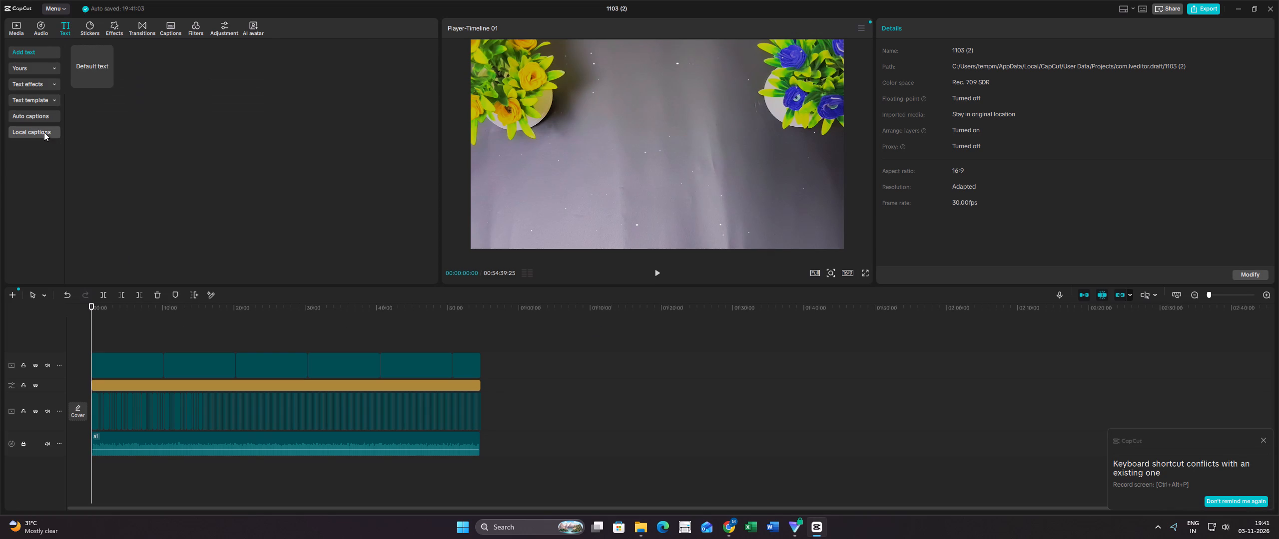
click(39, 116)
click(428, 269)
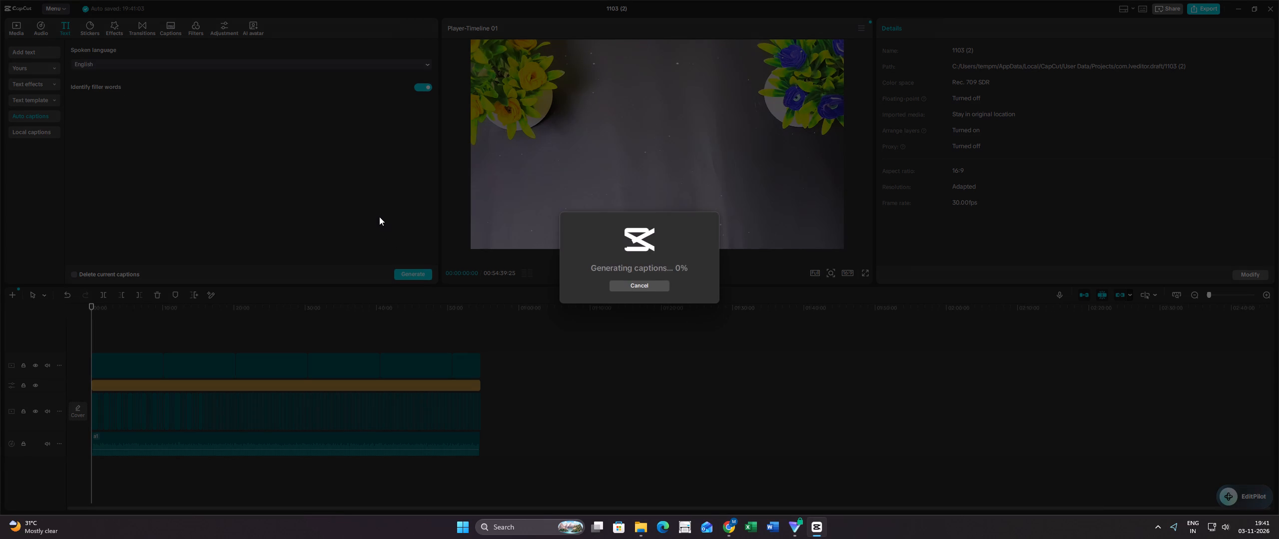
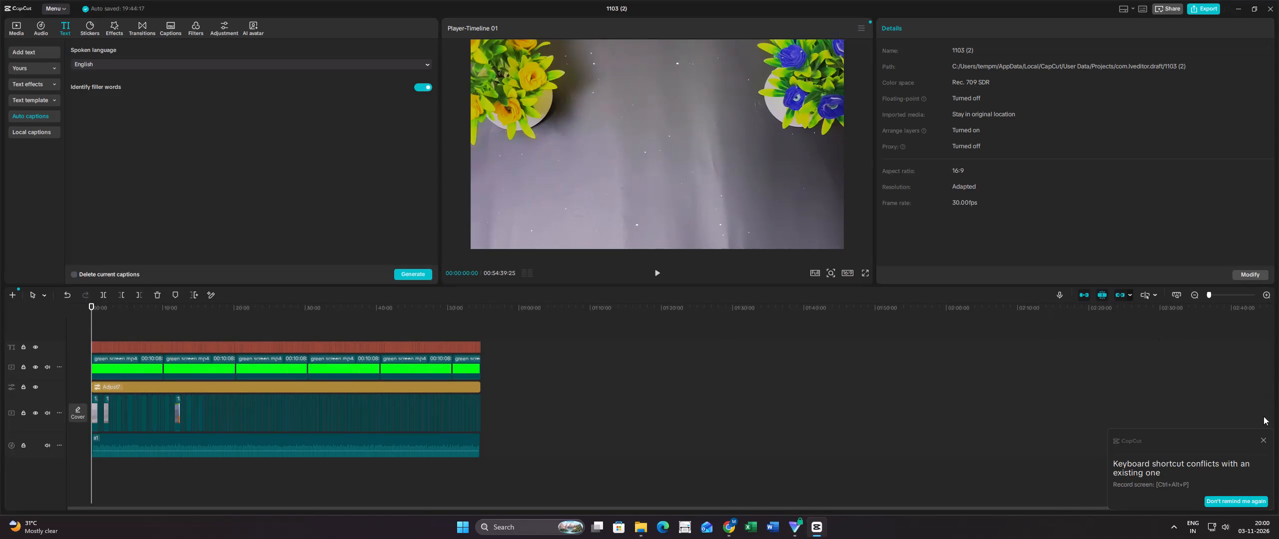
Make the captions slightly smaller and centre them a little lower, near the bottom edge of the video frame.
double_click(1265, 437)
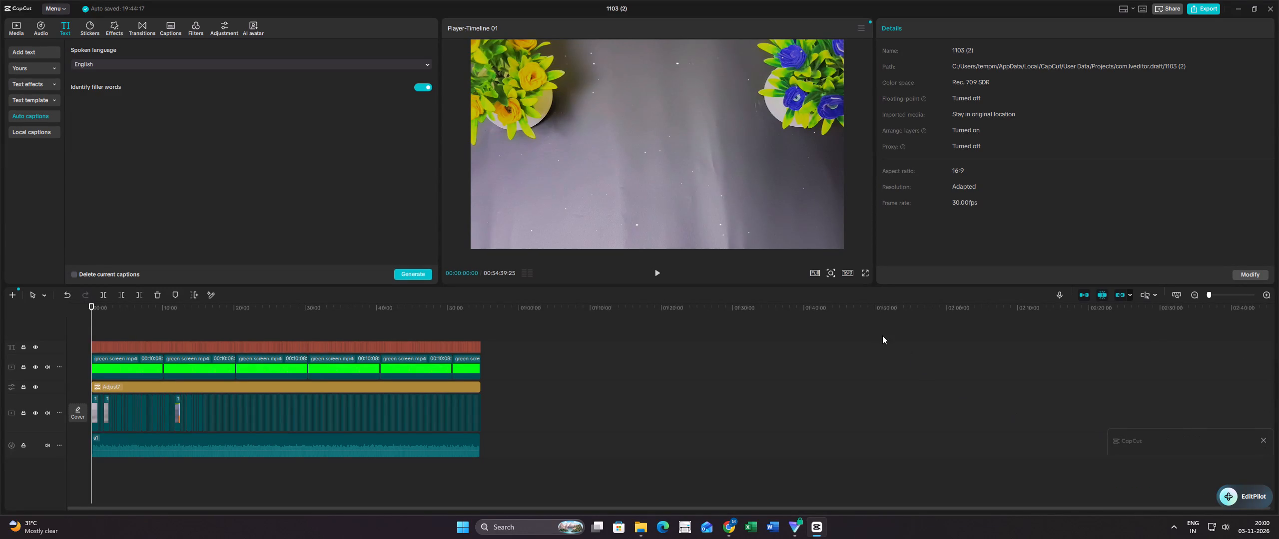
click(656, 273)
click(656, 273)
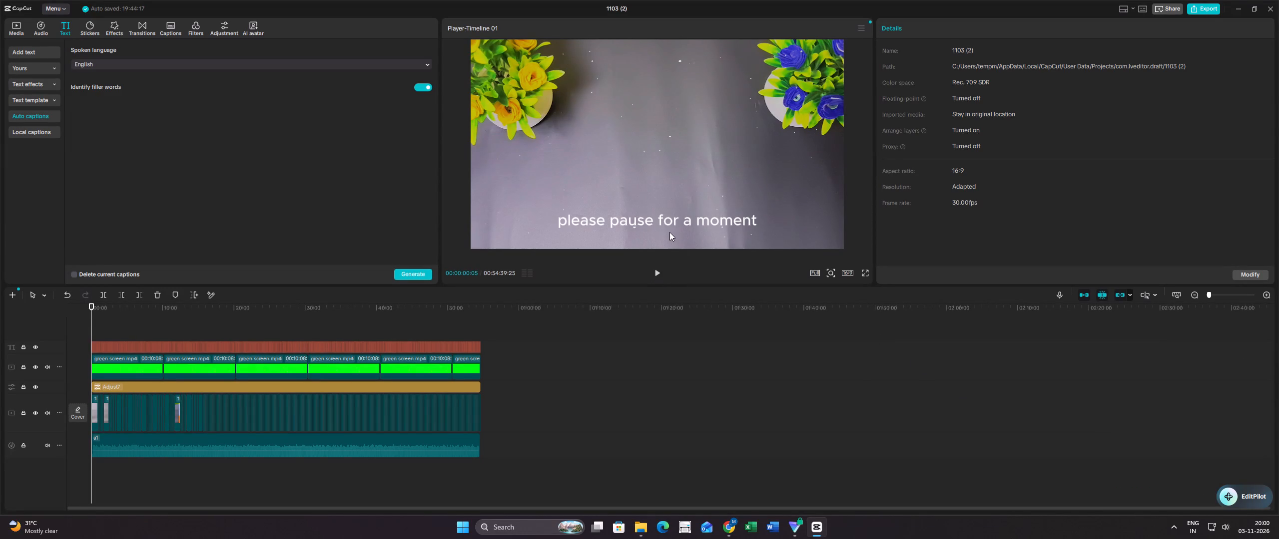
click(672, 228)
drag(761, 234, 731, 223)
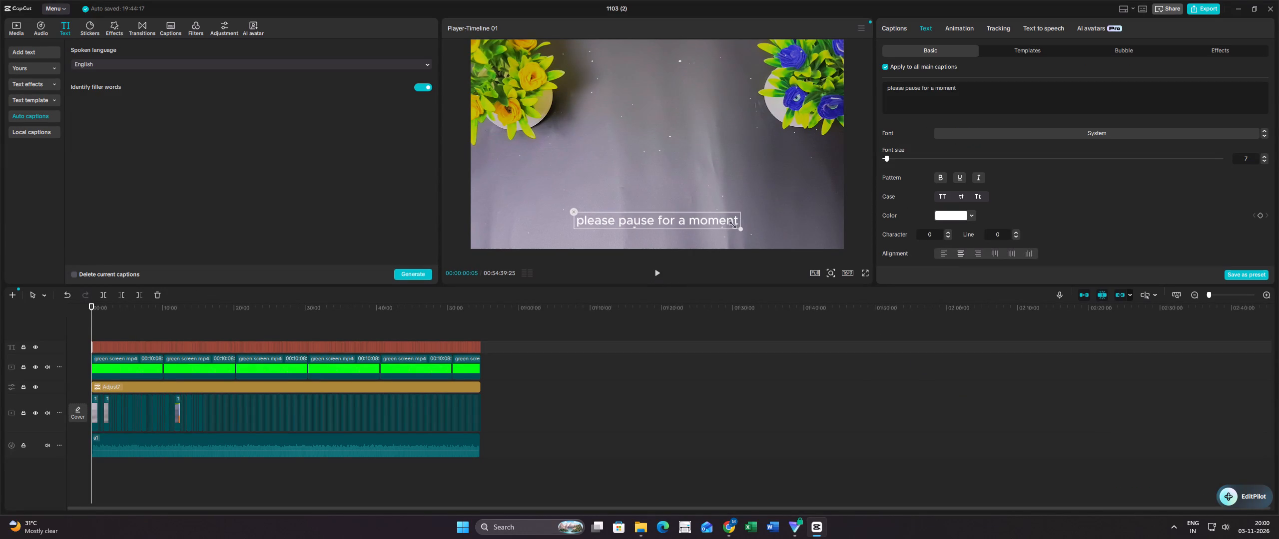
drag(731, 223, 730, 222)
click(708, 223)
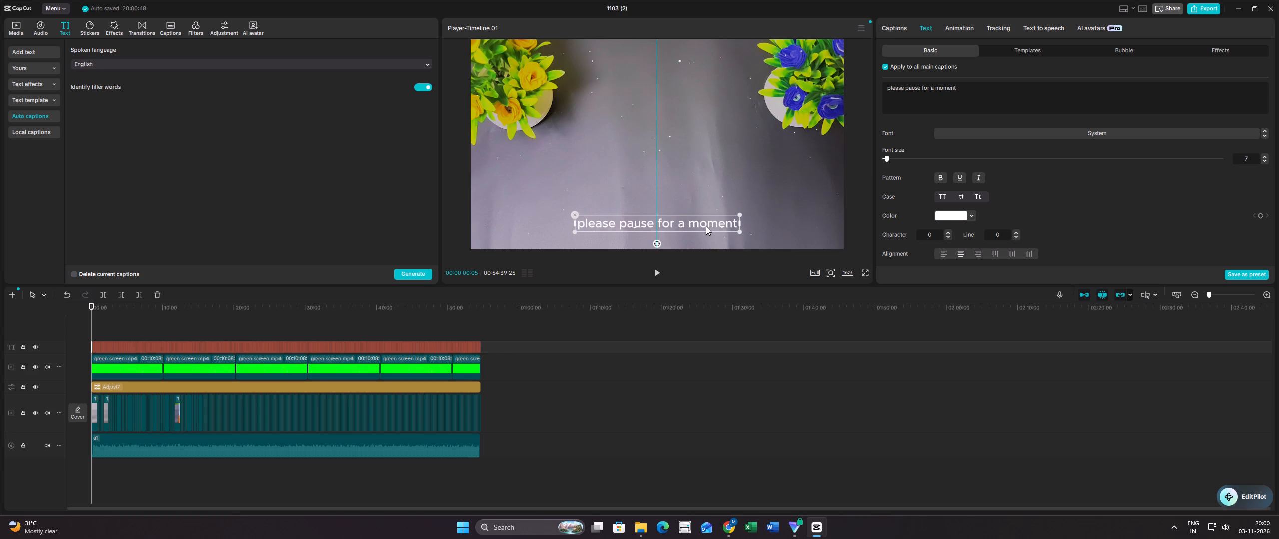
Set the captions' font to Rubik-Bold, apply bold, and use the preset style of white text with a black outline.
click(978, 131)
click(982, 201)
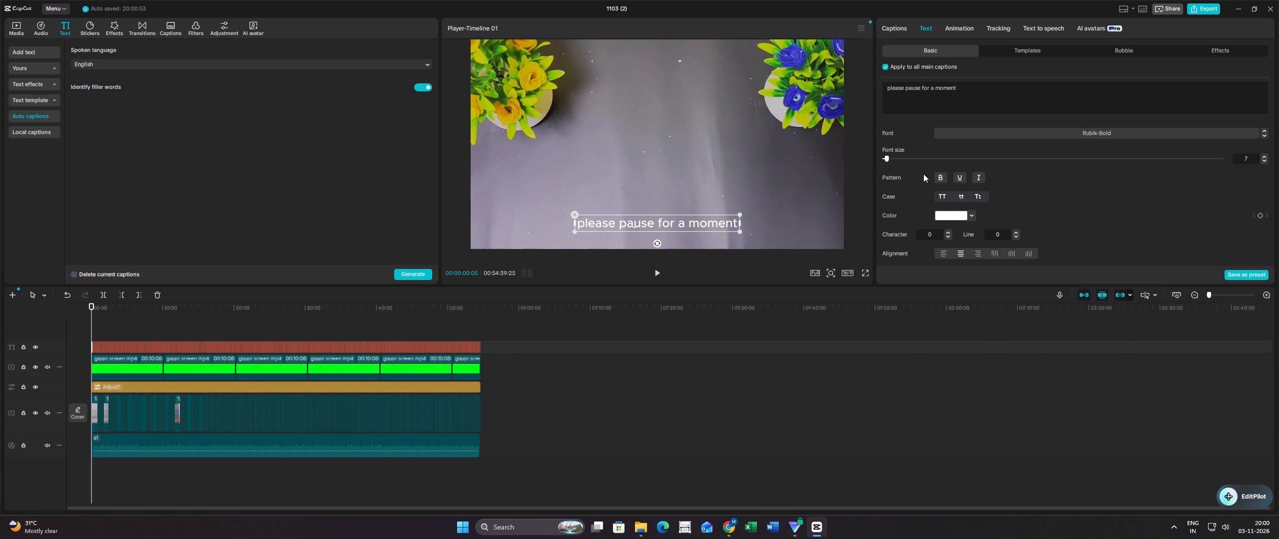
click(938, 178)
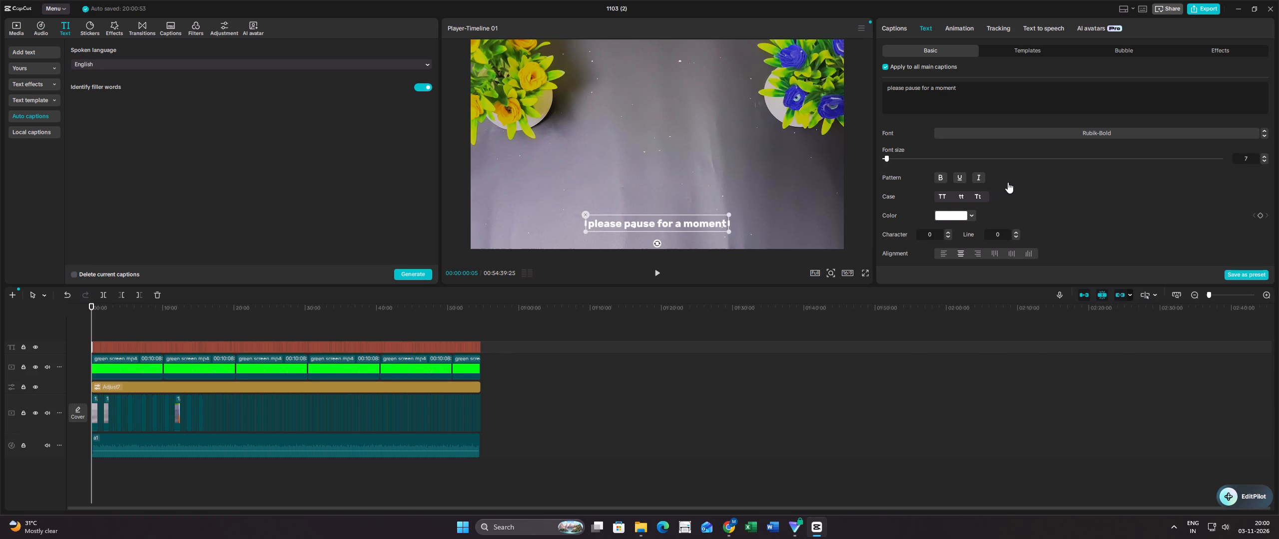
scroll(1015, 178, down, 1)
click(924, 254)
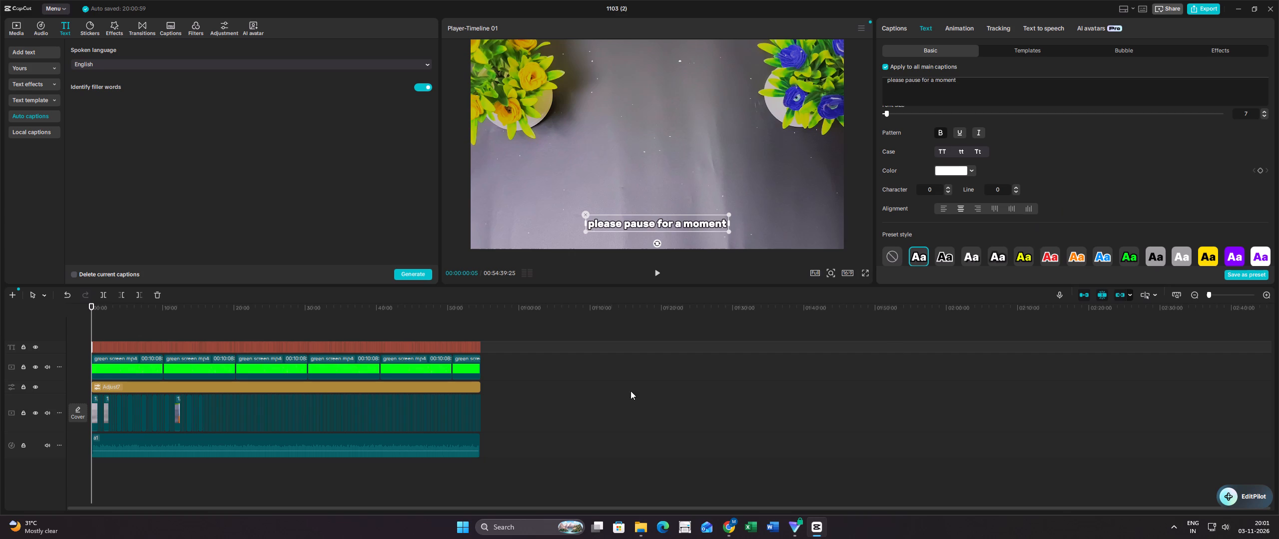
Trim the green-screen overlay, adjustment and main video tracks at 00:54:36:01, just past the end of the audio.
click(501, 331)
ctrl+scroll(543, 329, up, 4)
ctrl+scroll(815, 349, up, 2)
ctrl+scroll(824, 349, down, 1)
ctrl+scroll(826, 349, up, 20)
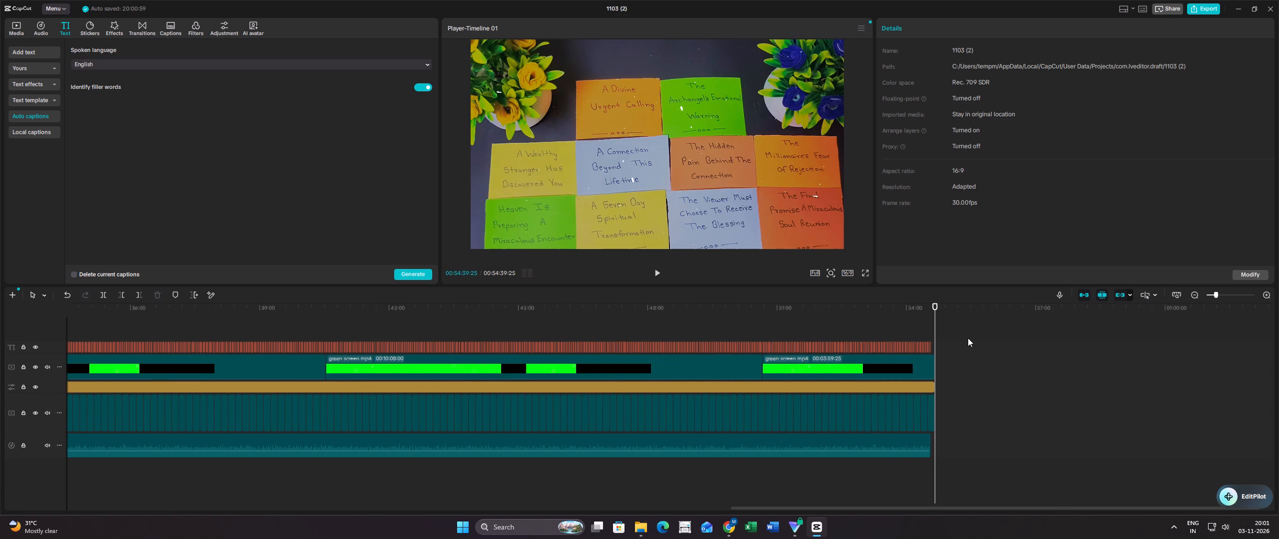
ctrl+scroll(968, 338, up, 7)
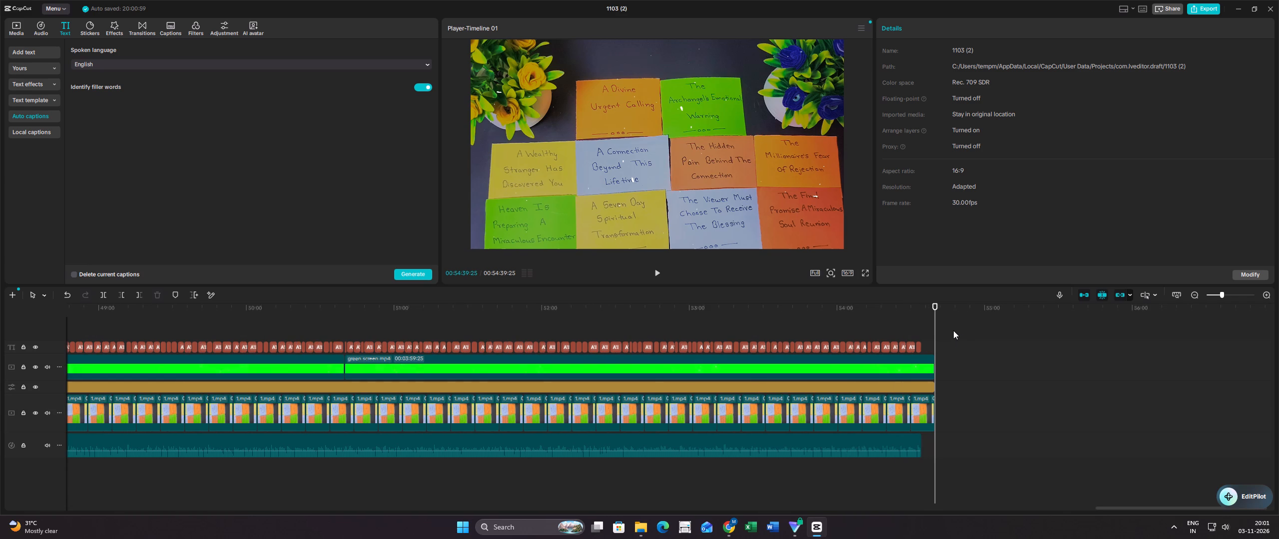
ctrl+scroll(953, 330, up, 6)
scroll(953, 330, up, 3)
ctrl+scroll(953, 330, up, 2)
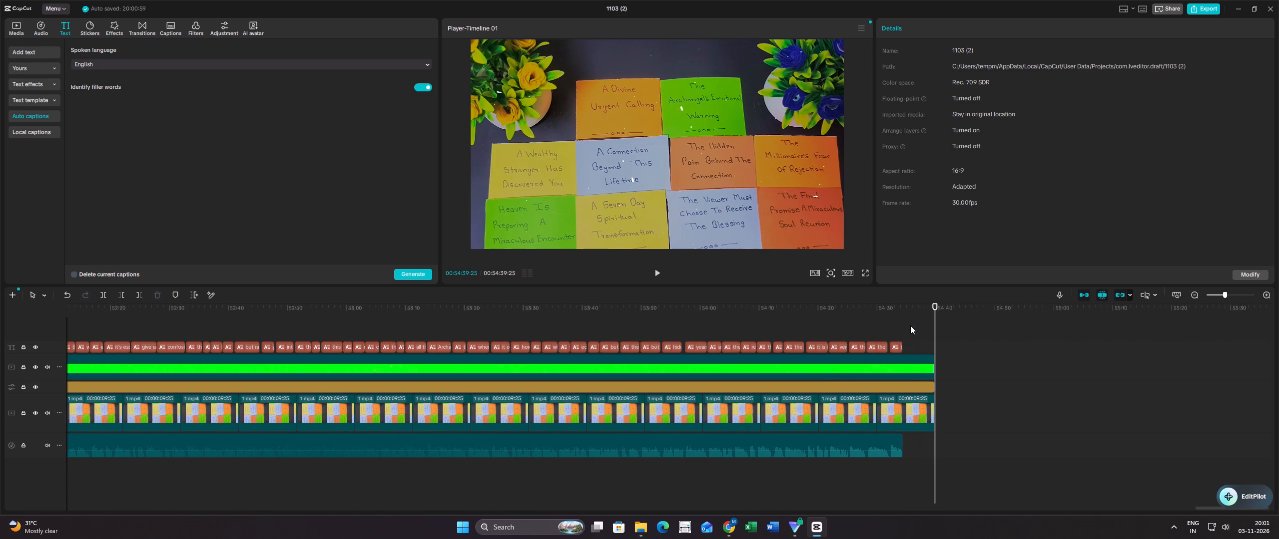
click(897, 327)
click(657, 273)
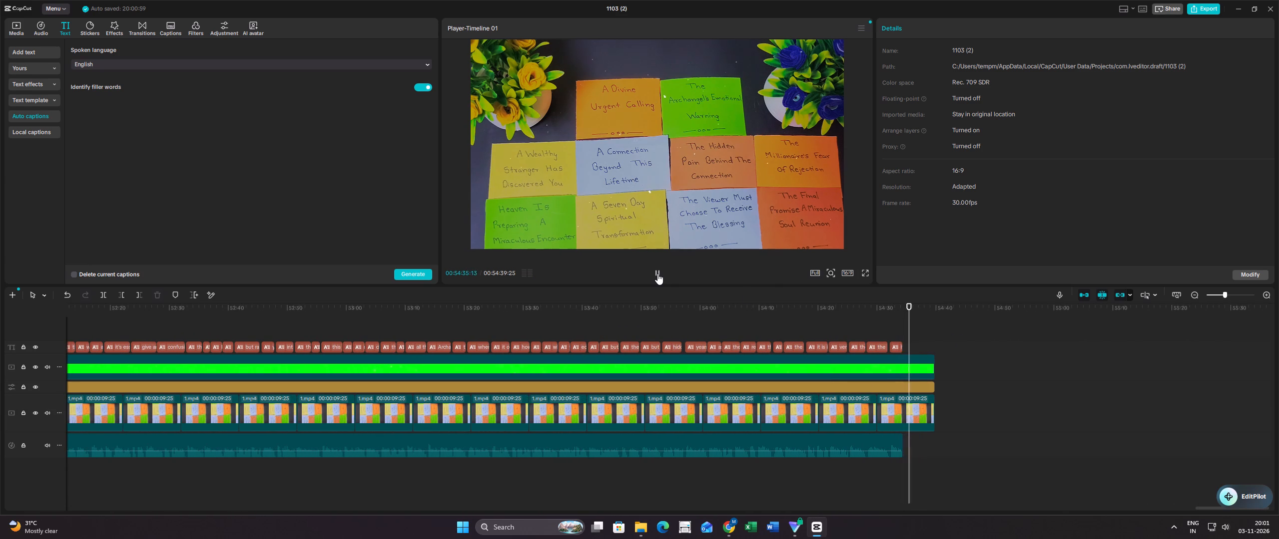
click(657, 273)
drag(919, 325, 922, 343)
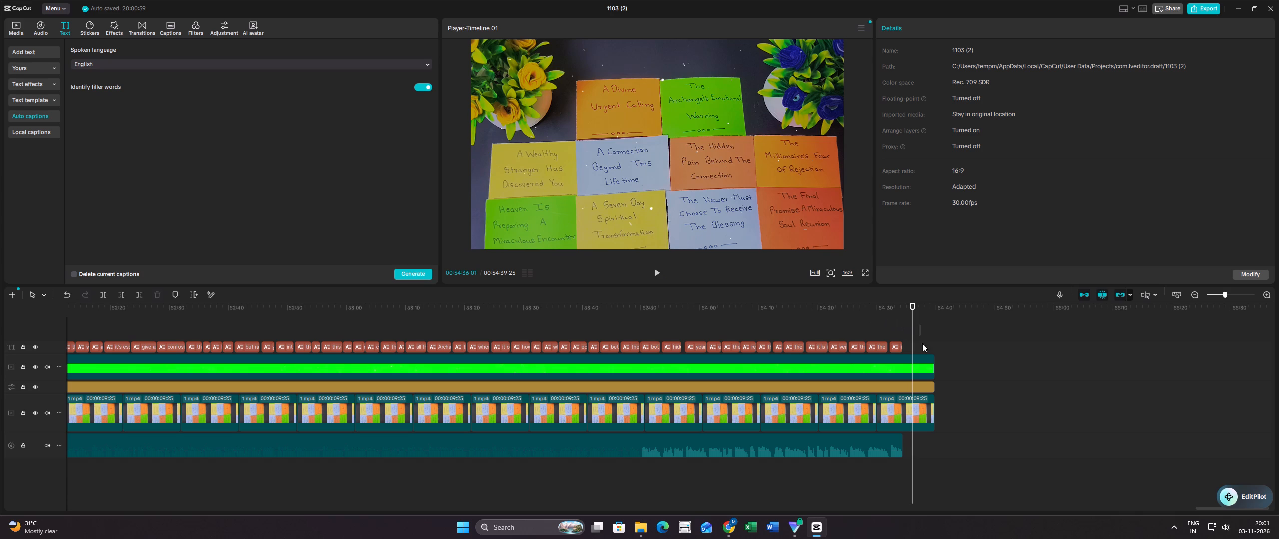
drag(922, 343, 941, 413)
click(142, 292)
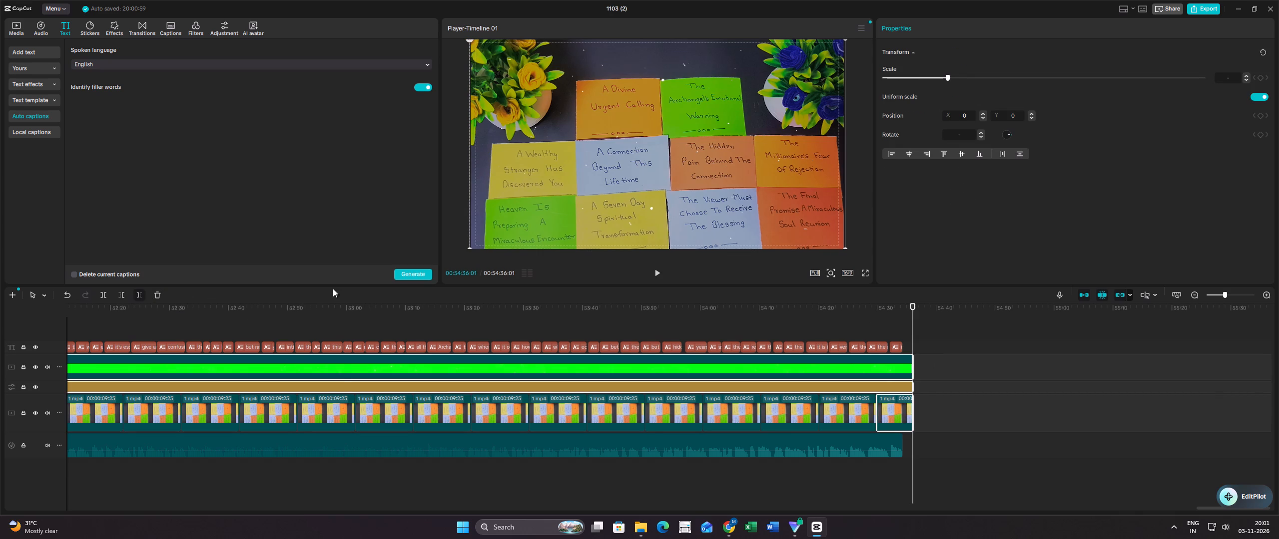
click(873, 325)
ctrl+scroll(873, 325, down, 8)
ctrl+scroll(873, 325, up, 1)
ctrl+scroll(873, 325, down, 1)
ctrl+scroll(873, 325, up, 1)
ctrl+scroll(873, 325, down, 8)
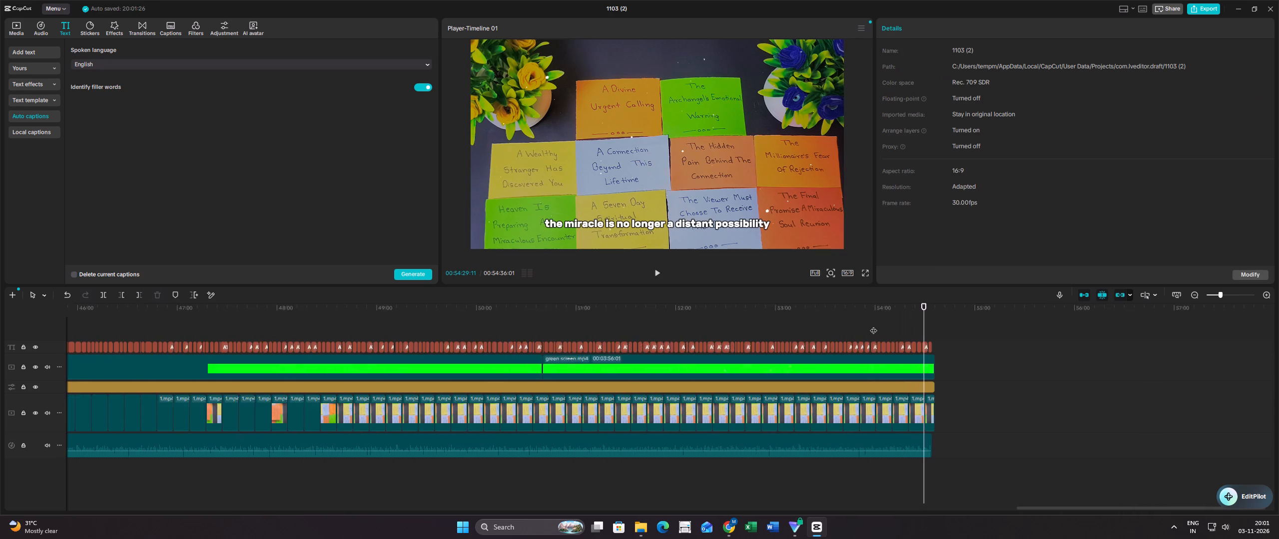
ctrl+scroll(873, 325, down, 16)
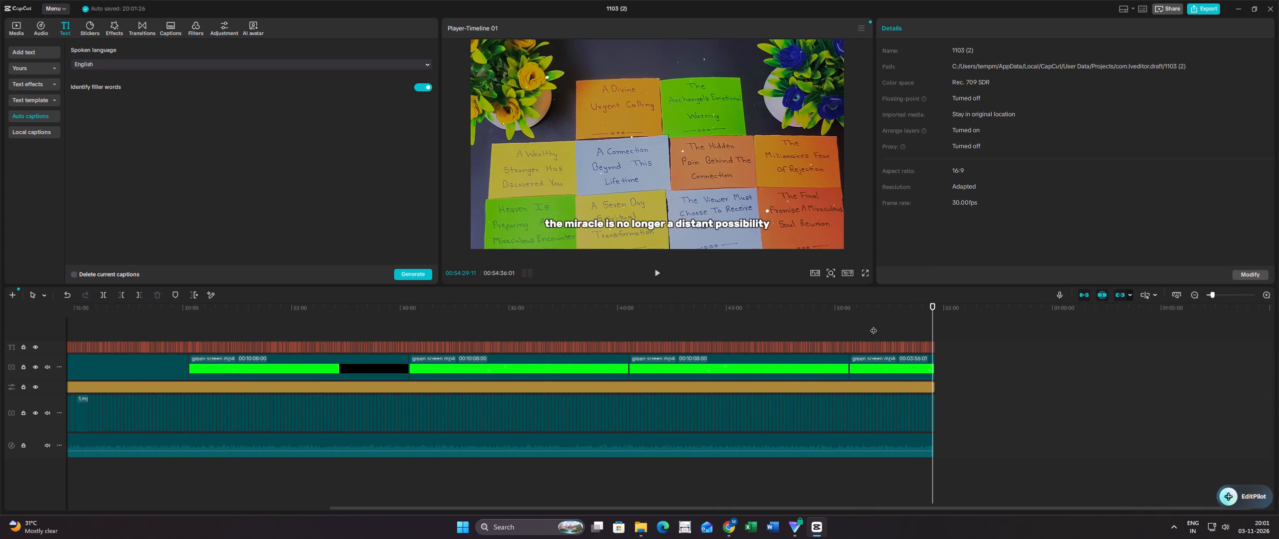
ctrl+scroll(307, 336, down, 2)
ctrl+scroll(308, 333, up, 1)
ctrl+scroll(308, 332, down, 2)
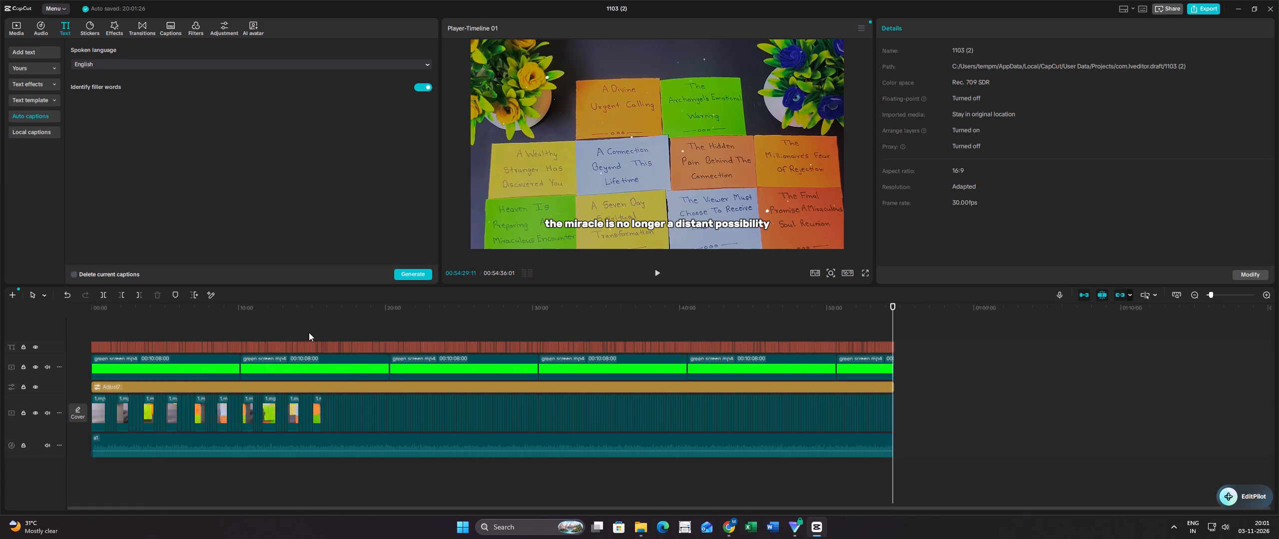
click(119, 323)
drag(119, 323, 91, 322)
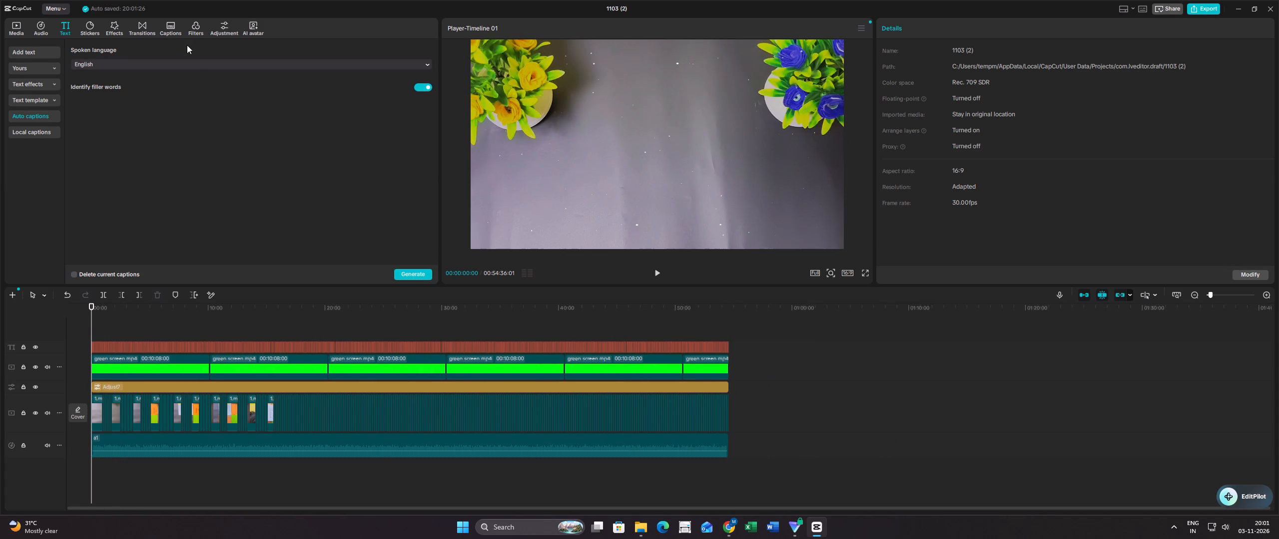
Import the WhatsApp green-screen subscribe clip from the god says 1111 channel no 7 folder and place it on a new track at 00:07:18:14.
ctrl+scroll(189, 330, up, 3)
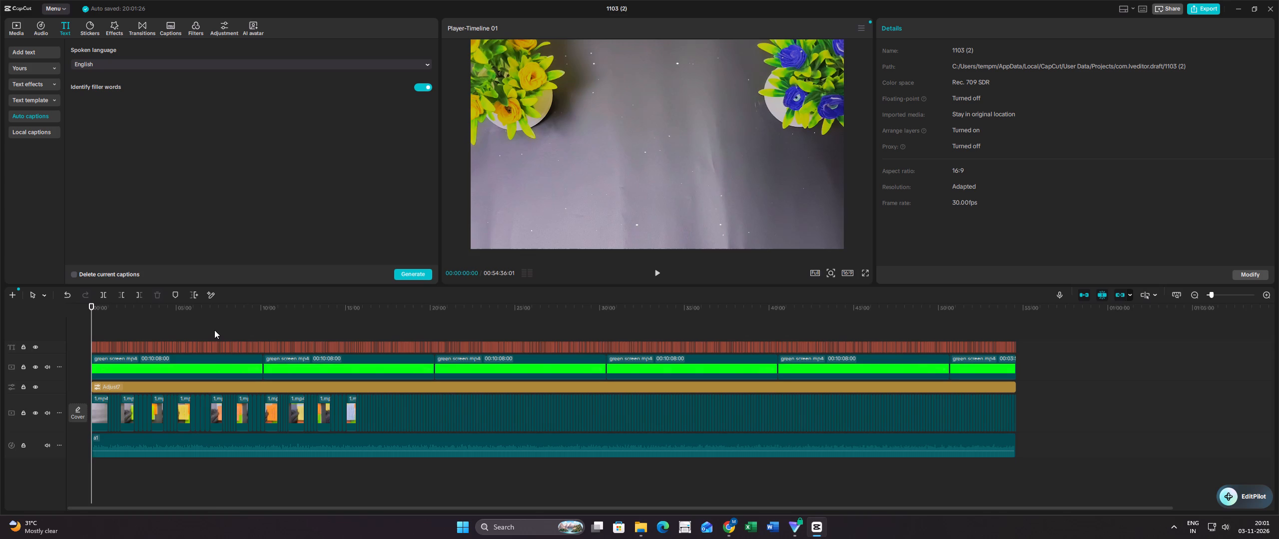
ctrl+click(214, 330)
ctrl+scroll(220, 325, up, 4)
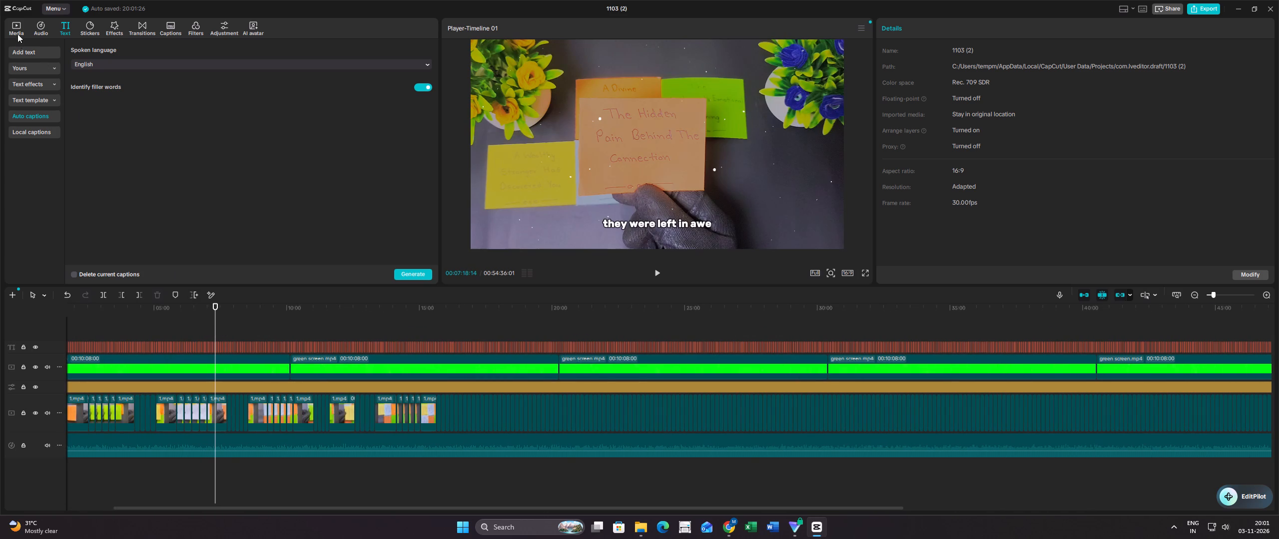
click(17, 34)
click(104, 49)
click(125, 74)
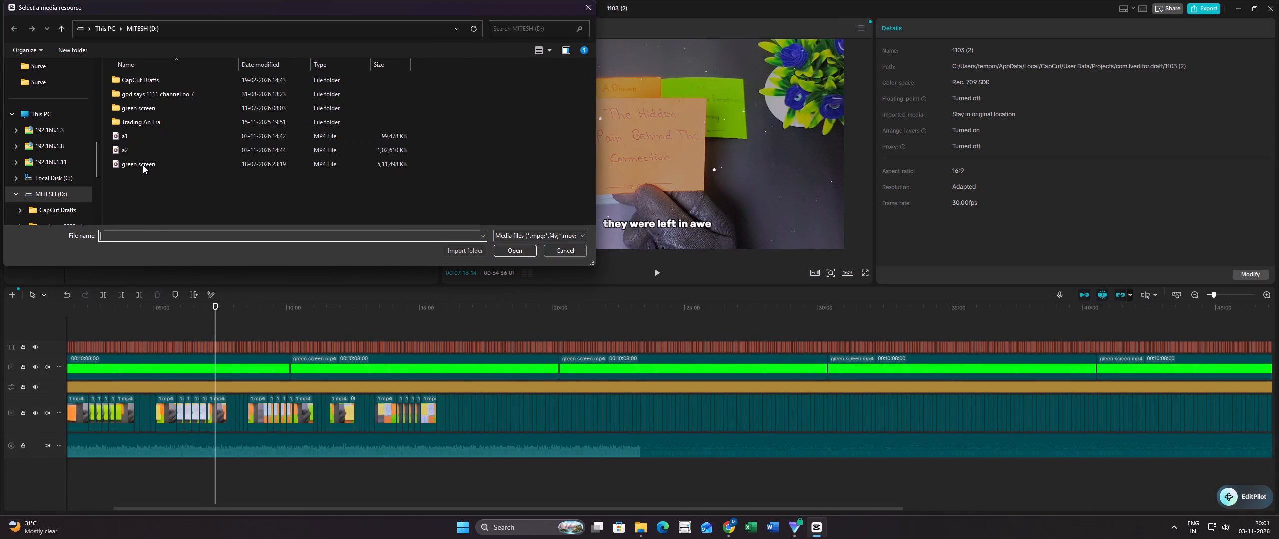
double_click(171, 92)
double_click(172, 97)
click(174, 182)
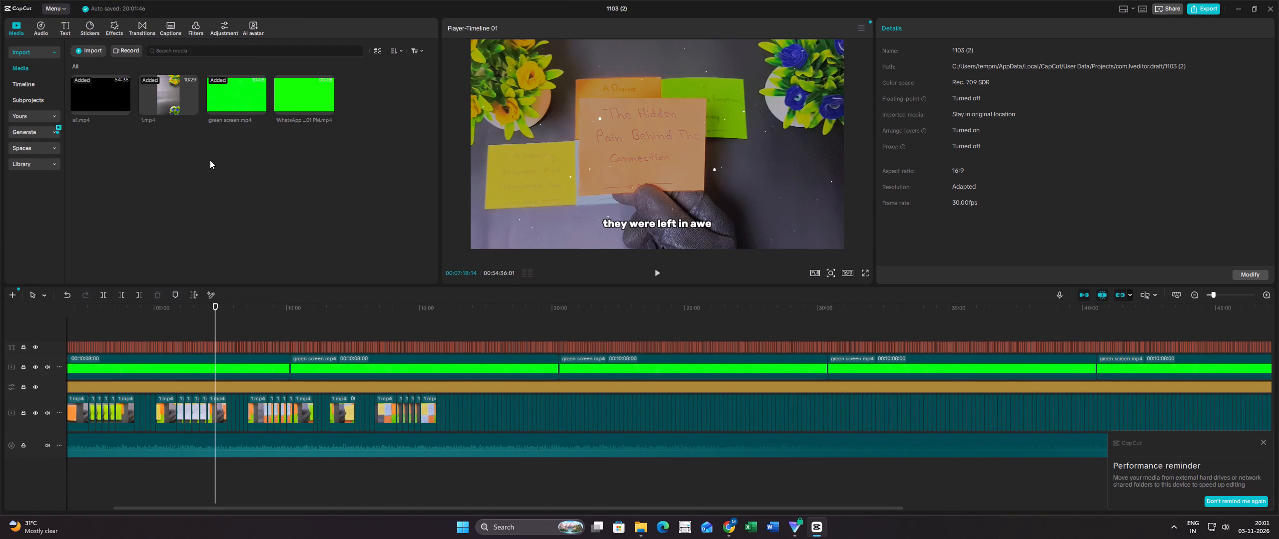
drag(301, 96, 214, 325)
Shrink the subscribe clip to about a fifth of the frame width and move it up and right of the frame's centre.
ctrl+scroll(224, 321, up, 4)
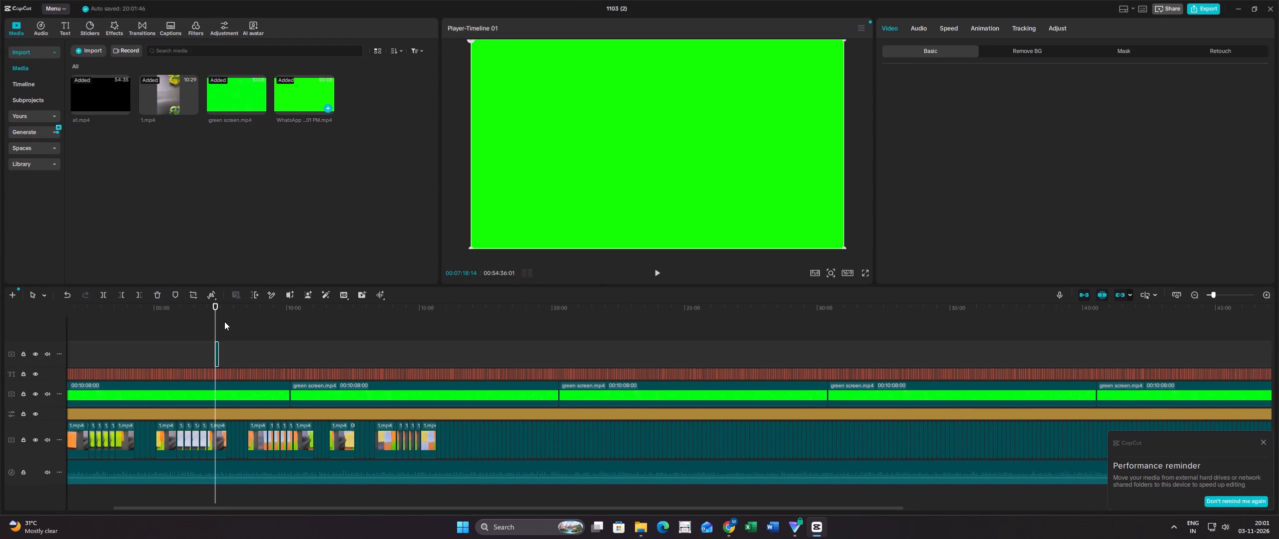
ctrl+scroll(224, 321, up, 6)
click(218, 325)
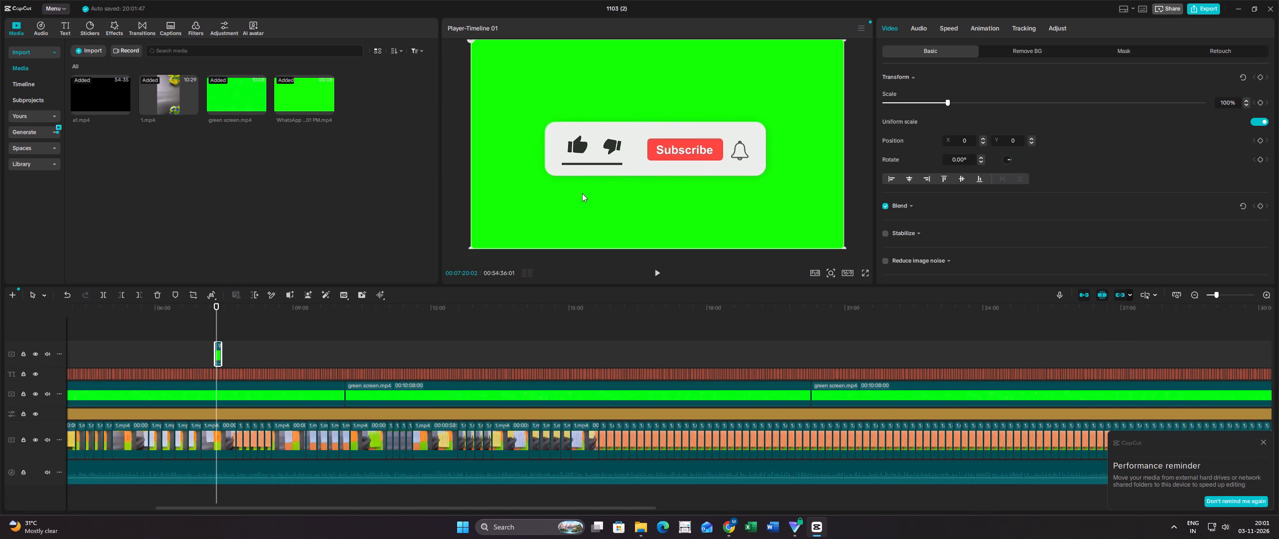
click(600, 183)
drag(842, 246, 720, 175)
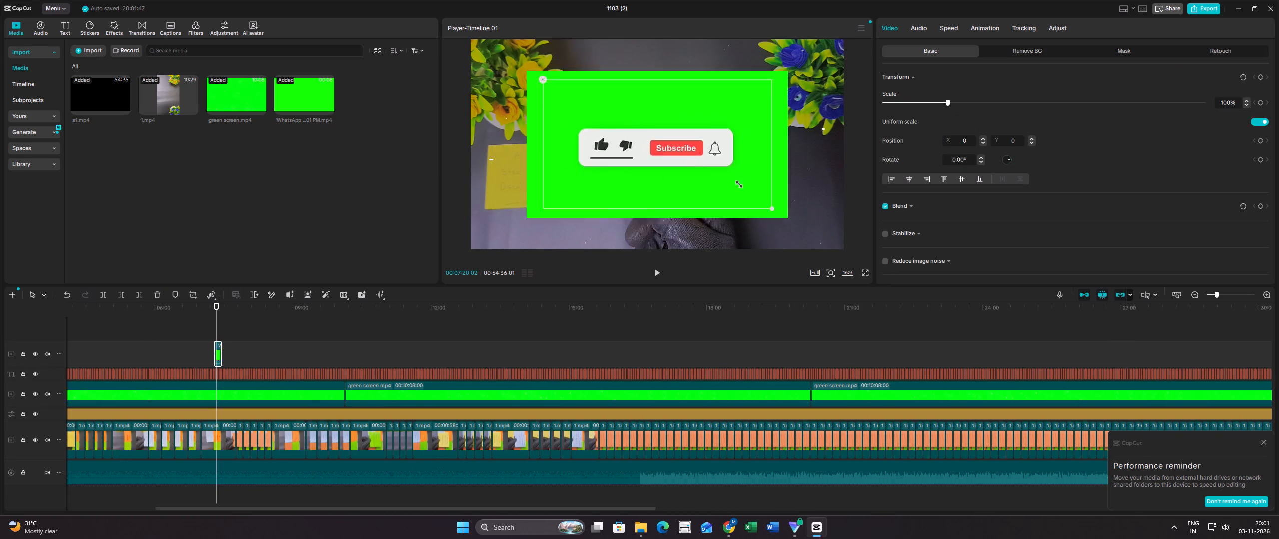
drag(720, 175, 627, 143)
drag(660, 149, 708, 123)
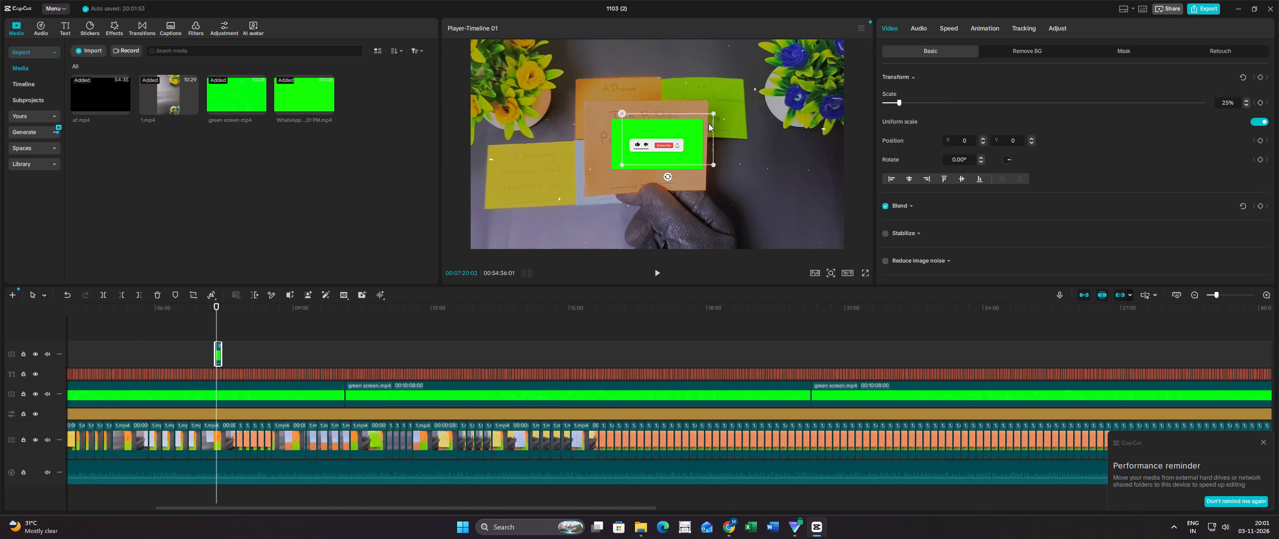
drag(708, 123, 723, 117)
drag(767, 136, 752, 129)
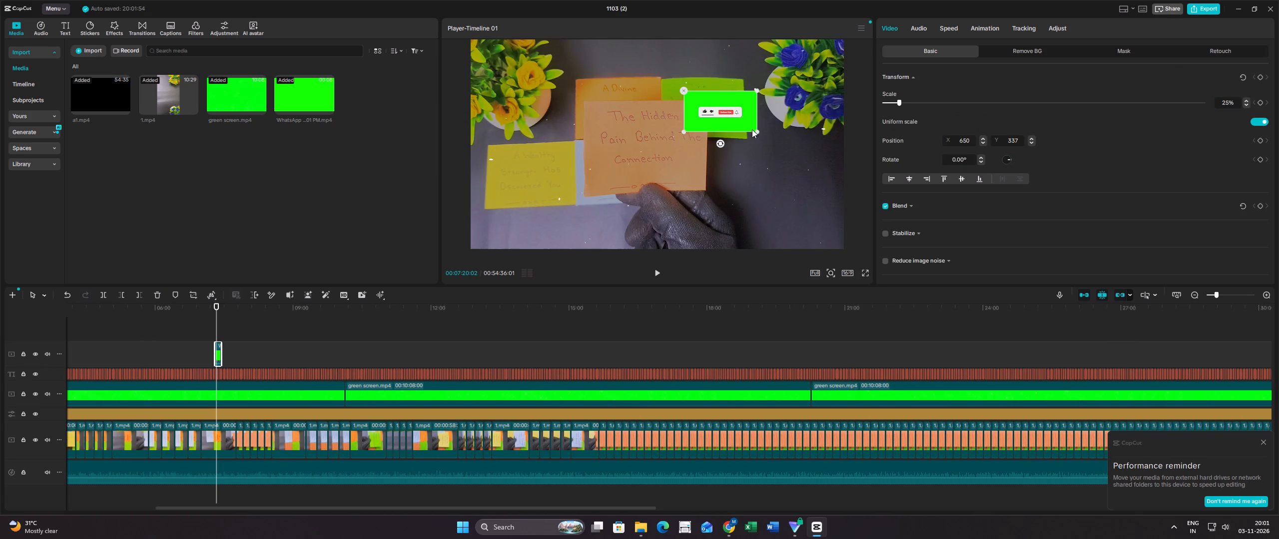
Lower the subscribe clip's volume to the minimum.
click(916, 27)
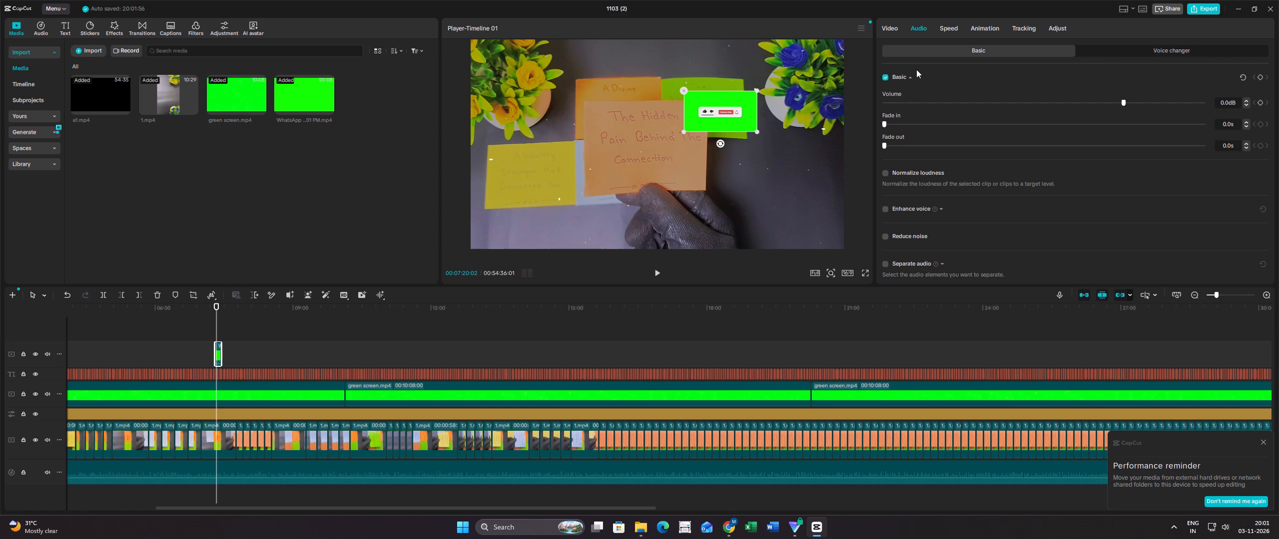
drag(925, 101, 870, 105)
Remove the subscribe clip's background with Chroma key, picking its green as the key colour.
click(889, 28)
click(1021, 44)
click(1020, 49)
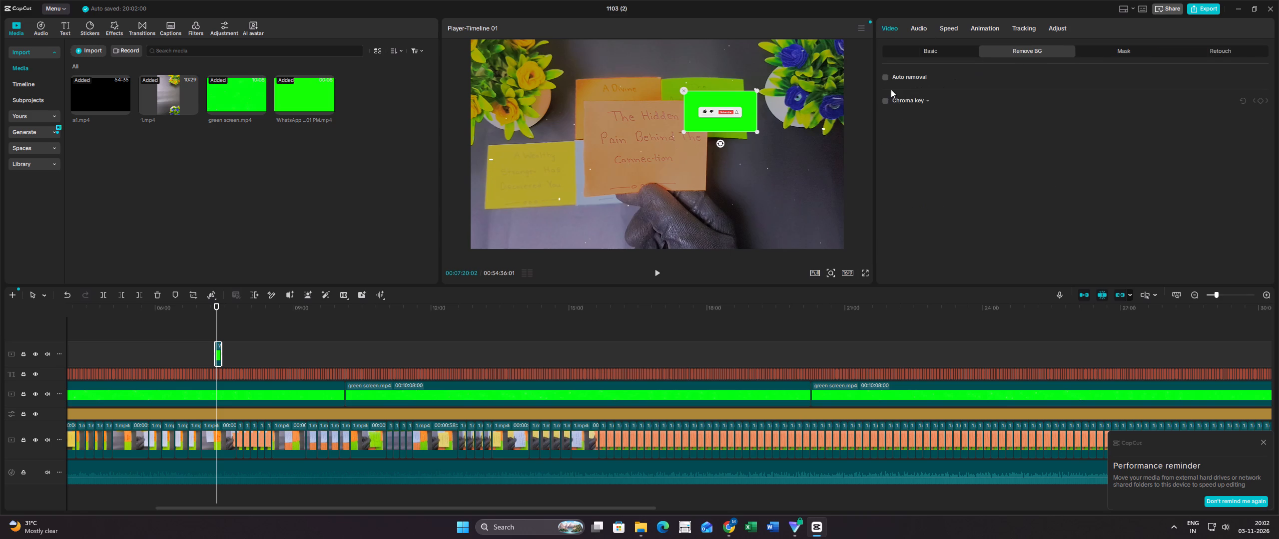
click(887, 98)
click(751, 101)
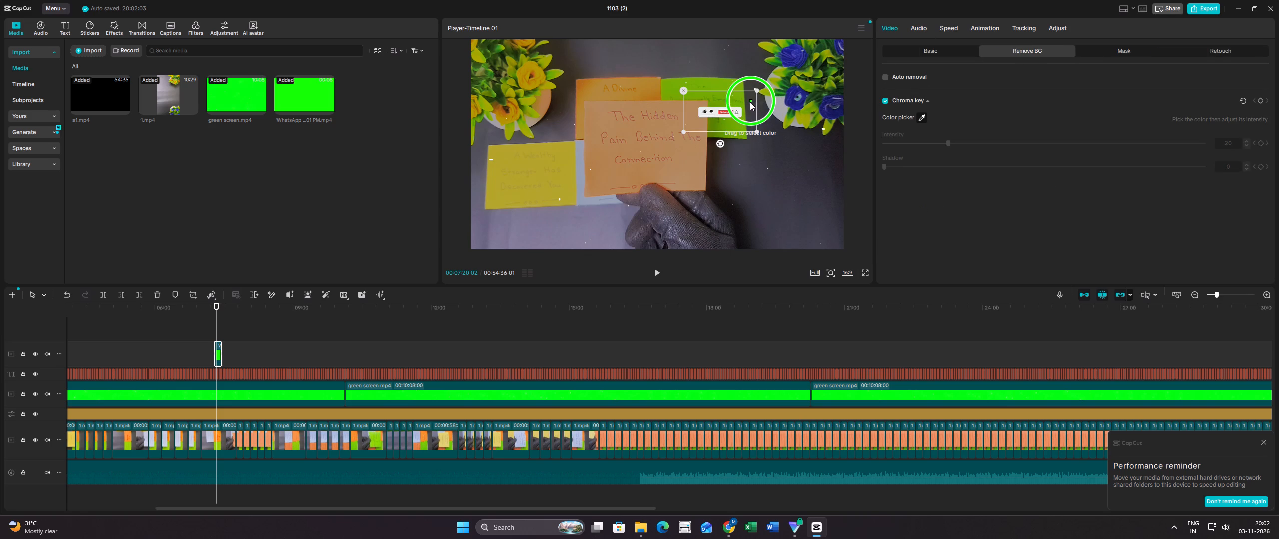
Move the subscribe overlay over the blue flowers in the video frame's upper-right corner and preview its playback.
click(757, 133)
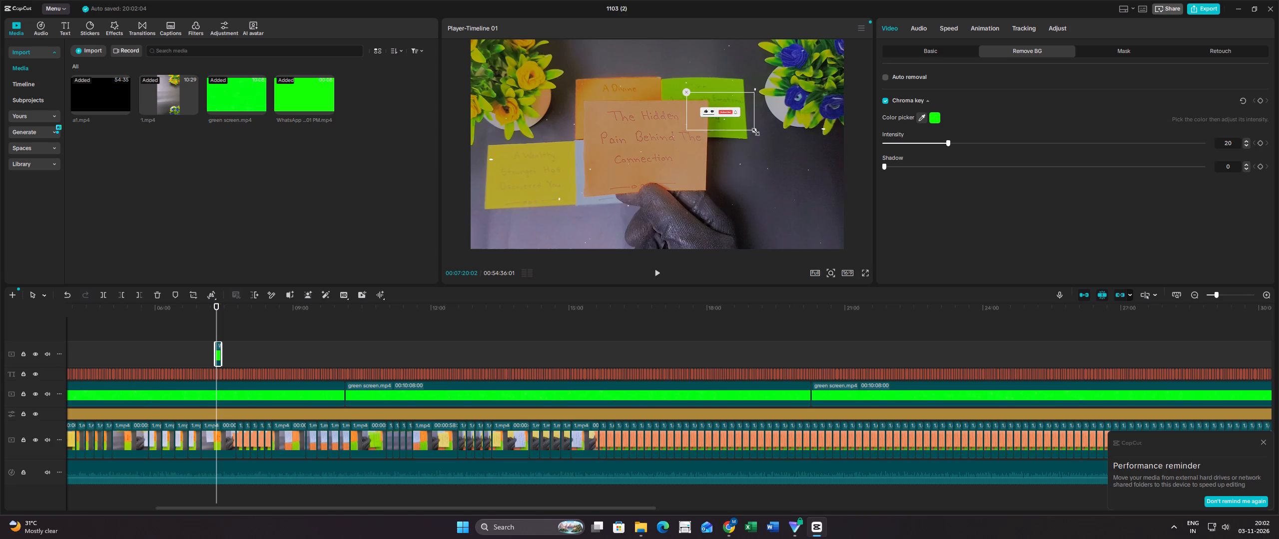
drag(735, 123, 830, 62)
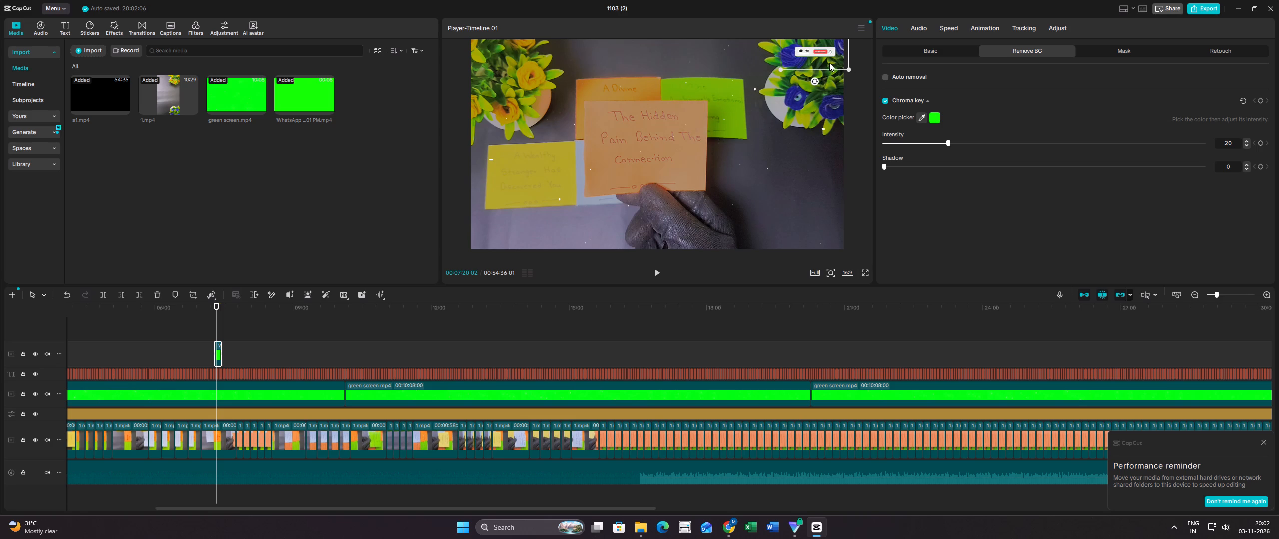
click(658, 273)
click(658, 273)
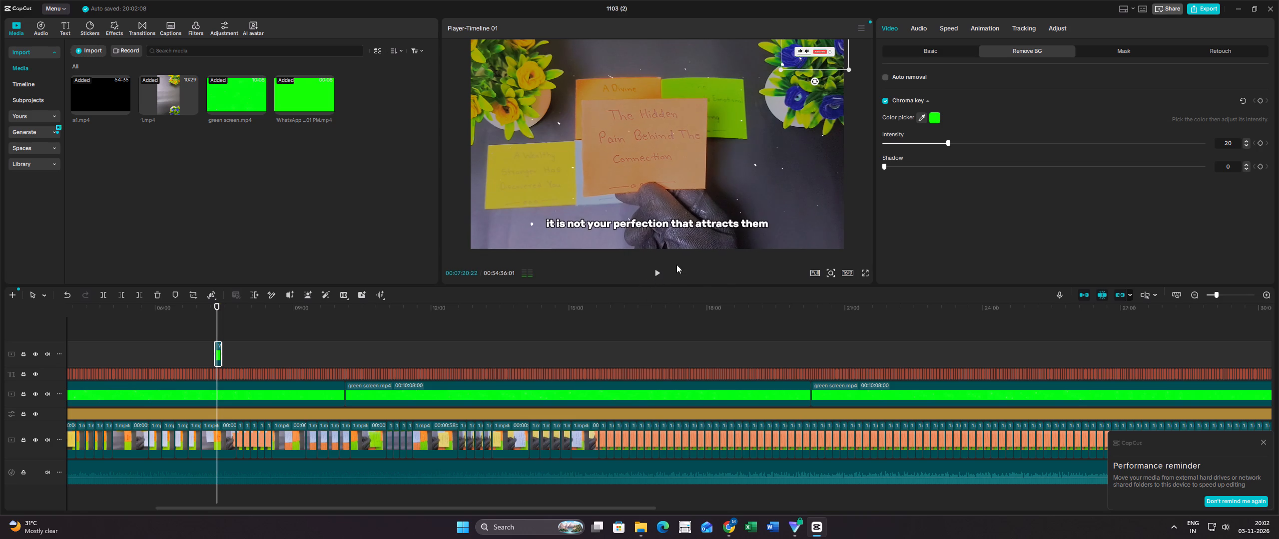
click(656, 270)
click(656, 270)
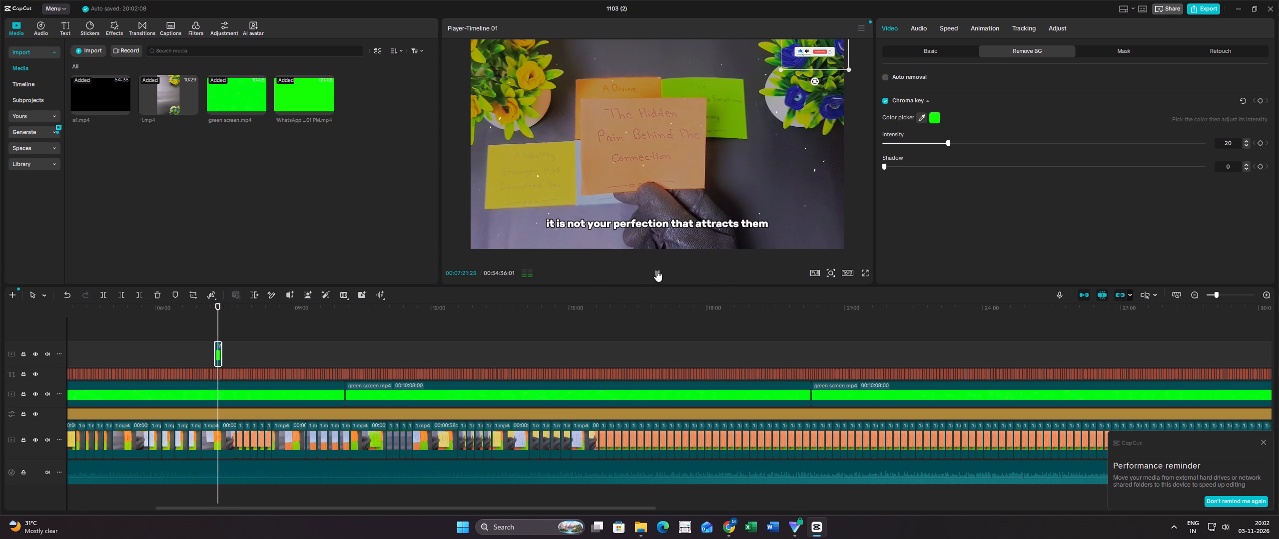
Copy the keyed subscribe overlay and paste the copy on its track at about 28:35, near the middle of the video.
right_click(218, 349)
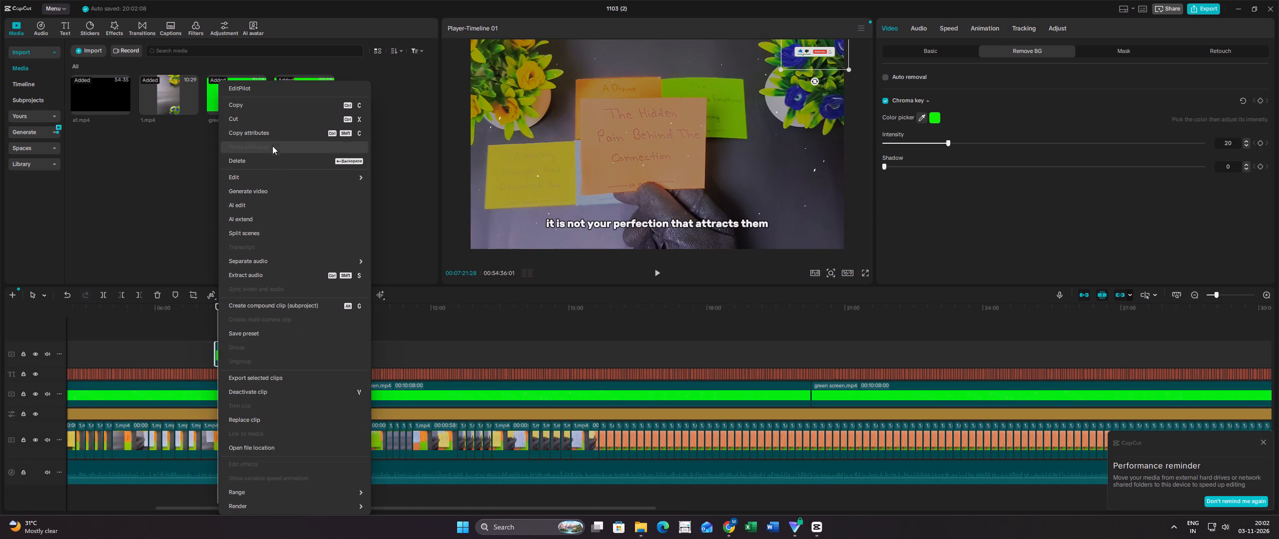
click(290, 100)
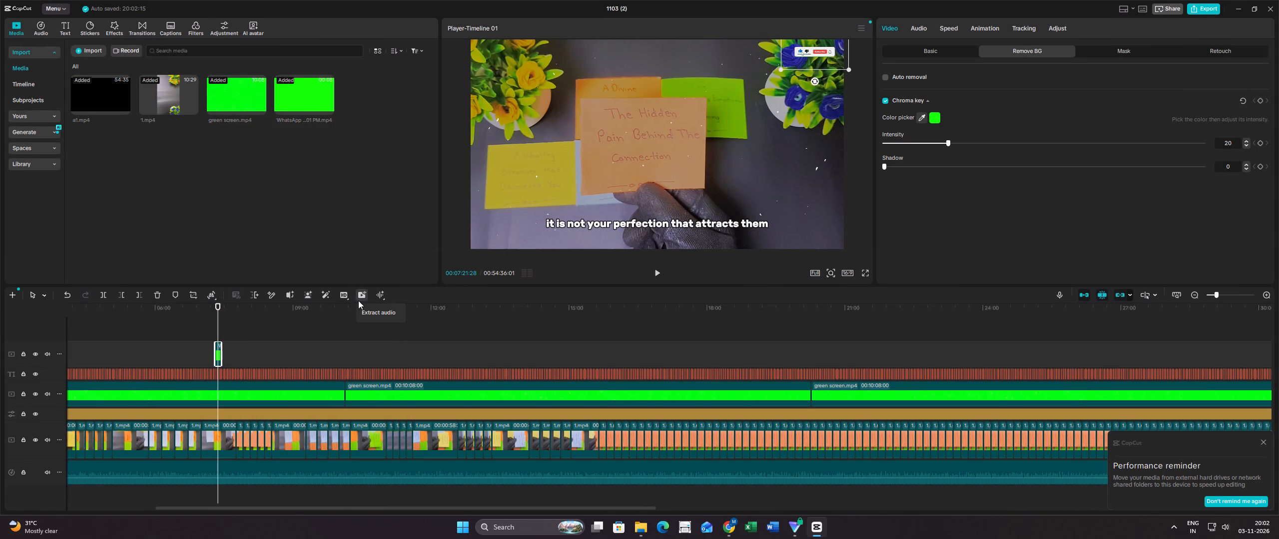
ctrl+scroll(422, 337, down, 6)
ctrl+scroll(424, 338, up, 1)
ctrl+scroll(424, 338, down, 10)
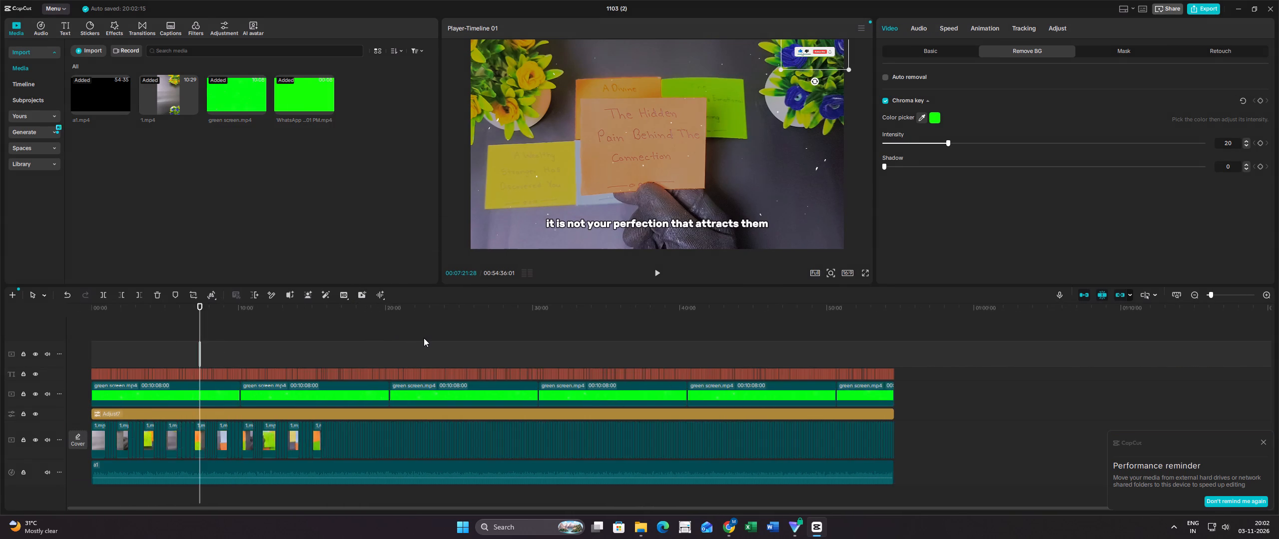
click(428, 351)
right_click(428, 351)
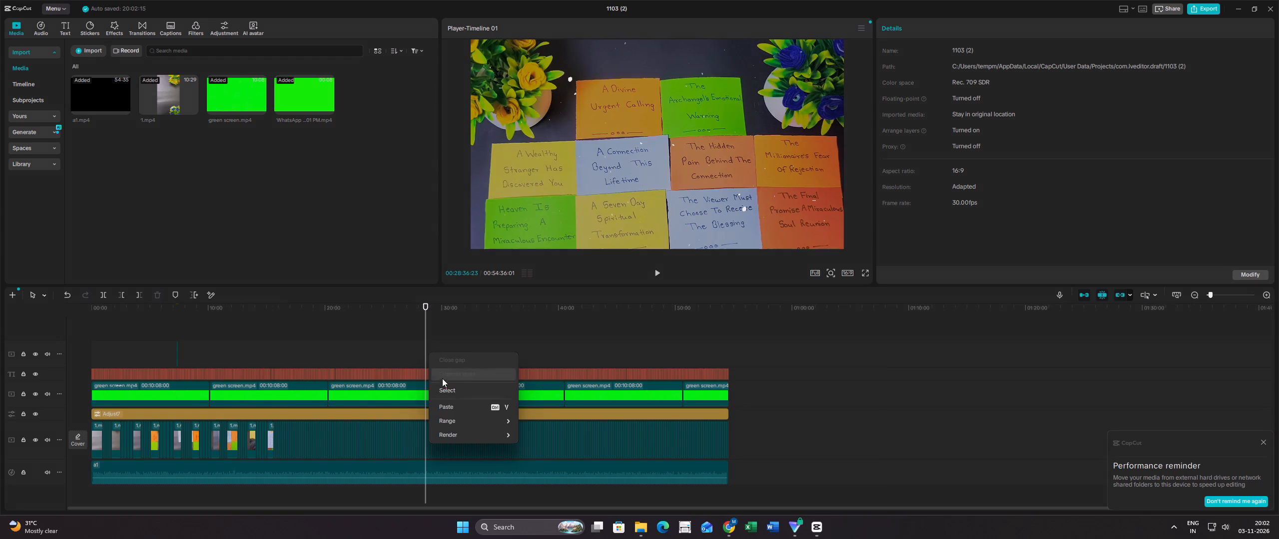
click(457, 406)
Paste another copy of the subscribe overlay at about 53:53, close to the end of the video.
click(717, 352)
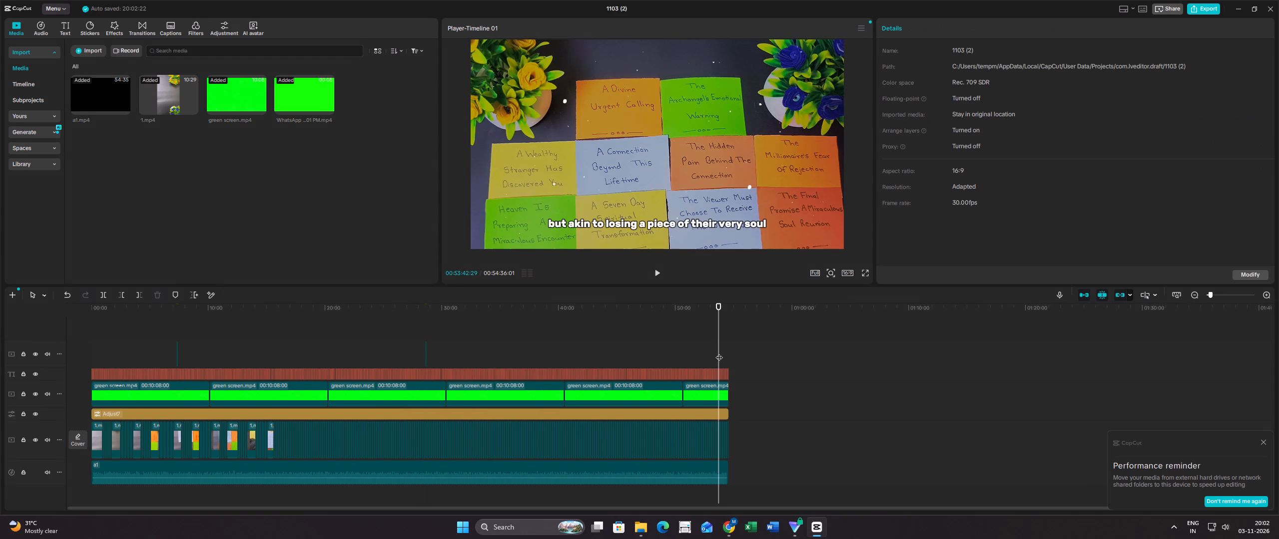
click(720, 353)
click(722, 353)
right_click(722, 354)
right_click(722, 354)
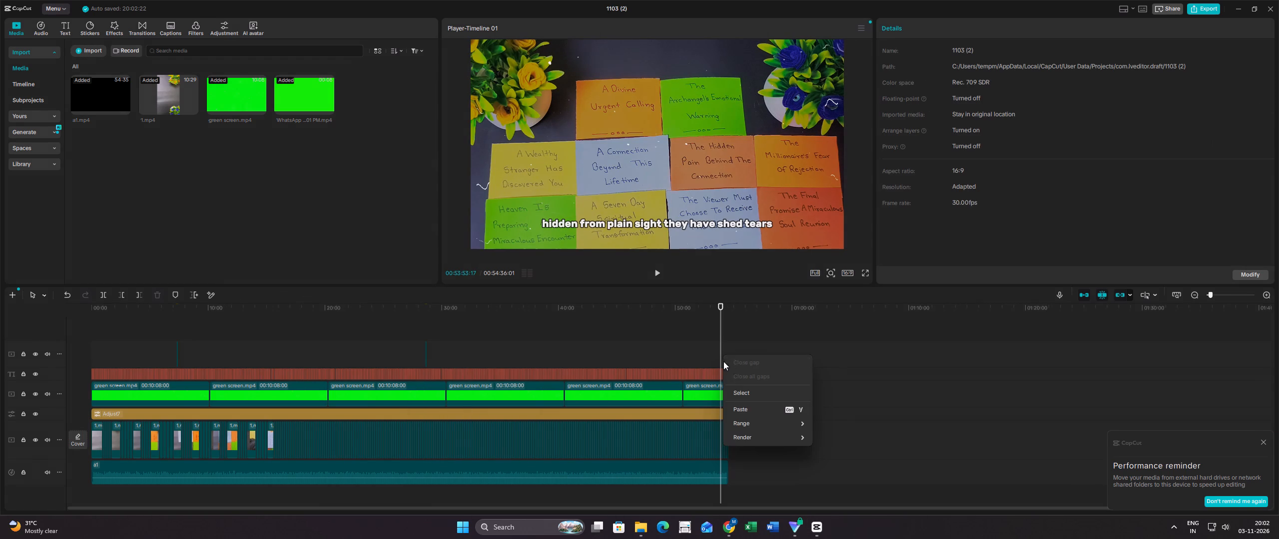
click(746, 405)
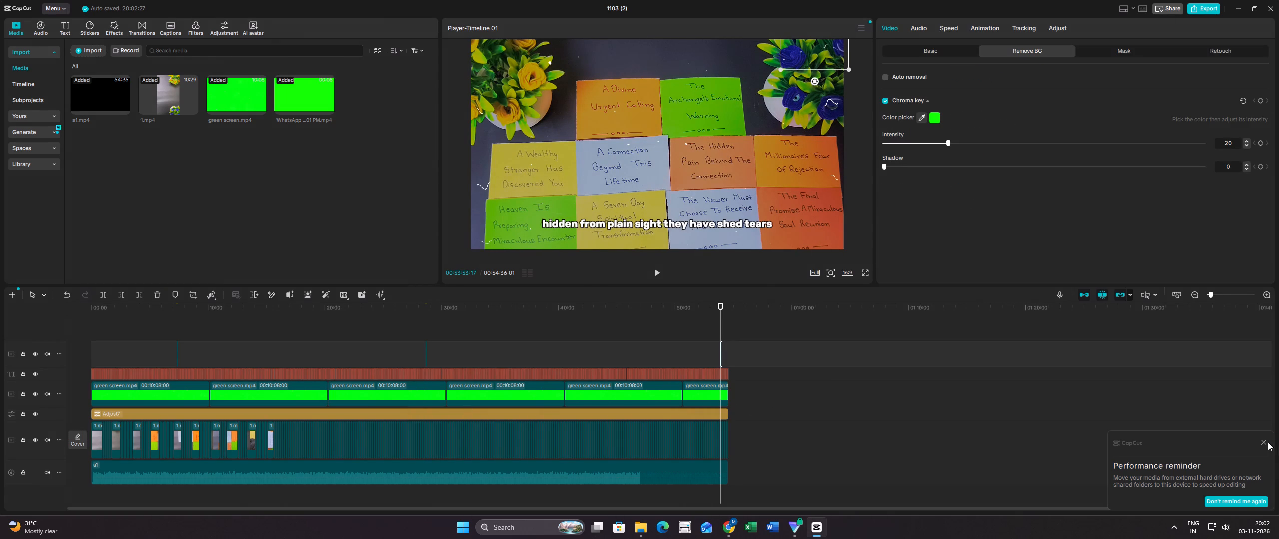
Dismiss the performance reminder and preview the playback of the subscribe overlay near the video's end.
click(1266, 442)
click(1265, 442)
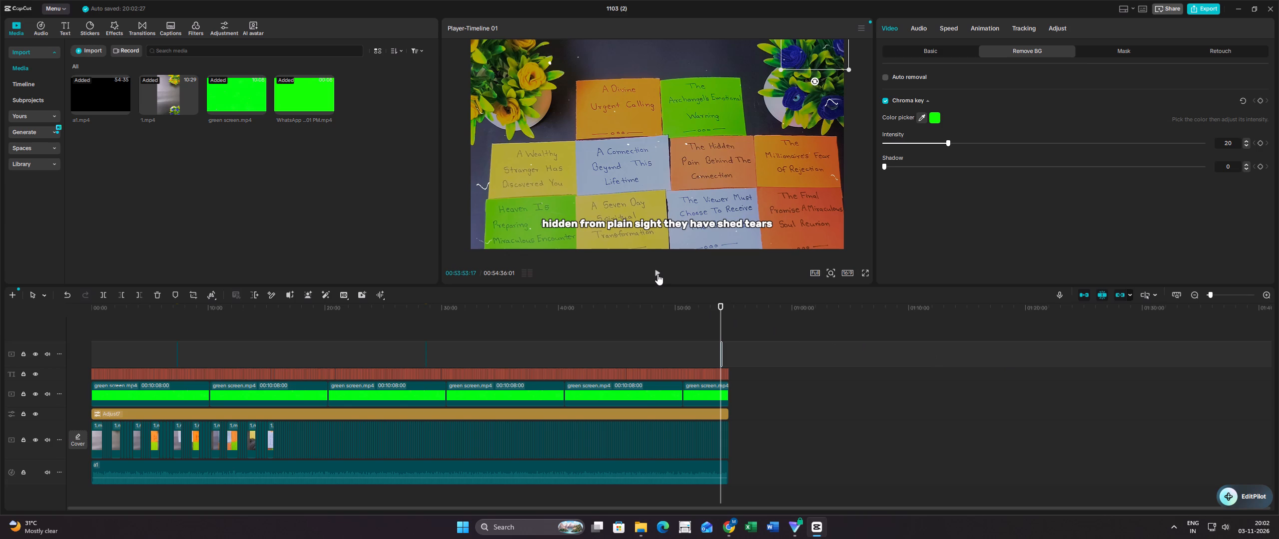
click(657, 274)
click(657, 274)
click(657, 274)
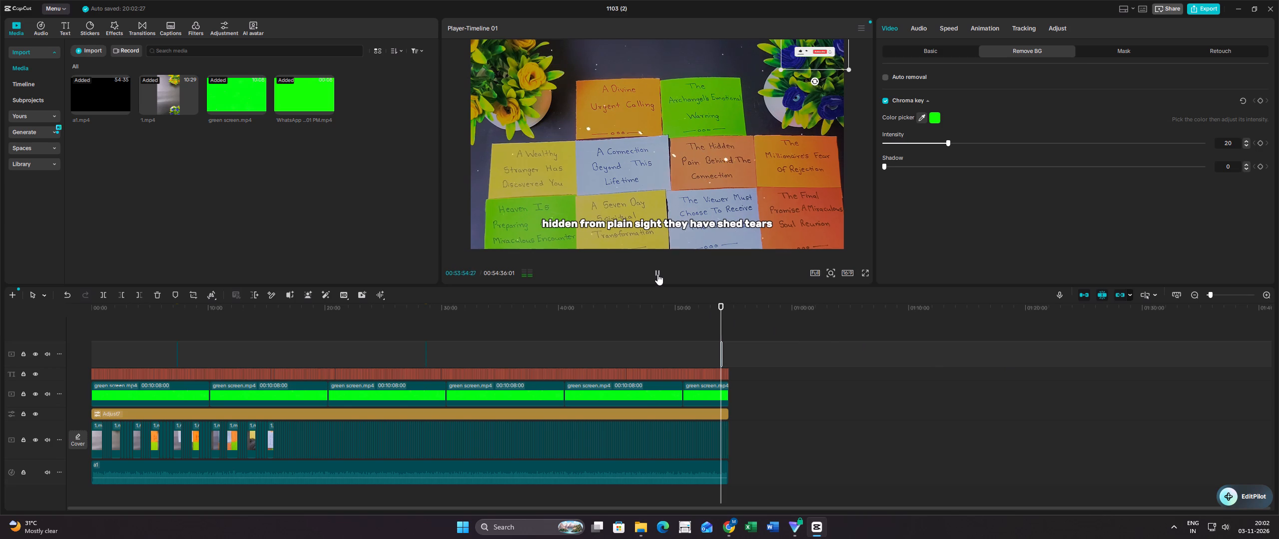
click(657, 274)
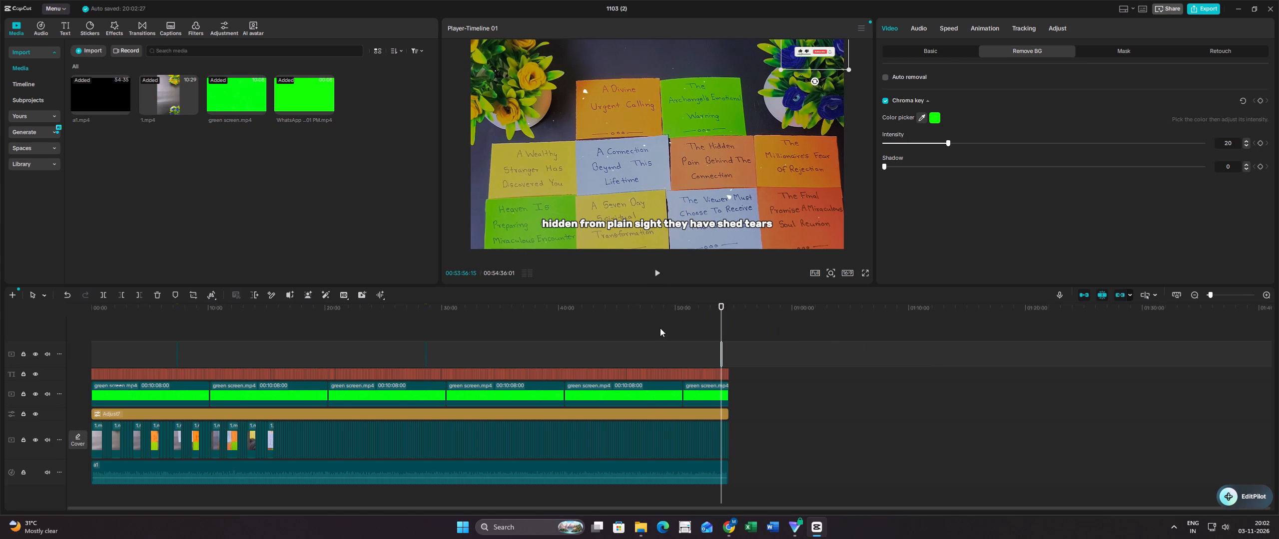
click(660, 328)
double_click(656, 276)
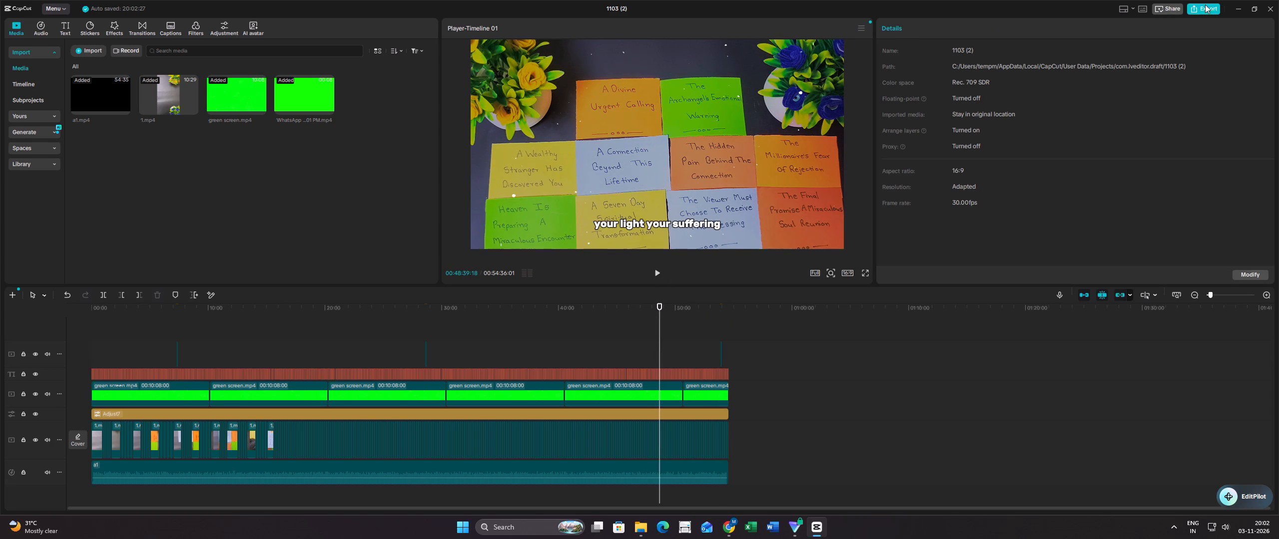
Export project 1103 (2) to the D: drive at 1080P resolution.
click(1205, 4)
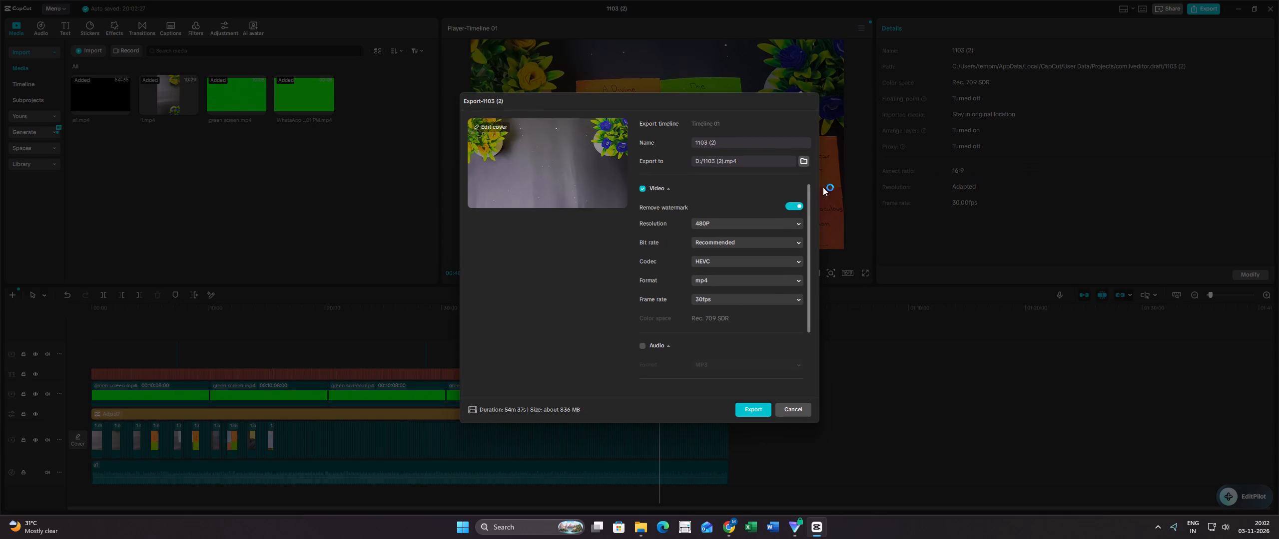
click(801, 162)
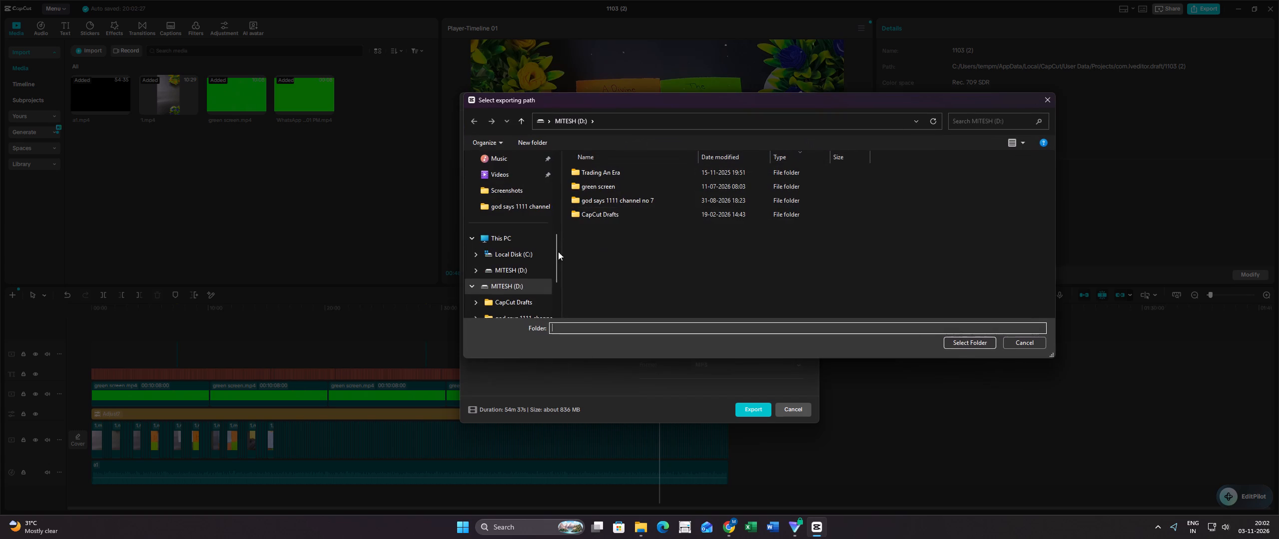
click(515, 275)
click(952, 343)
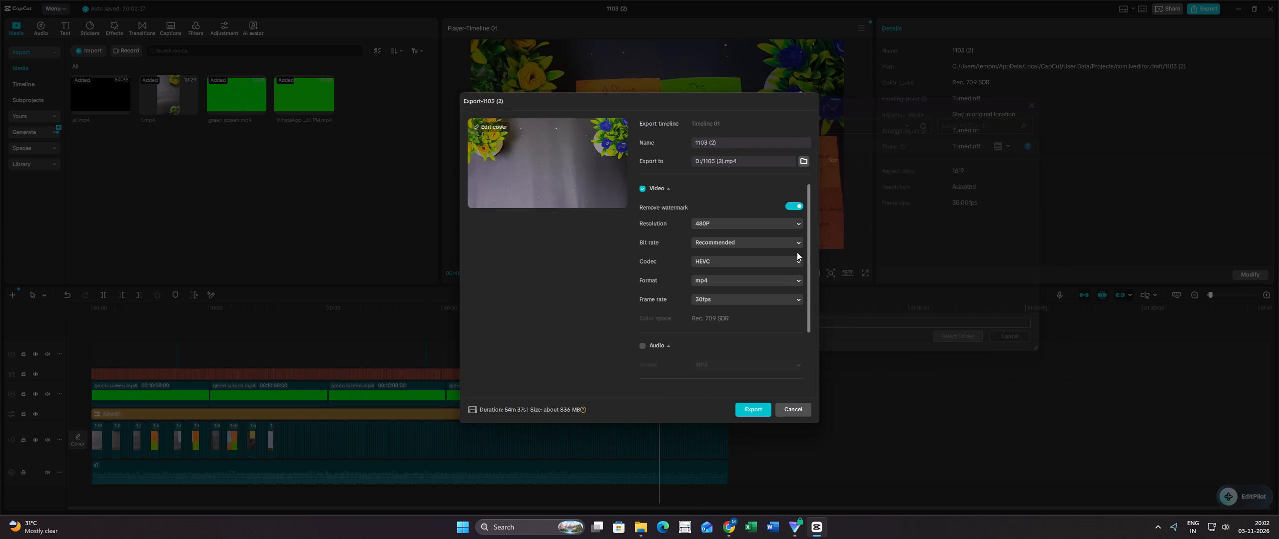
click(783, 224)
click(728, 269)
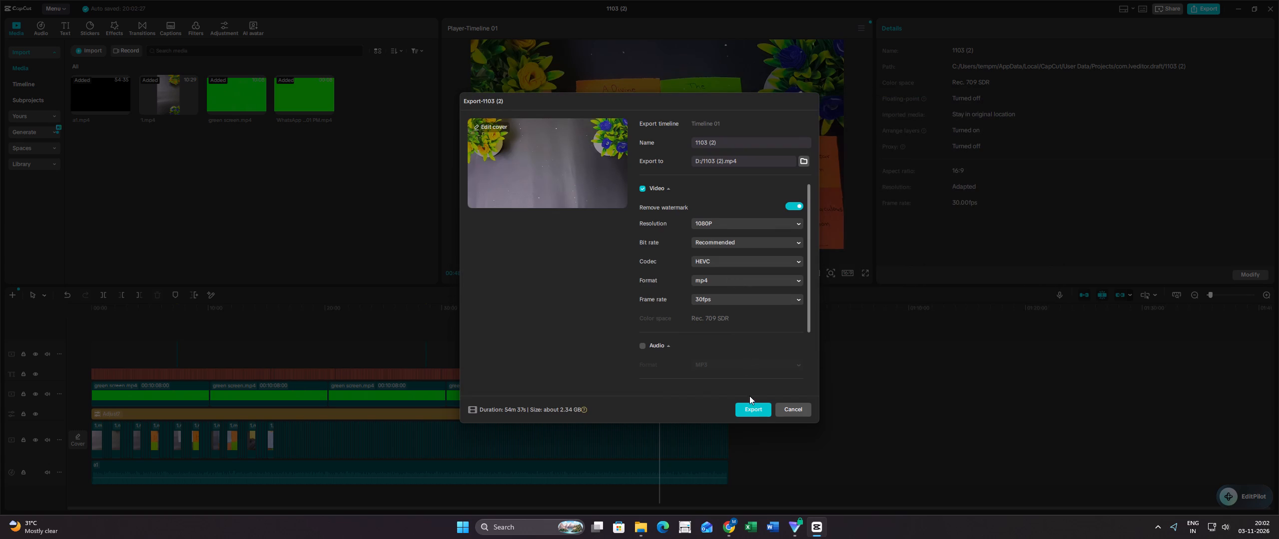
click(755, 408)
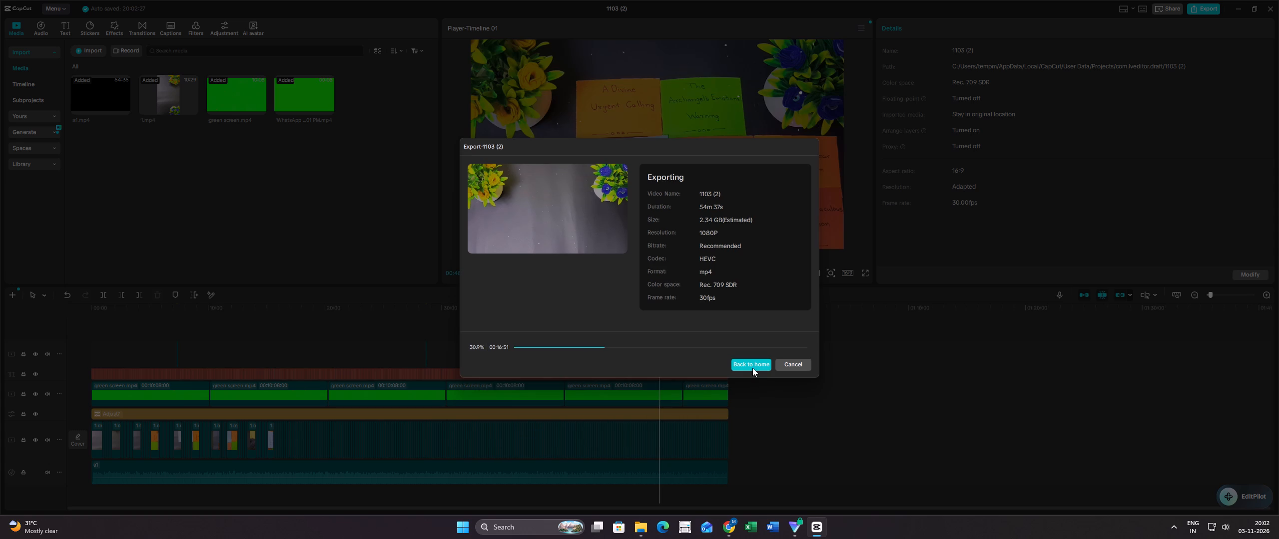
Return to the home screen during the export and open project 1103 (3).
click(752, 368)
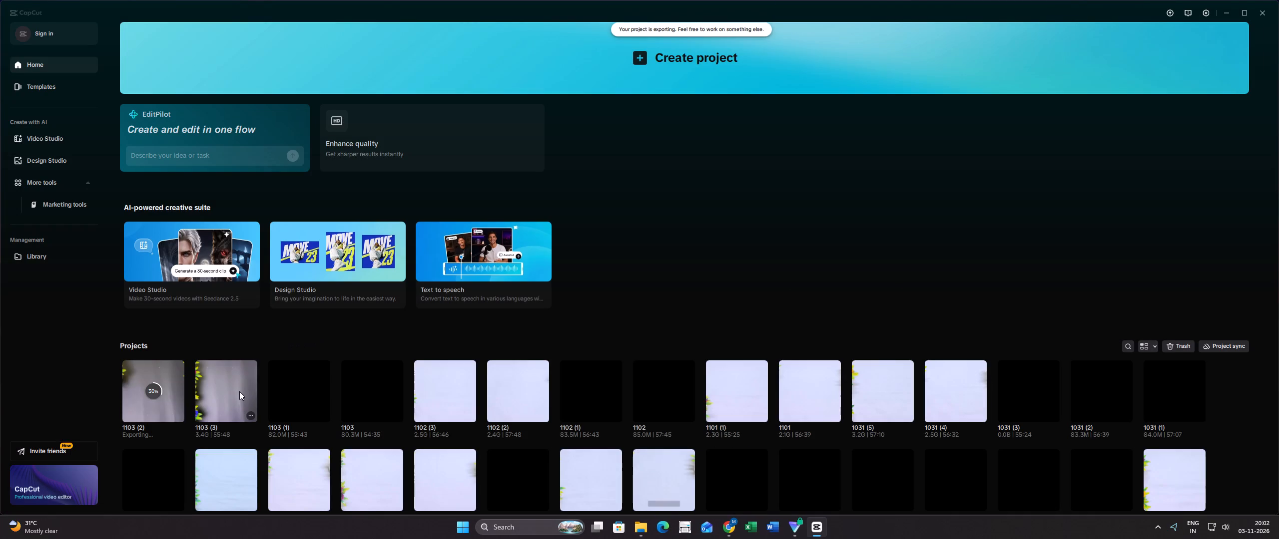
click(239, 391)
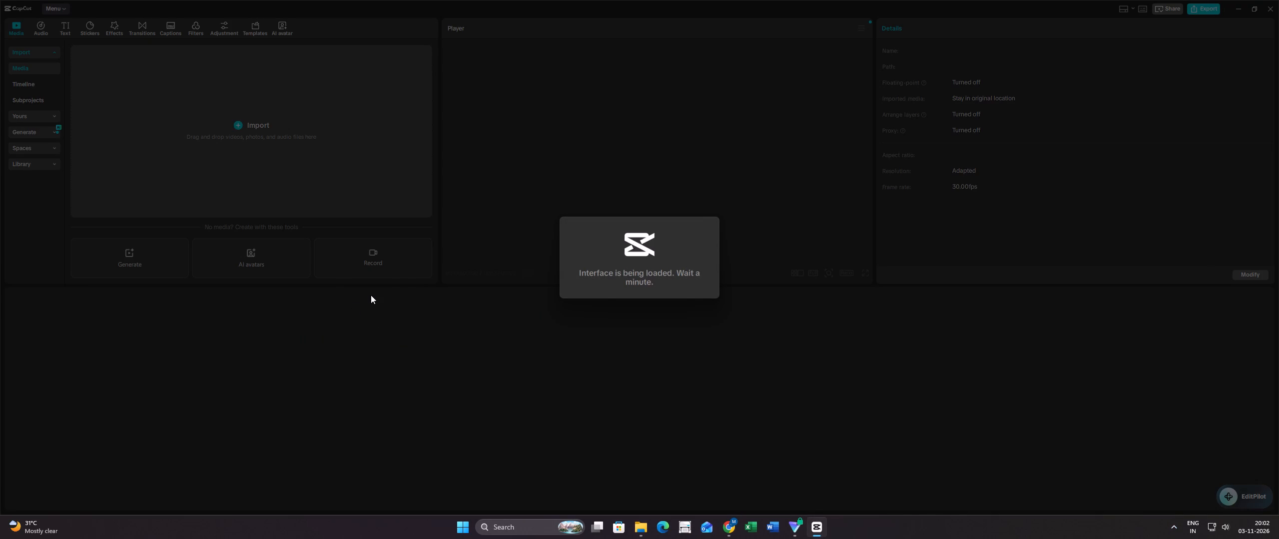
click(1173, 527)
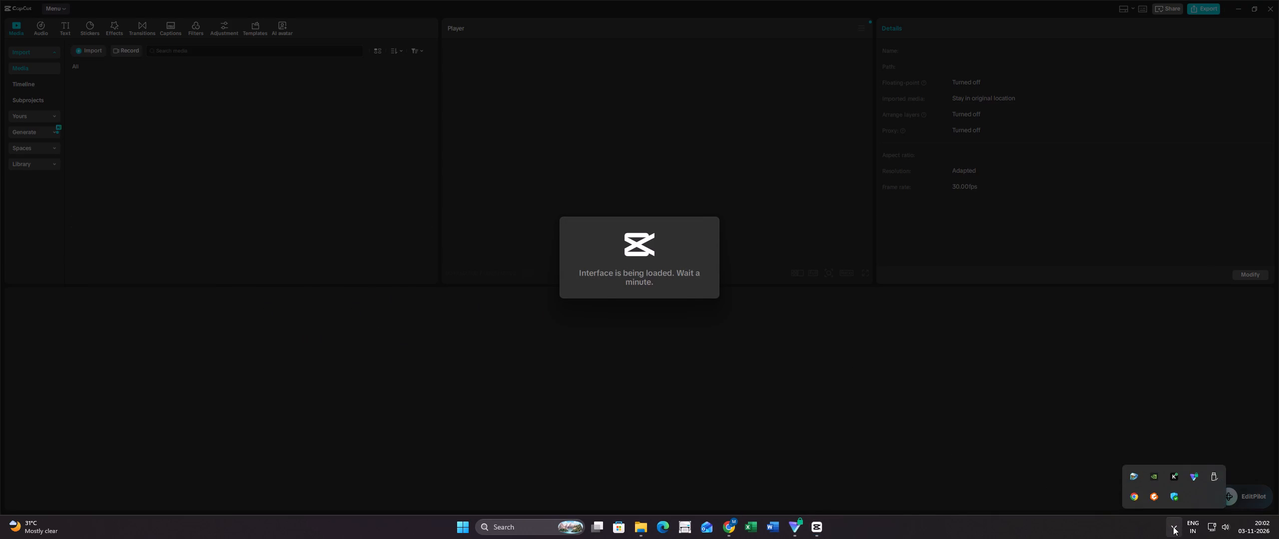
click(1173, 527)
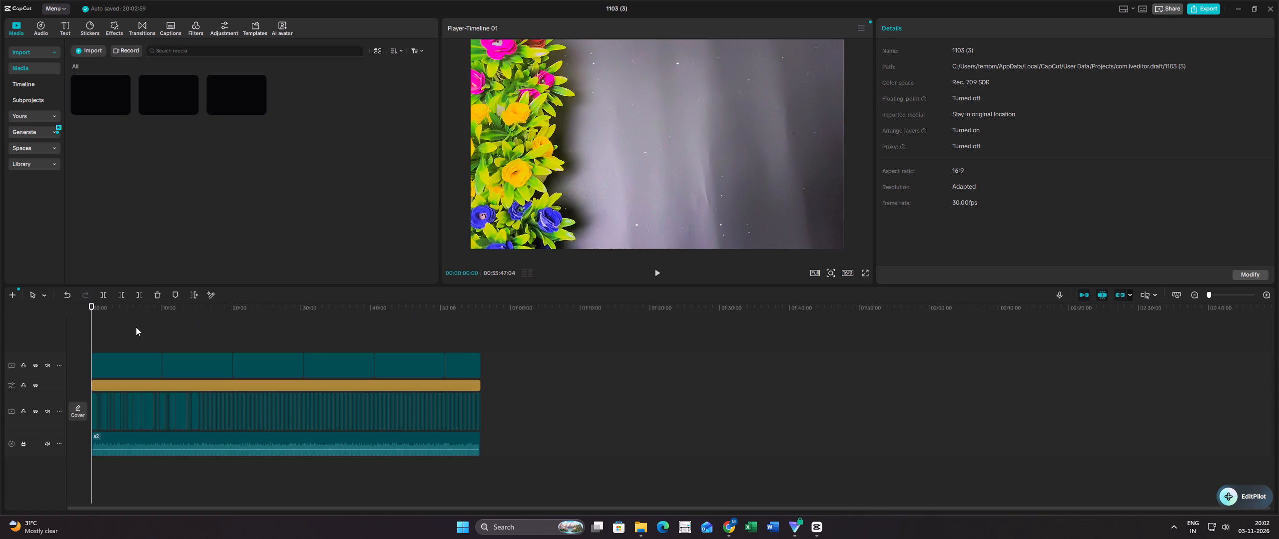
Check project 1103 (3) by briefly playing it at around 1:13 and 6:20.
click(130, 331)
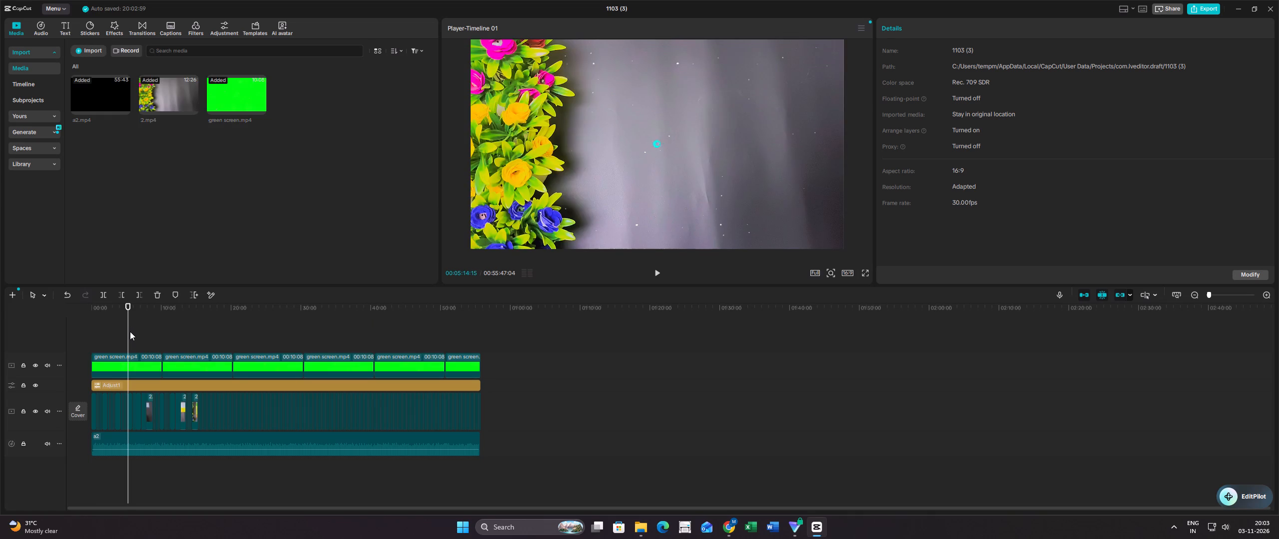
drag(130, 331, 103, 332)
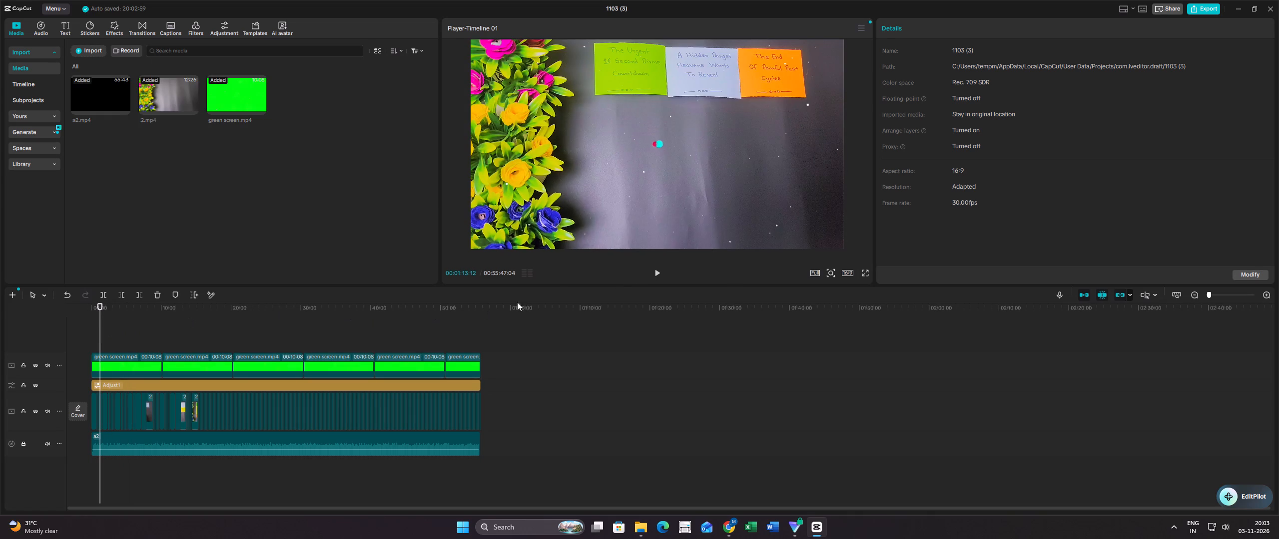
click(660, 272)
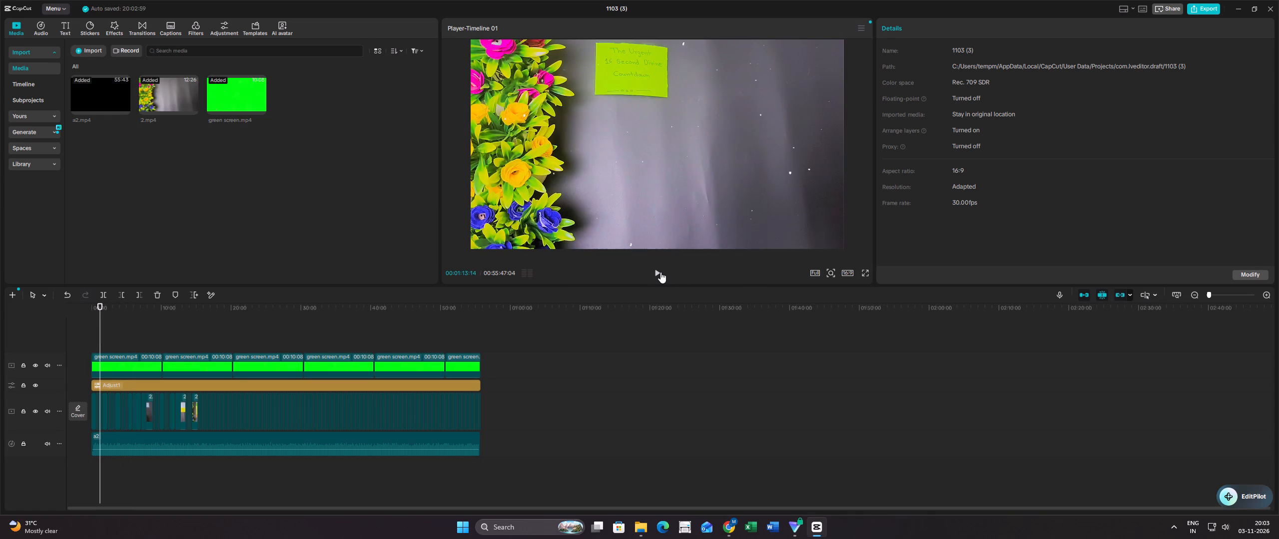
click(657, 272)
click(133, 331)
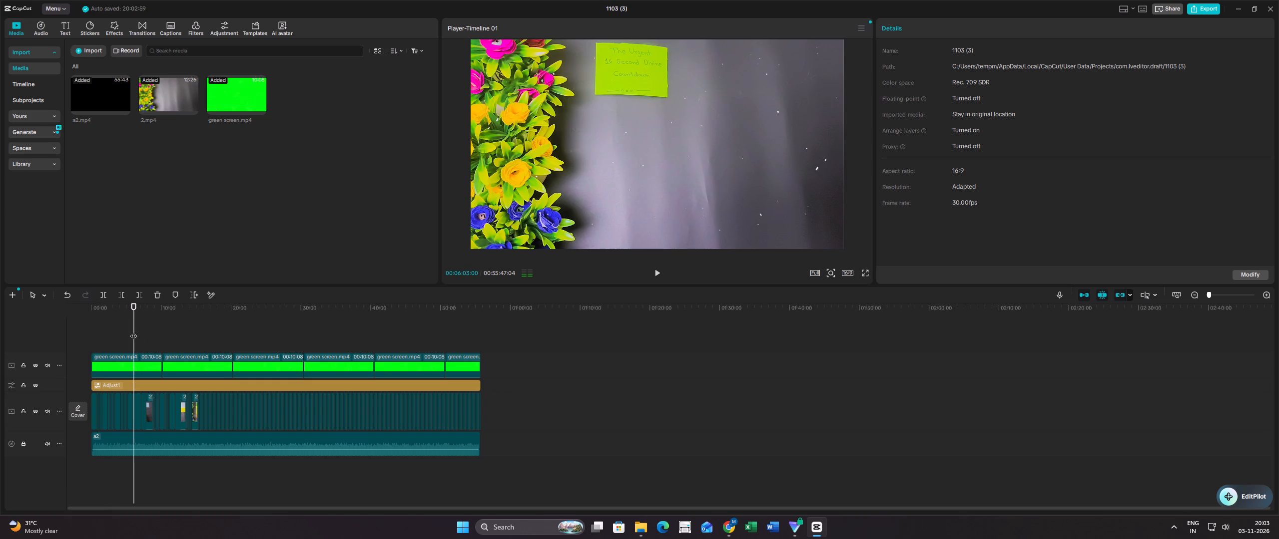
click(136, 329)
click(138, 329)
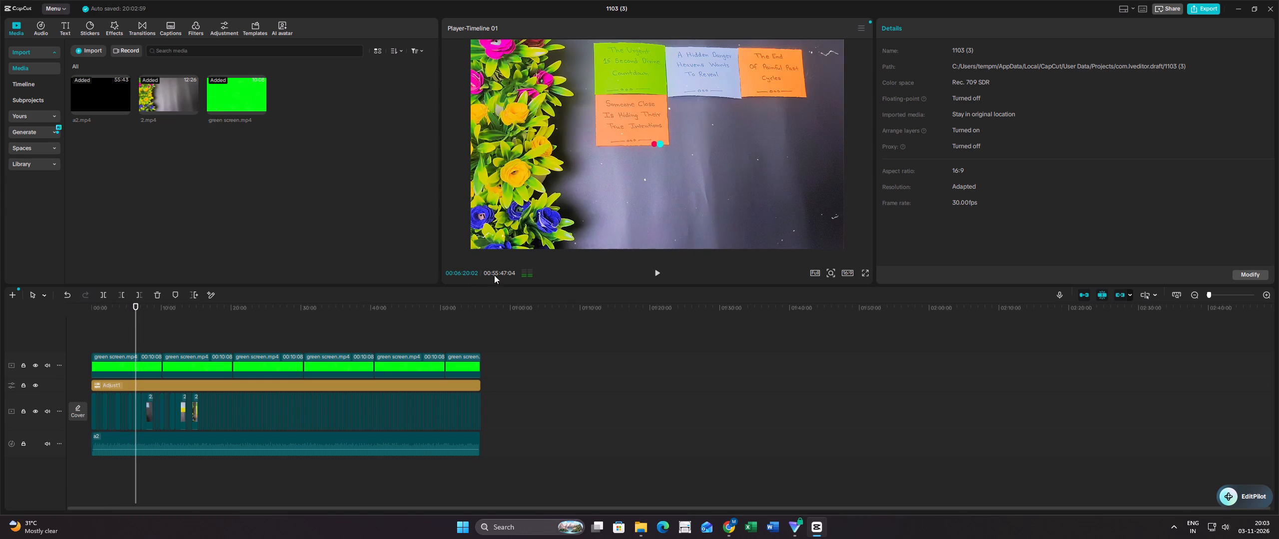
click(658, 274)
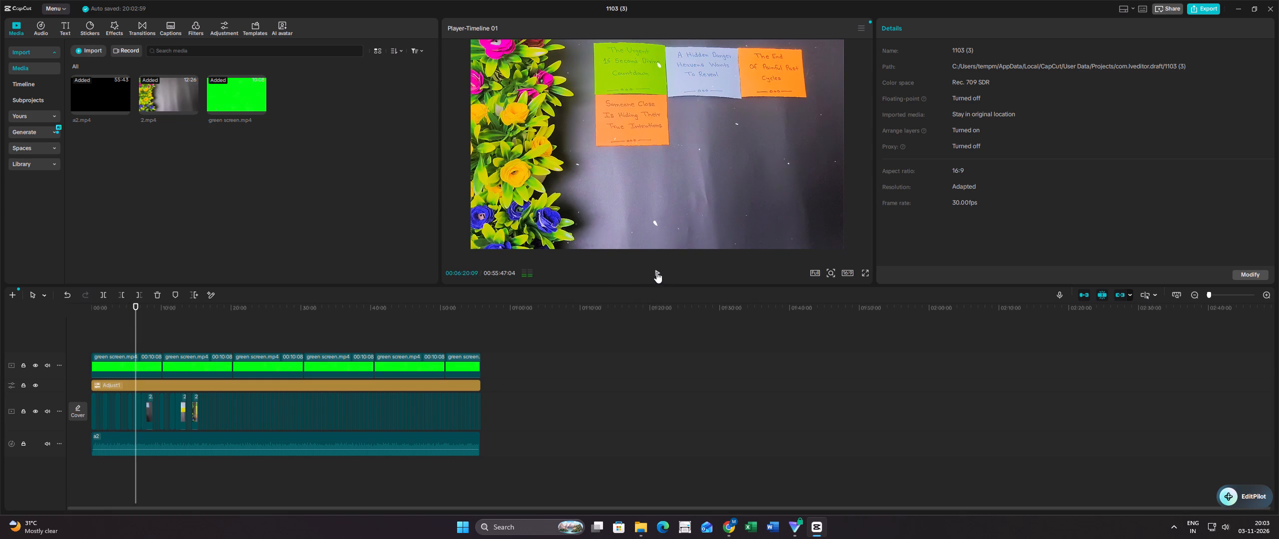
click(656, 272)
Return the playhead to the start and generate English auto captions for project 1103 (3).
click(126, 331)
drag(126, 331, 75, 331)
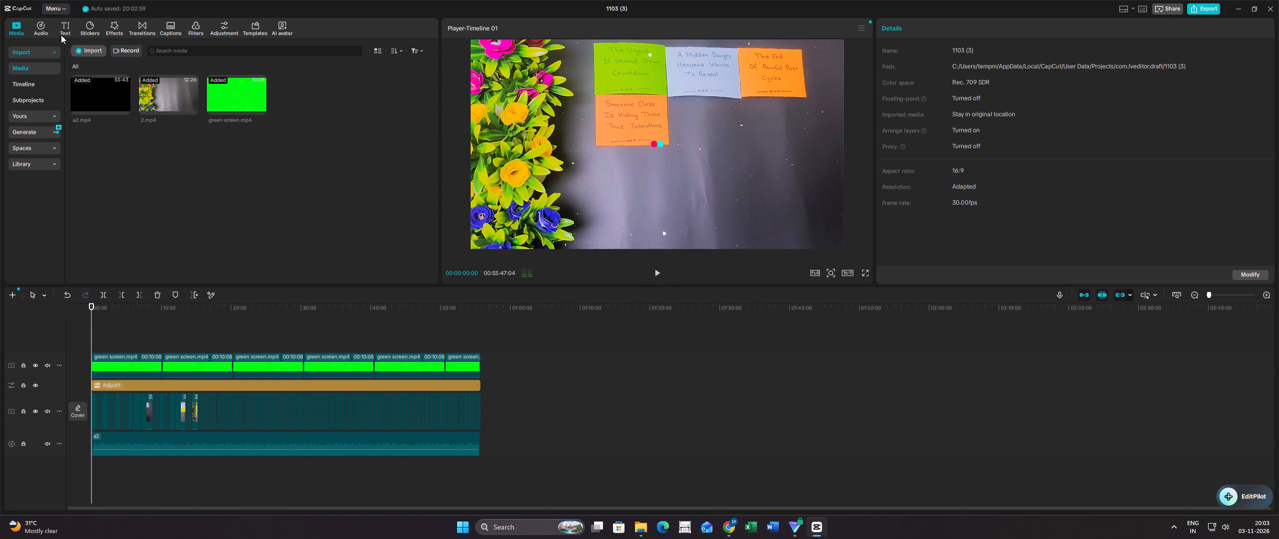
click(67, 22)
click(35, 116)
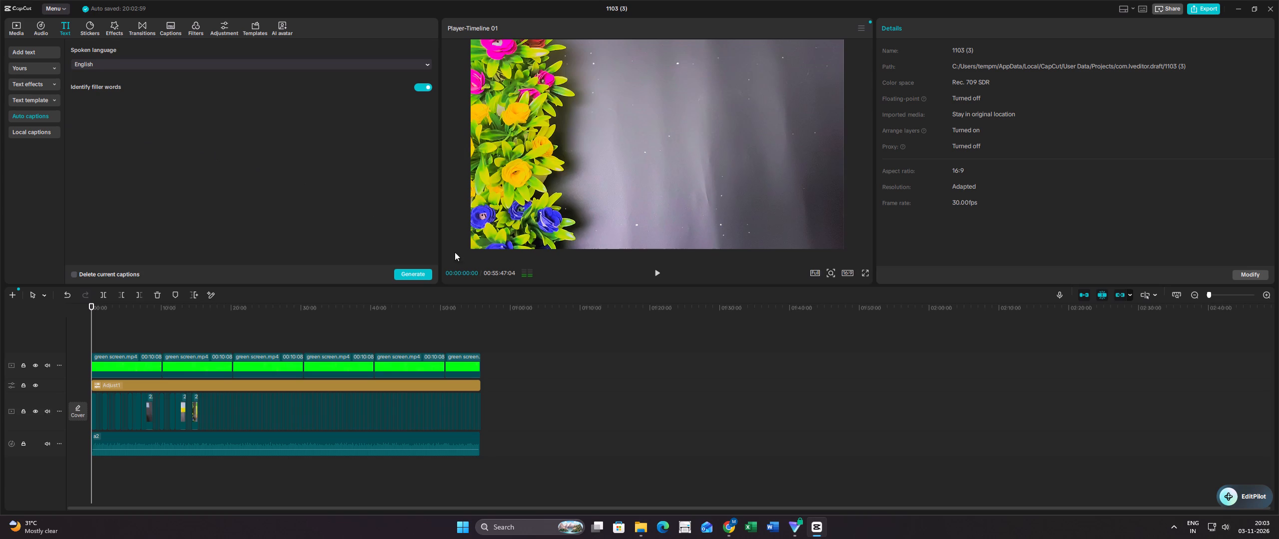
click(426, 270)
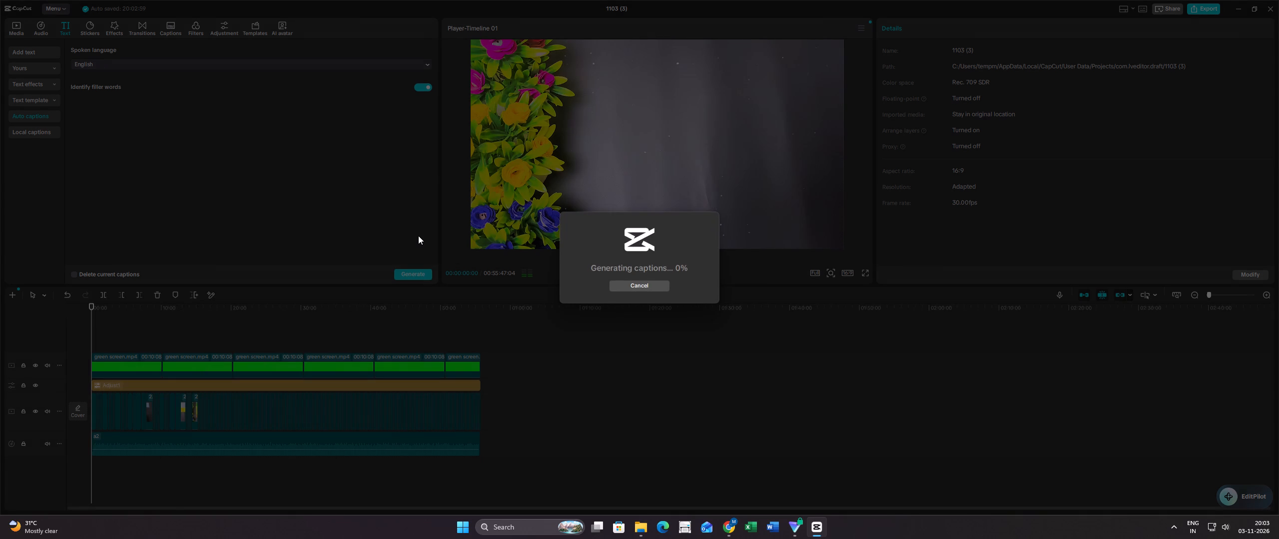
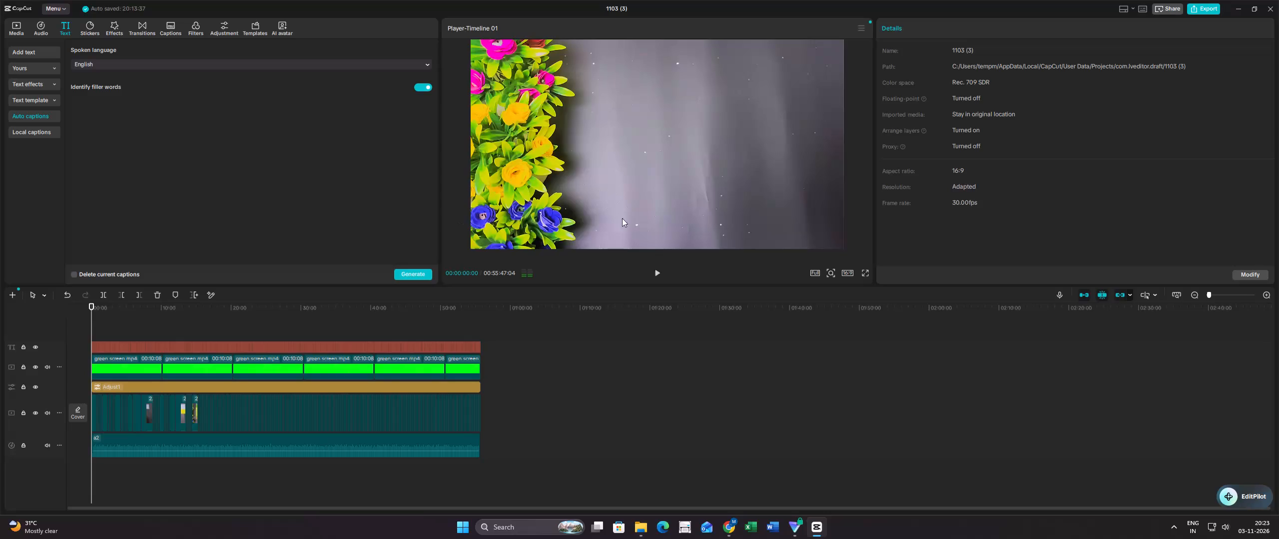
Shrink the captions to about 74% scale and centre them horizontally near the bottom edge of the frame.
click(659, 271)
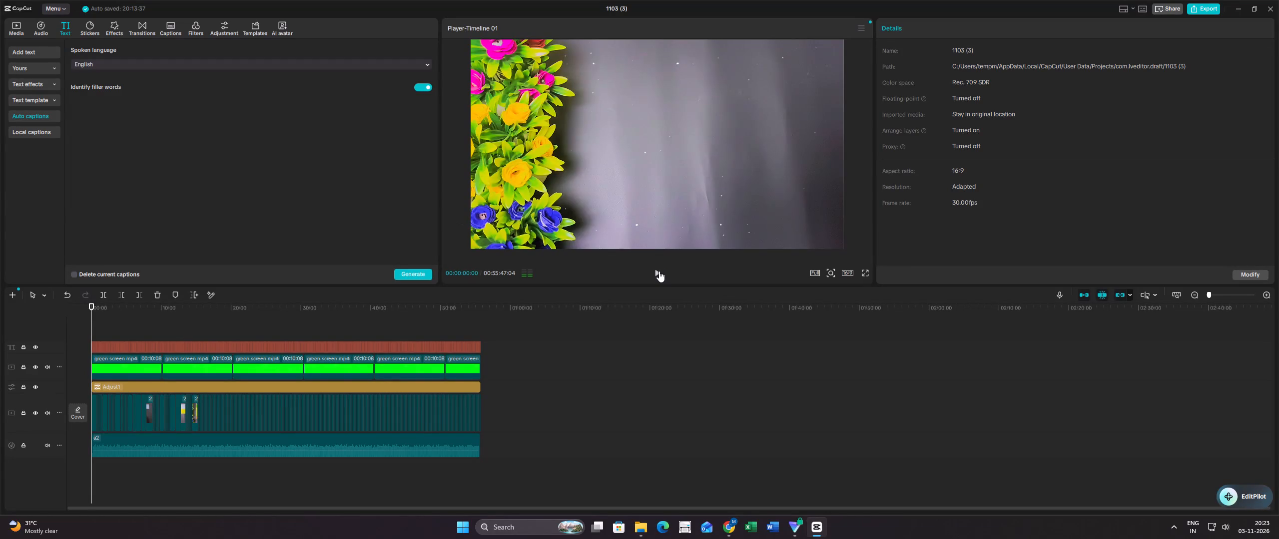
click(659, 274)
click(681, 223)
drag(698, 232, 687, 230)
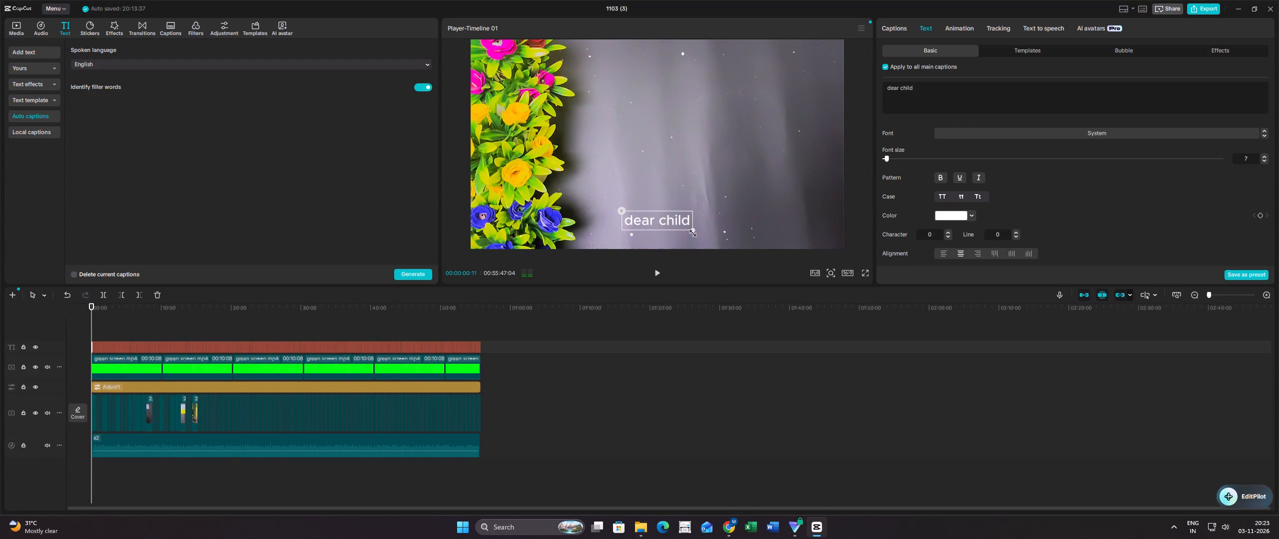
drag(687, 230, 680, 227)
drag(669, 221, 677, 225)
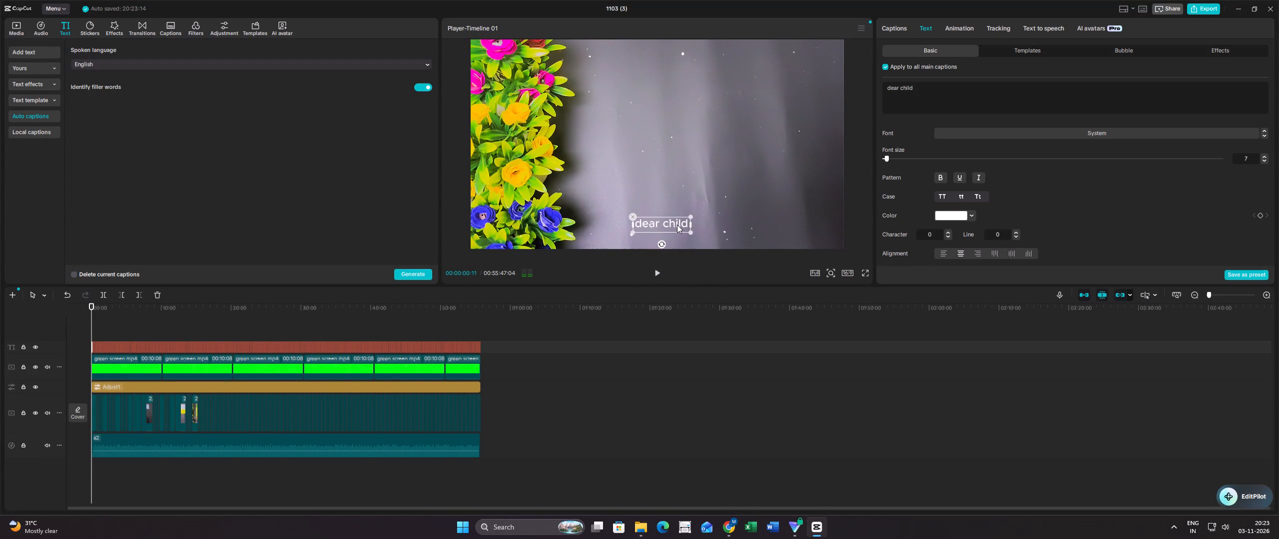
drag(677, 225, 667, 228)
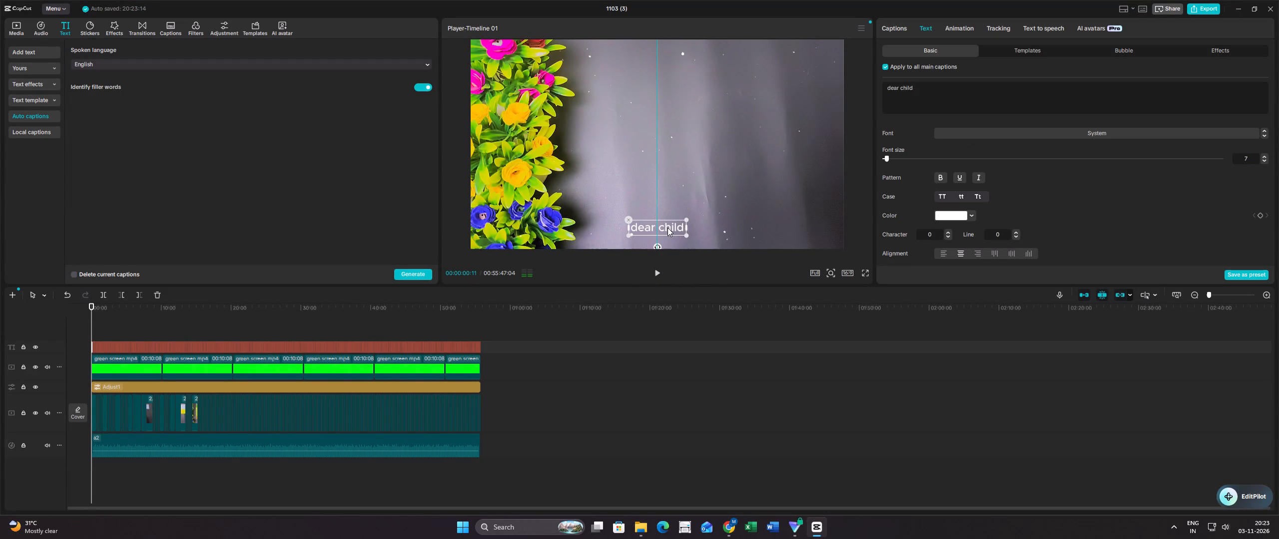
drag(667, 228, 669, 225)
Style all main captions with the Rubik font, bold pattern and the white preset with a black outline.
click(980, 132)
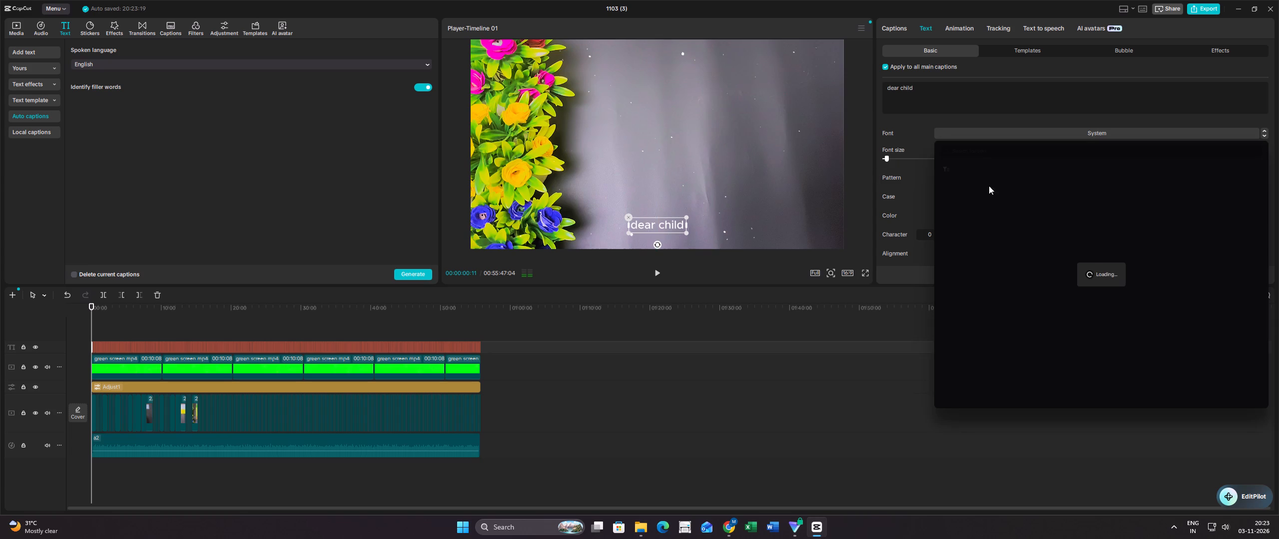
click(984, 199)
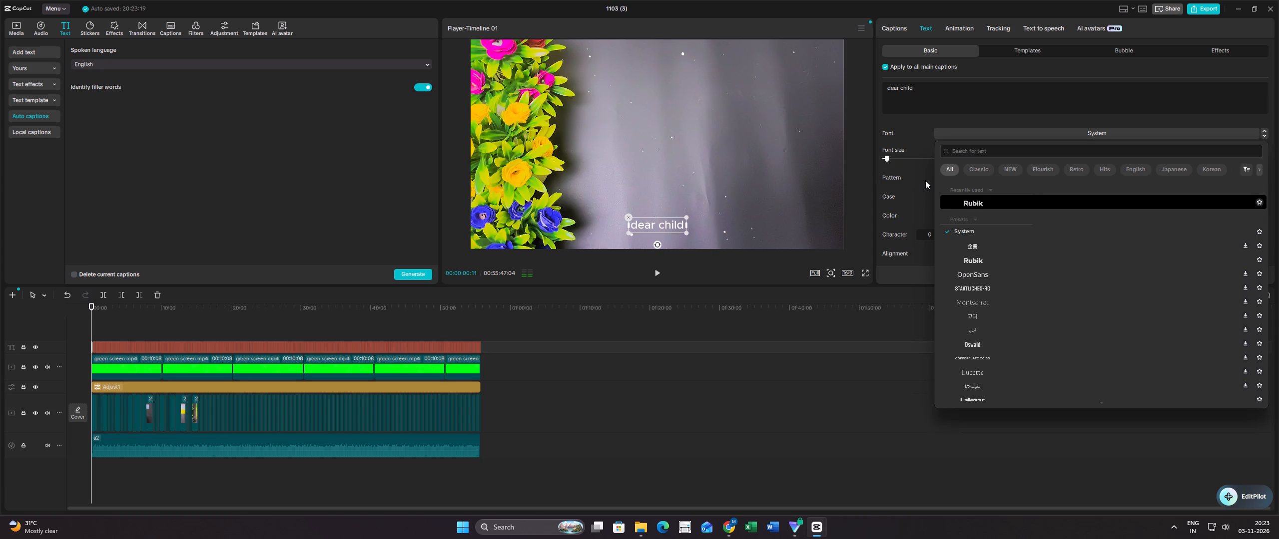
click(941, 178)
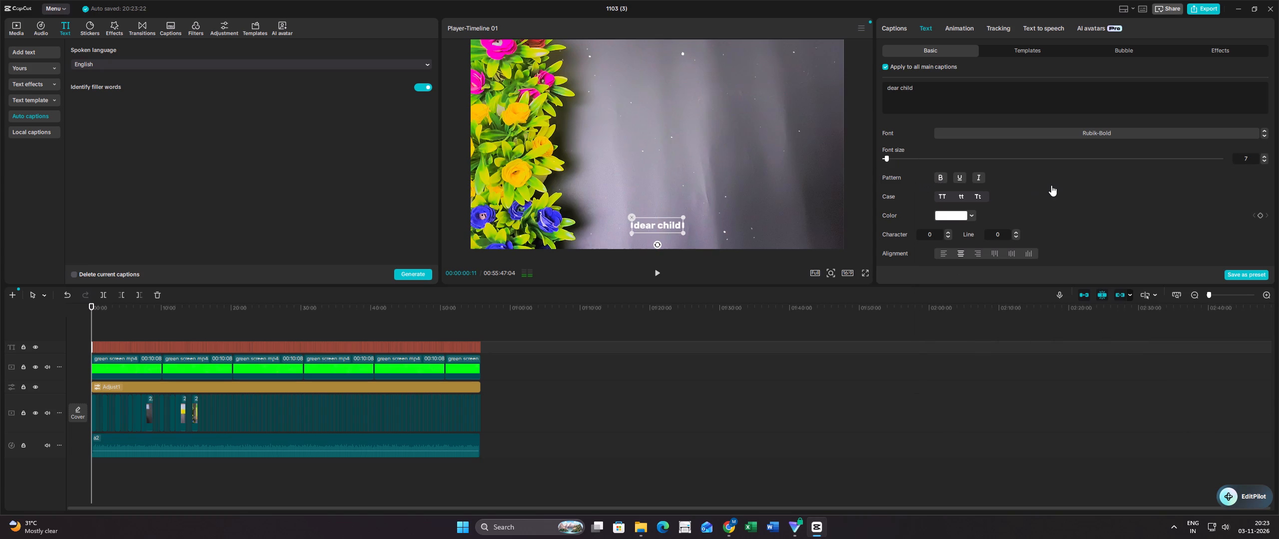
scroll(1034, 194, down, 1)
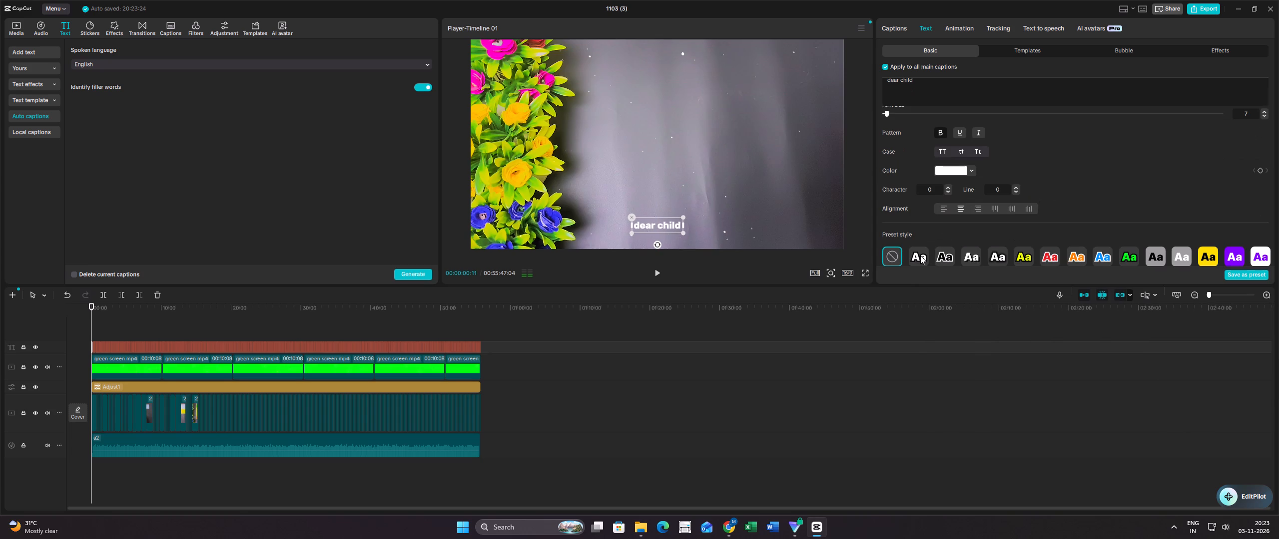
click(920, 256)
scroll(1070, 209, up, 2)
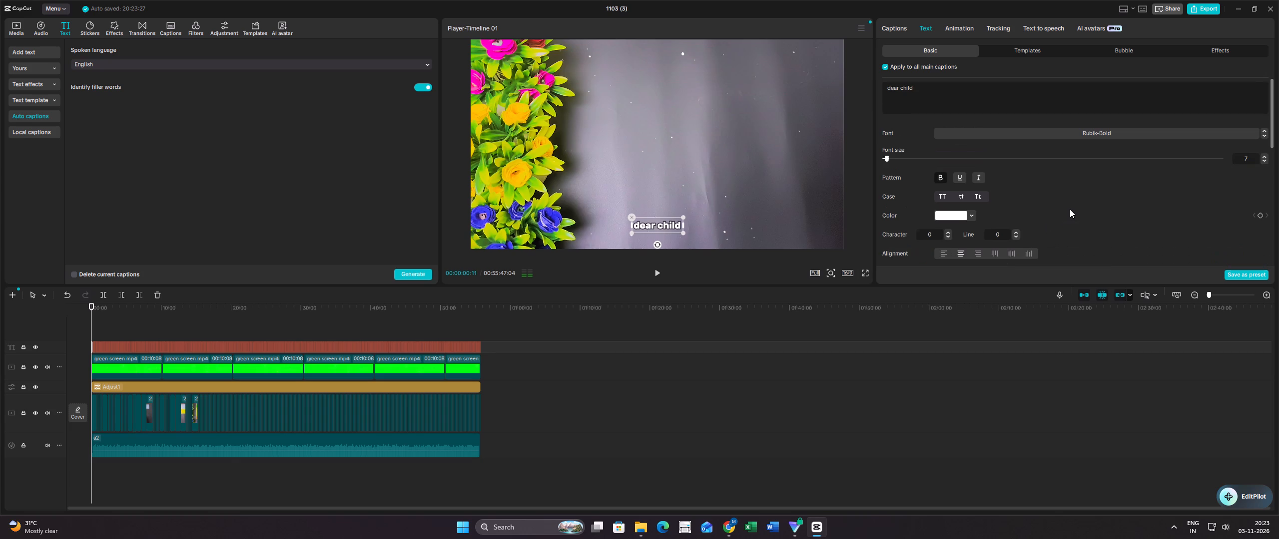
scroll(1070, 209, up, 5)
Trim the ends of the green screen overlay, adjustment layer and last 2.mp4 clip to 00:55:43:20, just after the narration ends.
click(512, 338)
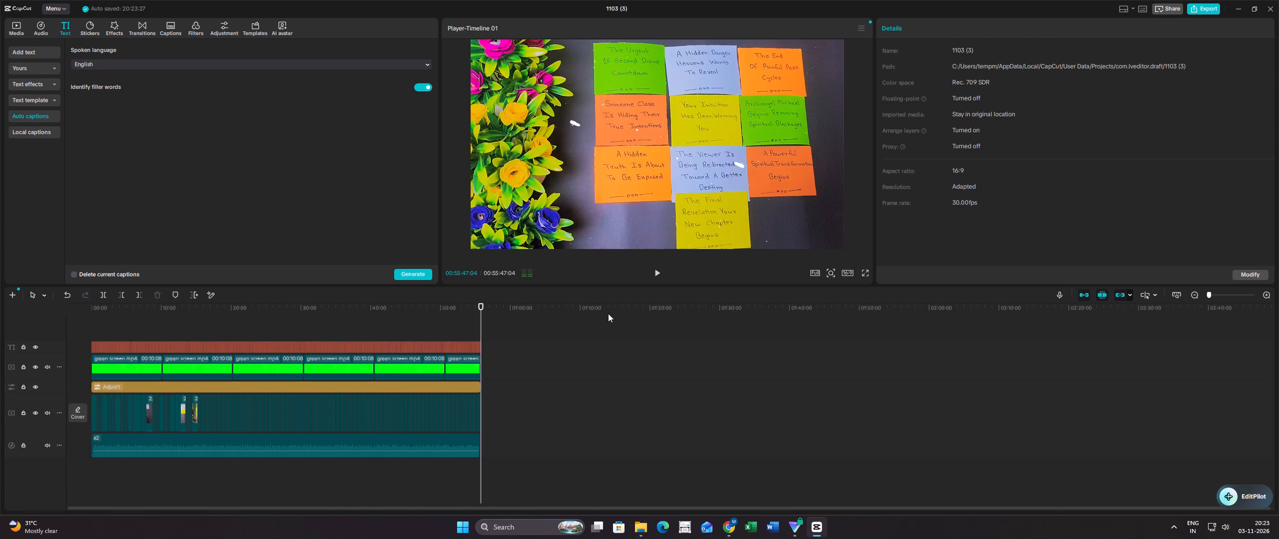
ctrl+scroll(690, 321, up, 5)
ctrl+scroll(886, 296, up, 4)
ctrl+scroll(904, 323, down, 1)
ctrl+scroll(904, 325, up, 1)
ctrl+scroll(904, 327, down, 1)
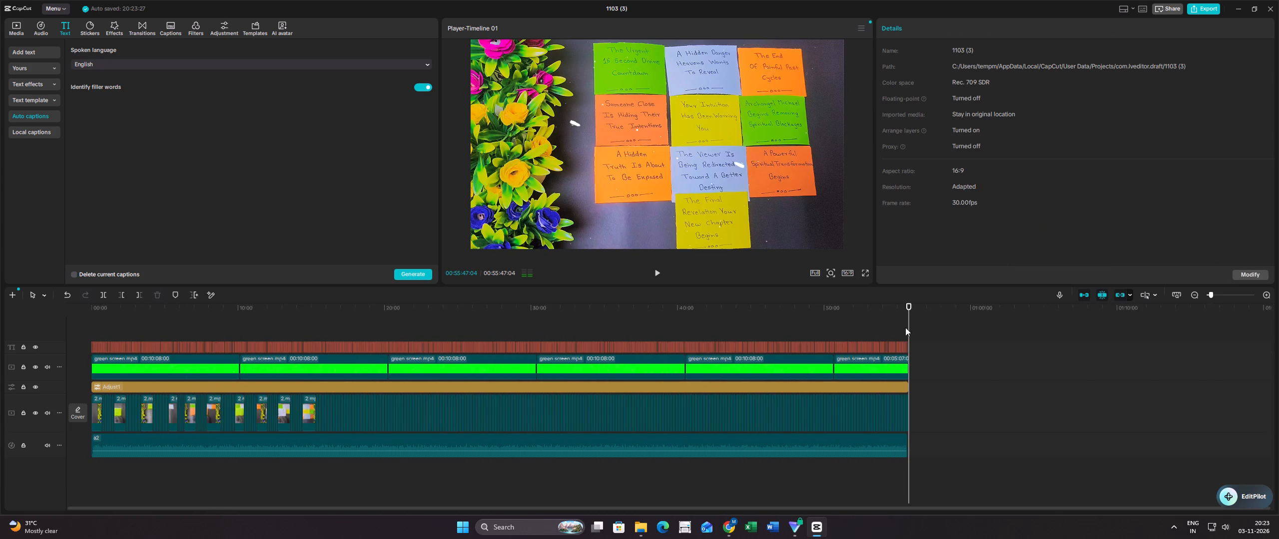
ctrl+scroll(908, 328, up, 6)
ctrl+scroll(954, 344, down, 1)
ctrl+scroll(954, 344, up, 14)
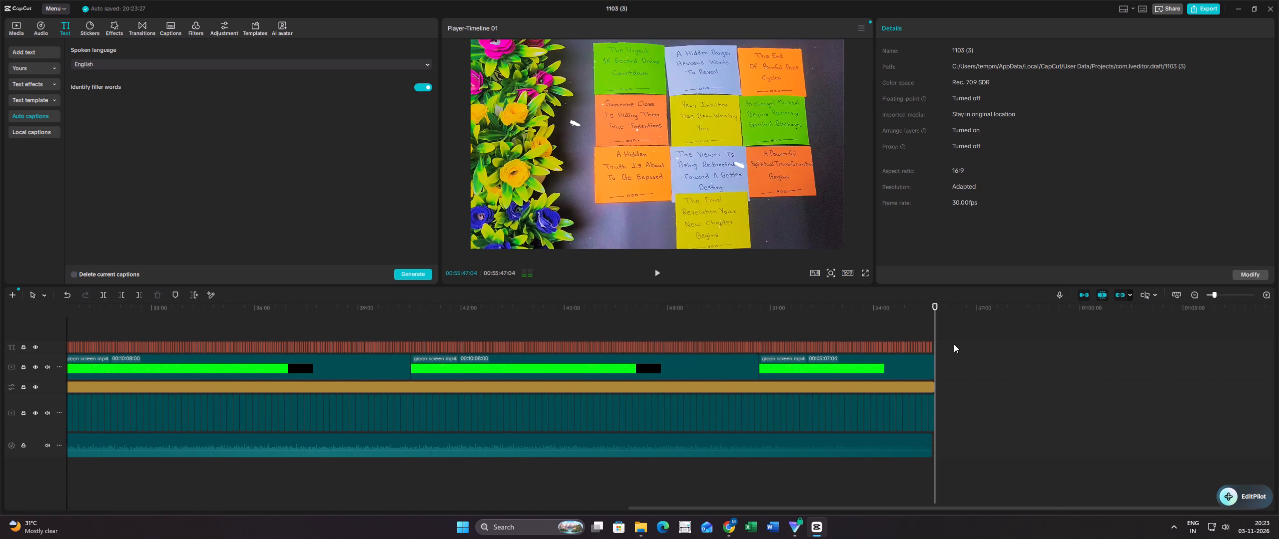
ctrl+scroll(954, 344, up, 18)
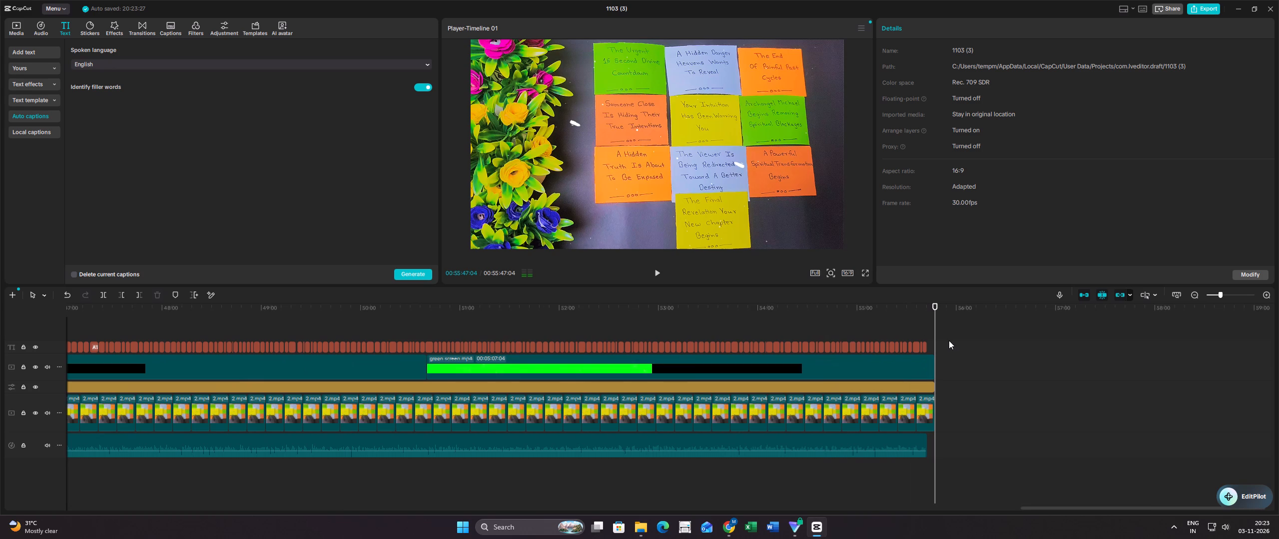
ctrl+scroll(949, 340, up, 4)
click(864, 326)
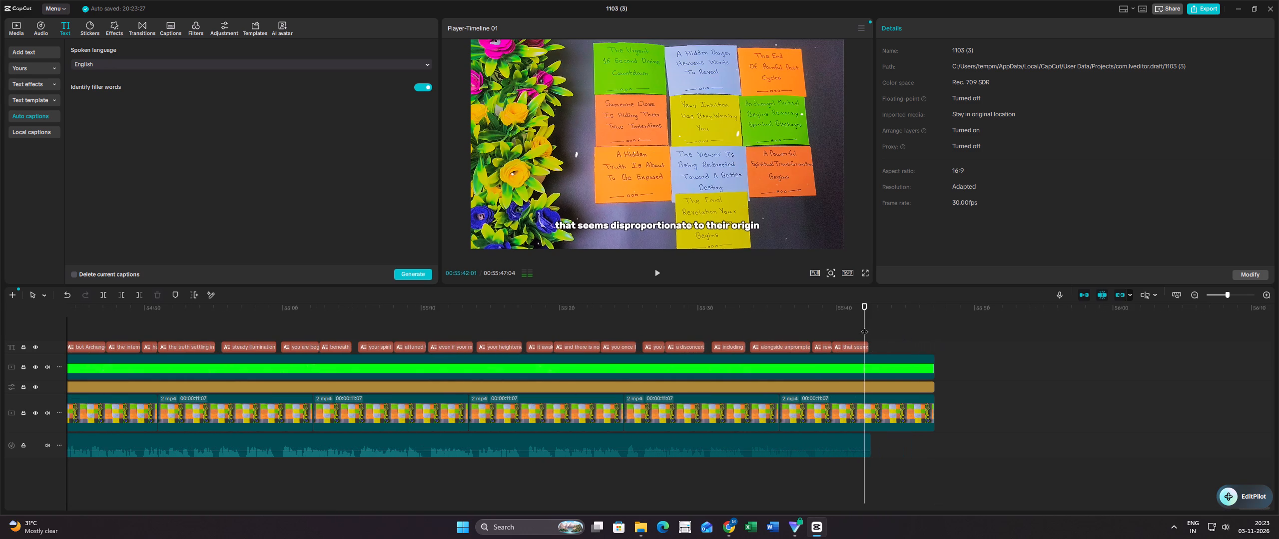
click(856, 326)
click(662, 273)
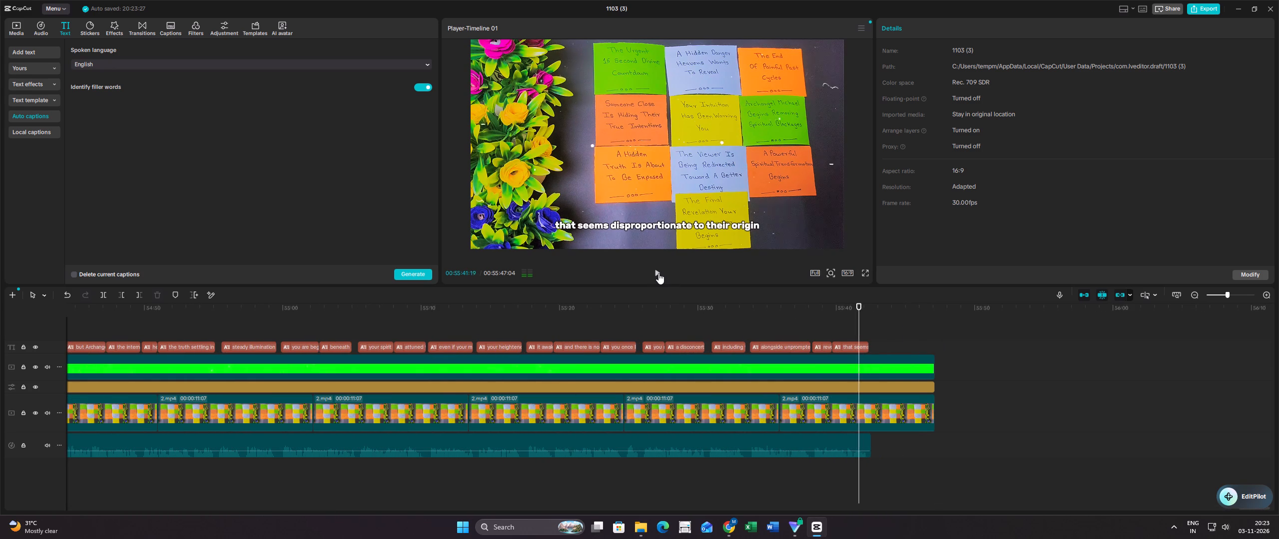
click(656, 272)
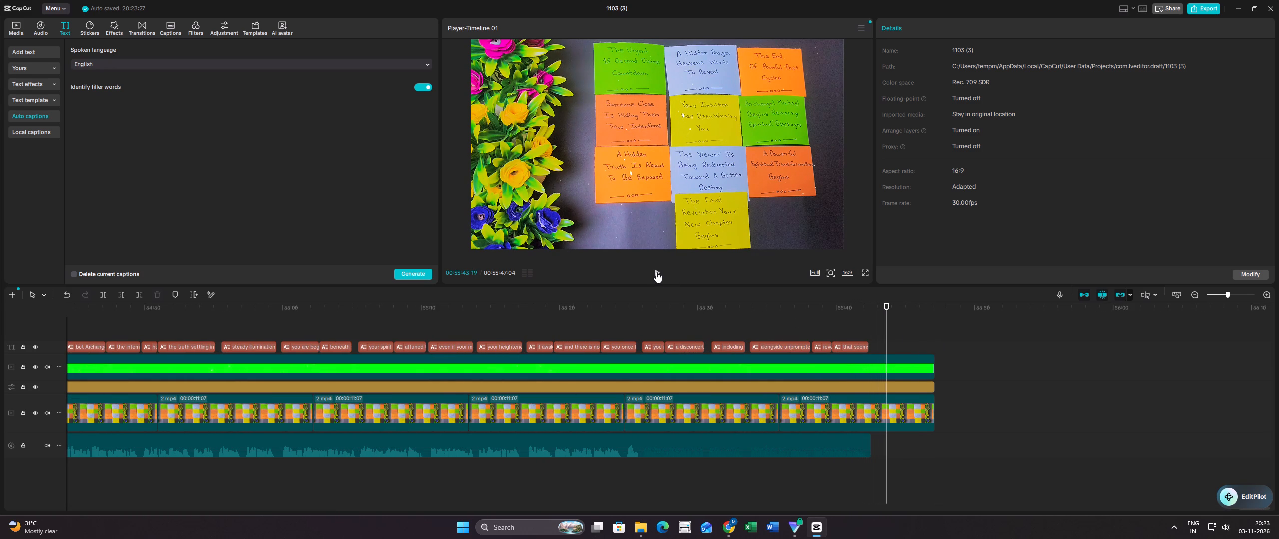
drag(895, 330, 914, 429)
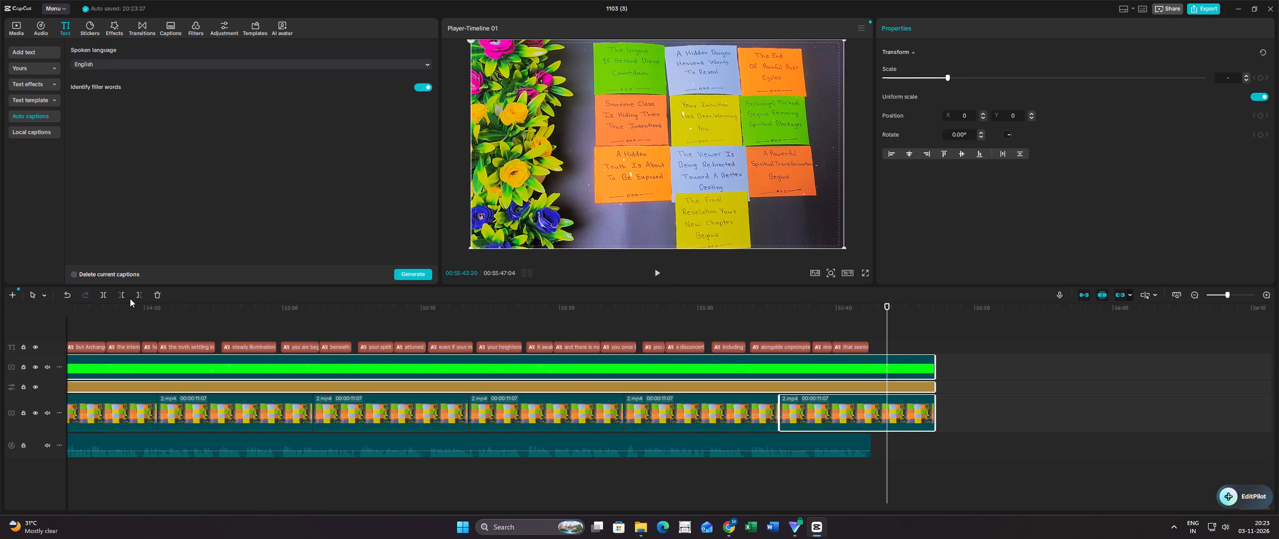
click(139, 294)
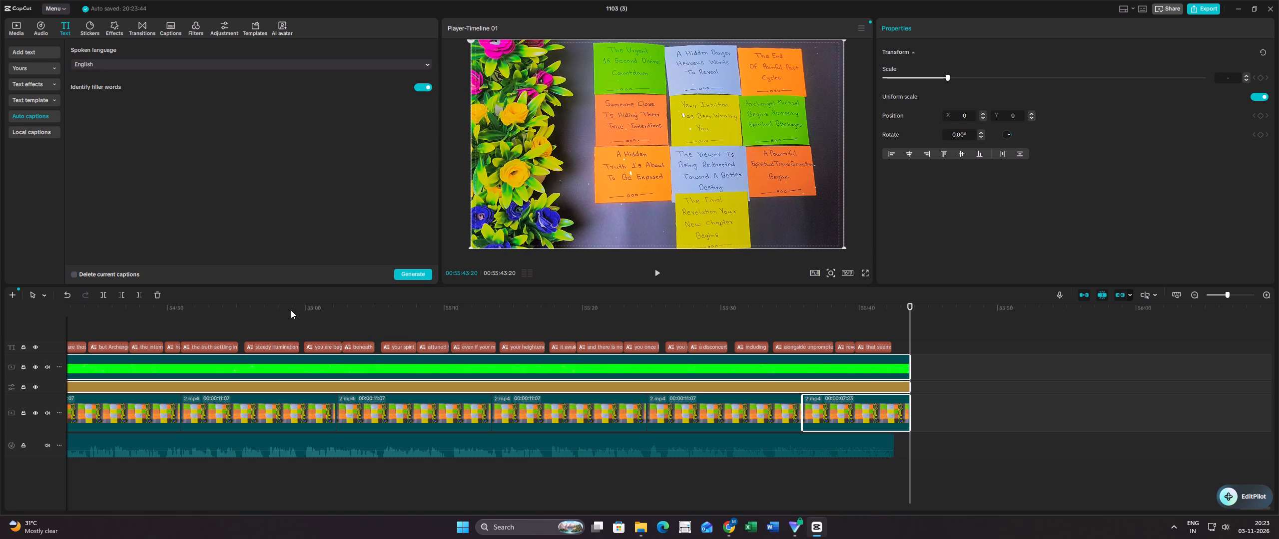
Replay the last seconds of the timeline to check the trimmed ending.
click(764, 319)
click(865, 325)
drag(865, 325, 867, 325)
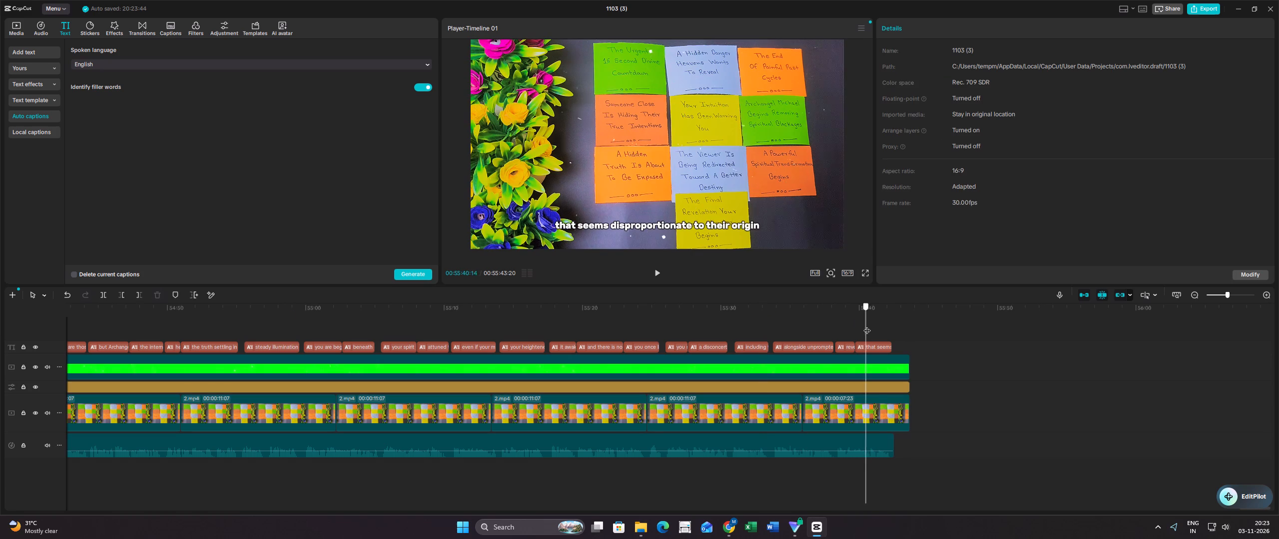
drag(867, 325, 916, 324)
click(886, 318)
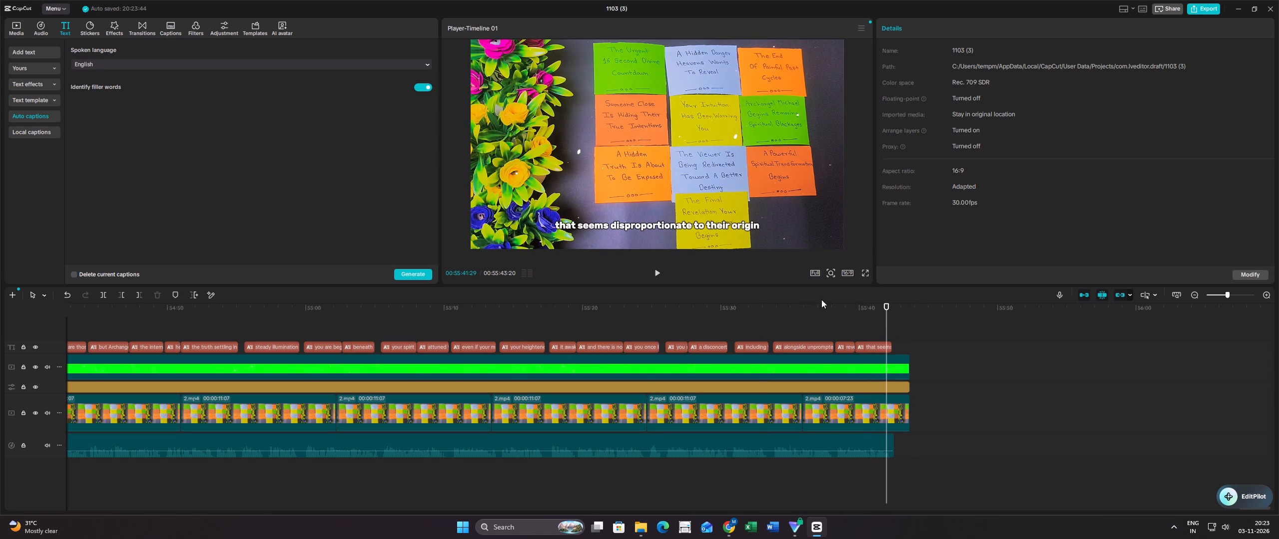
click(659, 271)
click(659, 273)
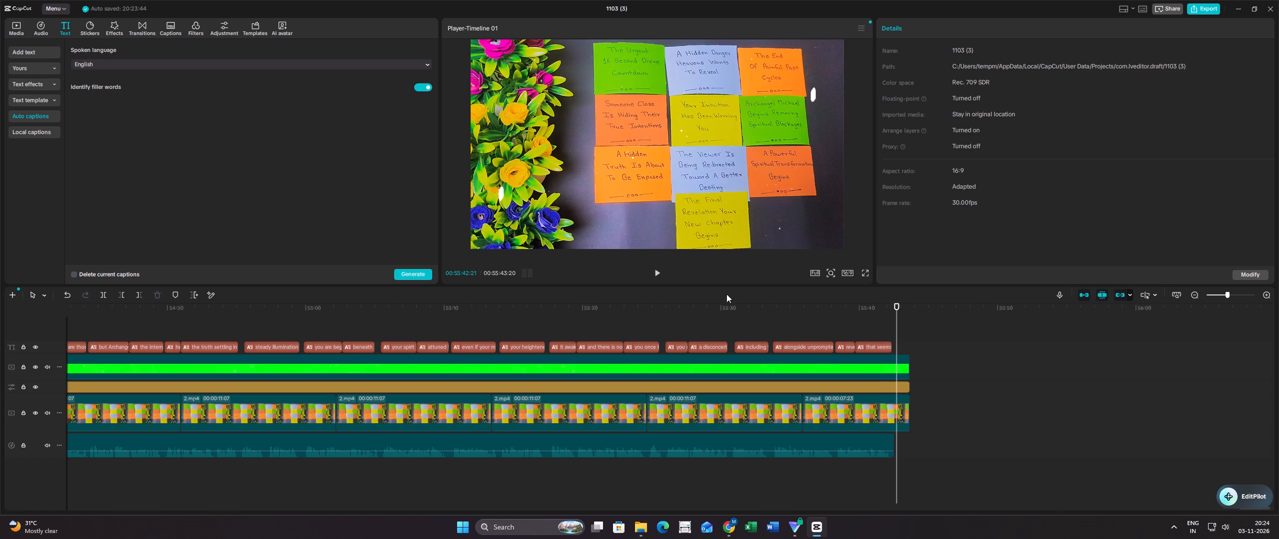
Scrub through the first part of the timeline and briefly play the opening to check the styled captions.
click(747, 322)
ctrl+scroll(747, 322, down, 3)
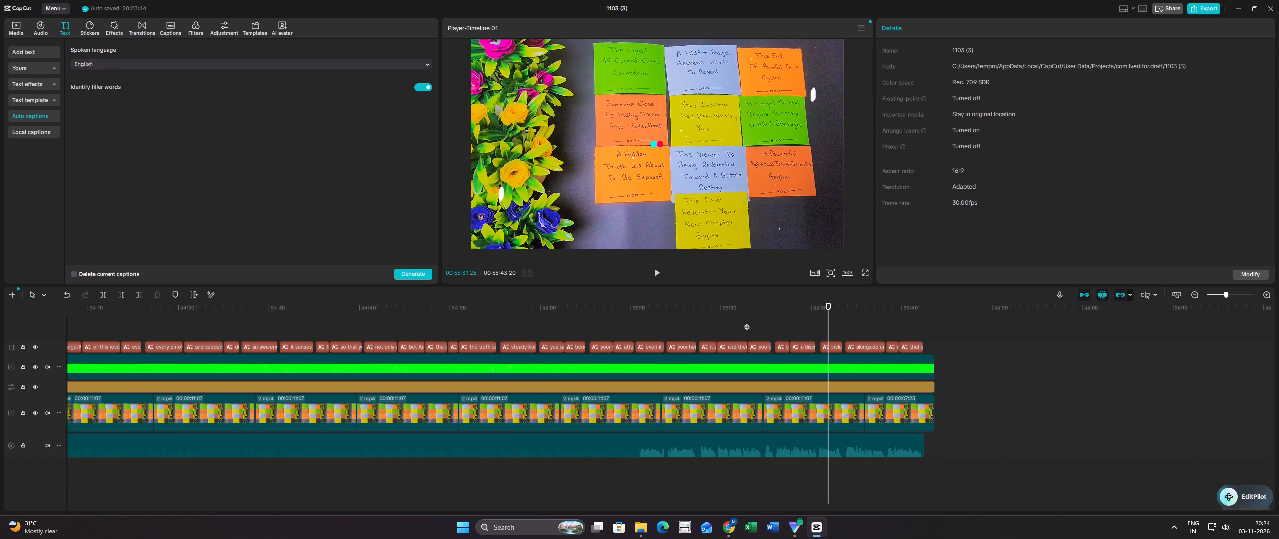
ctrl+scroll(747, 322, down, 15)
ctrl+scroll(747, 322, up, 1)
ctrl+scroll(747, 322, down, 3)
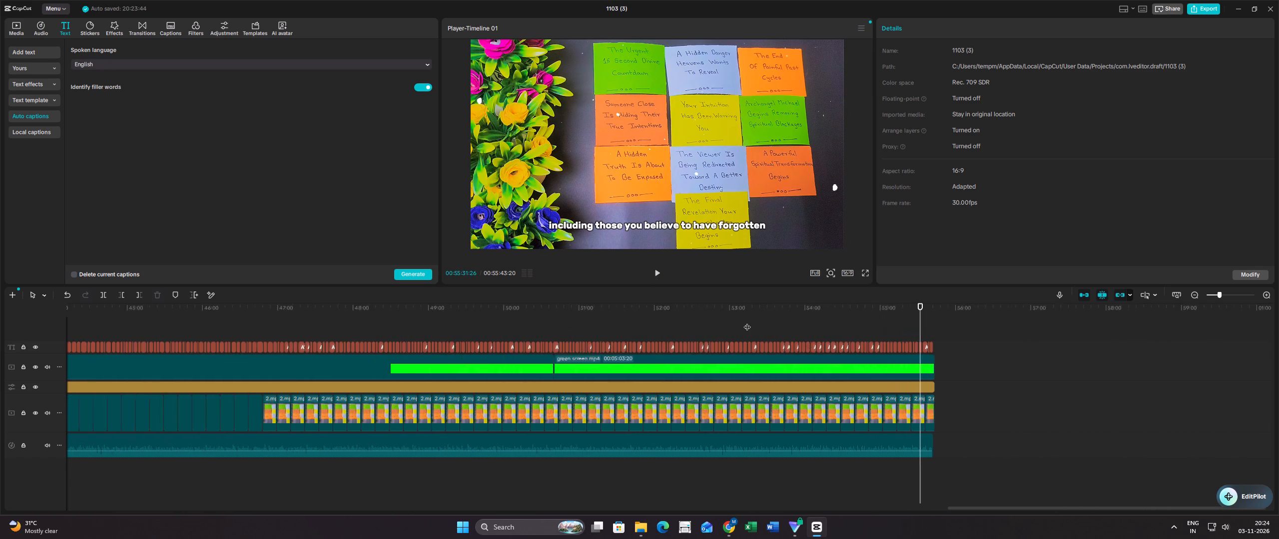
ctrl+scroll(747, 322, down, 18)
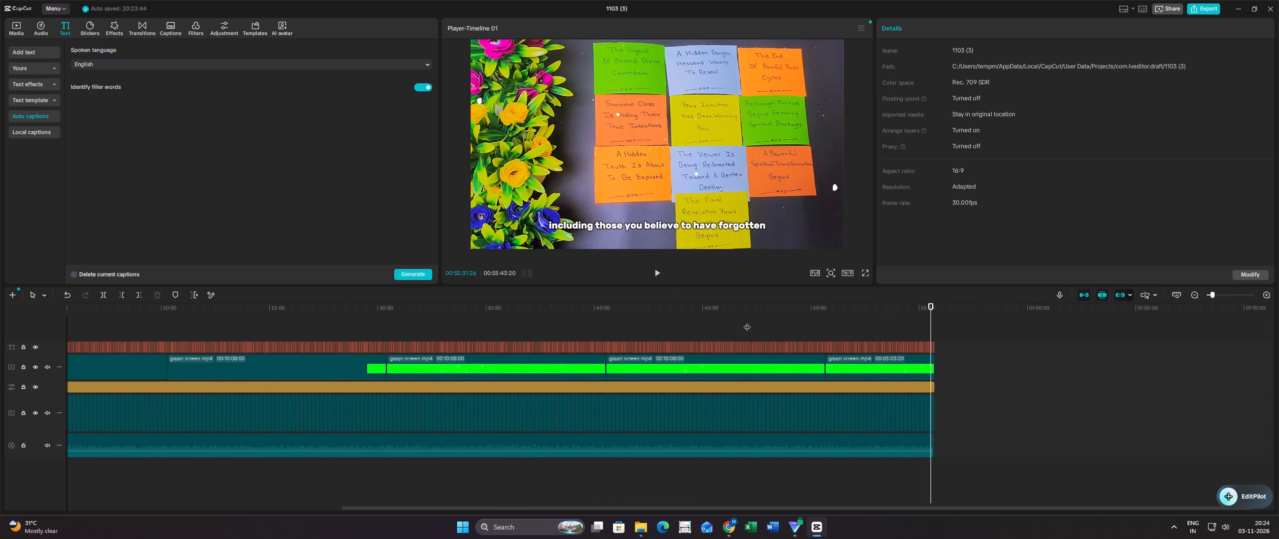
ctrl+scroll(747, 322, down, 3)
click(113, 324)
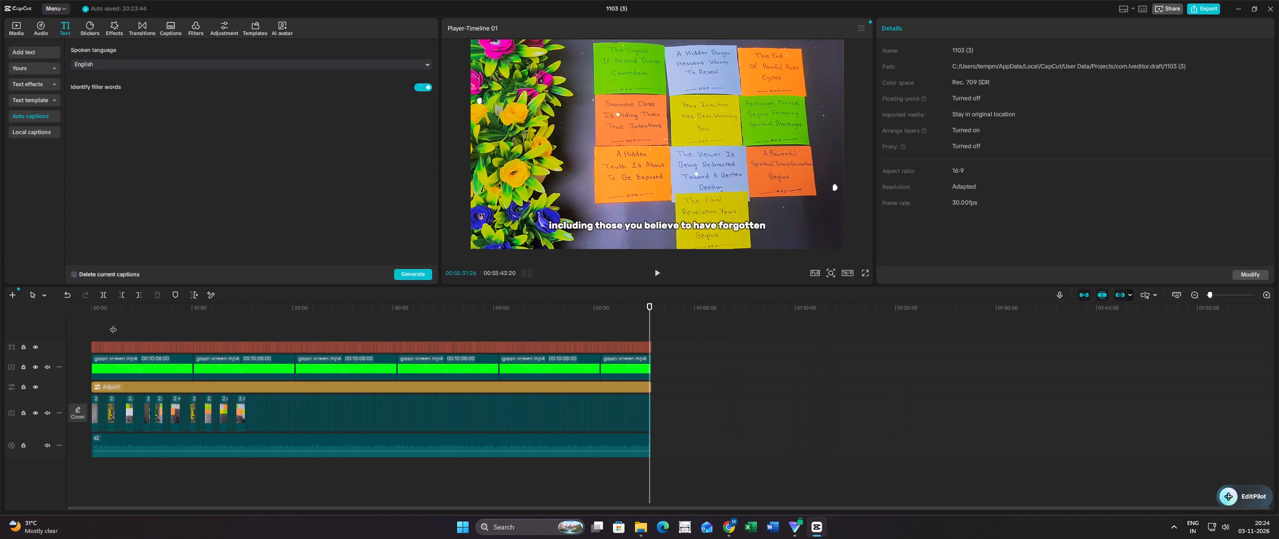
drag(113, 324, 239, 317)
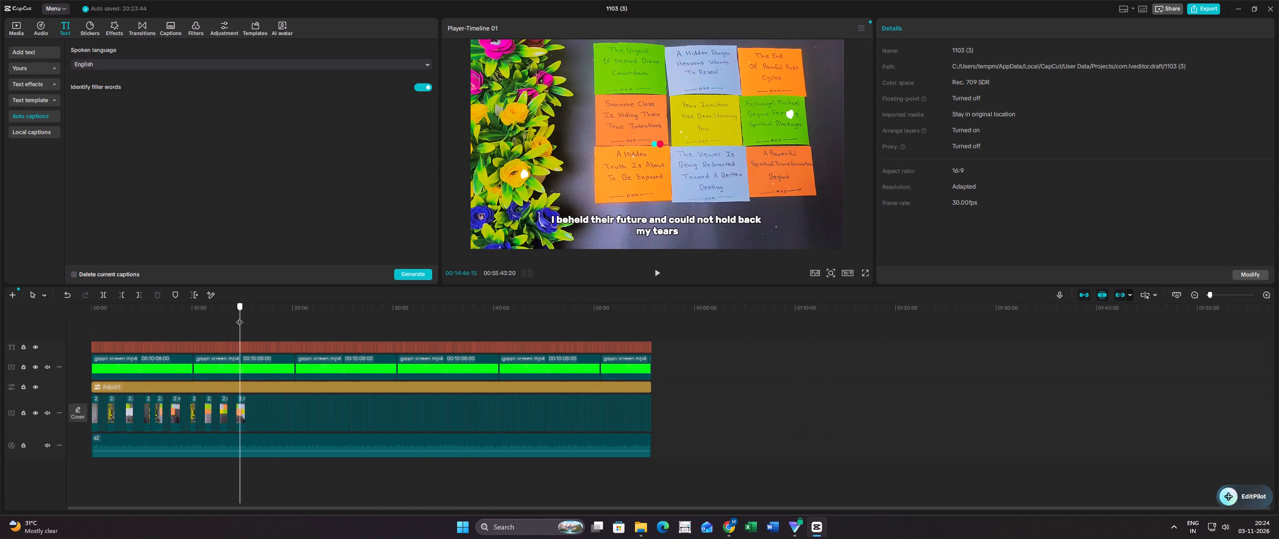
drag(239, 317, 75, 299)
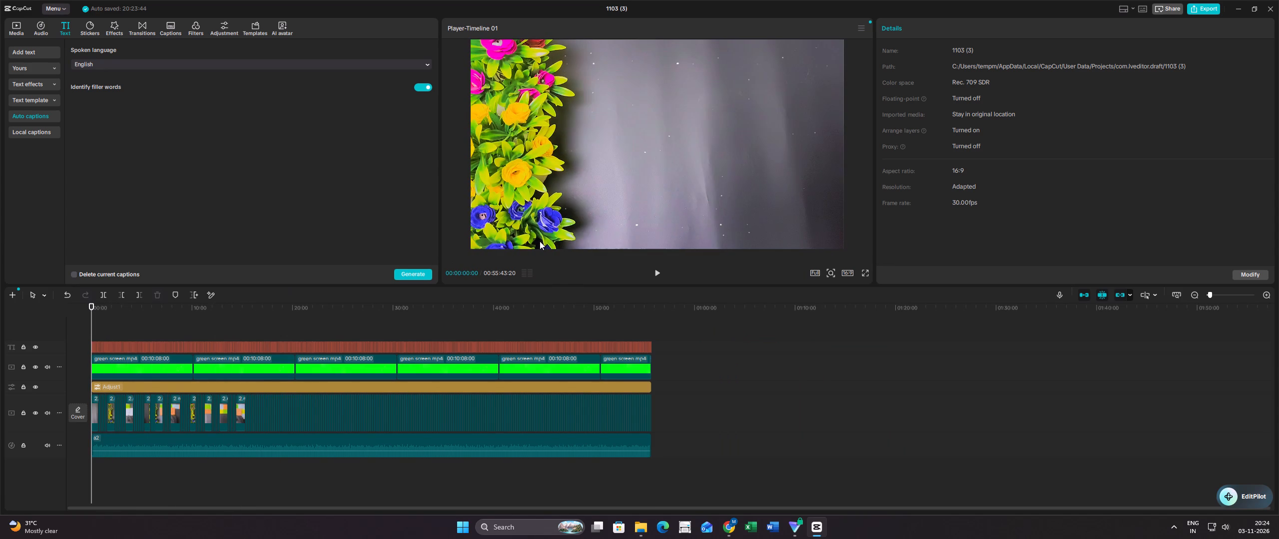
click(653, 273)
click(660, 270)
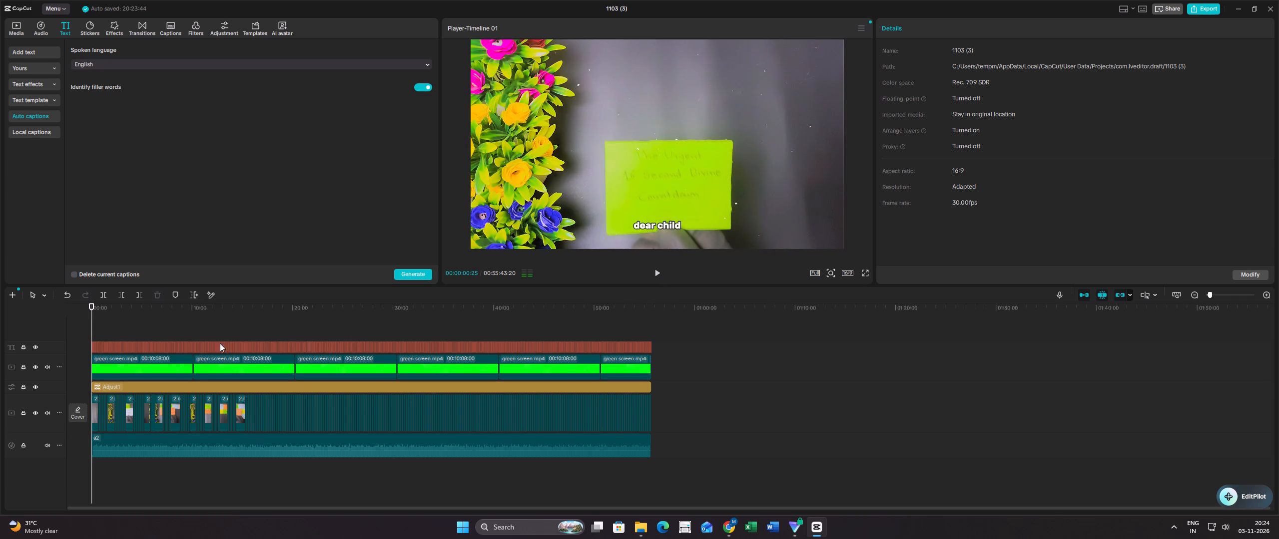
Apply the Fade In caption animation to every caption on the timeline.
drag(80, 336, 664, 342)
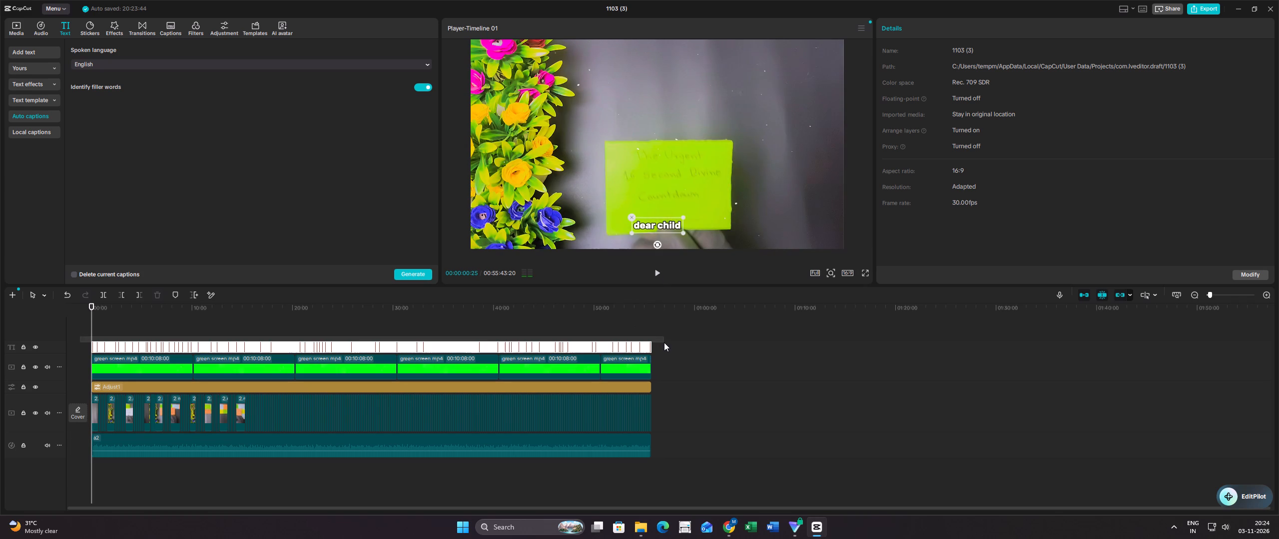
drag(664, 342, 663, 346)
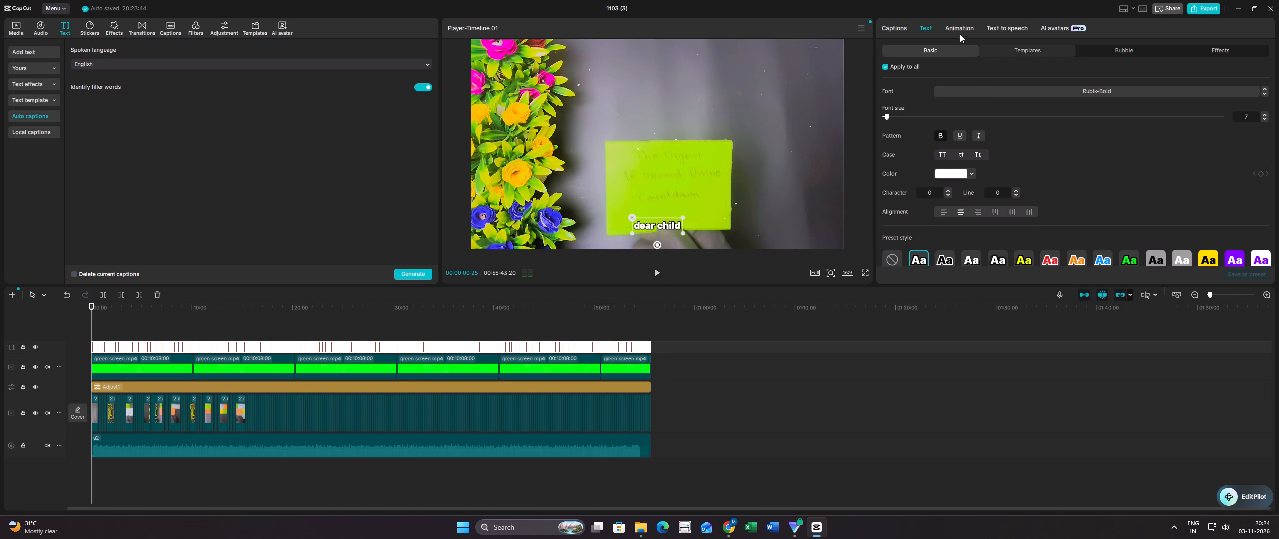
click(958, 33)
click(1210, 54)
click(953, 75)
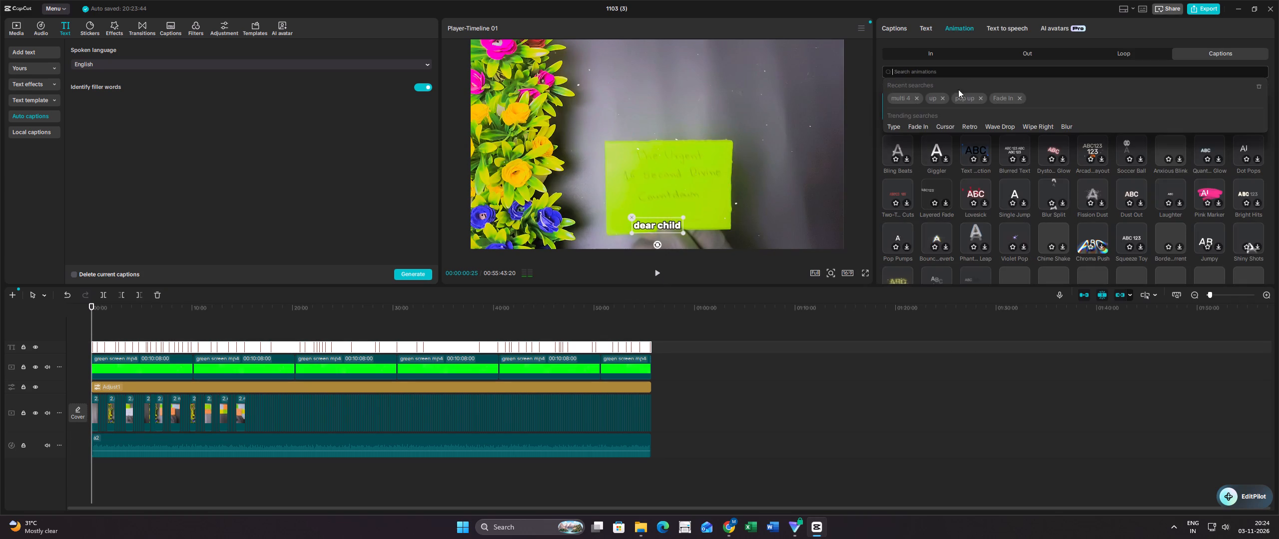
click(995, 93)
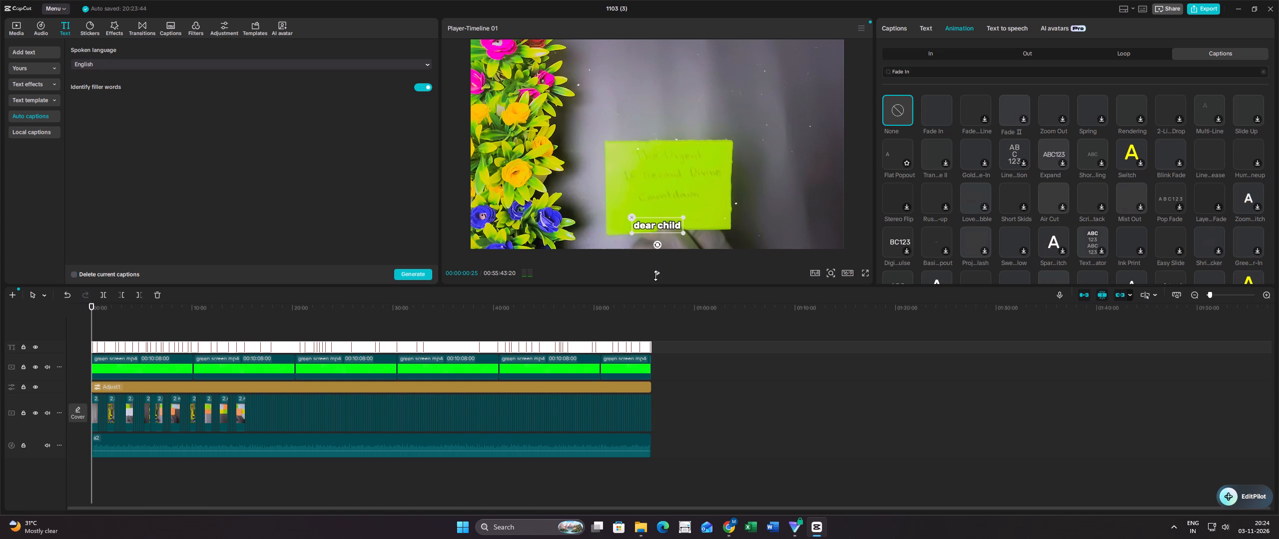
click(938, 111)
Play the opening from the start to check the caption animation.
click(99, 328)
drag(99, 328, 86, 326)
click(657, 273)
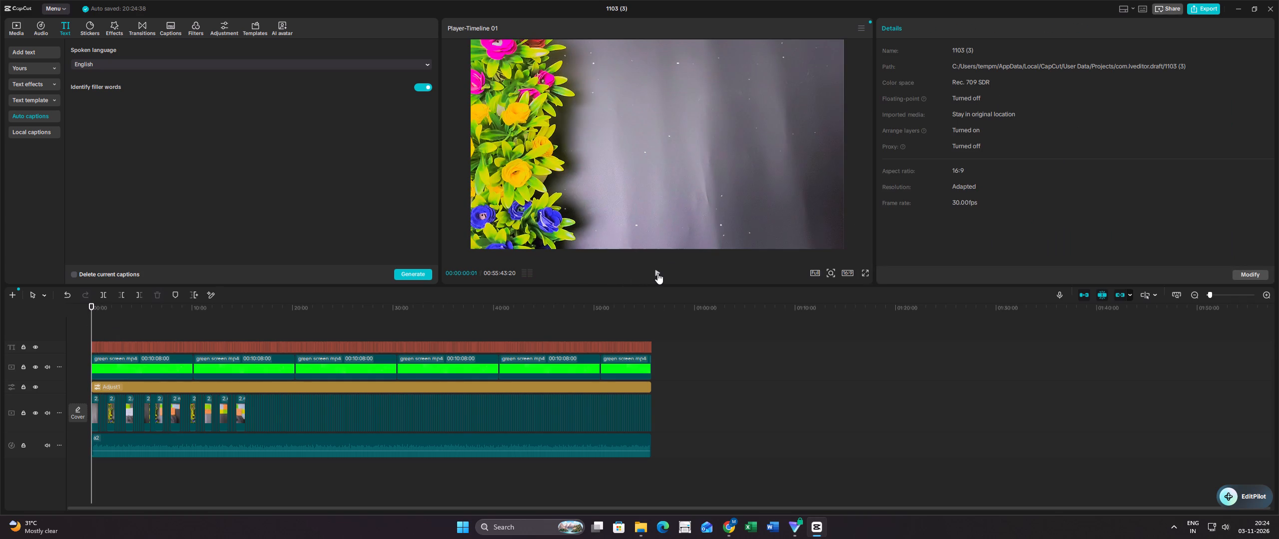
click(657, 273)
Turn on the black background behind the text for all main captions.
click(675, 228)
scroll(1003, 218, down, 2)
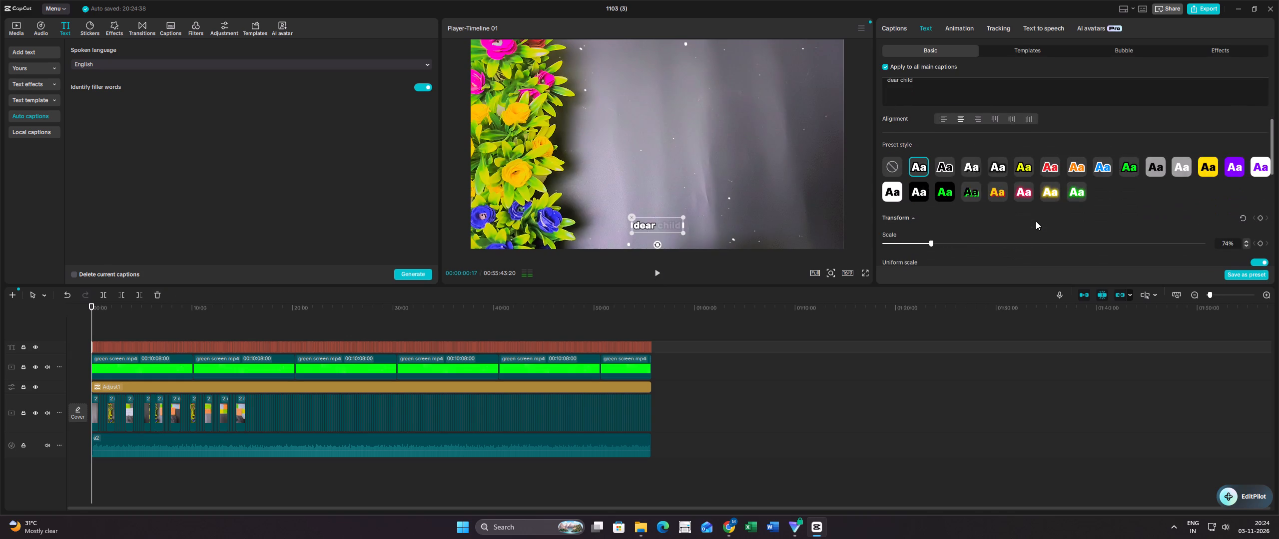
scroll(1036, 221, down, 6)
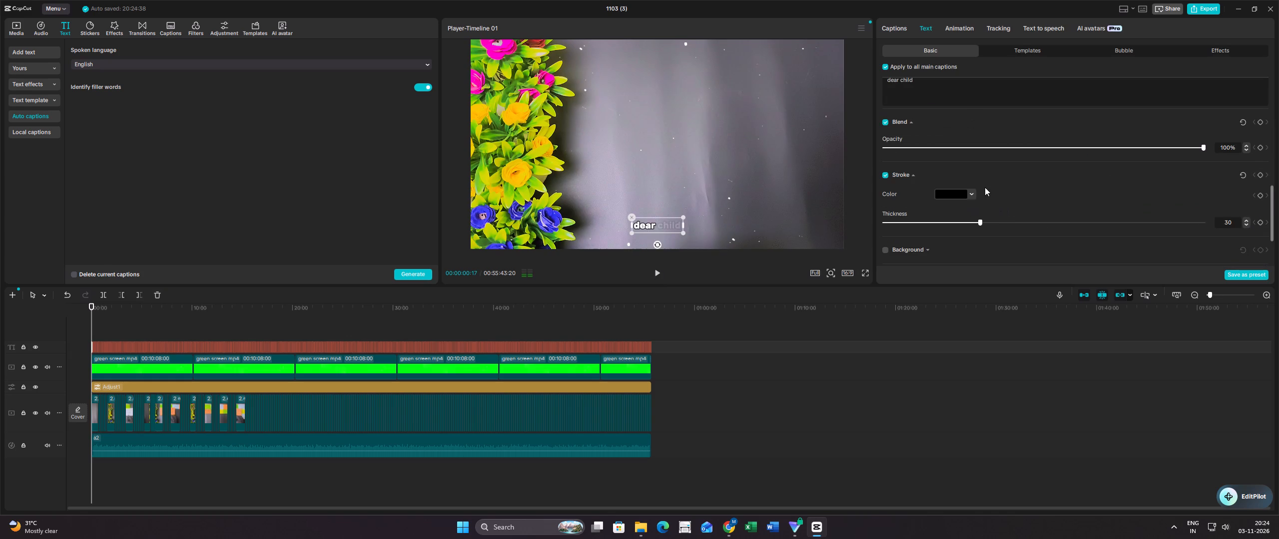
scroll(987, 187, down, 2)
click(884, 169)
click(887, 171)
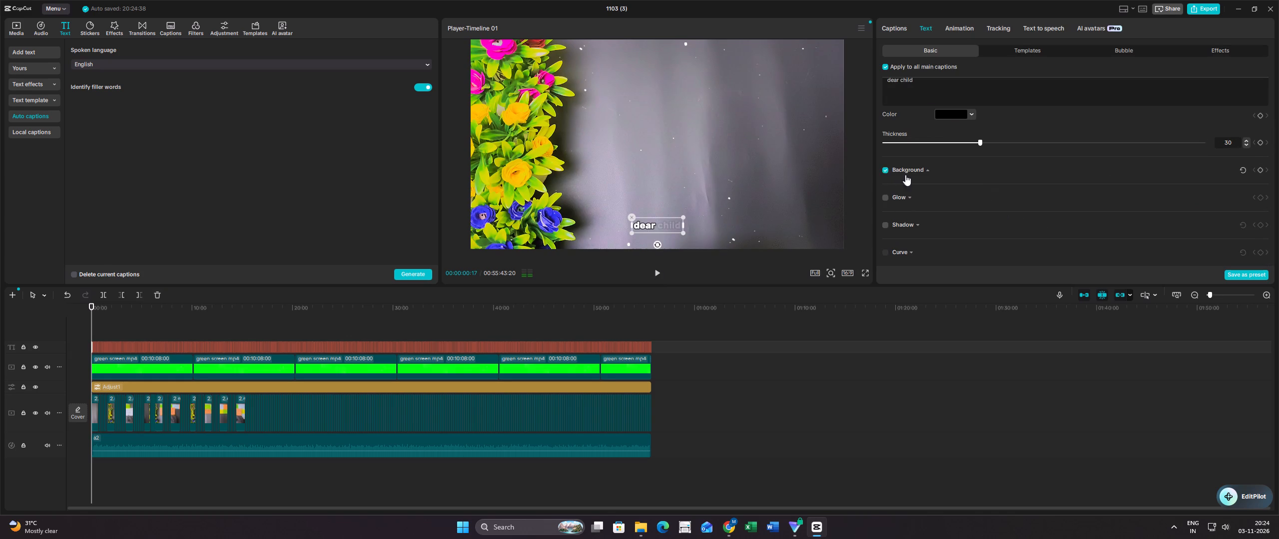
scroll(992, 178, down, 3)
scroll(994, 182, up, 3)
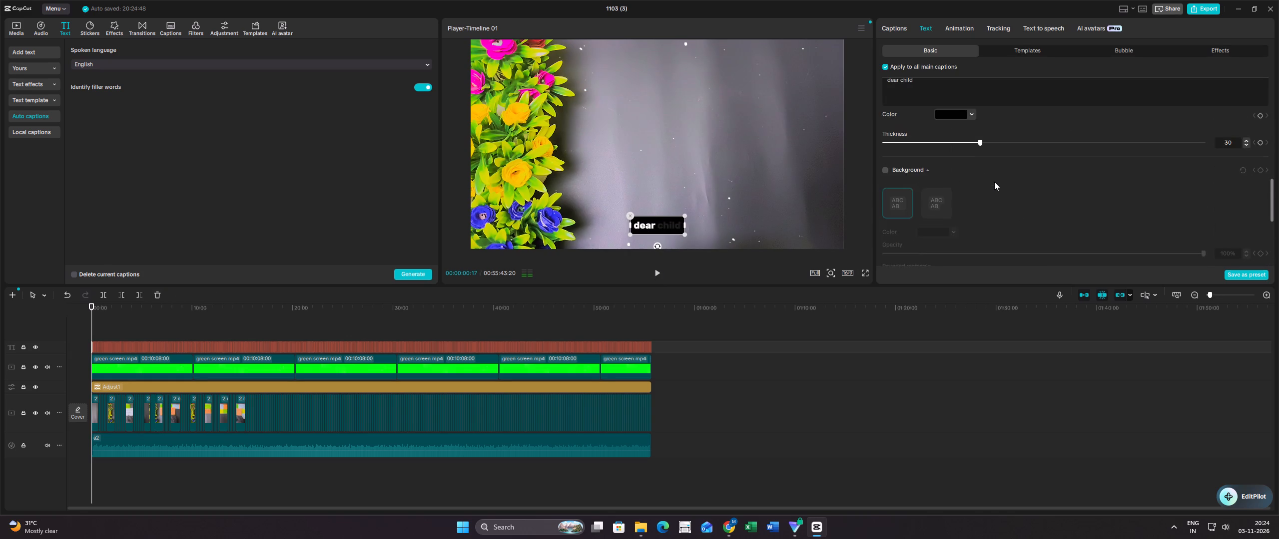
scroll(994, 182, up, 3)
scroll(1000, 207, down, 2)
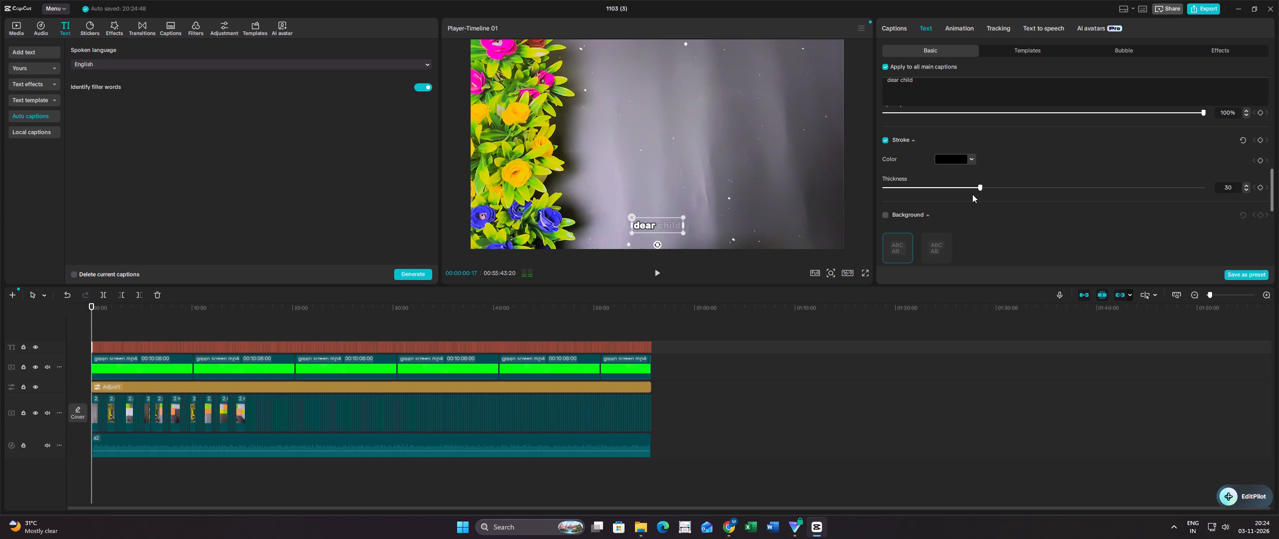
click(886, 214)
Set the caption background's opacity to 16% and its rounded rectangle to 15%.
scroll(1012, 199, down, 2)
drag(985, 207, 954, 209)
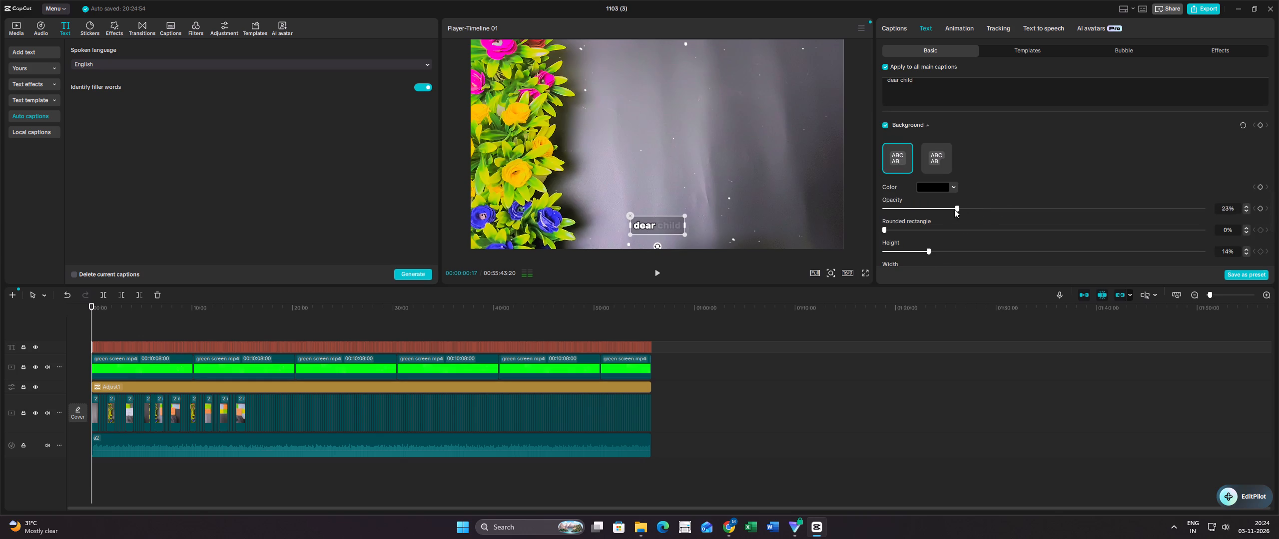
drag(954, 209, 943, 211)
click(927, 232)
click(928, 230)
click(931, 230)
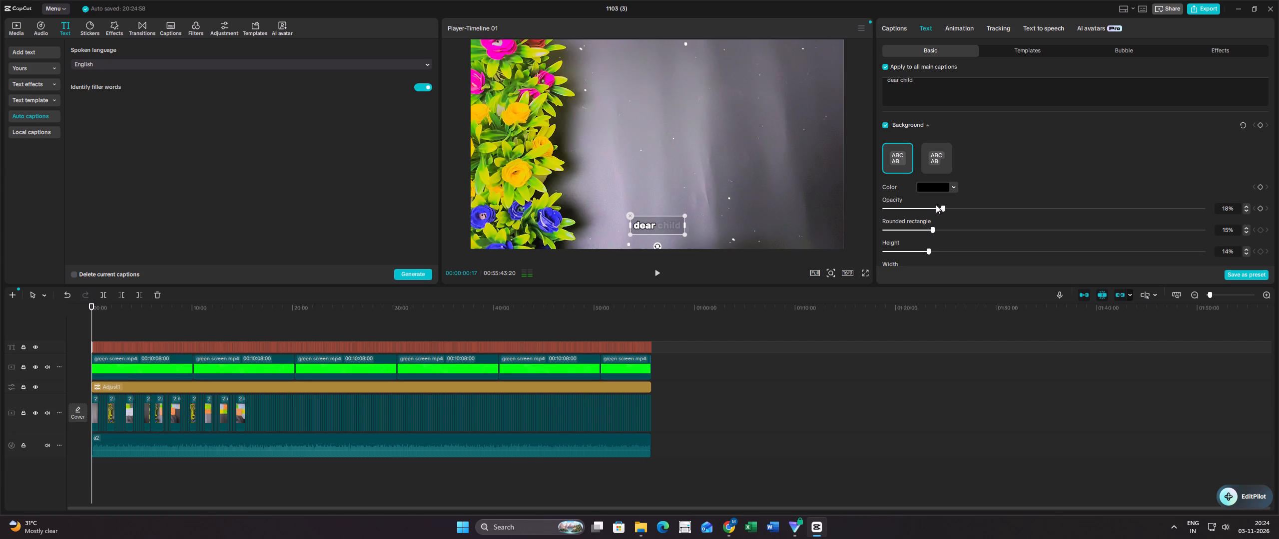
click(939, 208)
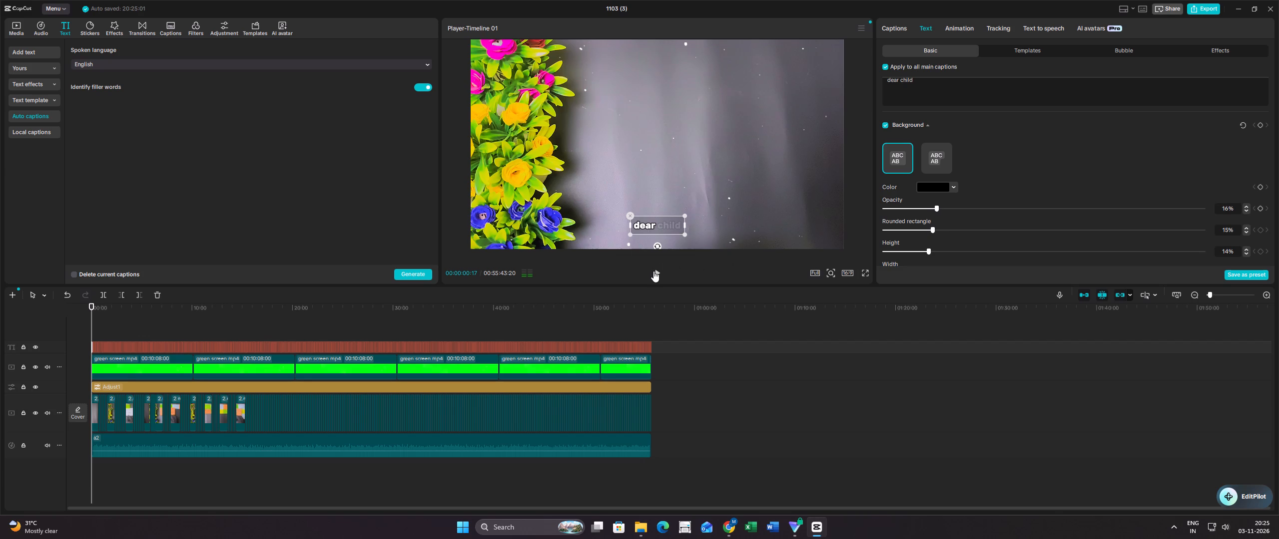
Play the opening and a section about 44 minutes in to check the caption background, adjusting the system volume along the way.
click(653, 271)
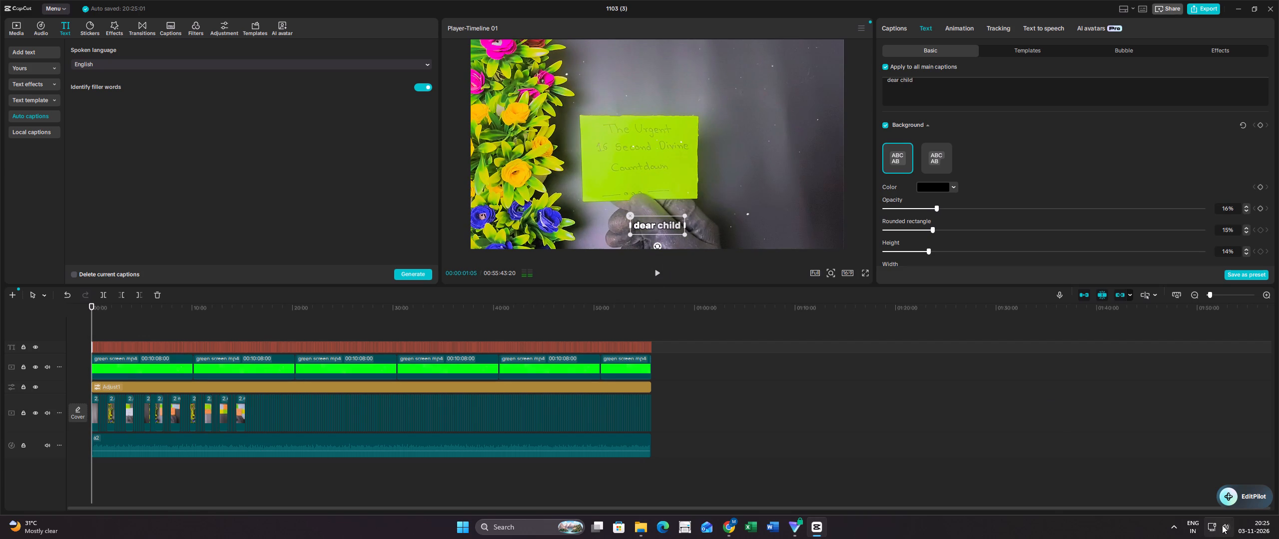
click(1222, 525)
drag(1179, 466, 1153, 462)
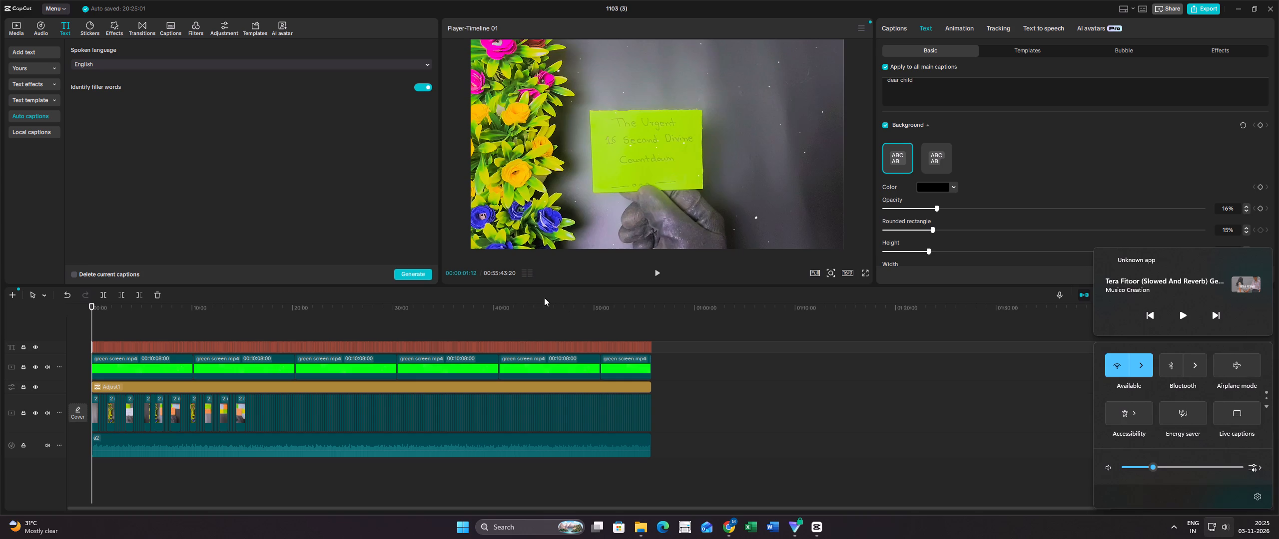
click(659, 274)
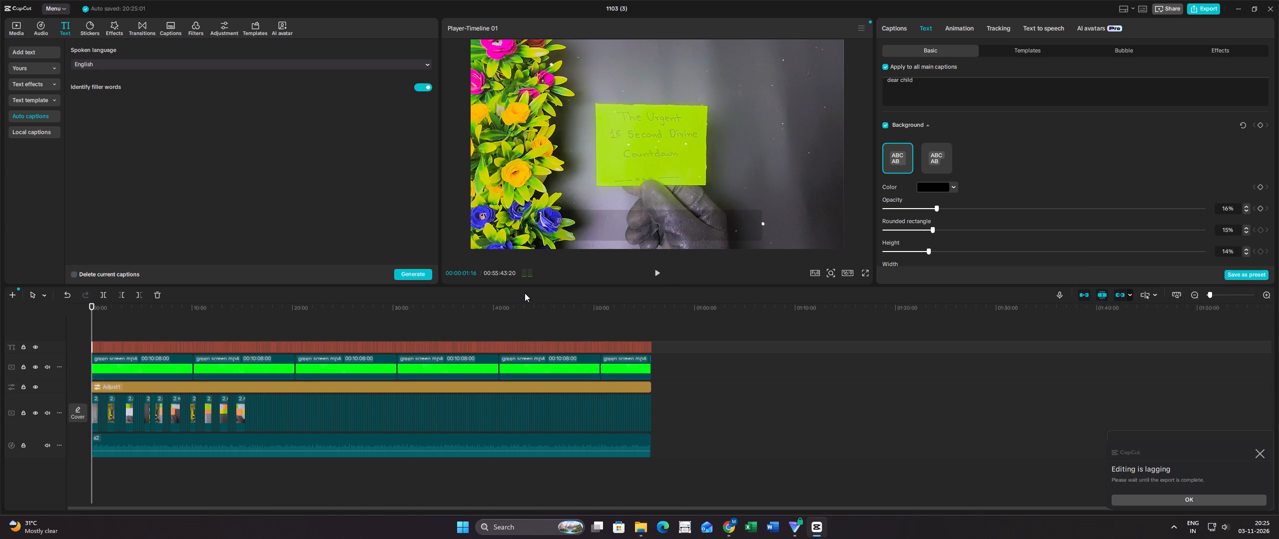
click(531, 319)
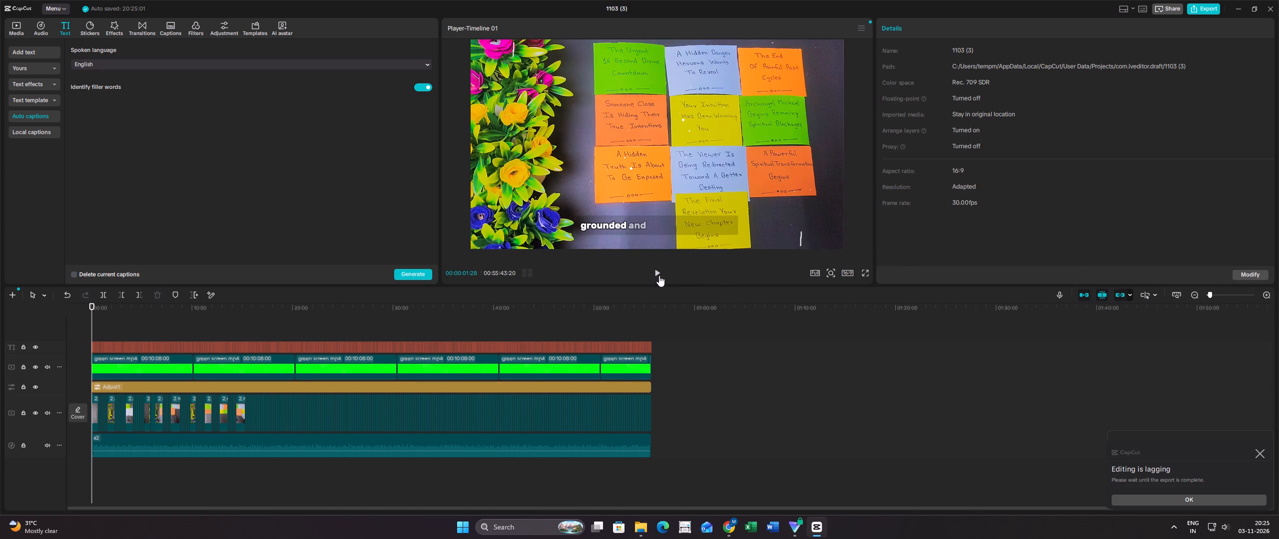
click(659, 275)
click(658, 272)
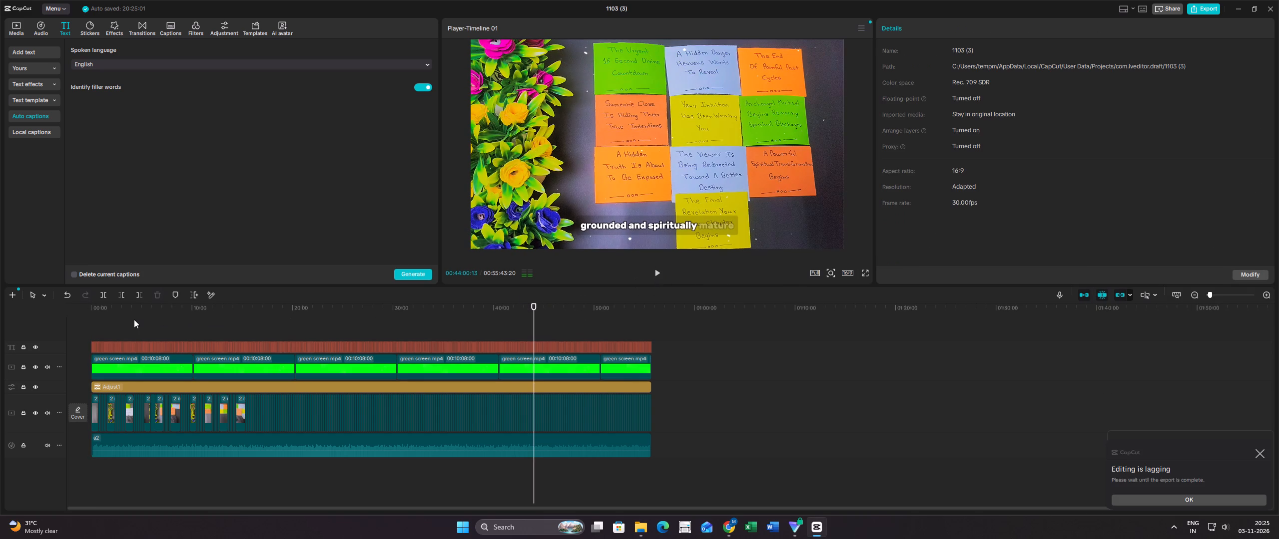
Import the WhatsApp green-screen Subscribe clip and place it on a new track above the captions at about 00:05:37.
click(134, 319)
ctrl+scroll(138, 320, up, 7)
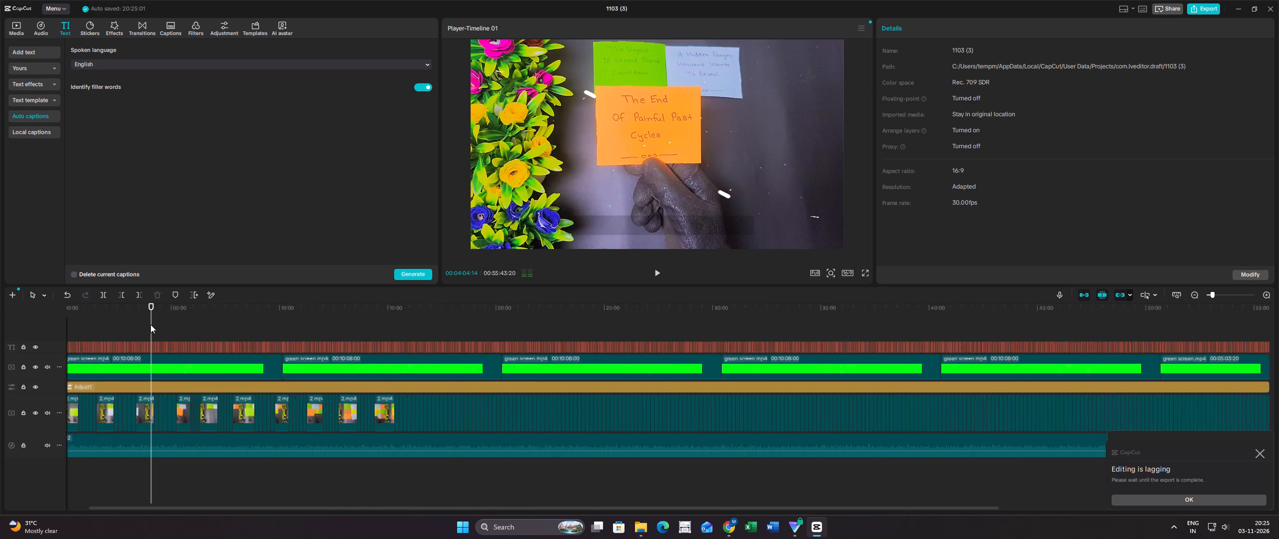
click(187, 326)
click(10, 36)
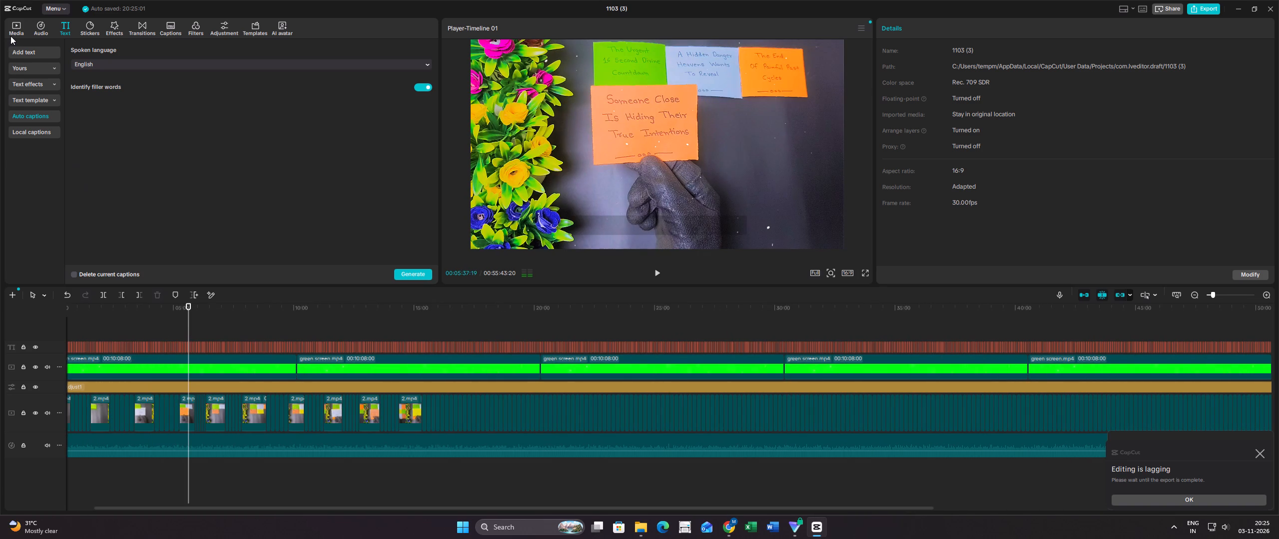
click(101, 51)
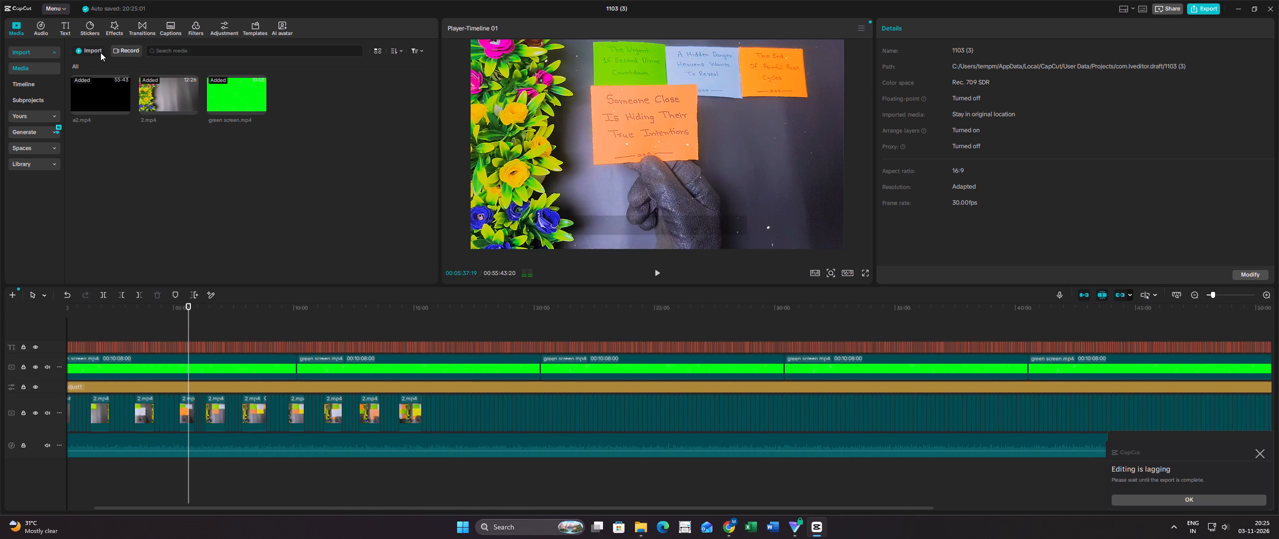
click(102, 65)
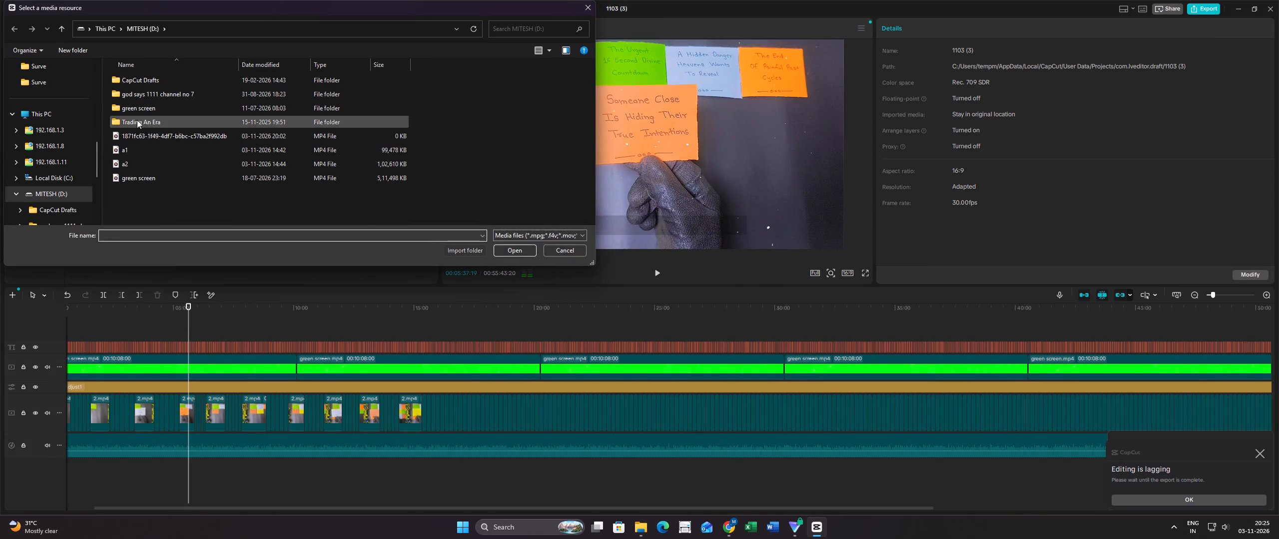
double_click(155, 98)
double_click(176, 98)
click(180, 177)
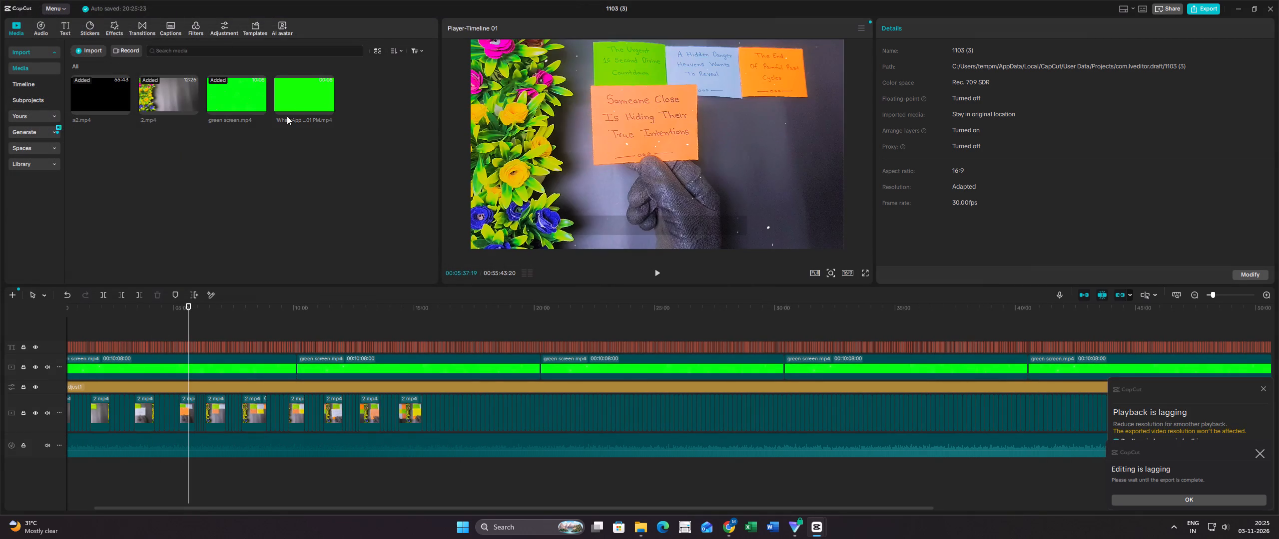
drag(300, 97, 188, 319)
Shrink the Subscribe overlay to a small inset and move it to the upper-right part of the video frame.
ctrl+scroll(191, 321, up, 5)
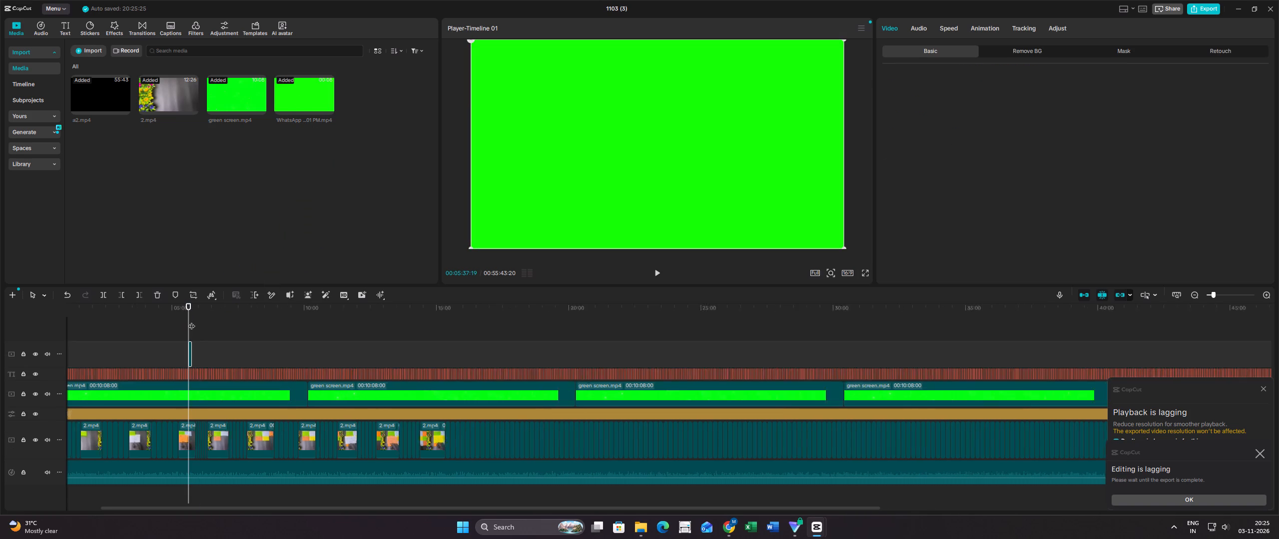
ctrl+scroll(191, 321, up, 10)
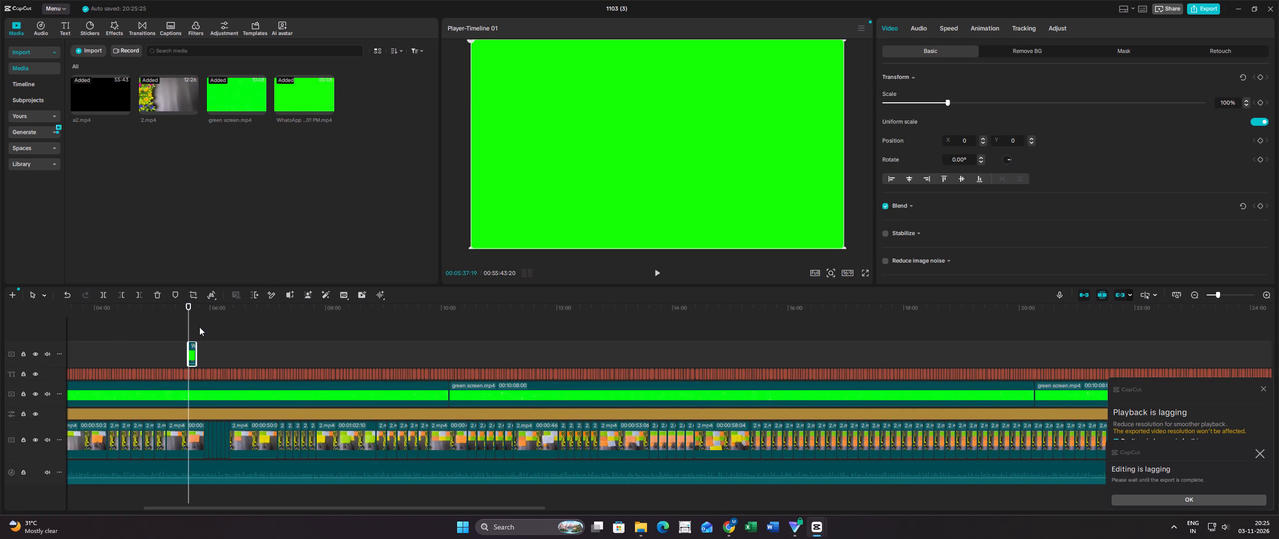
click(193, 328)
click(195, 324)
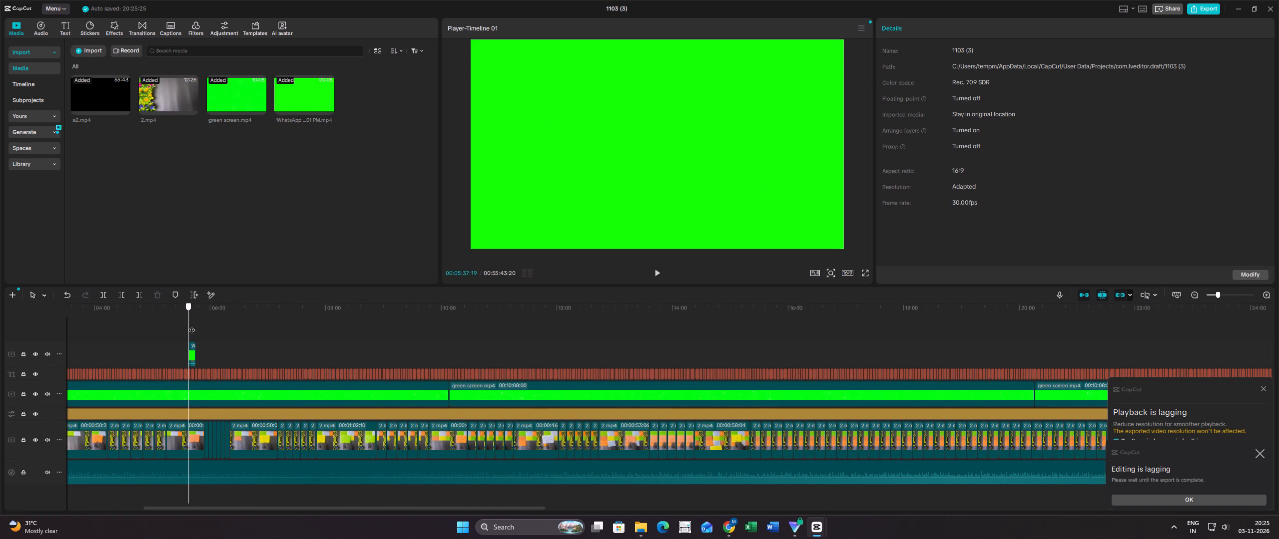
click(665, 206)
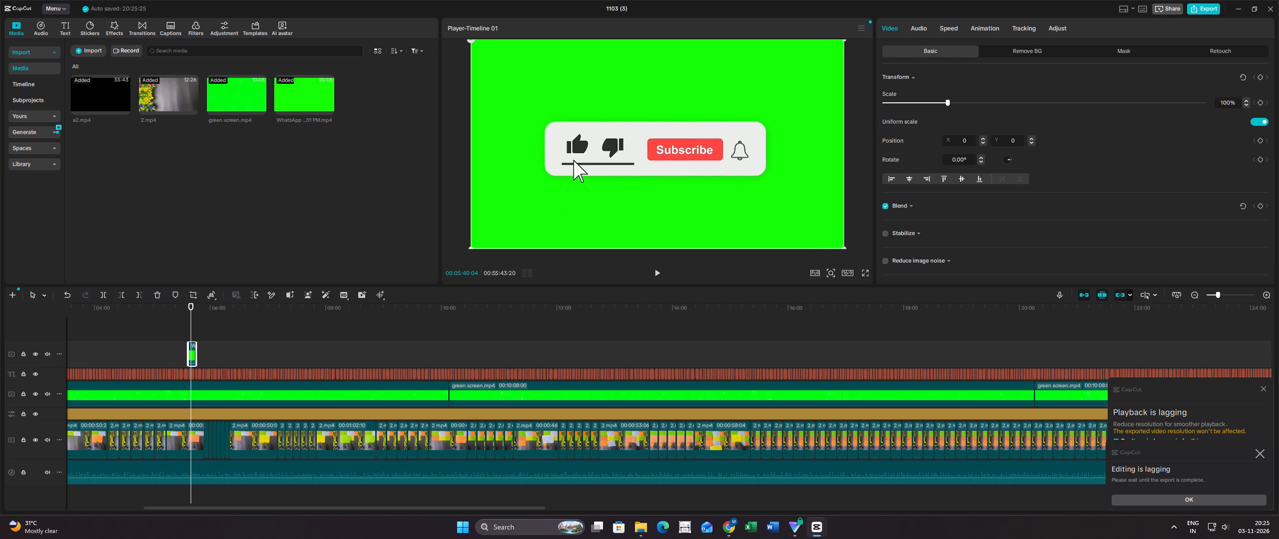
drag(841, 248, 576, 179)
drag(643, 145, 787, 76)
Turn the Subscribe clip's volume all the way down.
click(909, 27)
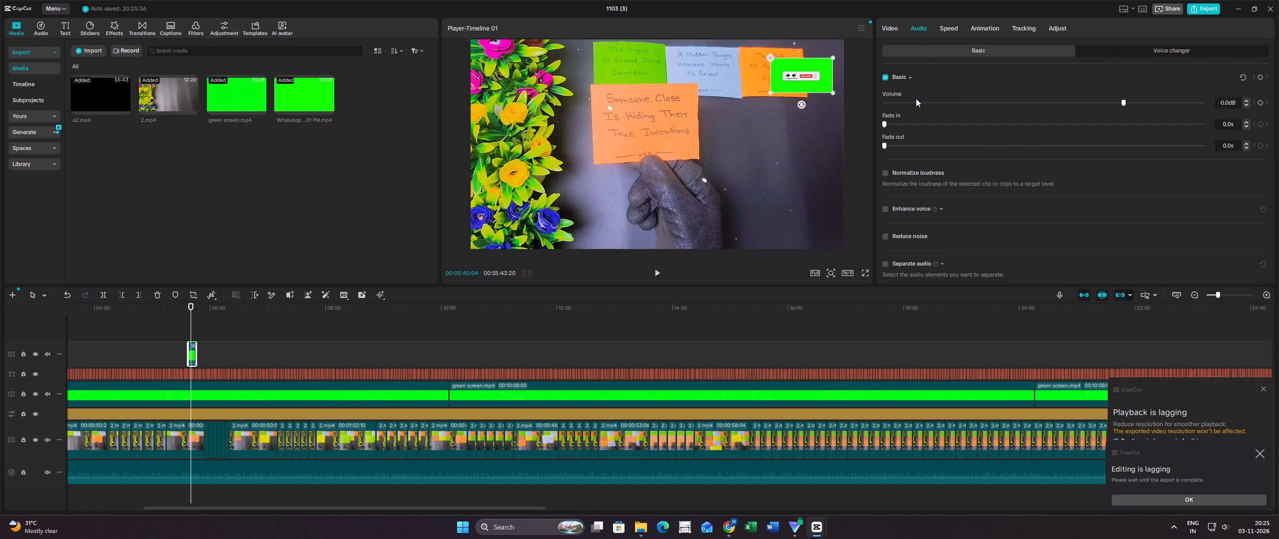
drag(902, 103, 871, 105)
Remove the Subscribe clip's green background with Chroma key, sampling the green from the overlay.
click(891, 30)
click(1013, 50)
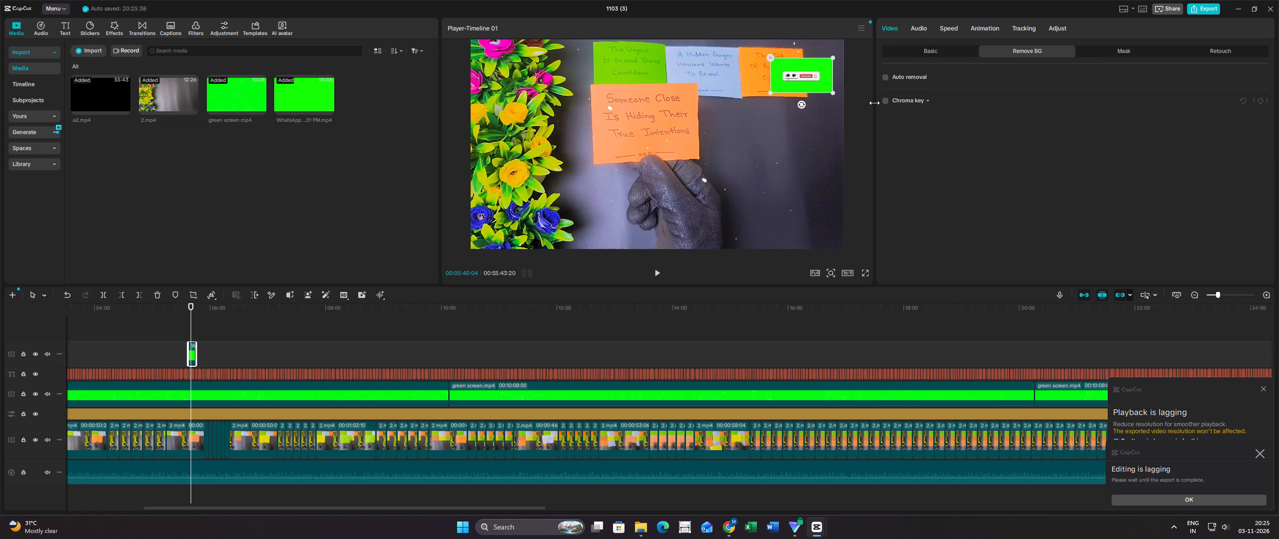
click(884, 100)
click(824, 63)
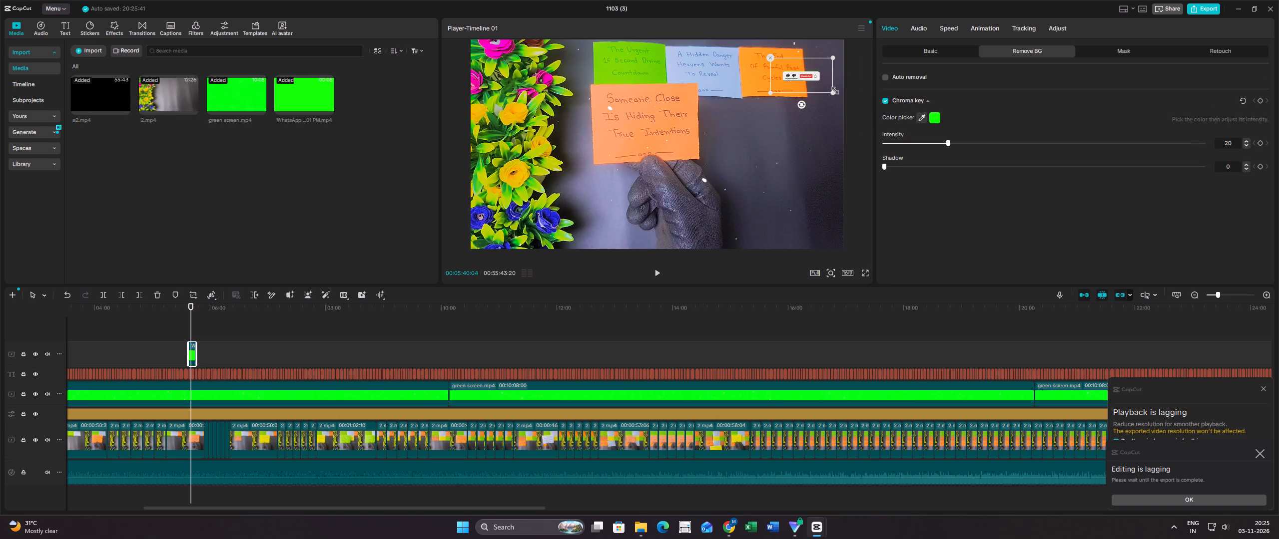
Move the Subscribe overlay up into the top-right corner of the video frame and play it briefly to check.
click(833, 89)
drag(800, 84, 815, 57)
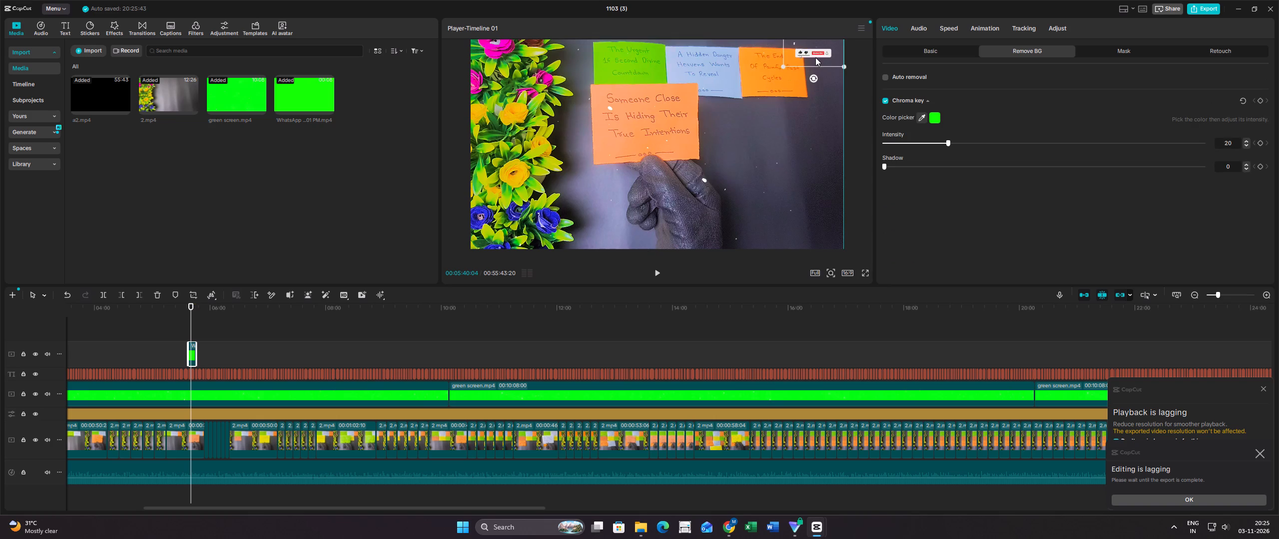
drag(815, 57, 816, 57)
click(654, 275)
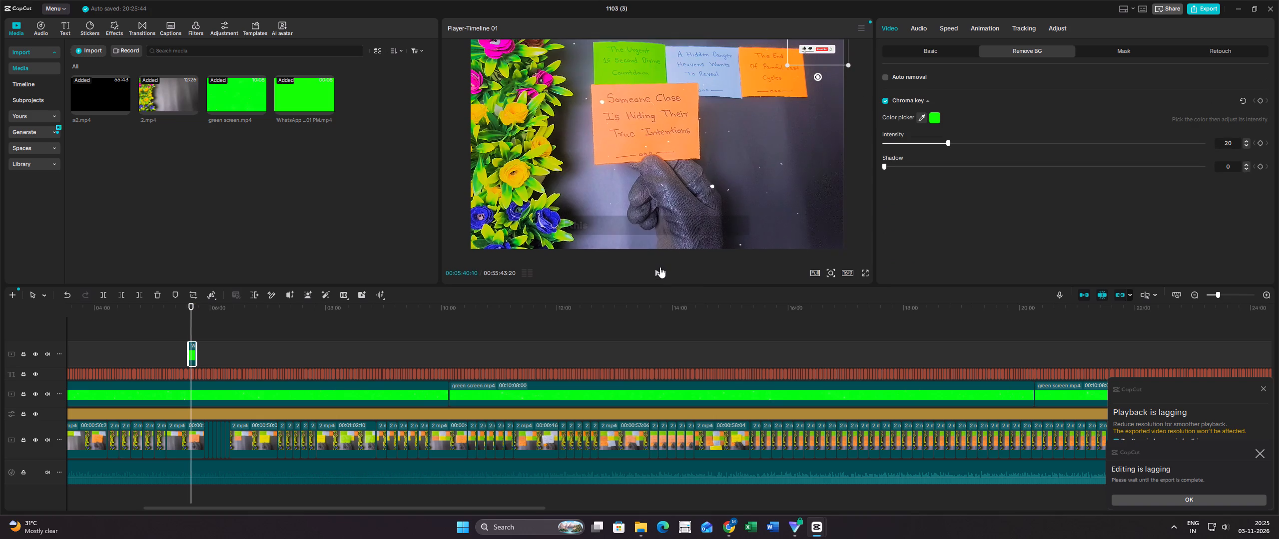
Copy the finished Subscribe overlay and paste the copy onto the timeline at about 00:26:40.
click(174, 343)
right_click(191, 347)
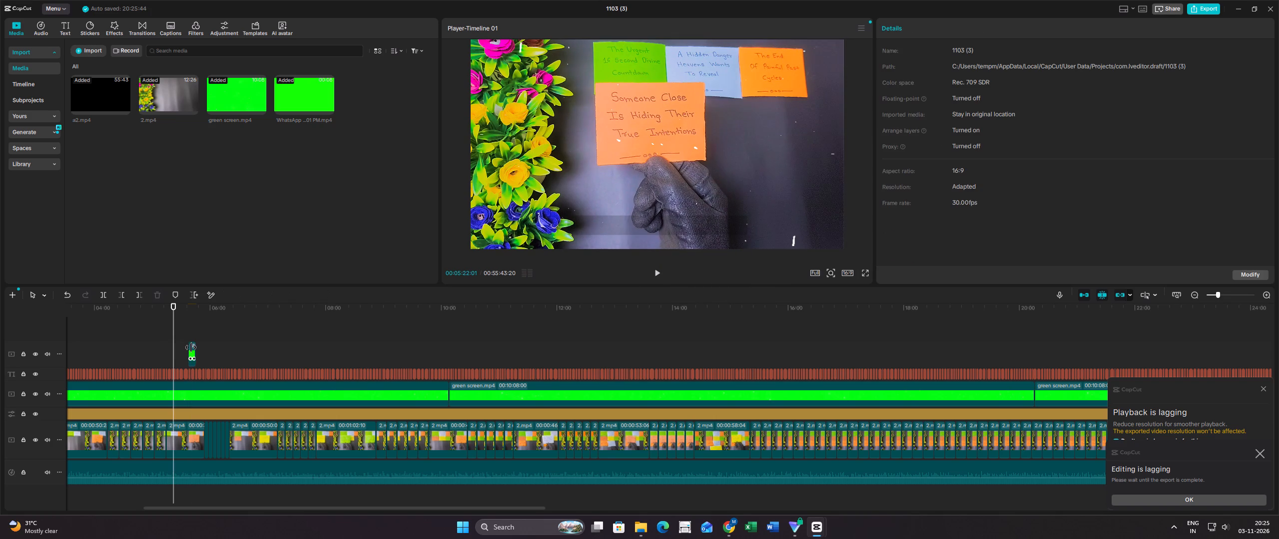
right_click(191, 347)
click(282, 103)
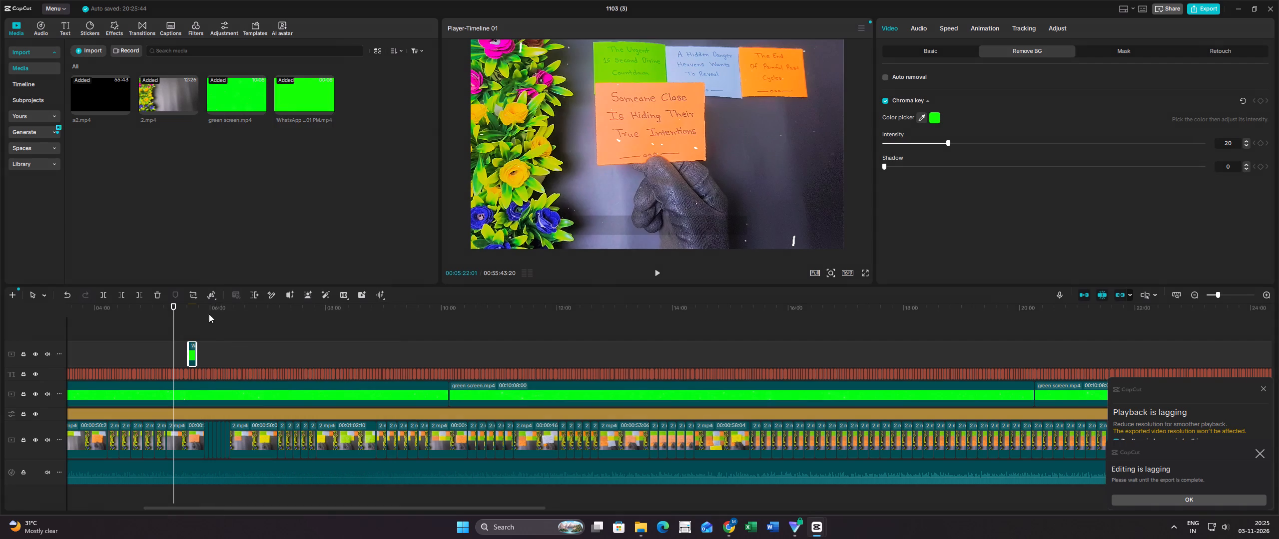
right_click(192, 350)
click(276, 110)
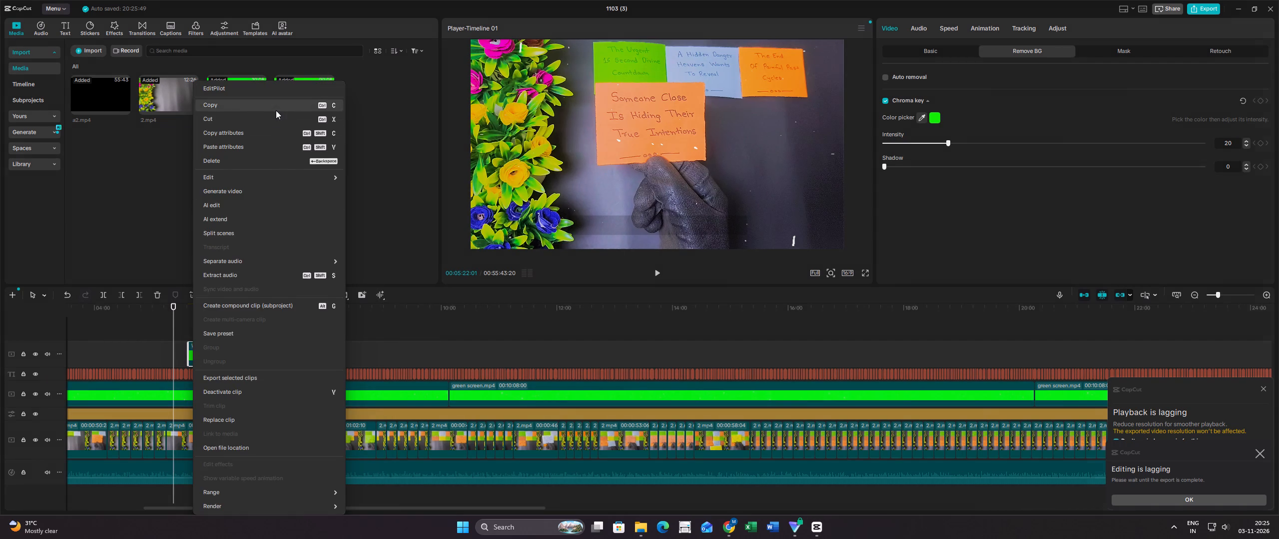
ctrl+scroll(339, 333, down, 9)
ctrl+scroll(339, 333, up, 1)
ctrl+scroll(339, 333, down, 7)
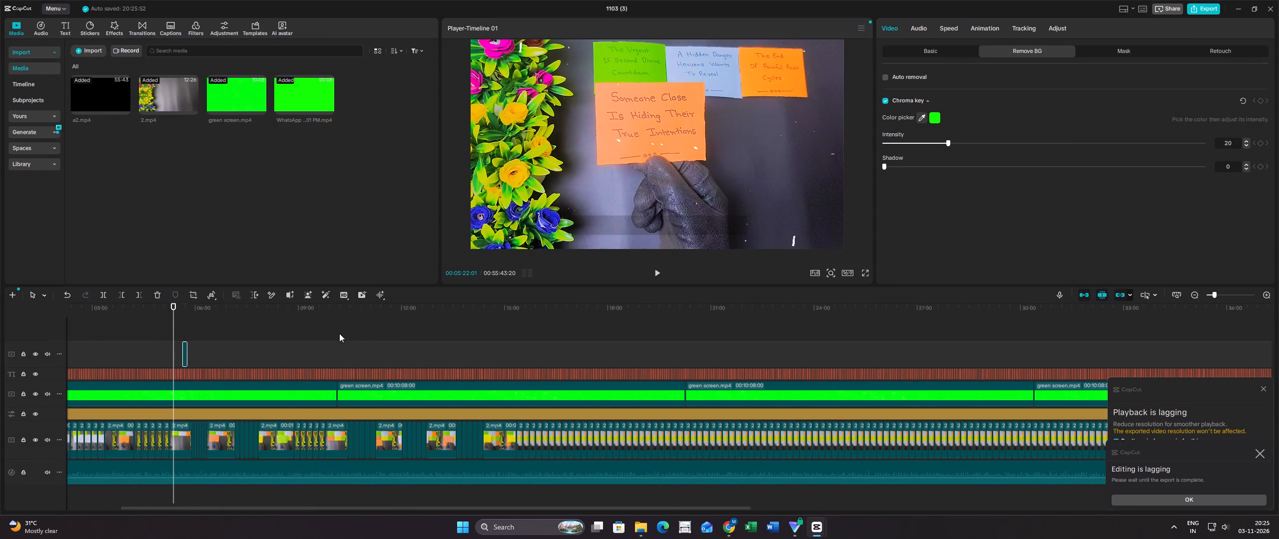
ctrl+scroll(339, 333, down, 2)
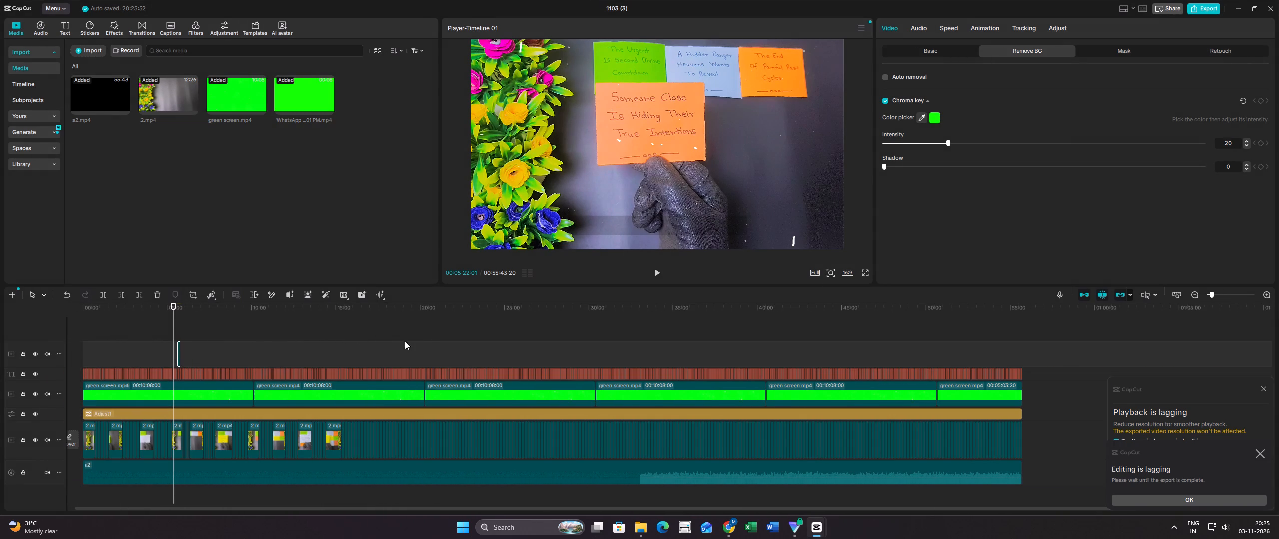
click(534, 352)
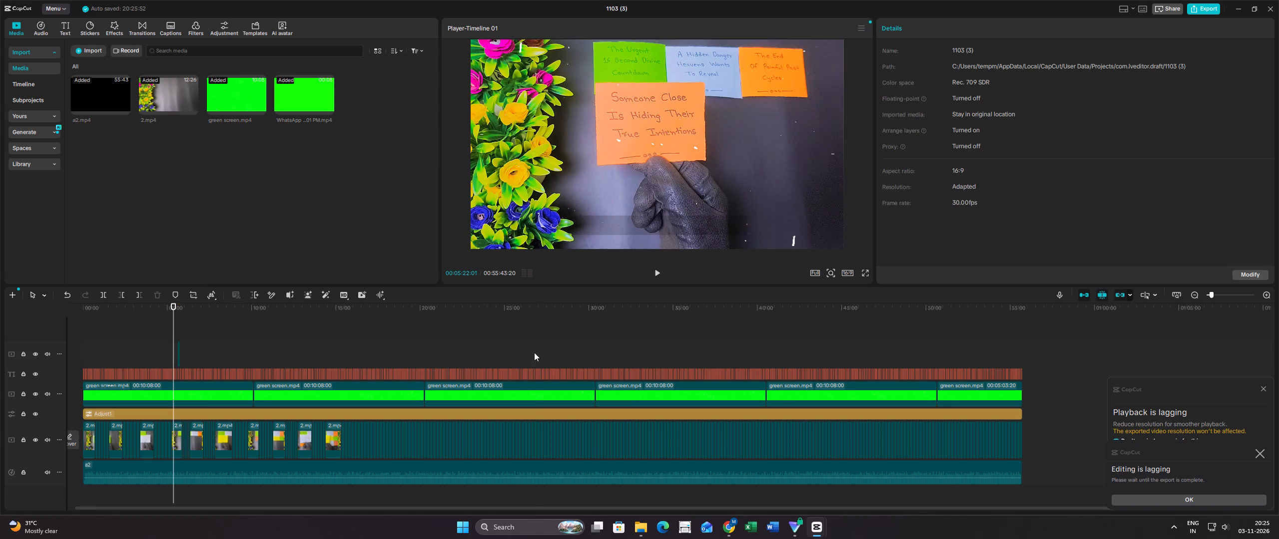
right_click(534, 352)
click(564, 406)
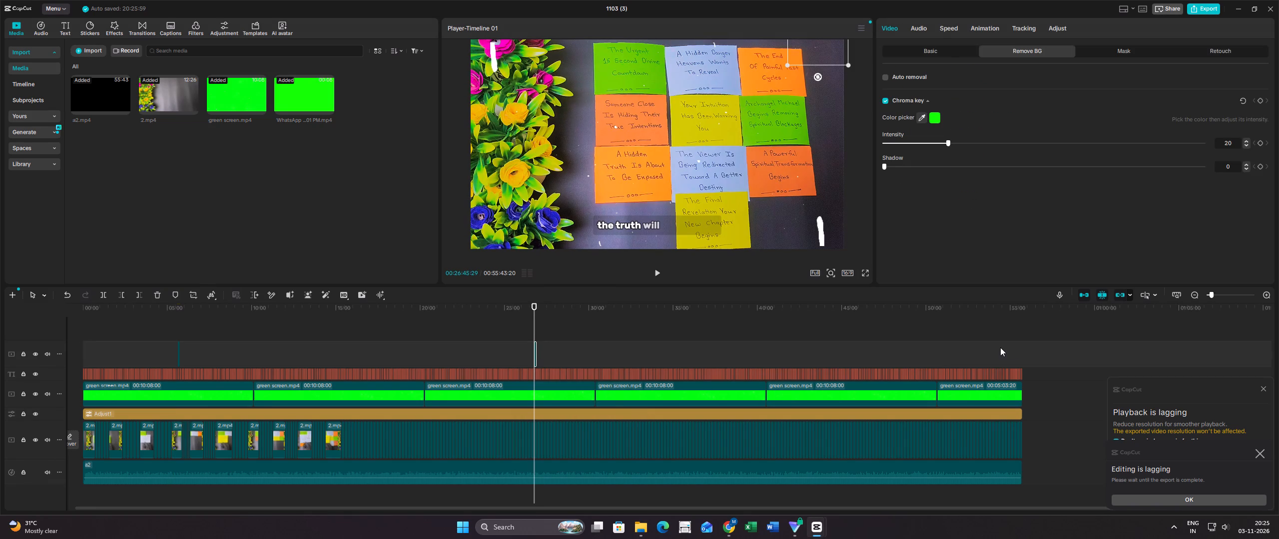
Paste another copy of the Subscribe overlay near the end of the timeline, at about 00:55:02.
click(1013, 350)
right_click(1013, 350)
click(1033, 409)
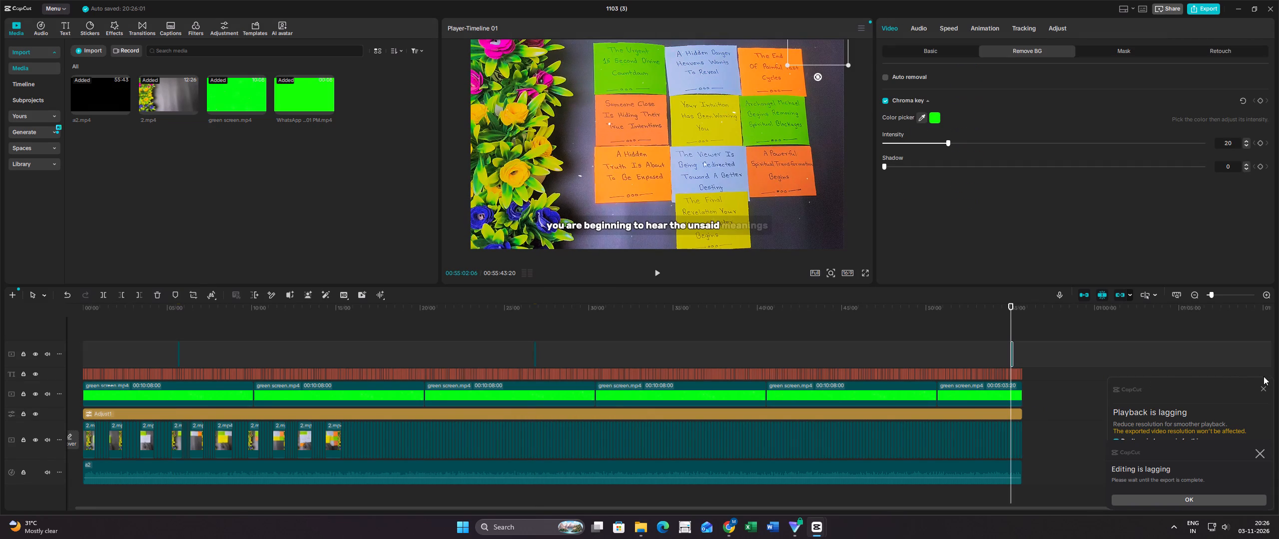
click(1263, 387)
click(1258, 454)
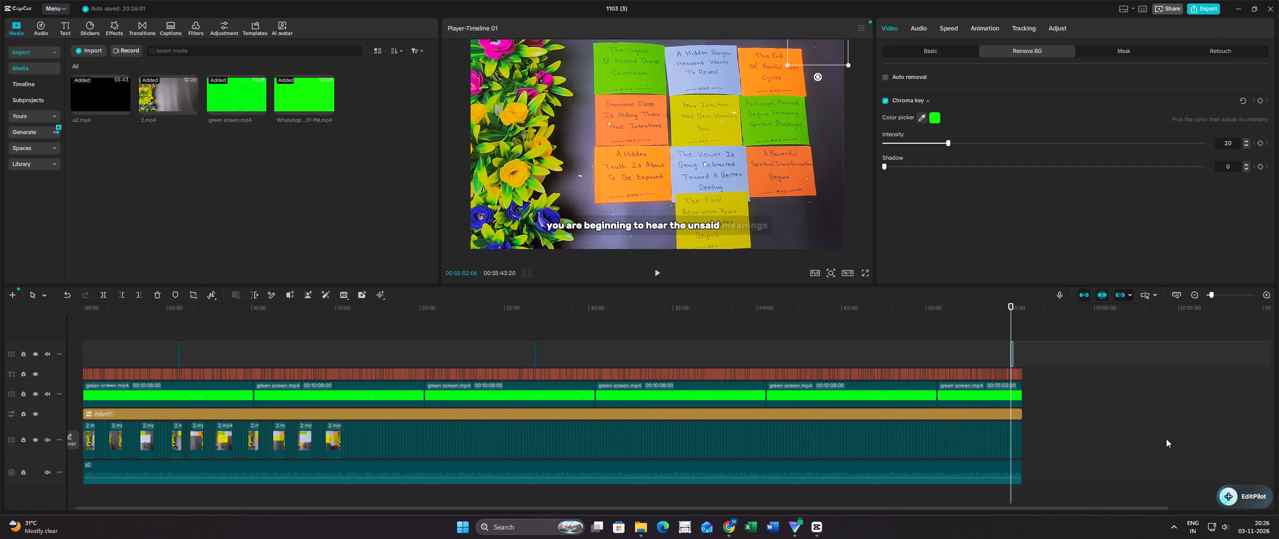
Spot-check playback of the captions and cards at several points between about 00:34 and 00:46 minutes.
click(664, 317)
click(659, 278)
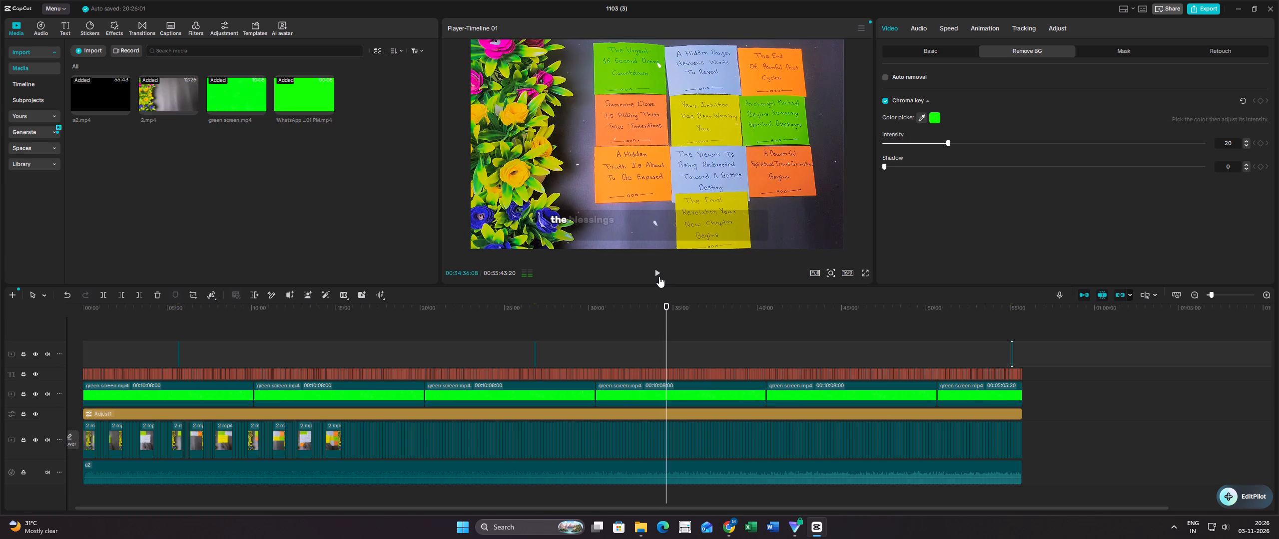
click(659, 276)
click(694, 318)
click(655, 273)
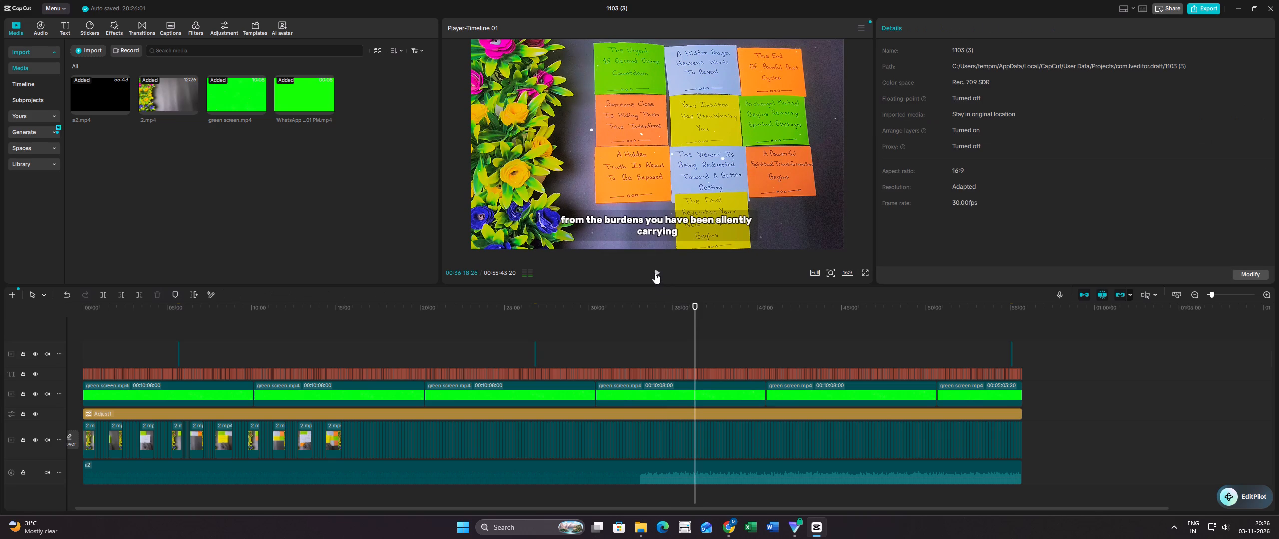
click(655, 273)
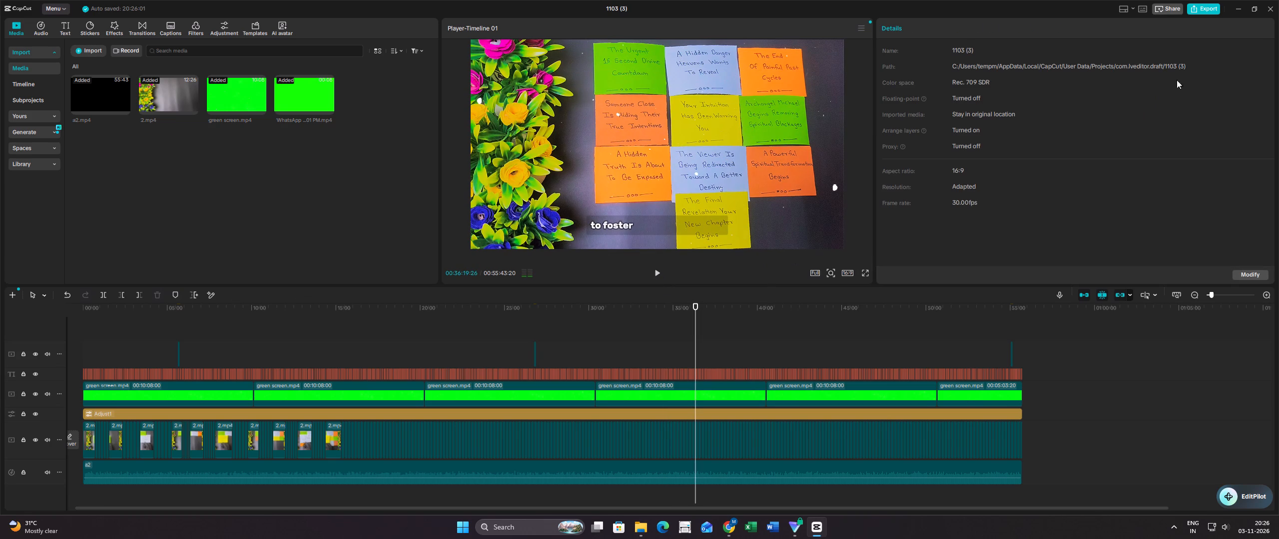
click(862, 336)
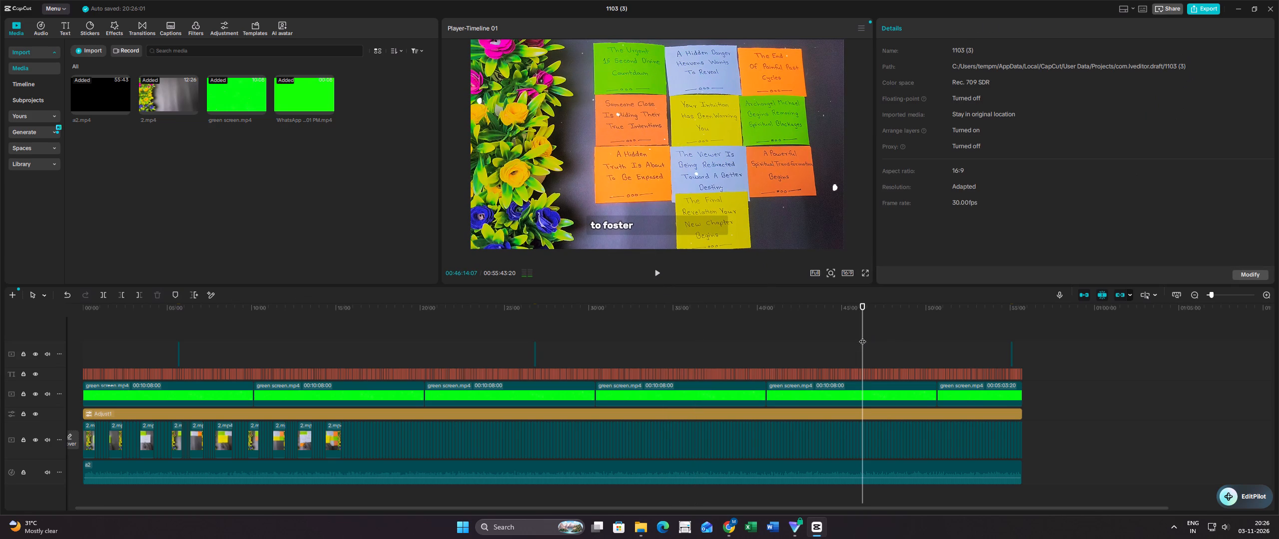
click(661, 270)
click(657, 274)
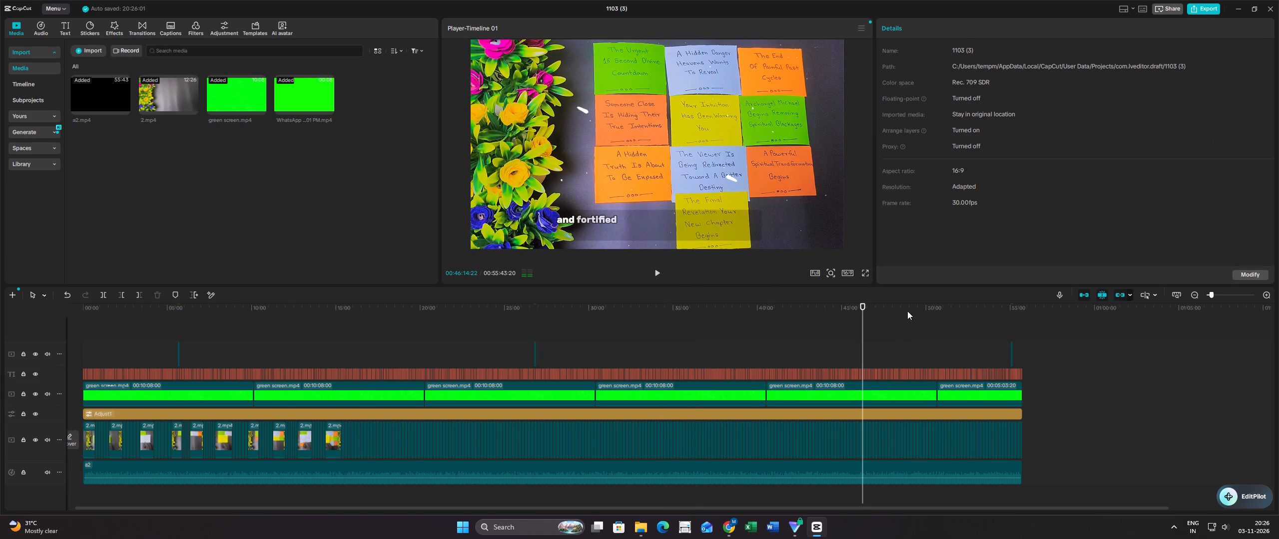
ctrl+scroll(937, 325, up, 9)
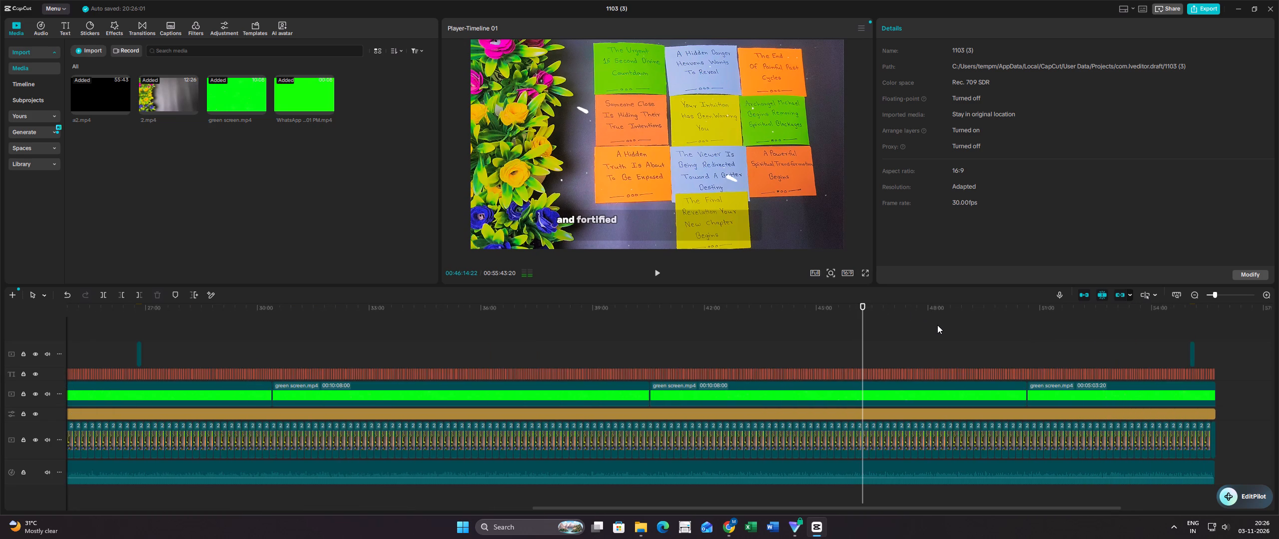
ctrl+scroll(937, 325, down, 11)
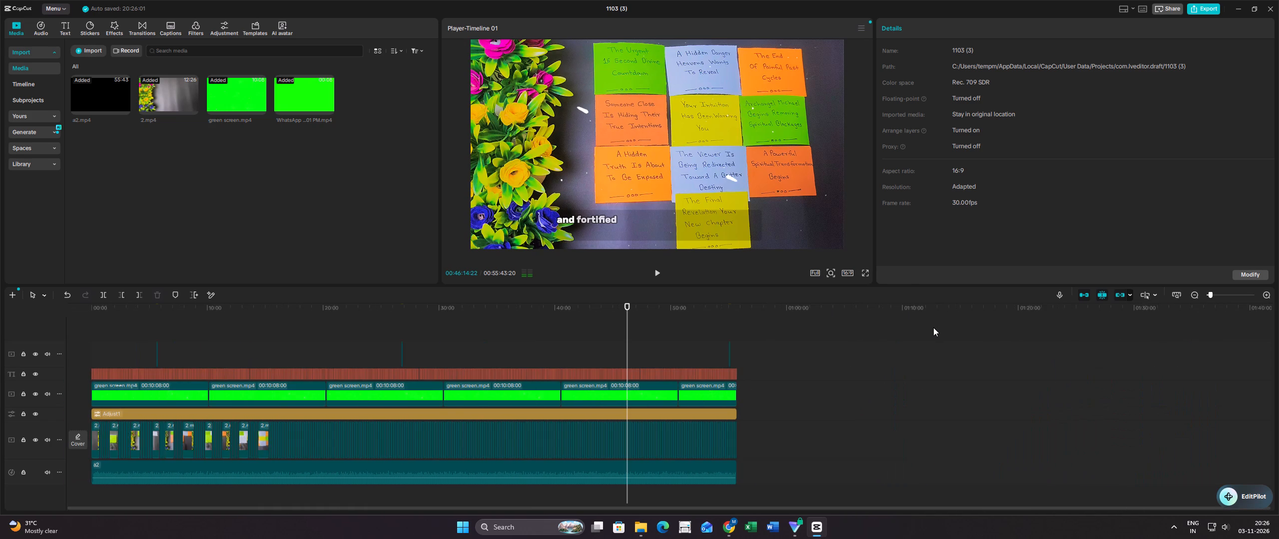
click(545, 336)
click(551, 336)
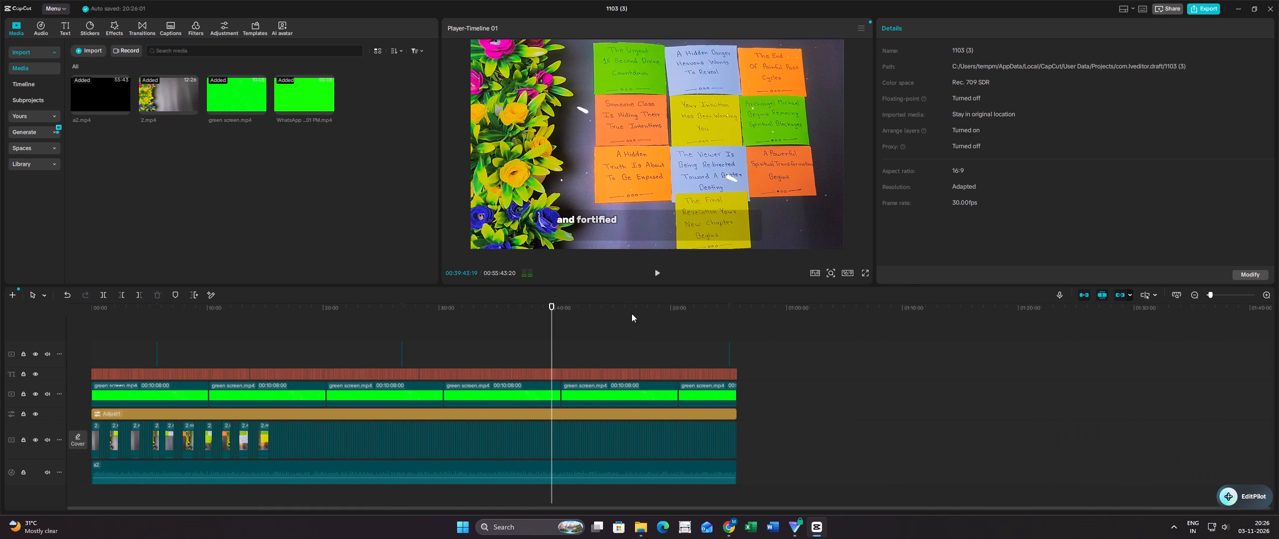
click(660, 272)
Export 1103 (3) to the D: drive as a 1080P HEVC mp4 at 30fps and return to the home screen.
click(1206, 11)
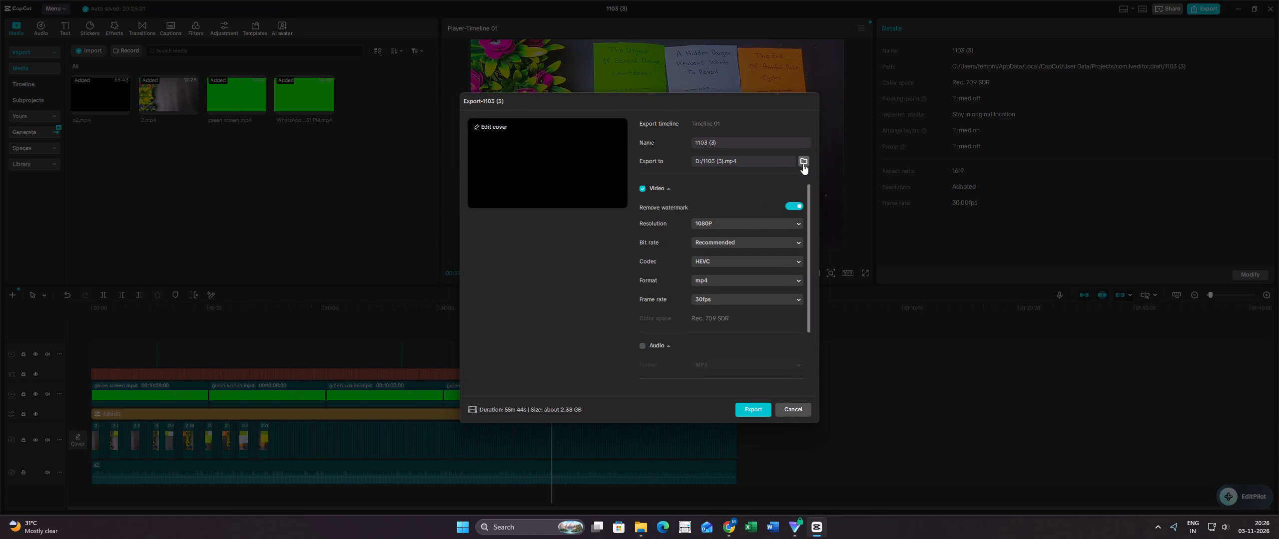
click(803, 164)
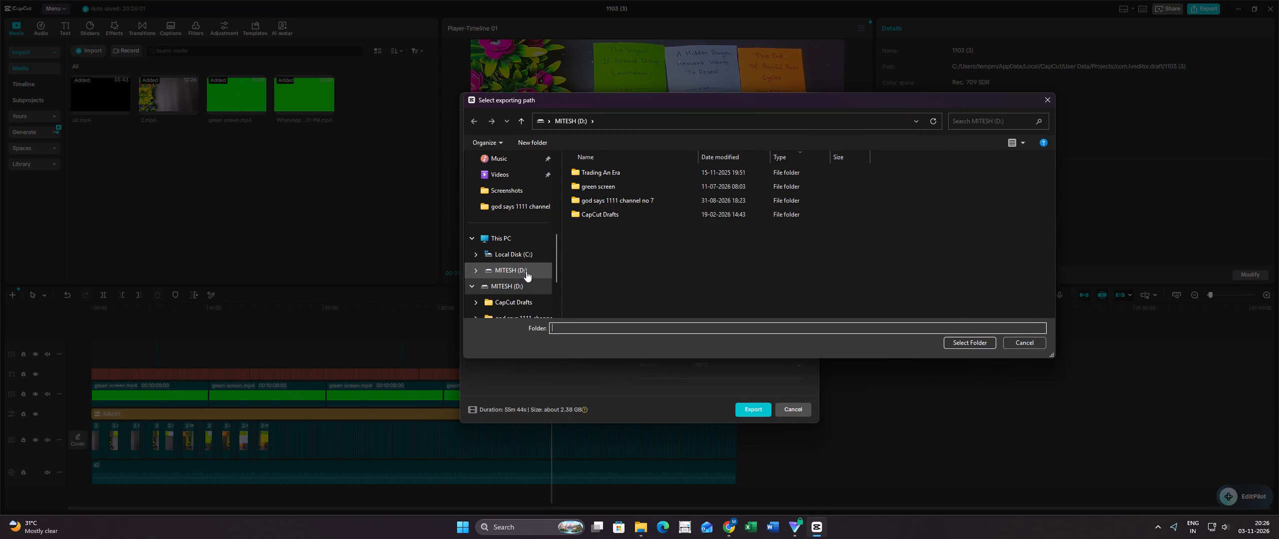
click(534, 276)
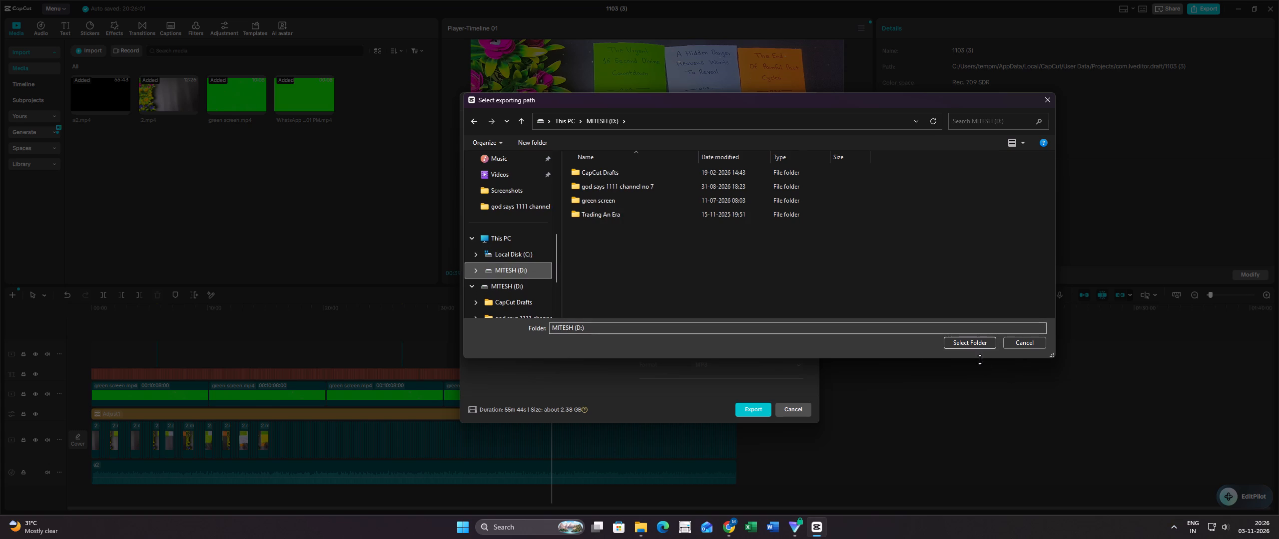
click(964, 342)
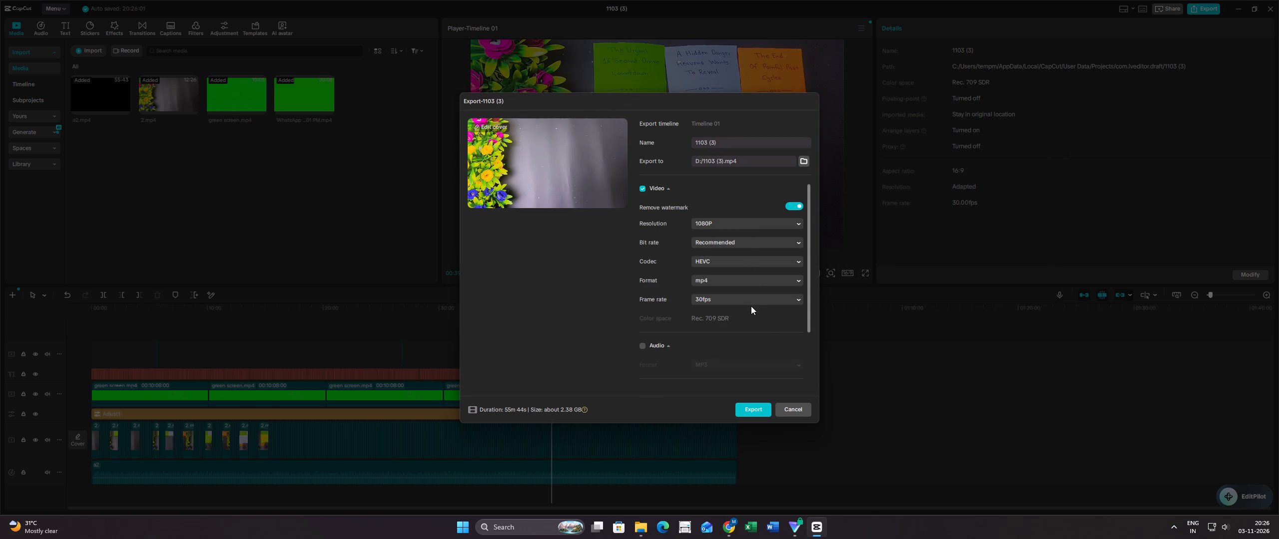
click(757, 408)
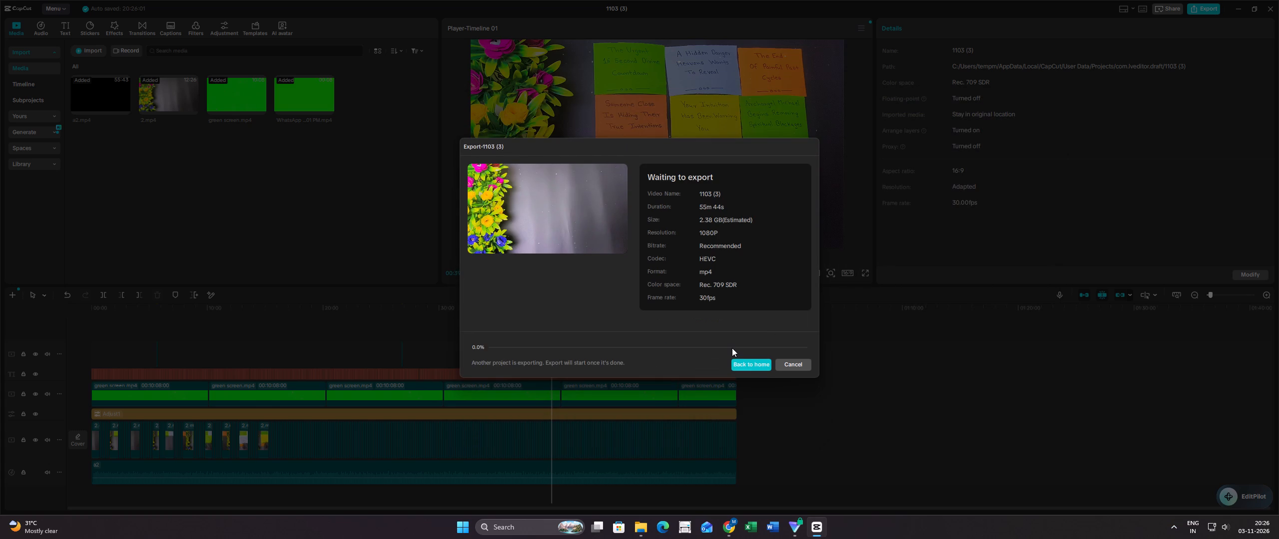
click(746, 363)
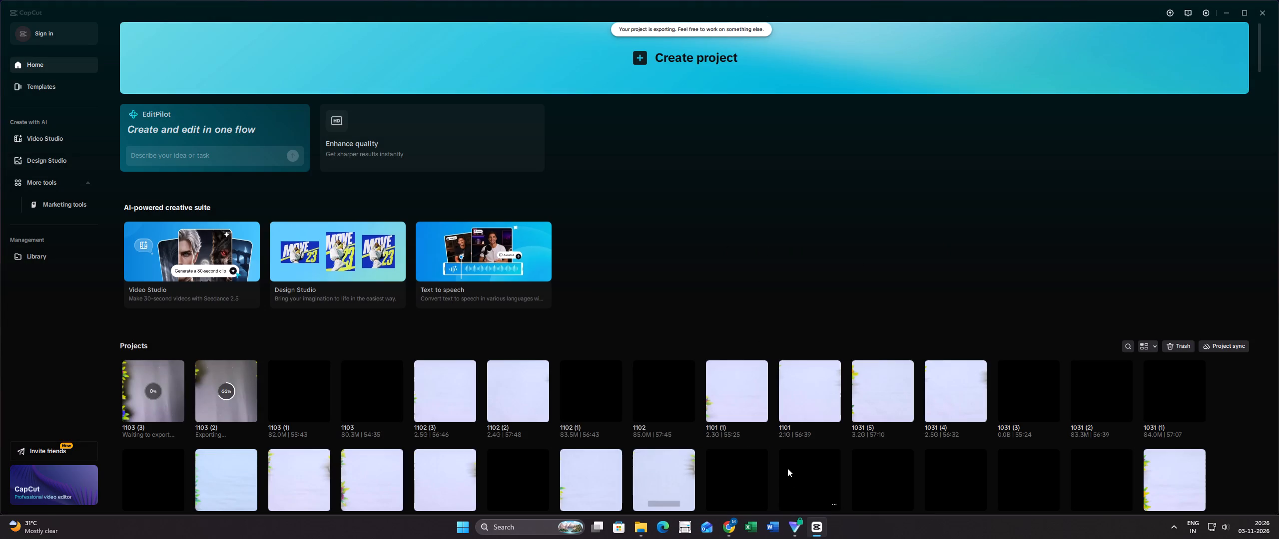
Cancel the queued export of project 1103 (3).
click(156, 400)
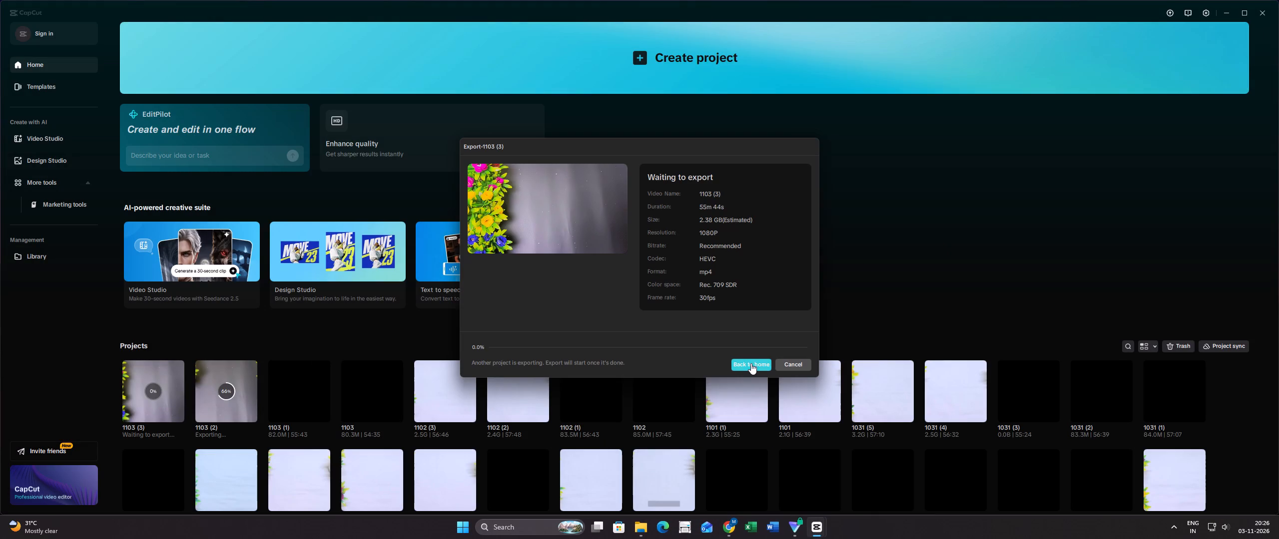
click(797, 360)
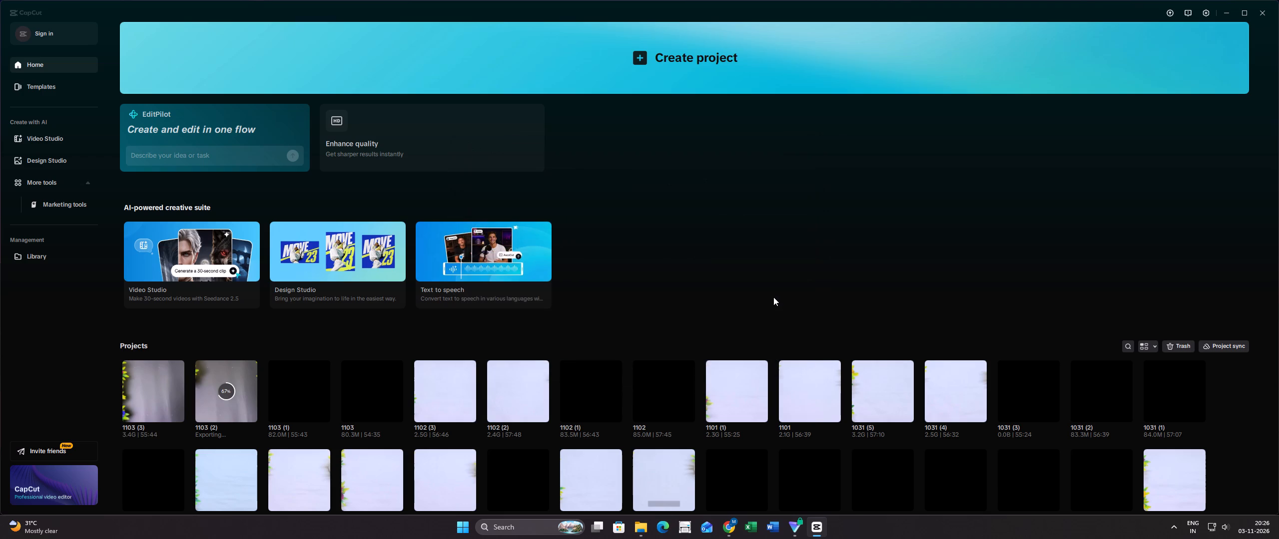
Cancel the running export of project 1103 (2).
click(232, 405)
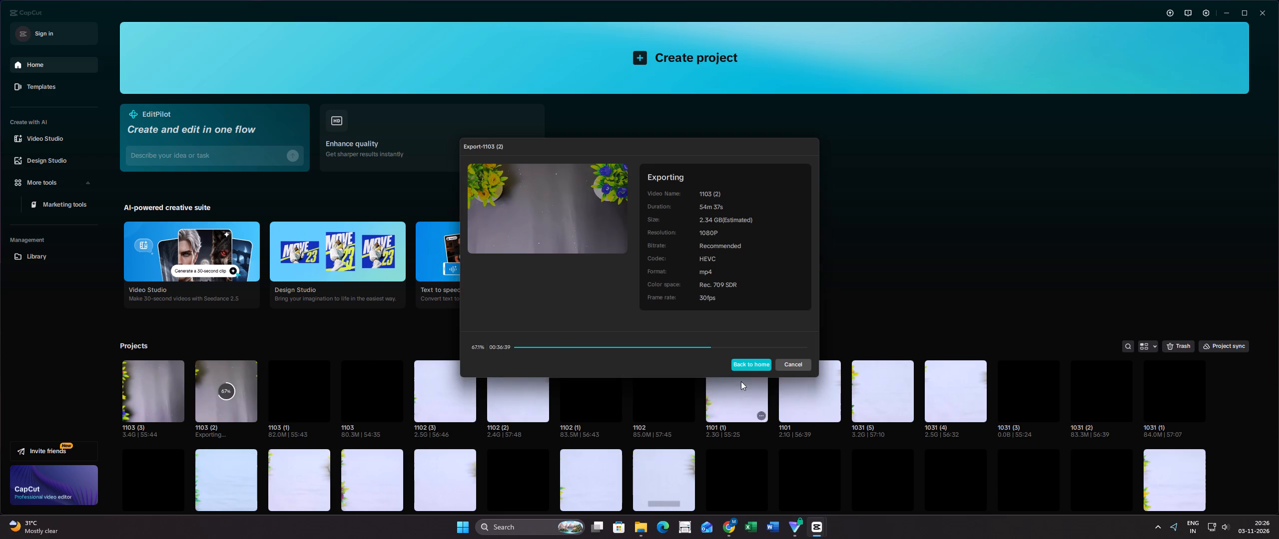
click(747, 365)
click(237, 383)
click(796, 367)
click(583, 289)
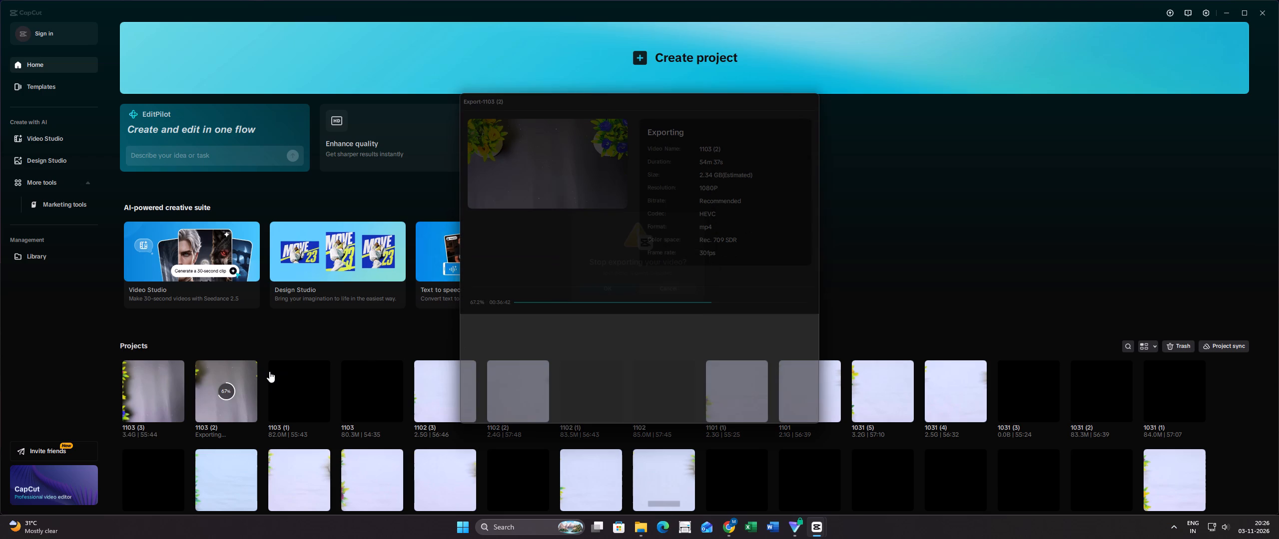
Open project 1103 (2) and briefly play the beginning of its timeline.
click(244, 386)
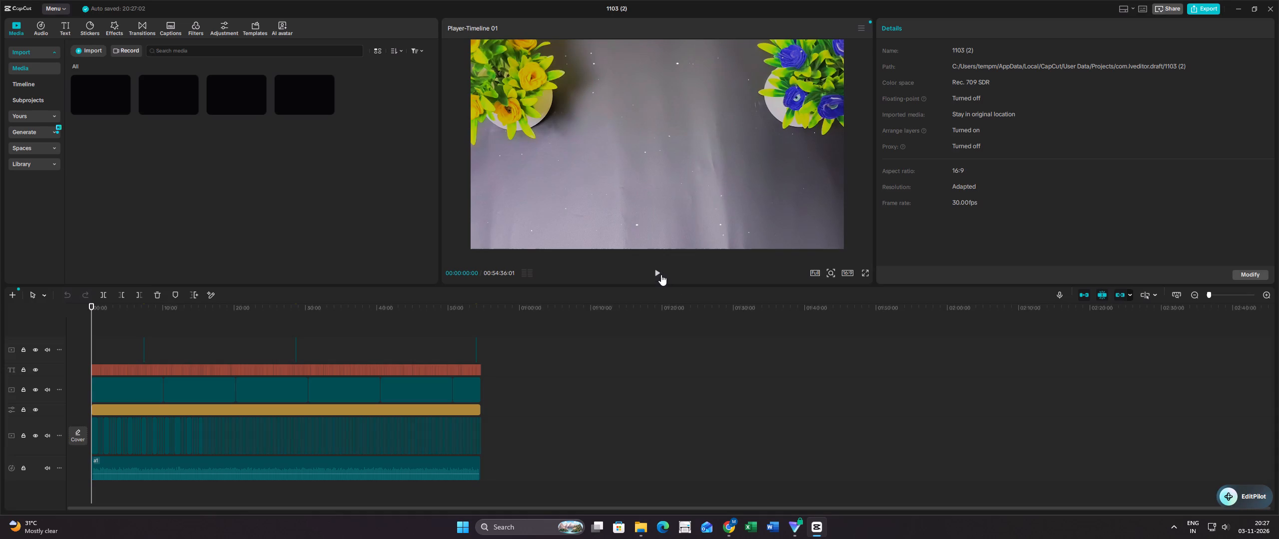
click(659, 272)
click(659, 272)
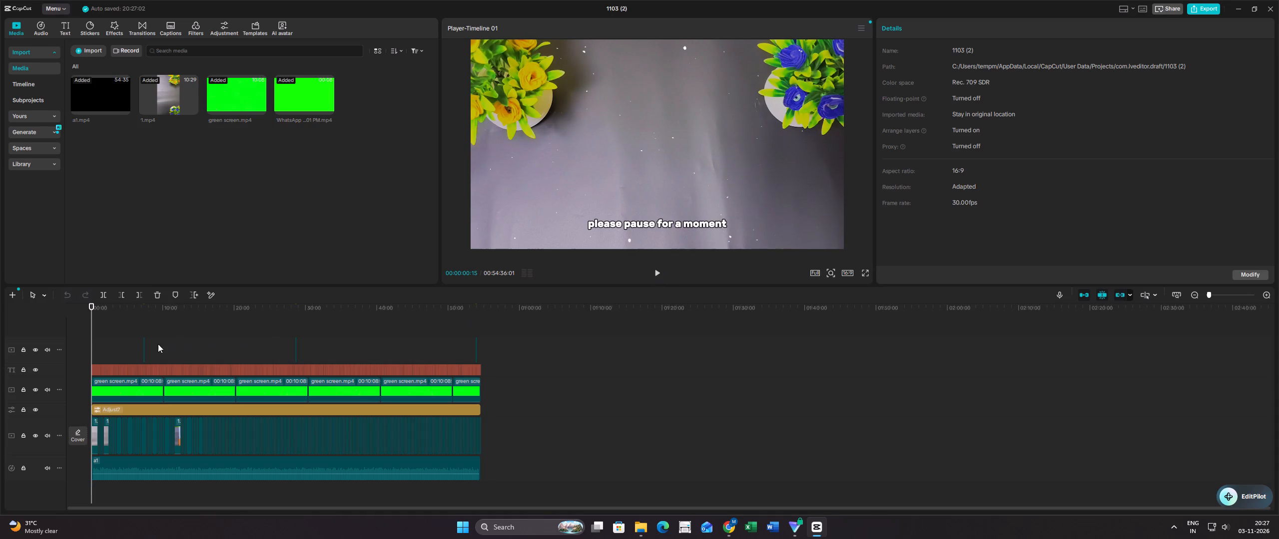
Apply the Fade In caption animation to all captions of 1103 (2) and play the opening to check it.
drag(78, 368, 308, 360)
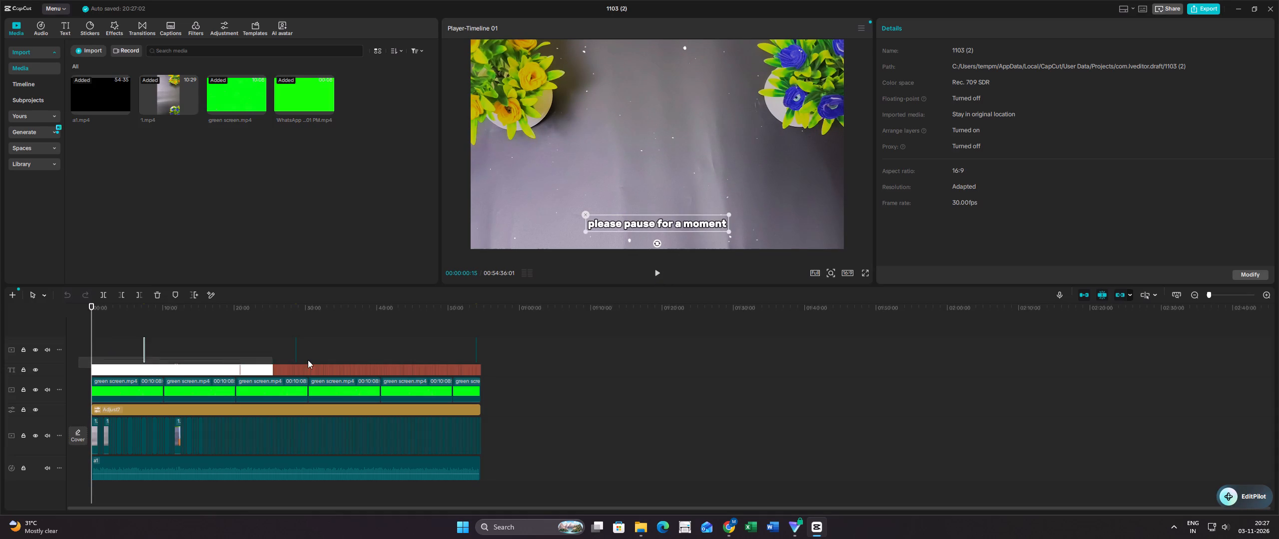
drag(308, 360, 503, 368)
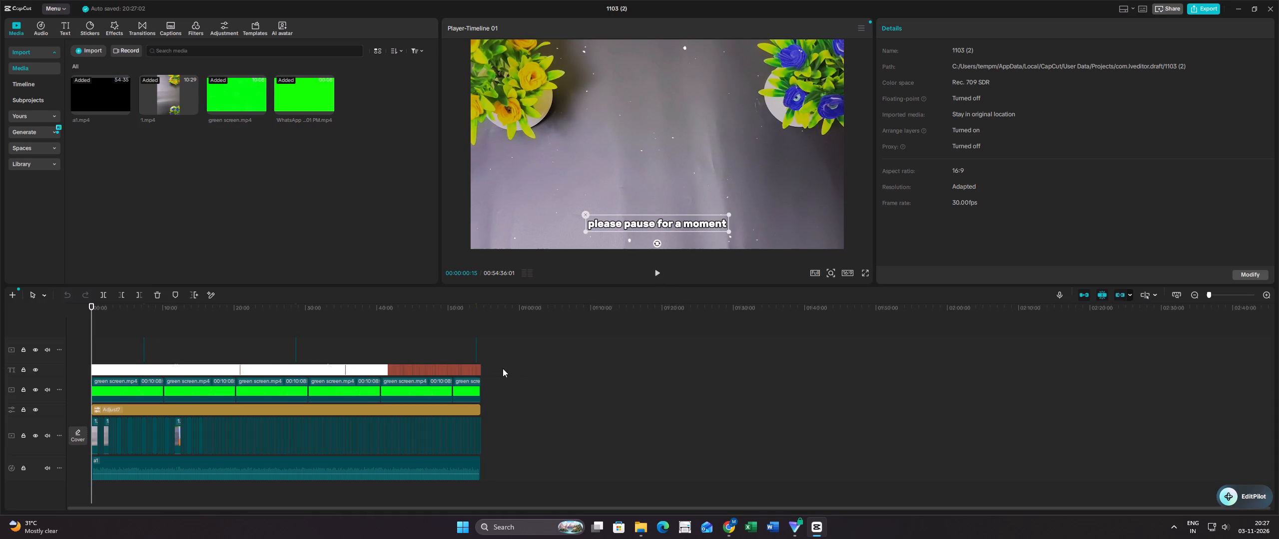
drag(503, 368, 496, 371)
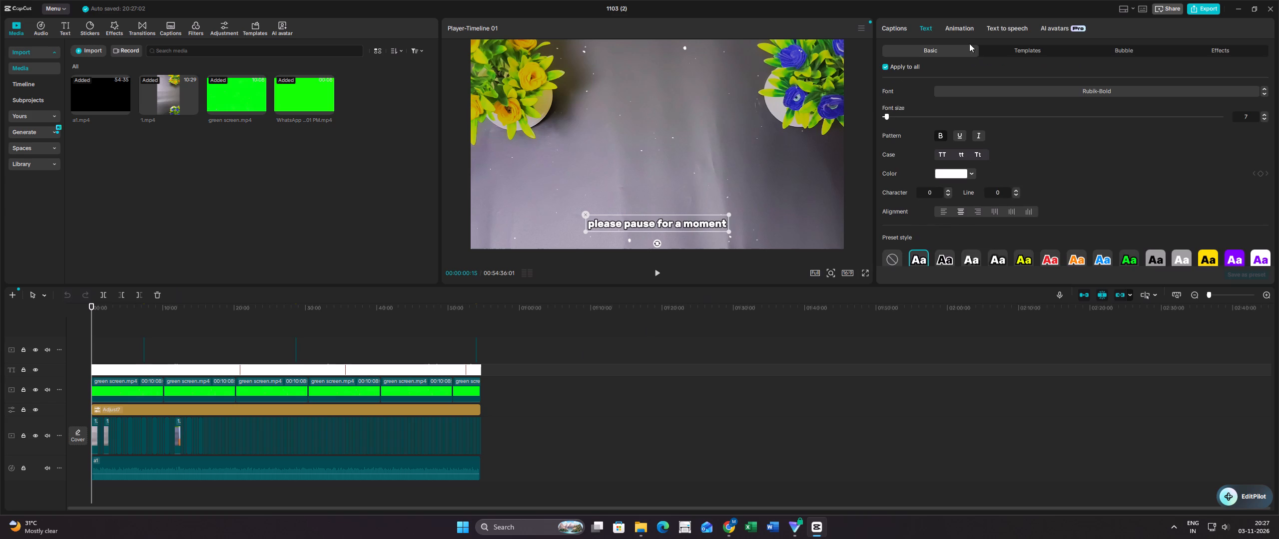
click(964, 33)
click(1220, 50)
click(934, 72)
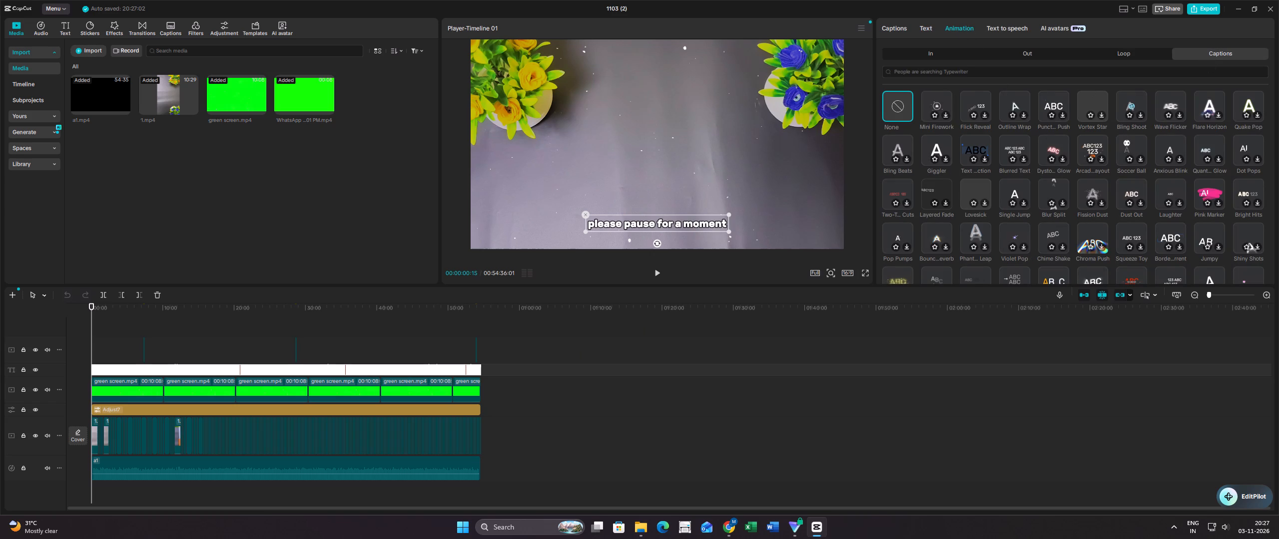
click(1005, 99)
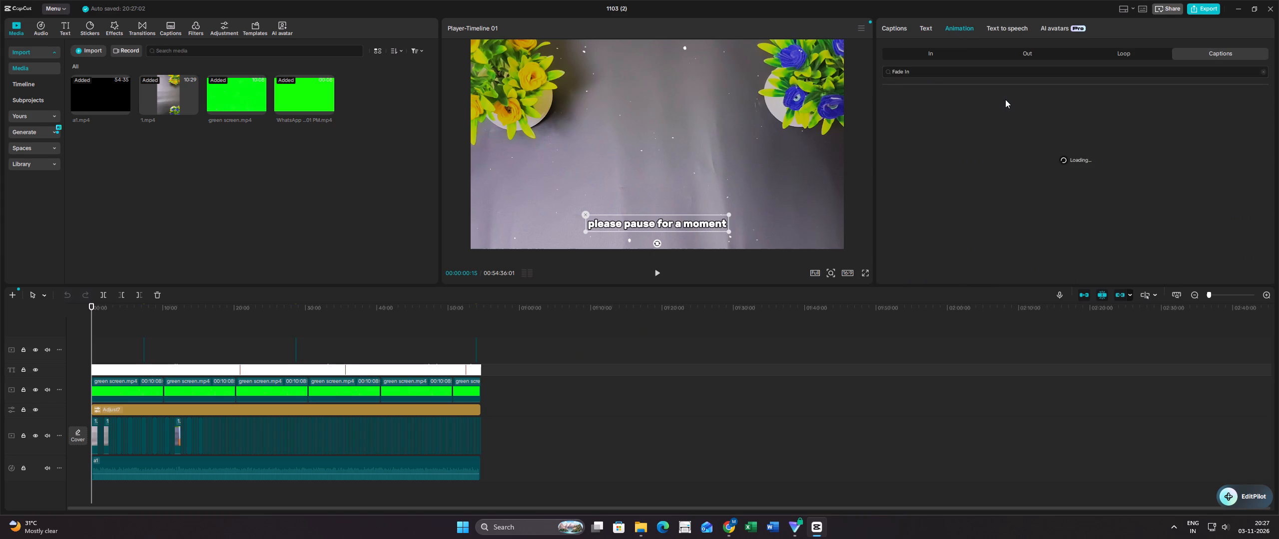
click(936, 106)
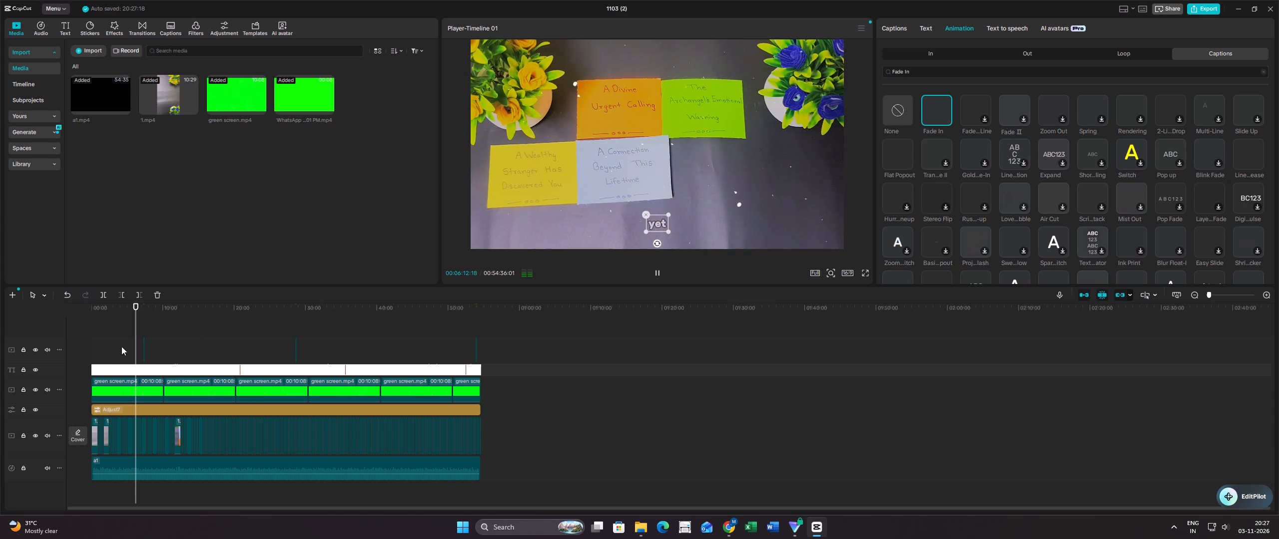
click(97, 347)
drag(97, 345, 89, 344)
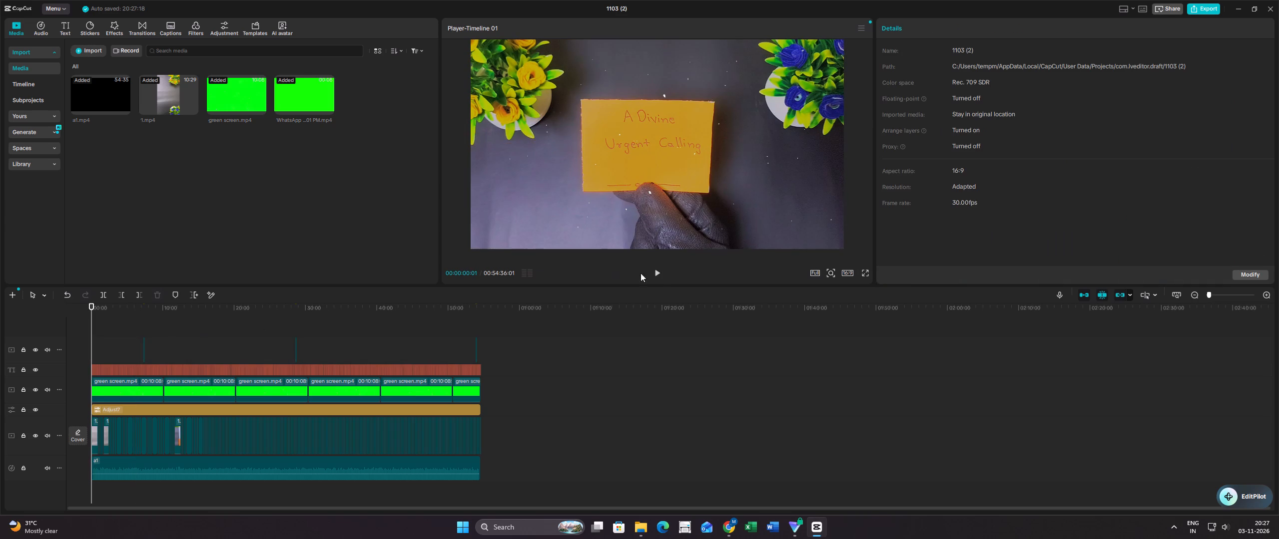
click(659, 273)
click(659, 273)
Give all main captions of 1103 (2) a black background with 17% opacity and 15% rounded corners.
click(643, 227)
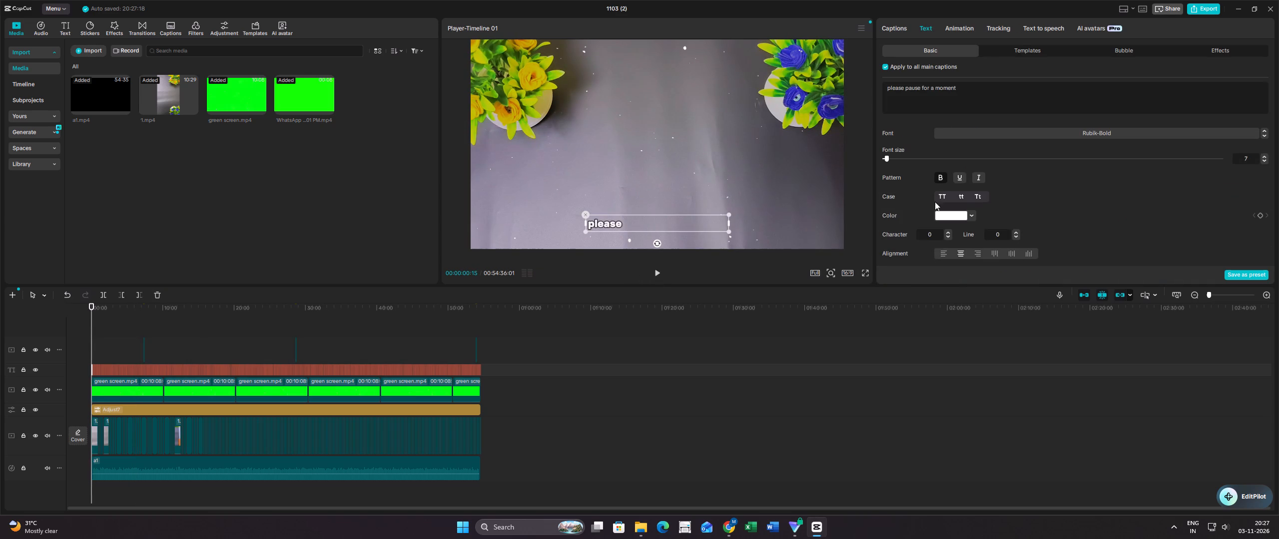
scroll(1009, 189, down, 8)
scroll(950, 180, down, 2)
click(883, 168)
click(884, 169)
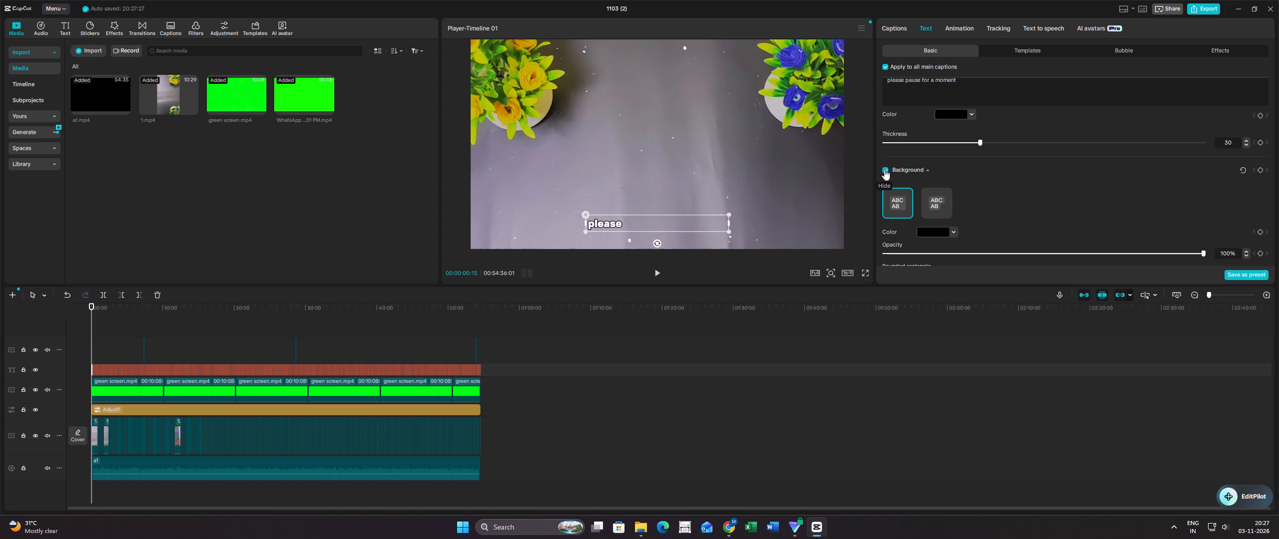
click(886, 169)
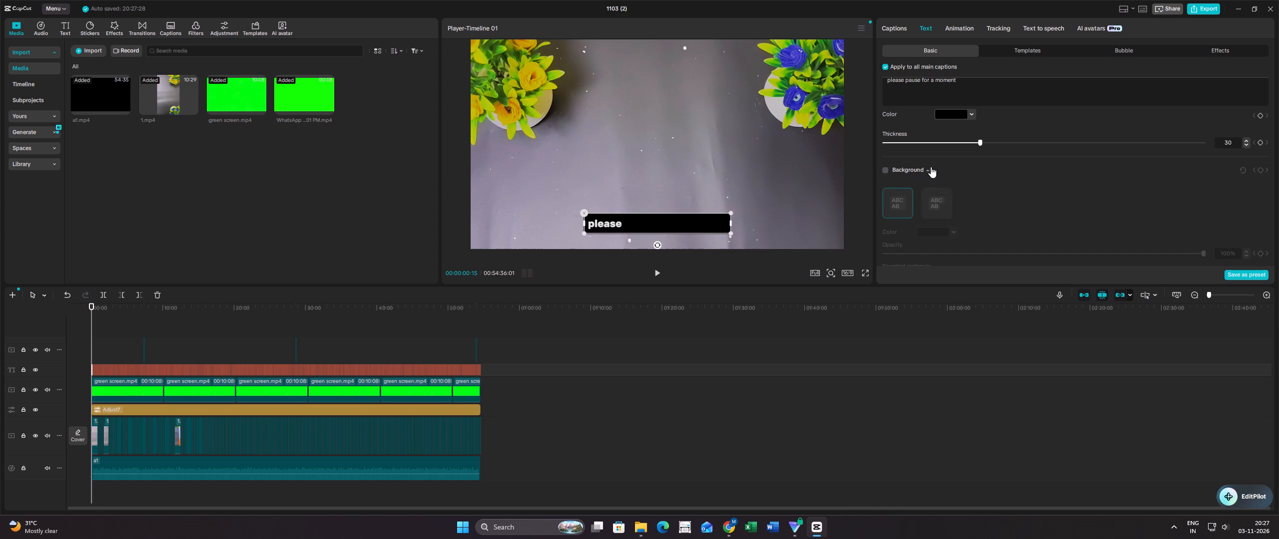
scroll(998, 180, down, 2)
drag(976, 162, 970, 163)
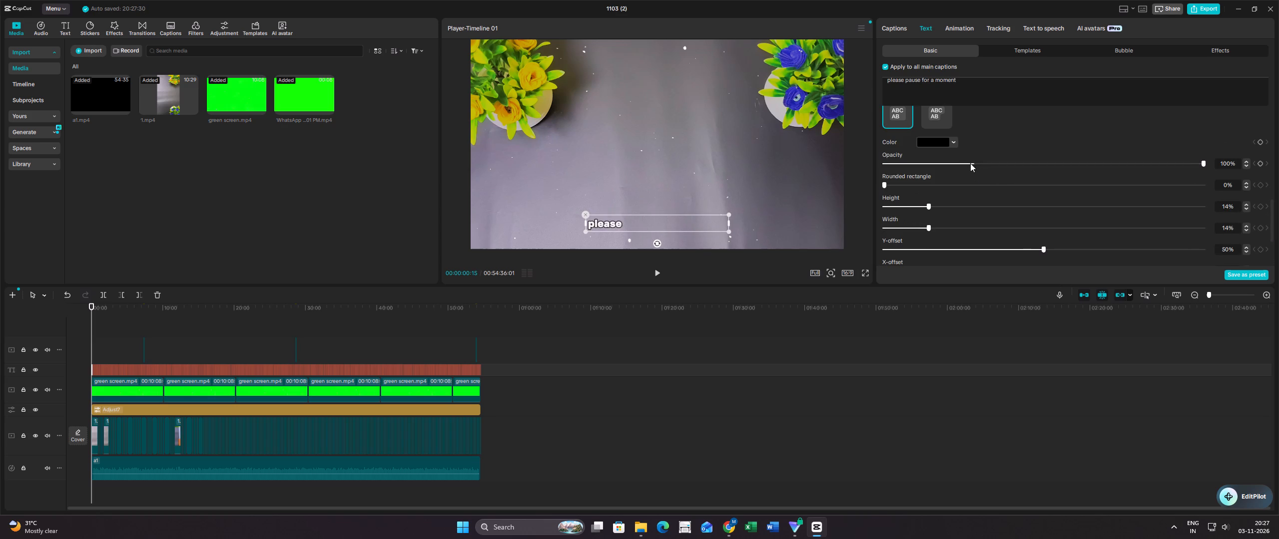
drag(970, 163, 938, 165)
drag(925, 184, 929, 184)
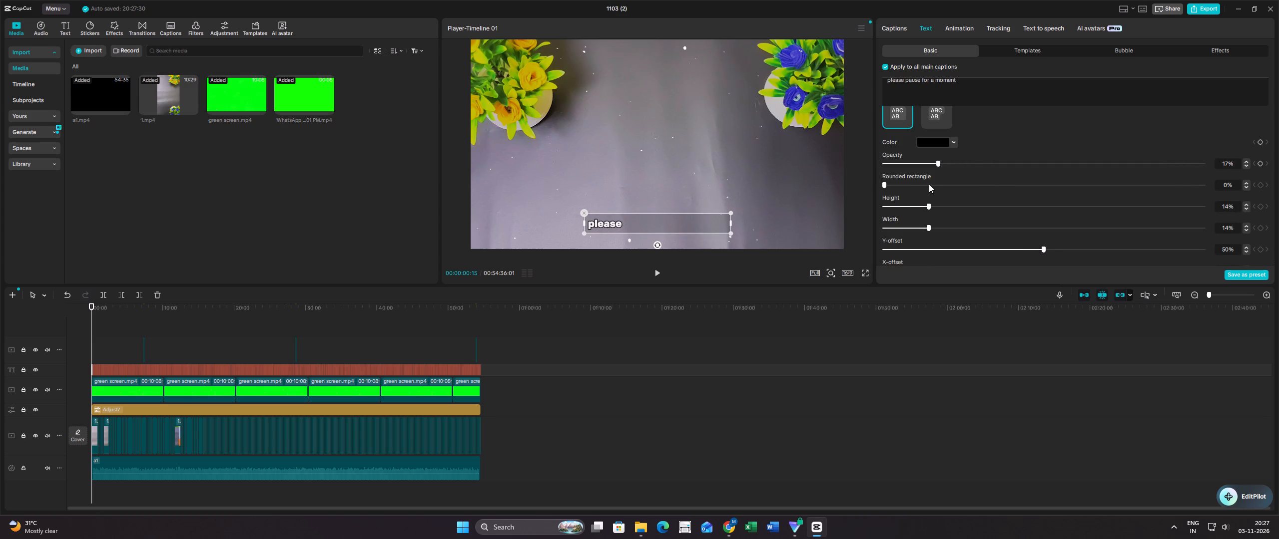
drag(929, 184, 933, 184)
Play the opening and spot-check the caption background at about 46 minutes, then return the playhead to the start.
click(654, 274)
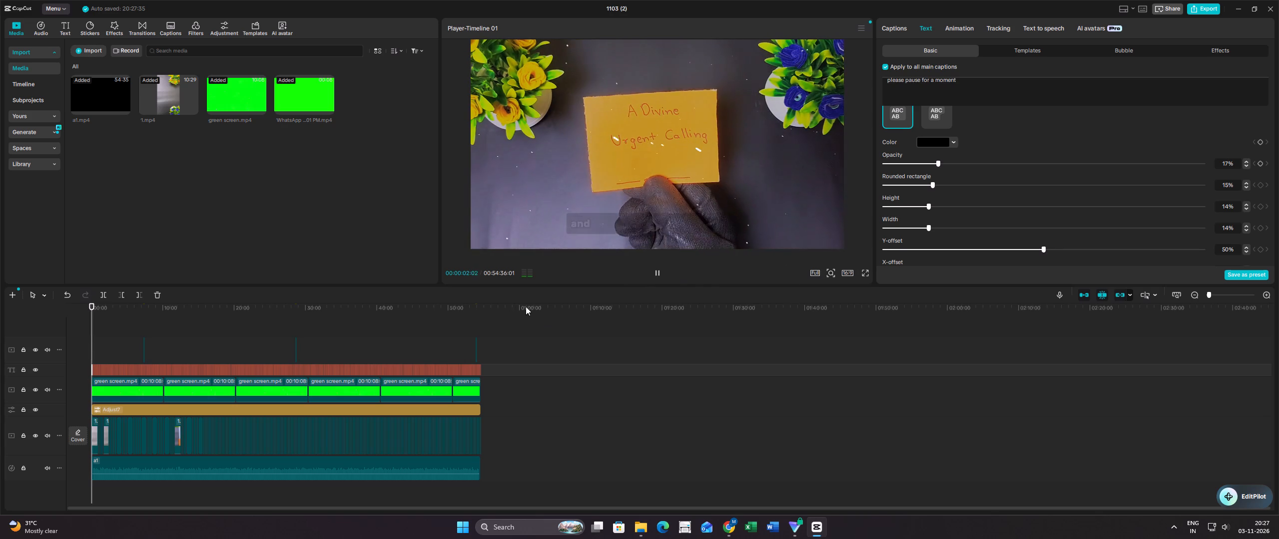
click(426, 336)
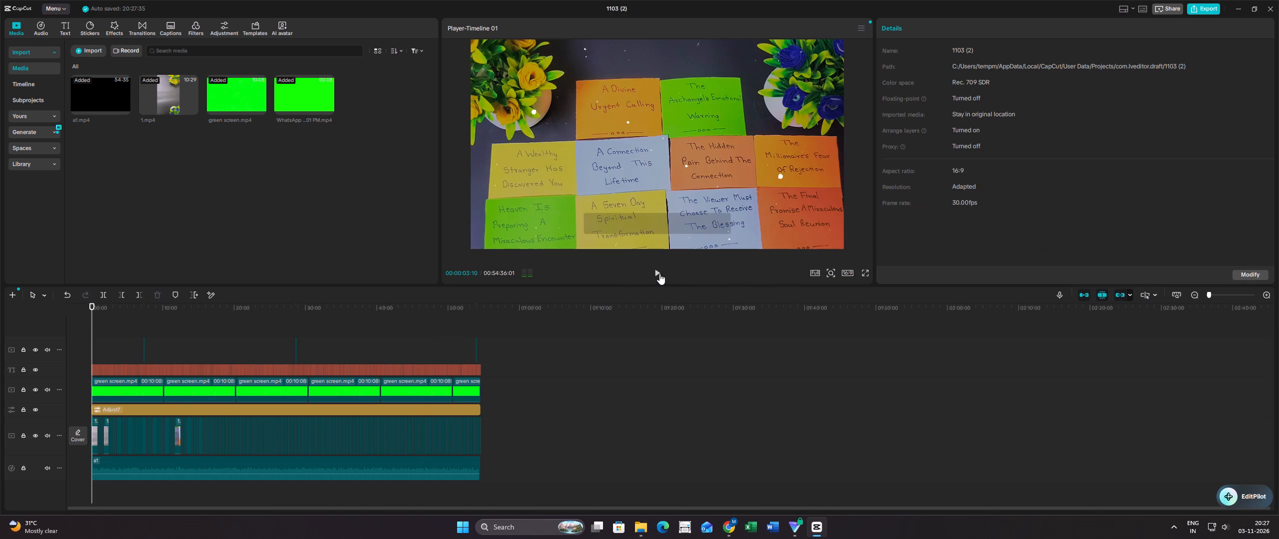
click(659, 273)
click(659, 273)
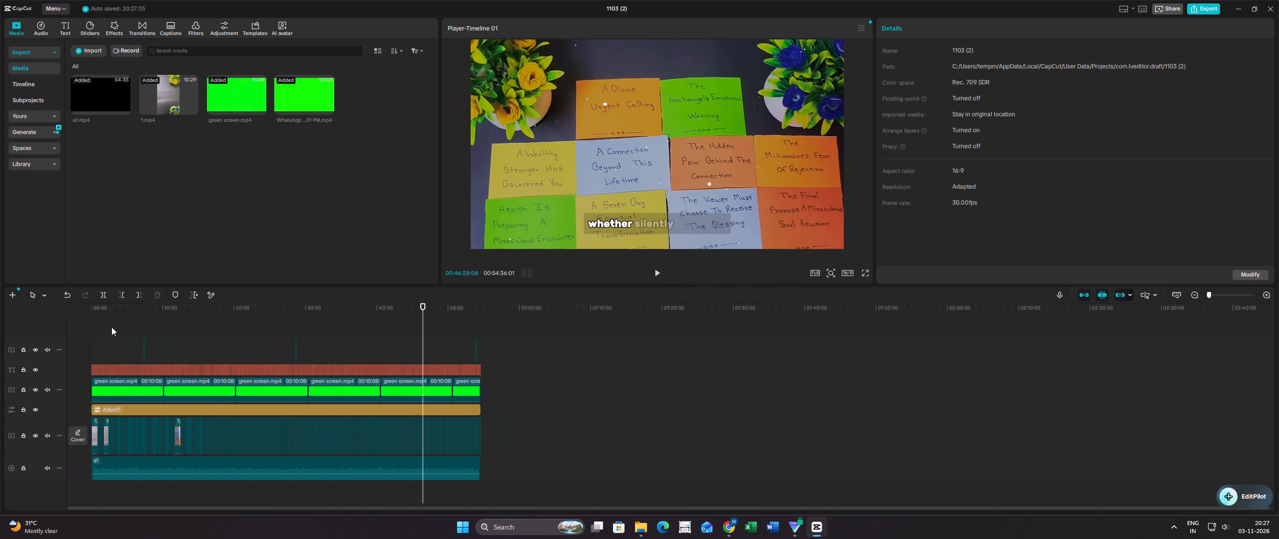
click(111, 327)
drag(111, 327, 87, 323)
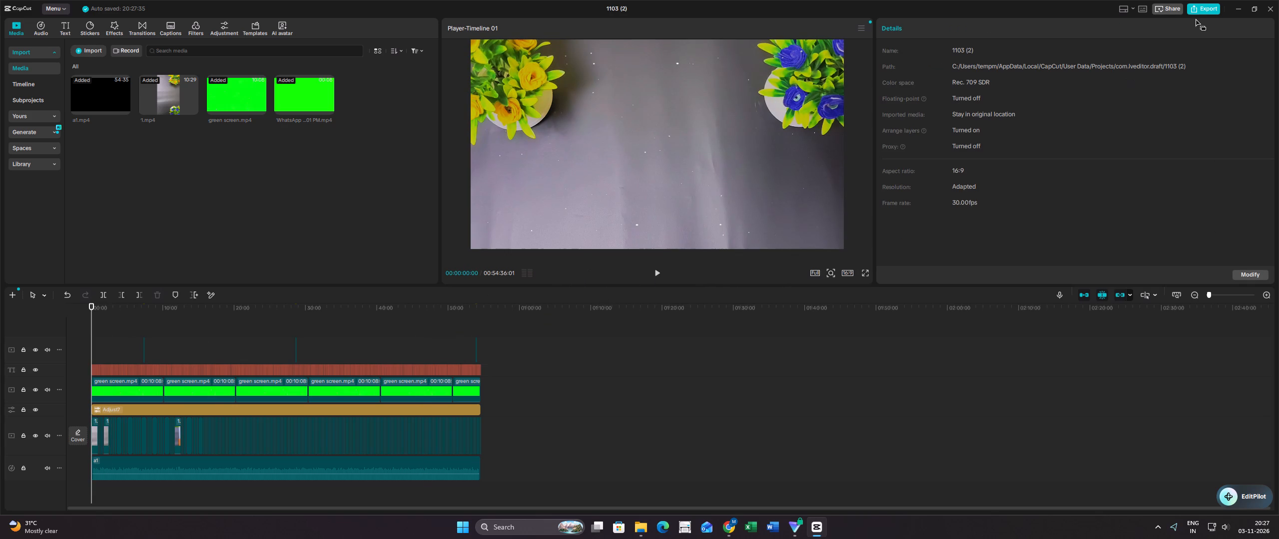
Export project 1103 (2) as an mp4 to the root of the D: drive.
click(1202, 12)
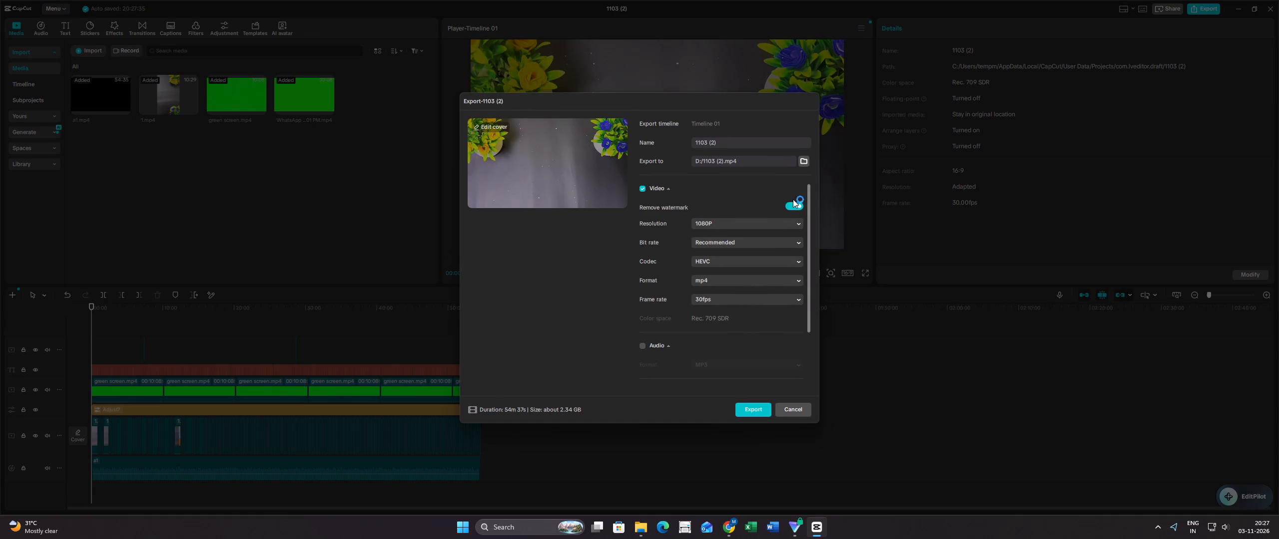
click(802, 163)
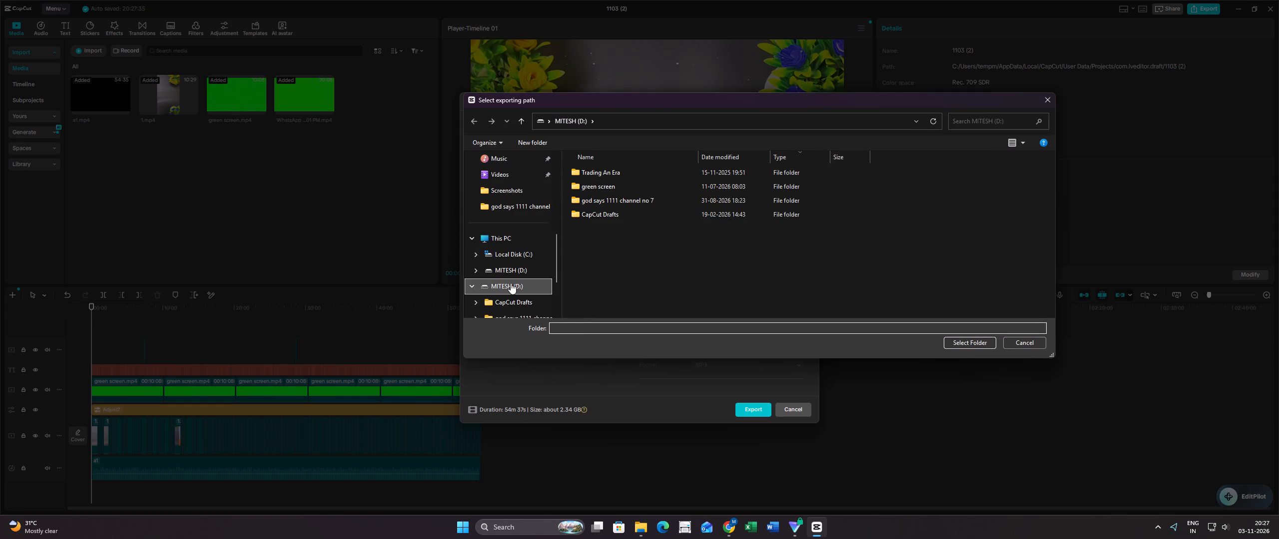
click(511, 283)
click(965, 348)
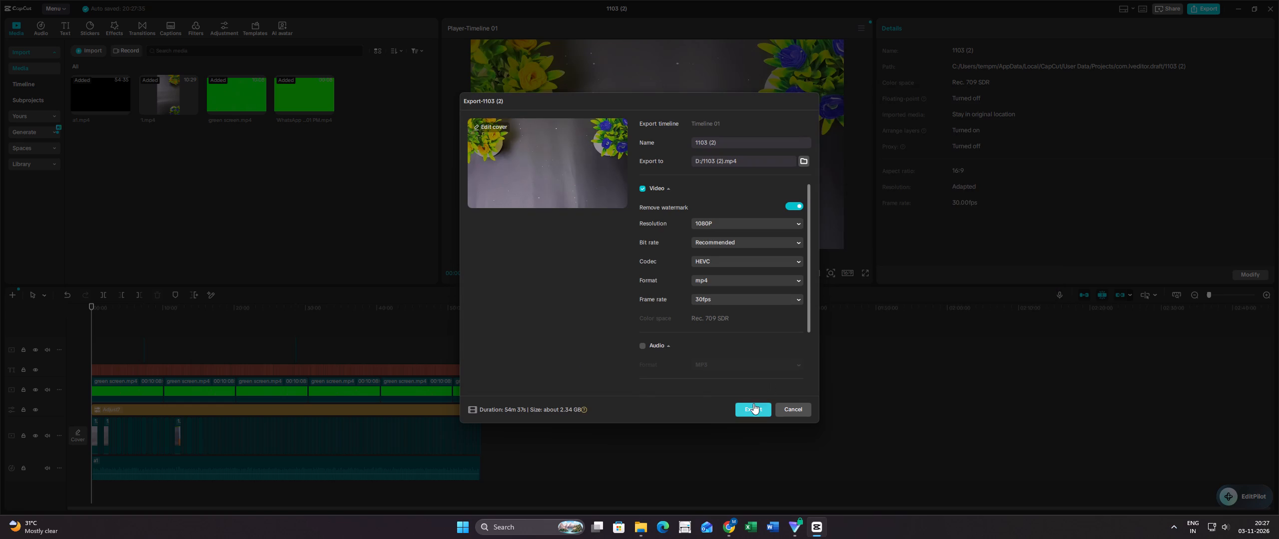
click(751, 412)
click(752, 367)
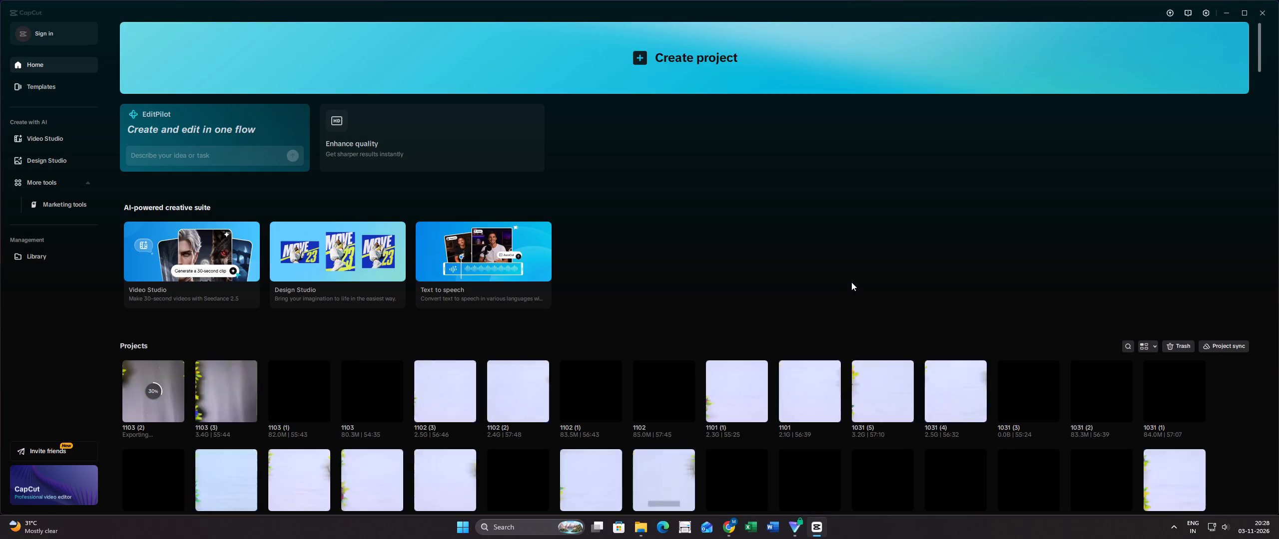
Open project 1103 (3) and briefly play the beginning of its timeline.
click(243, 394)
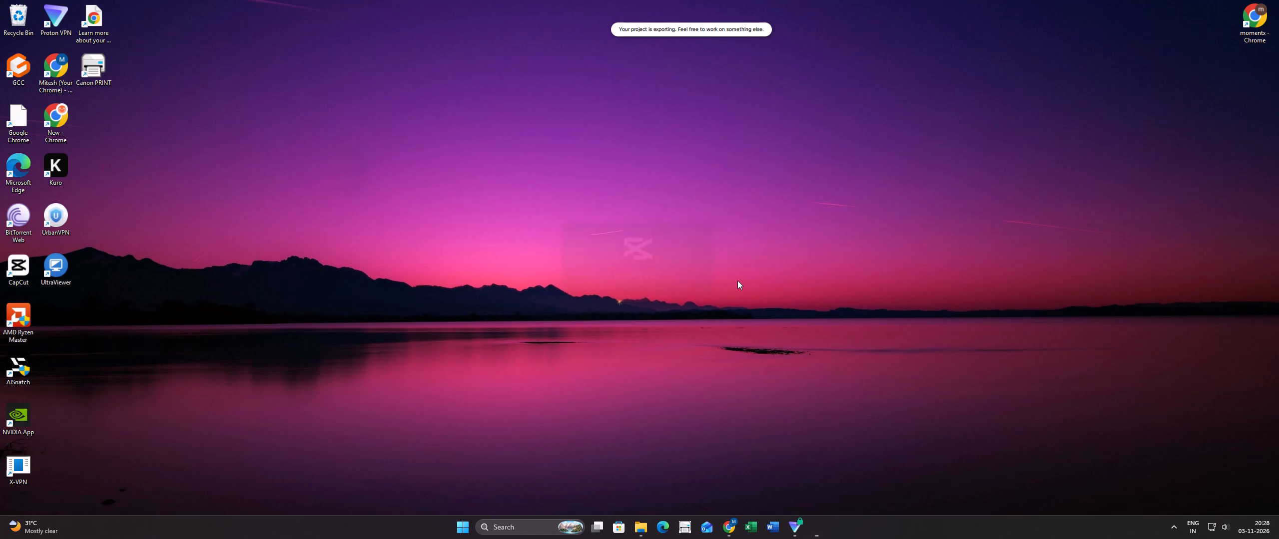
click(1169, 530)
click(1169, 530)
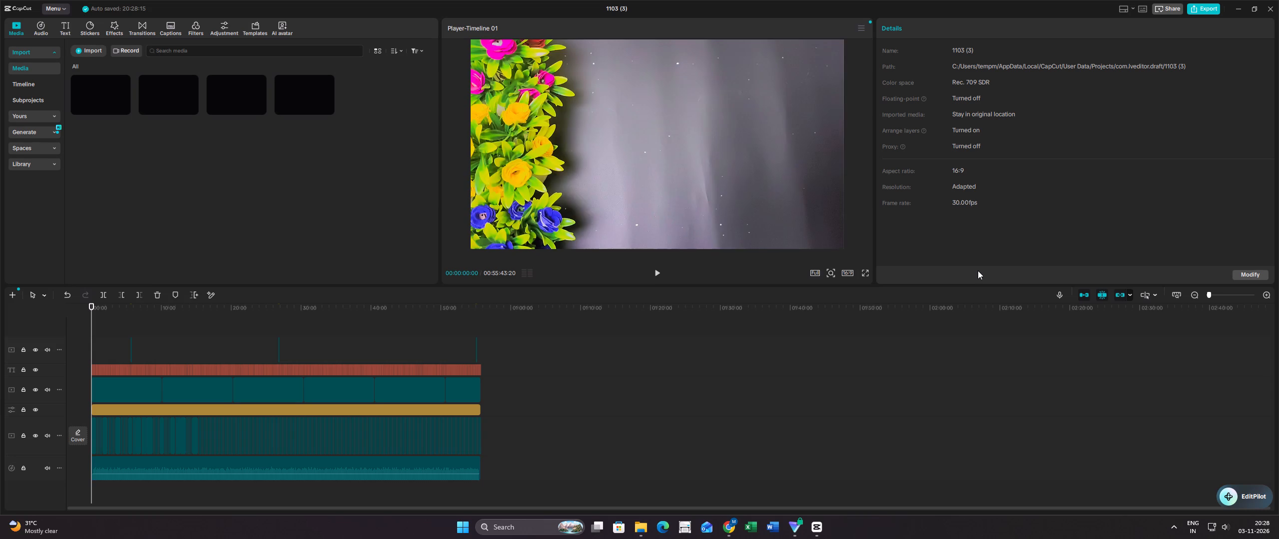
click(659, 272)
click(659, 272)
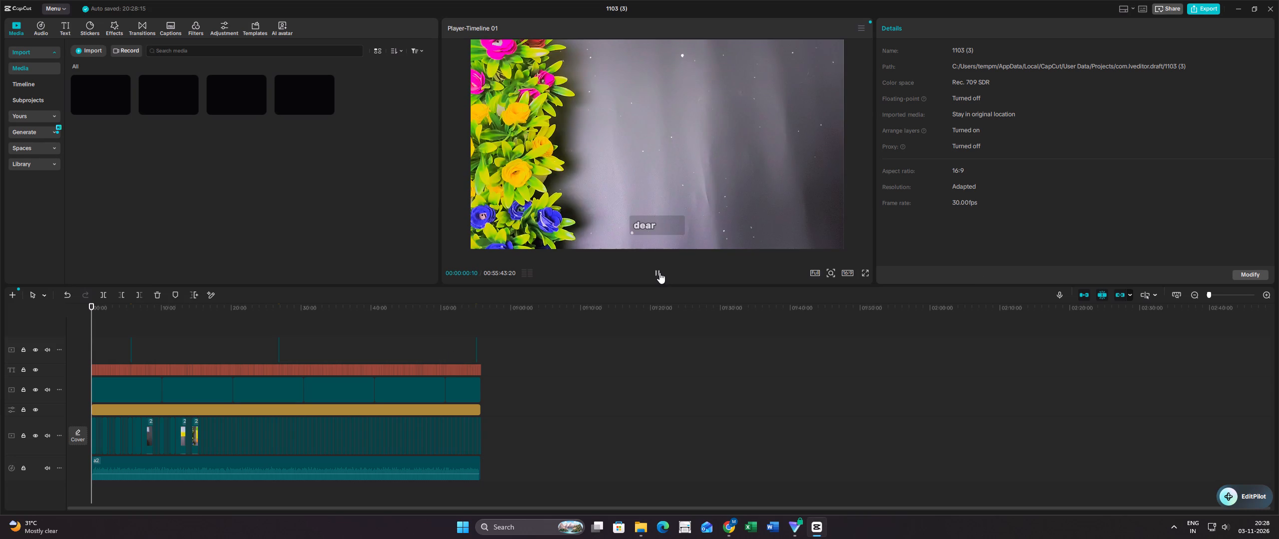
Set up the export of project 1103 (3) with the D: drive as its destination.
click(1199, 11)
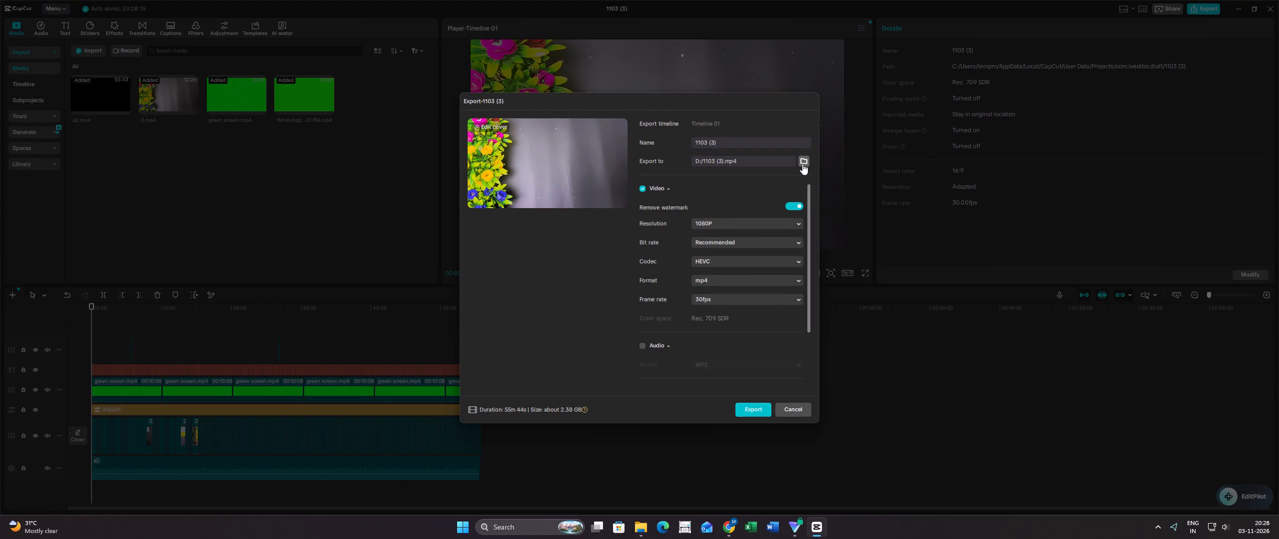
click(804, 161)
click(520, 276)
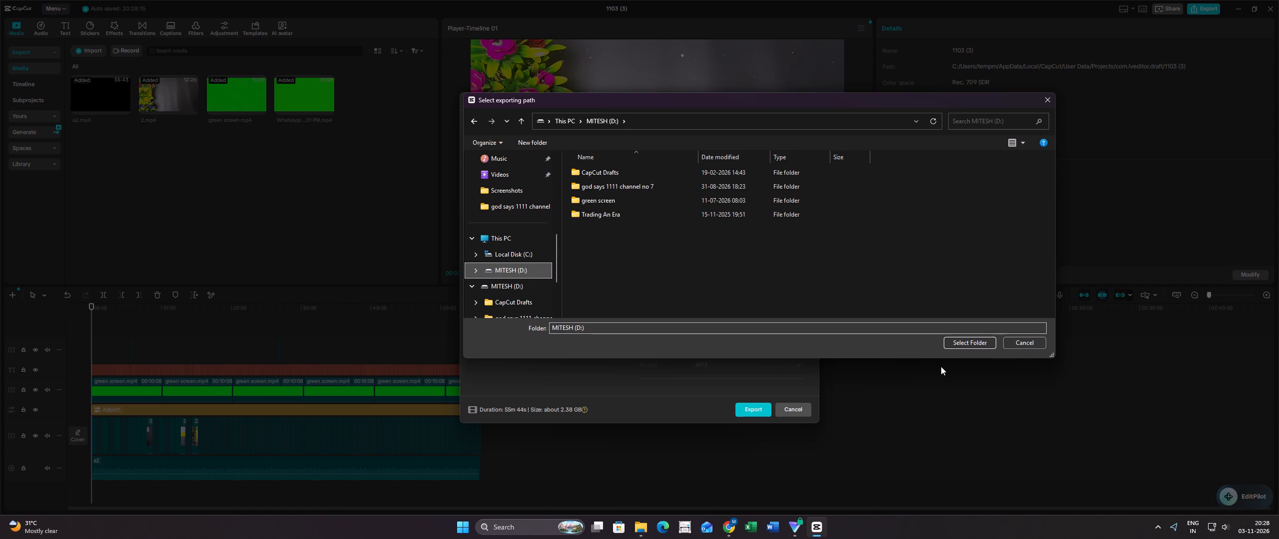
Export project 1103 (3) as an mp4 to the root of the D: drive in the background and minimise the editor.
click(976, 345)
click(743, 404)
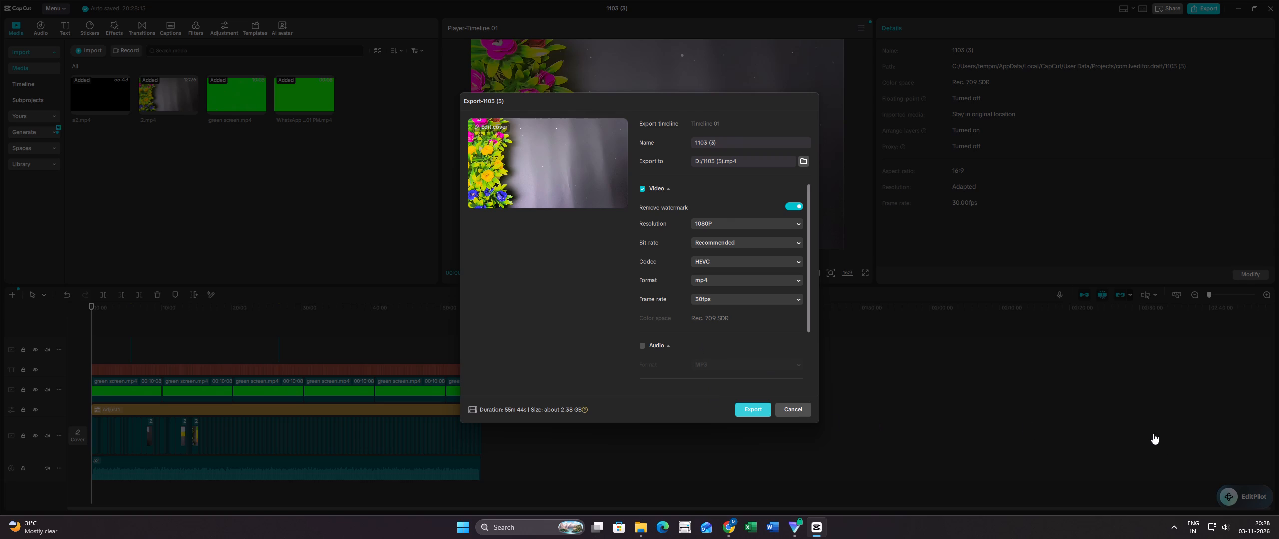
click(1177, 523)
click(1175, 529)
click(736, 362)
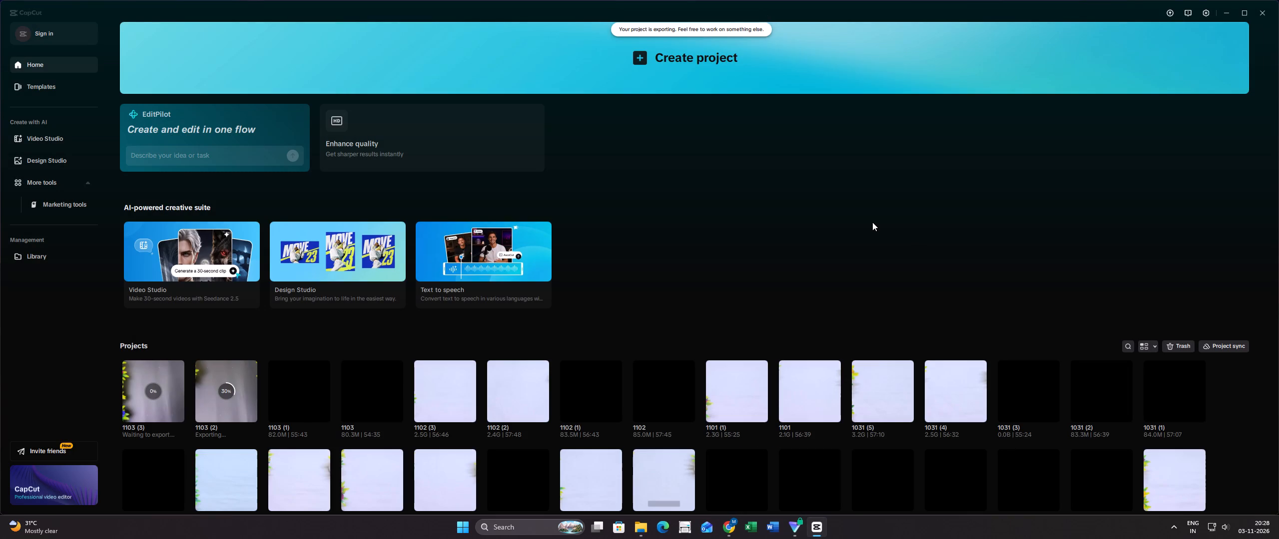
click(1224, 8)
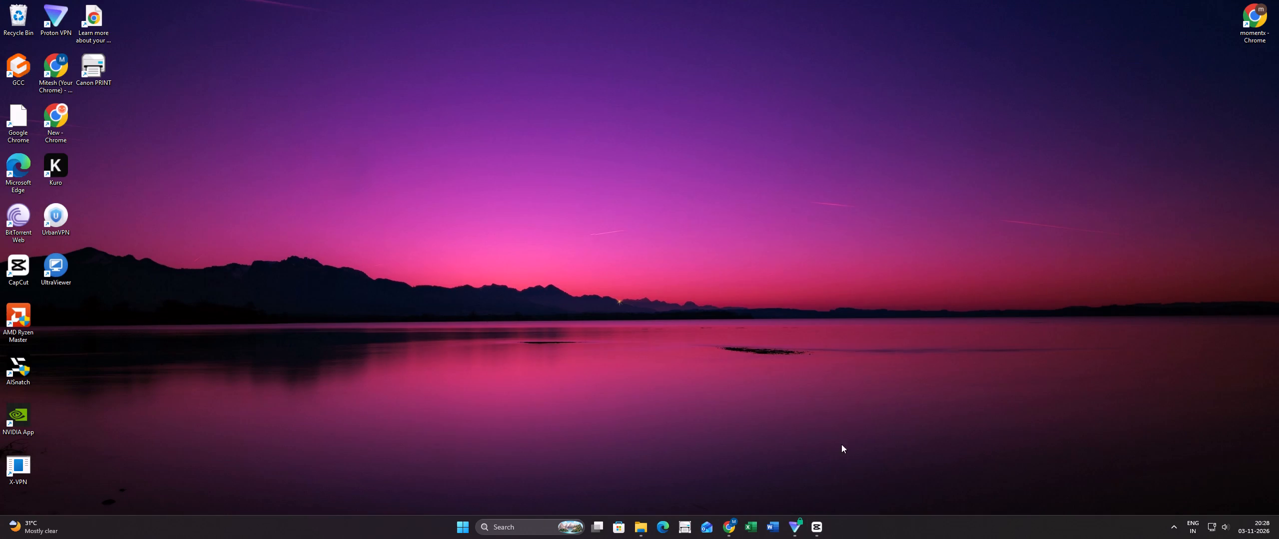
Switch to Proton VPN, disconnect the VPN connection and close its window.
click(793, 531)
click(729, 187)
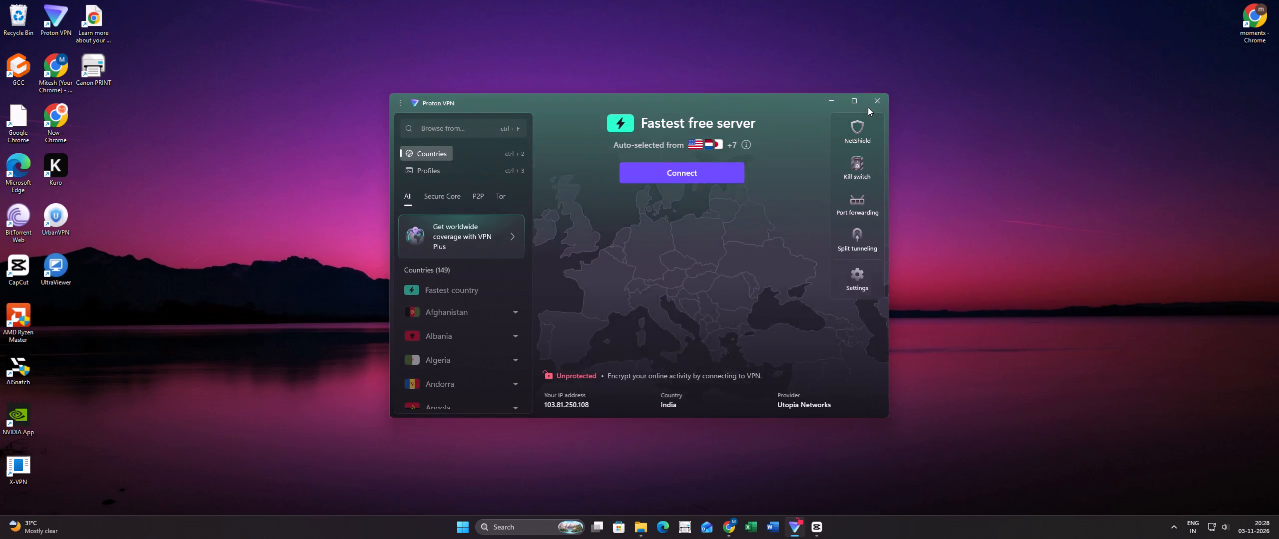
click(875, 100)
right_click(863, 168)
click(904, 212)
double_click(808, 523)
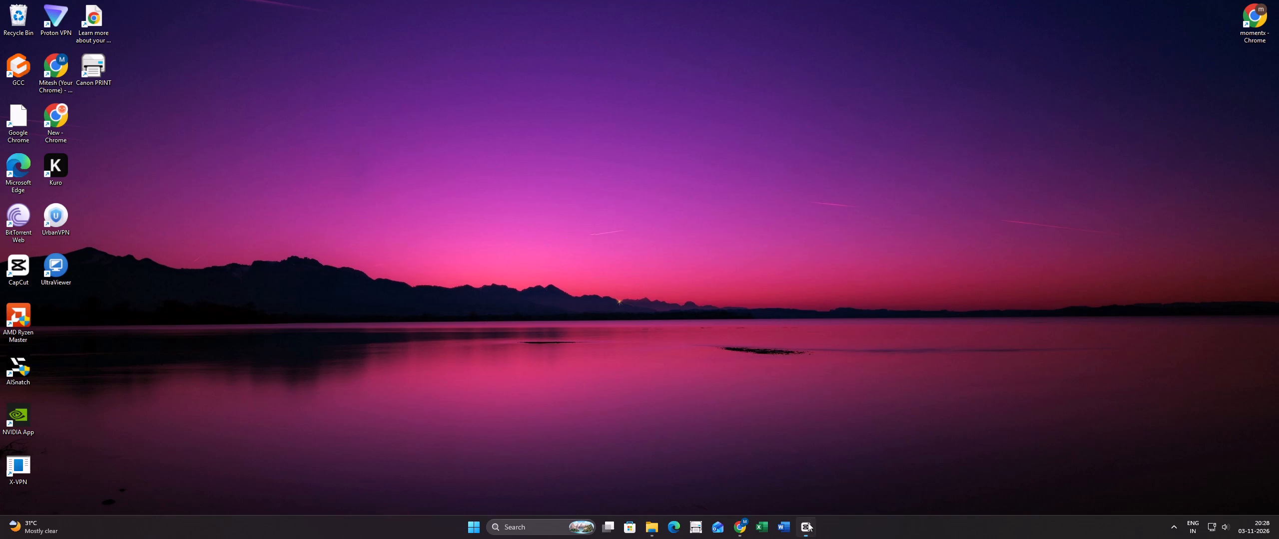
Switch to the Chrome window that holds the WhatsApp and YouTube tabs.
click(743, 532)
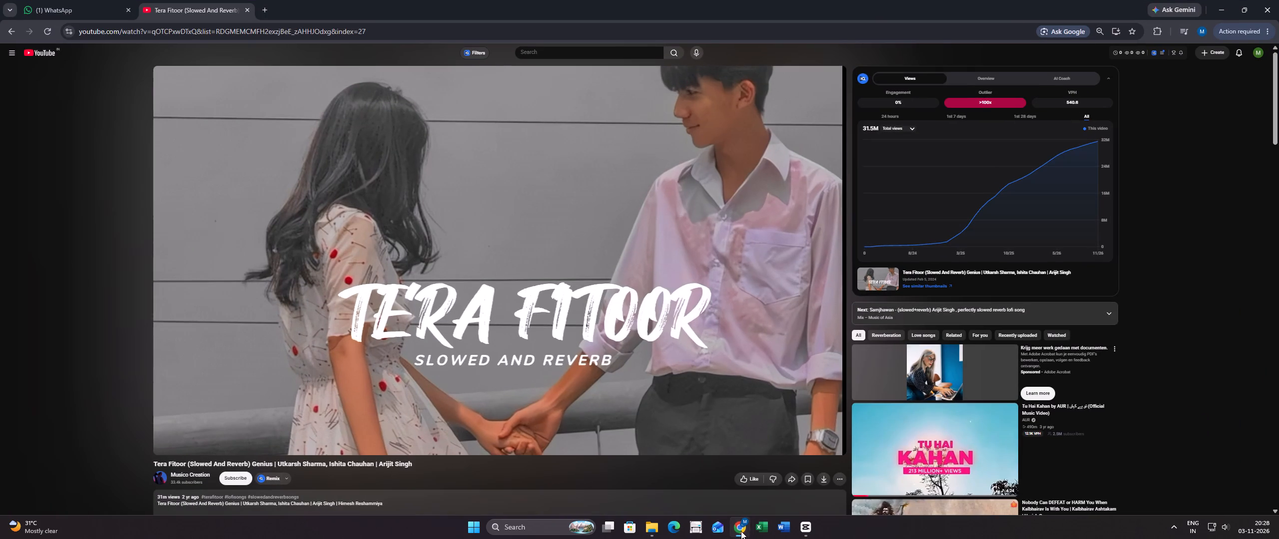
click(741, 531)
click(741, 531)
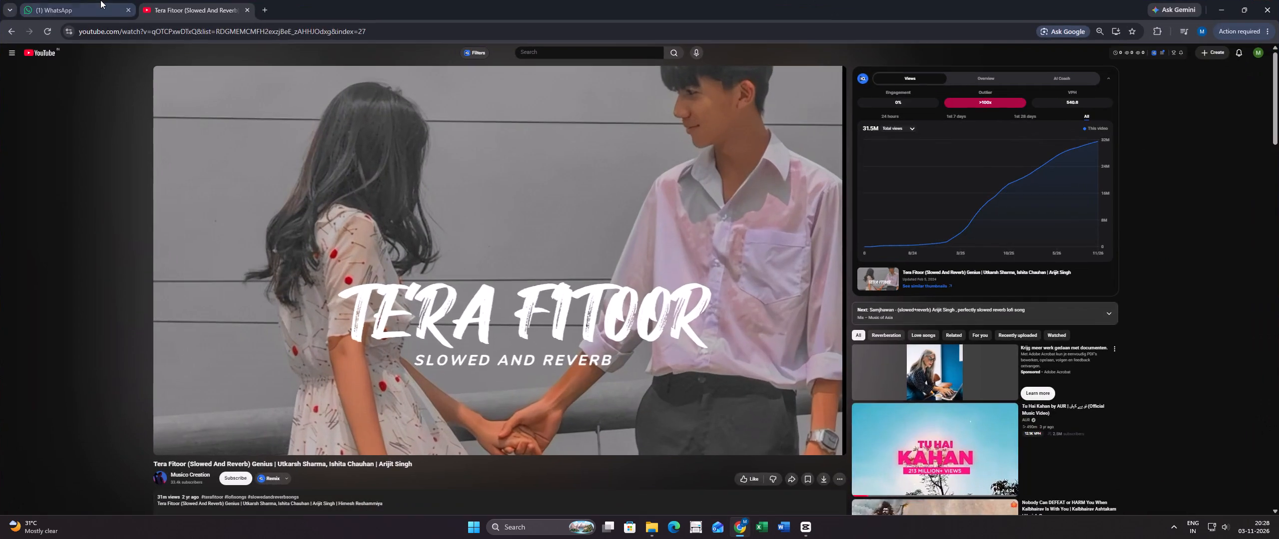